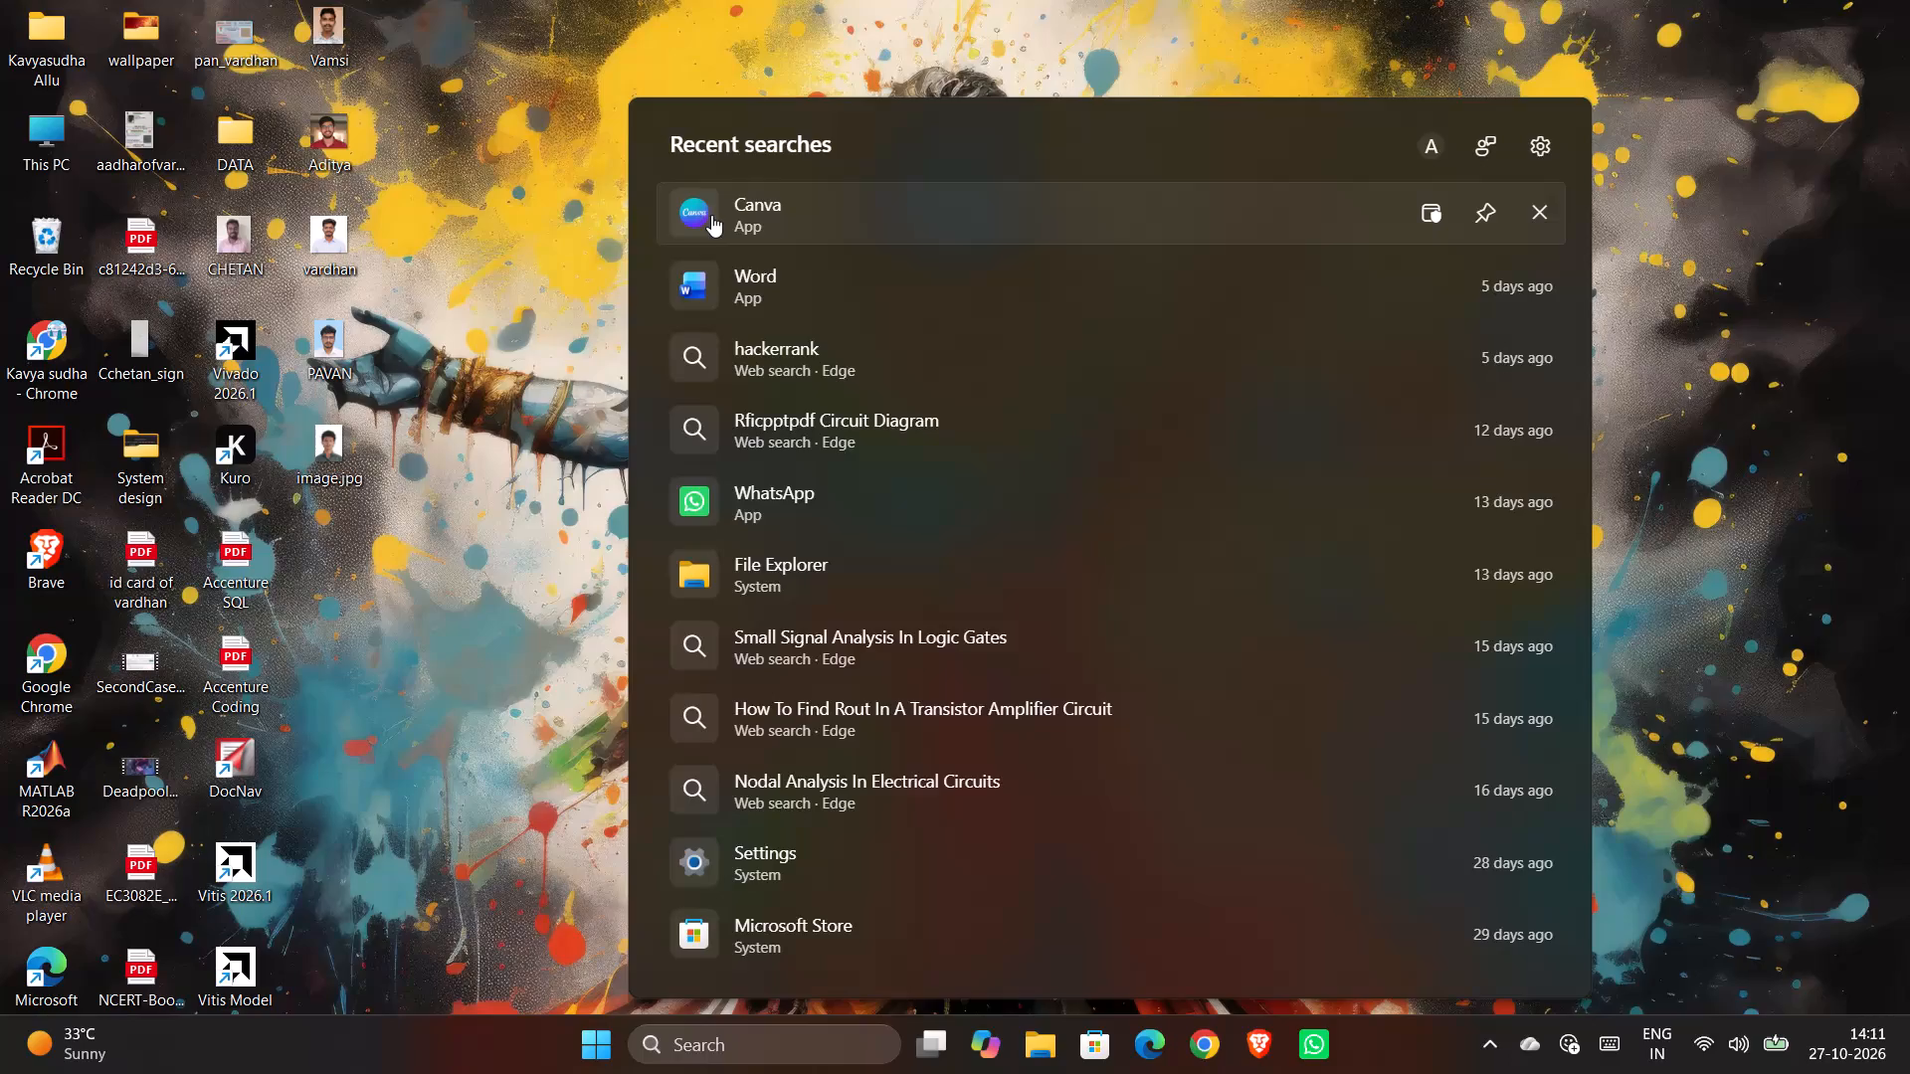
Launch the Canva desktop app from the recent searches.
double_click(723, 207)
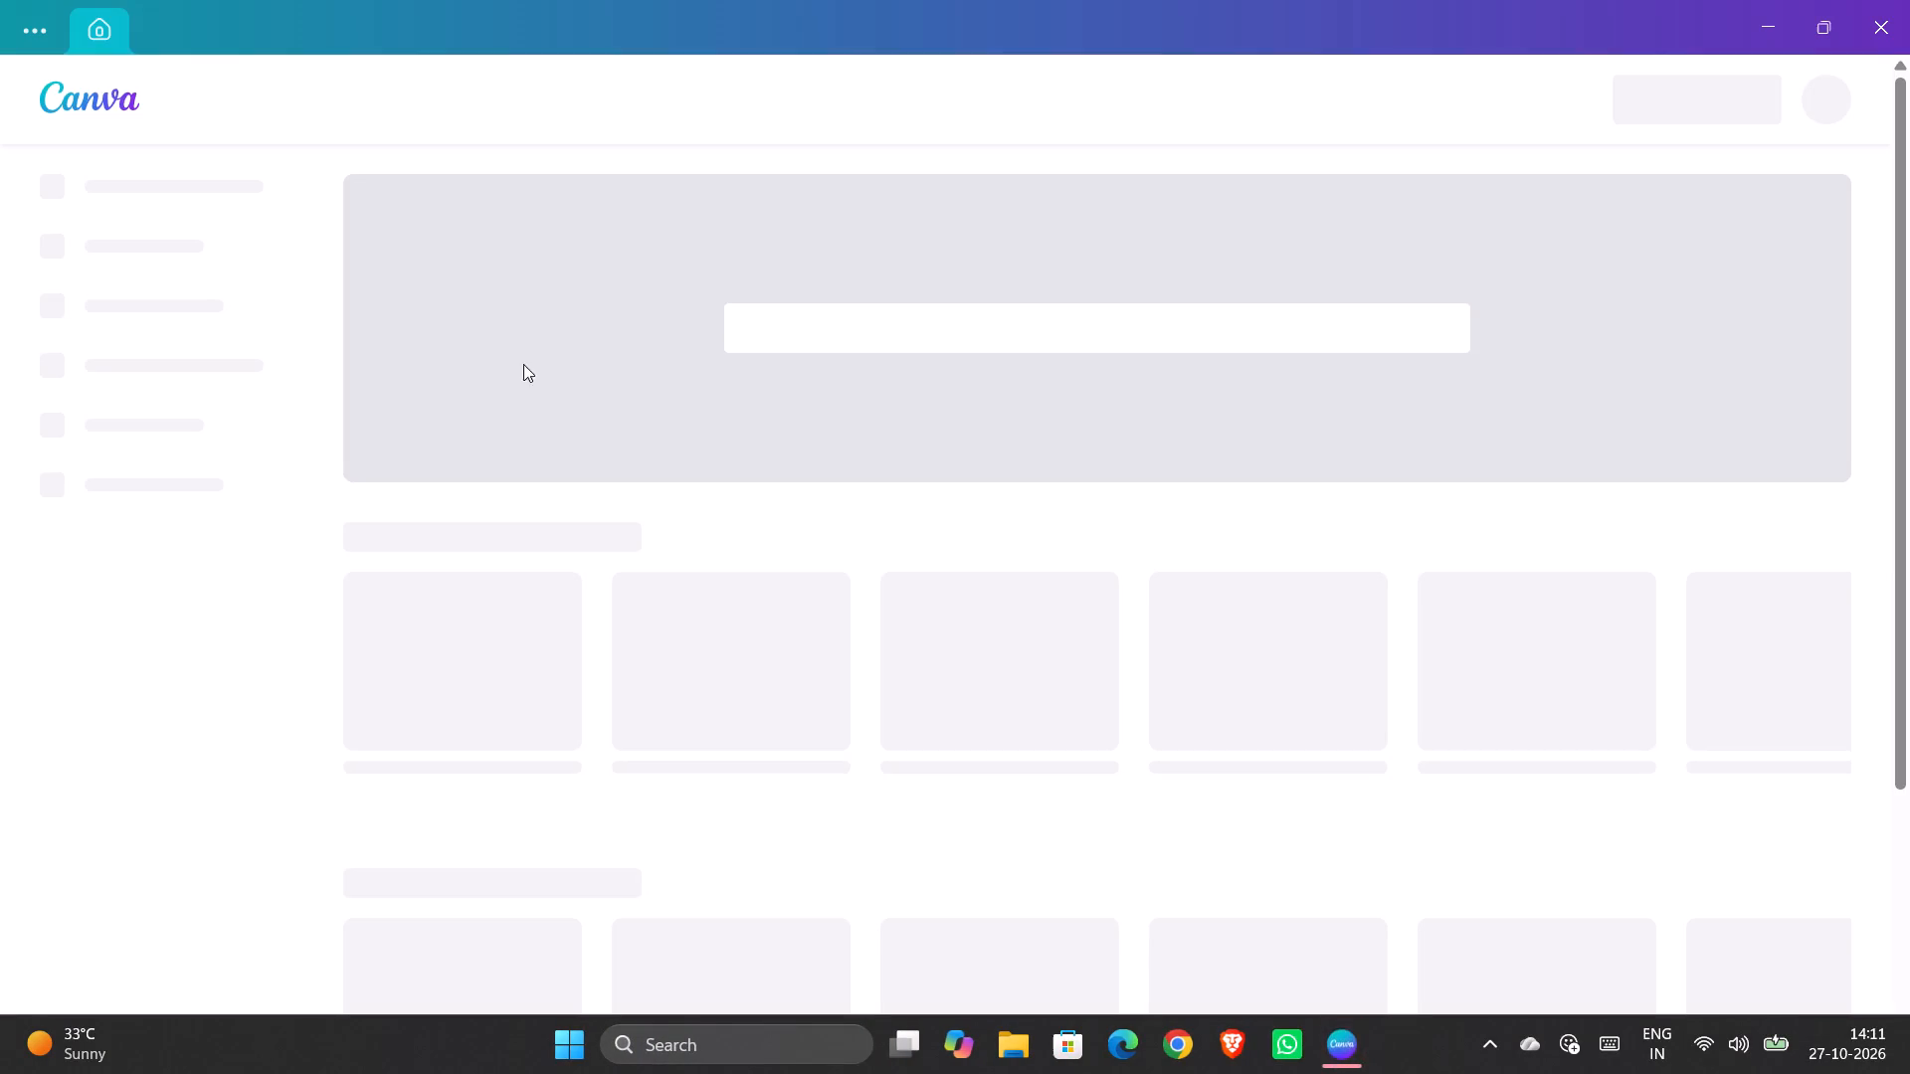
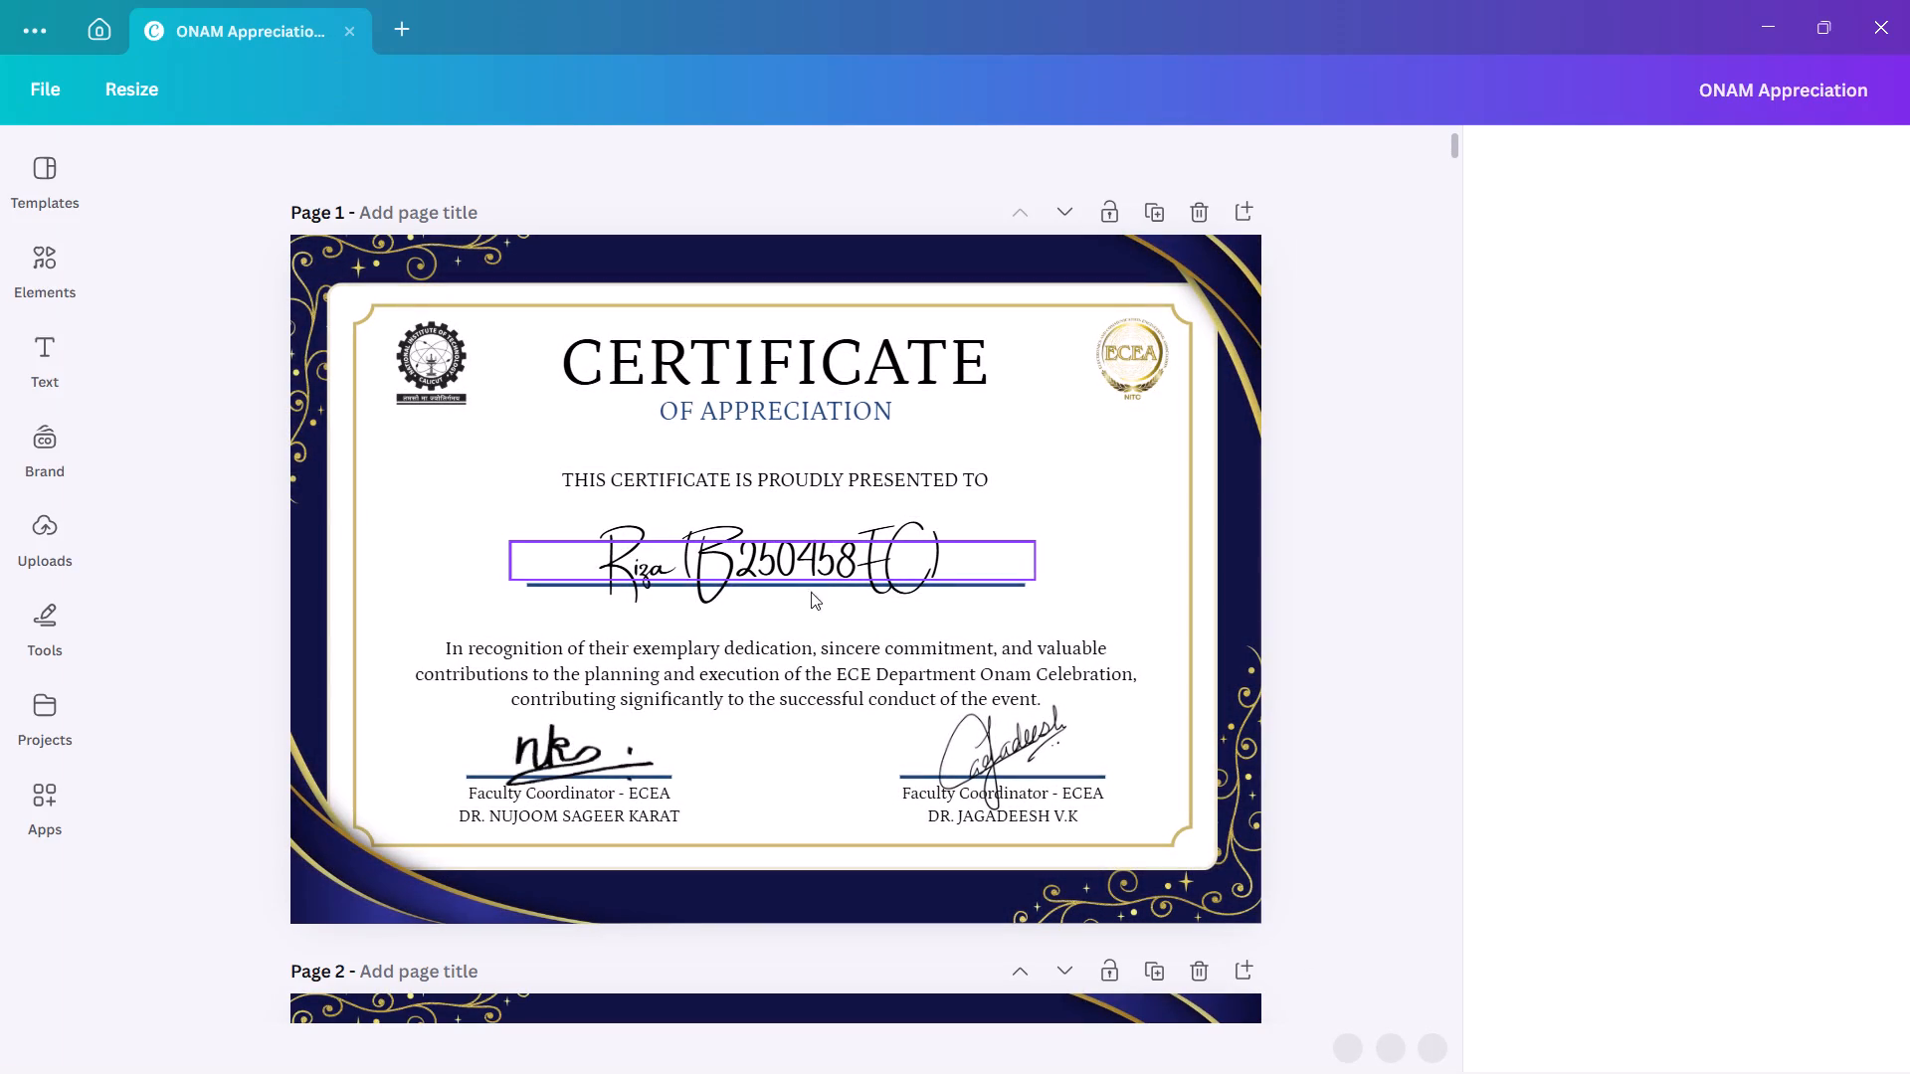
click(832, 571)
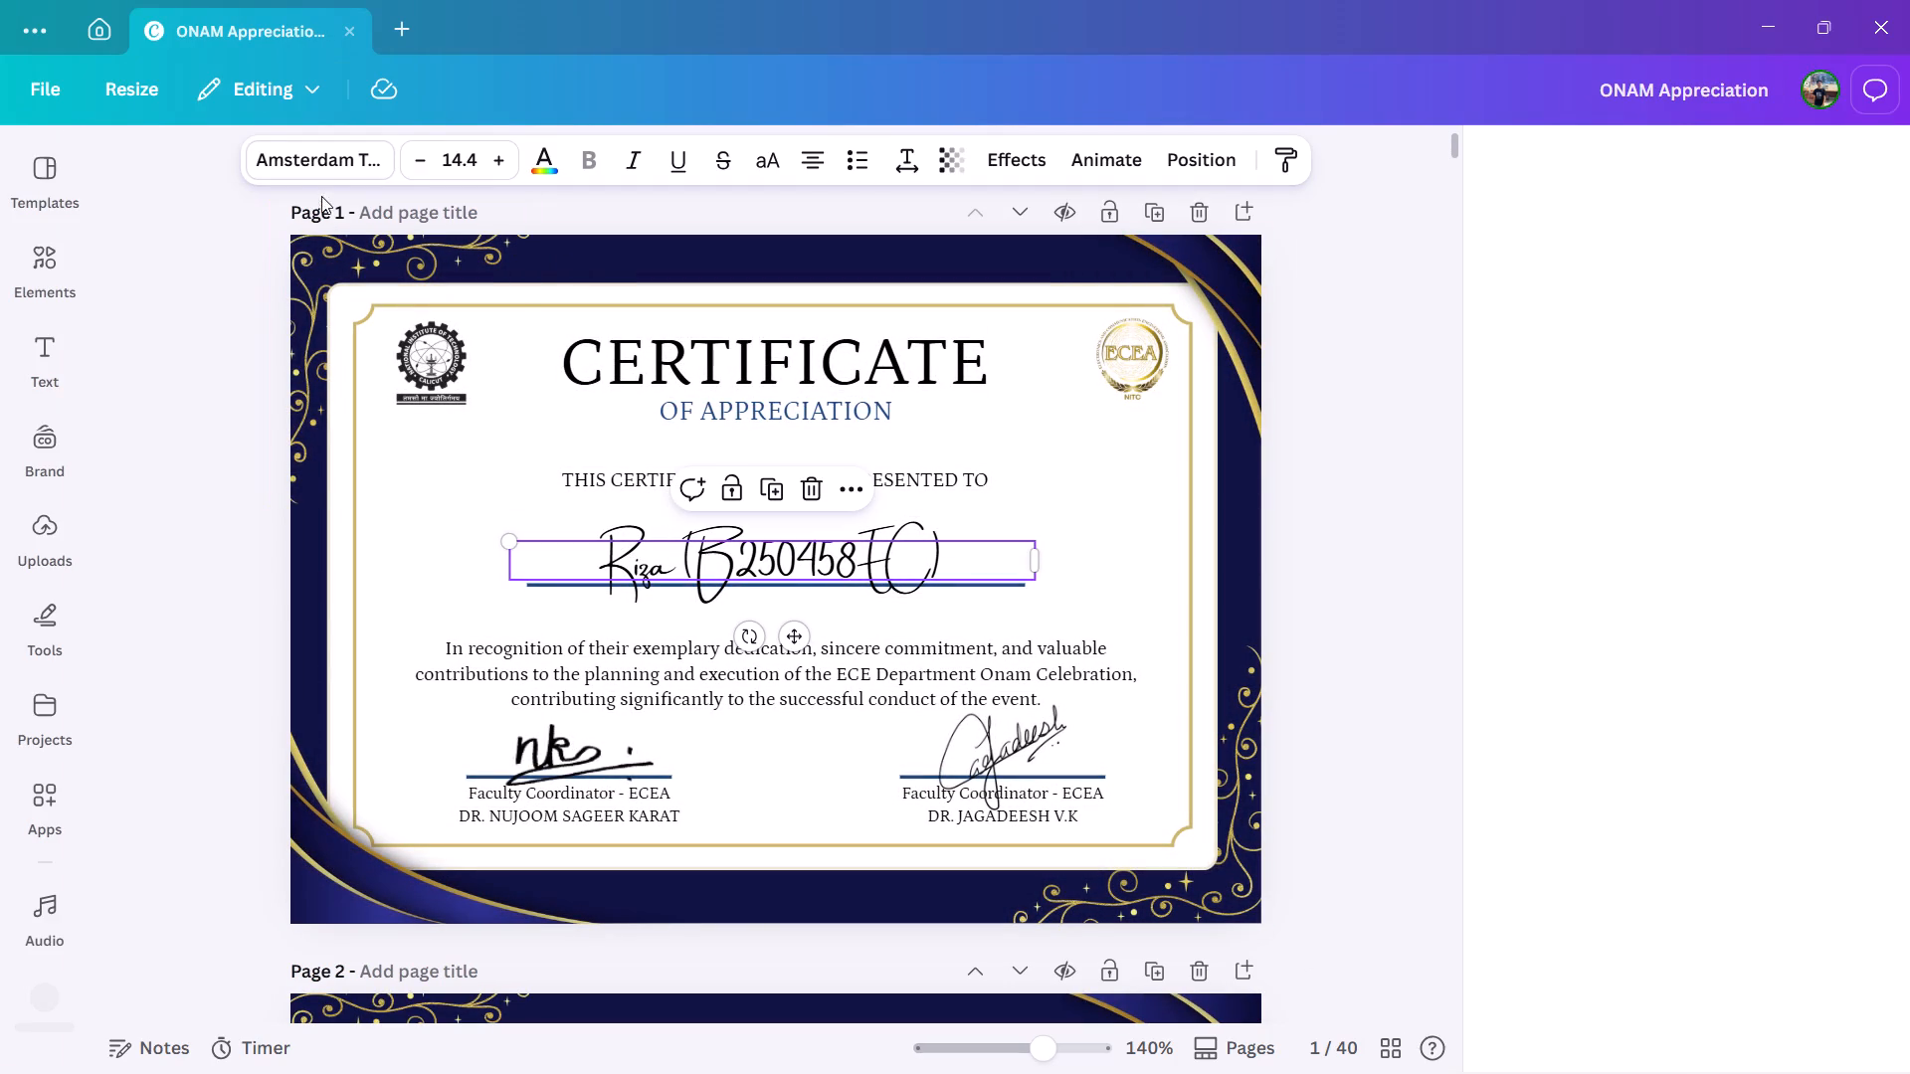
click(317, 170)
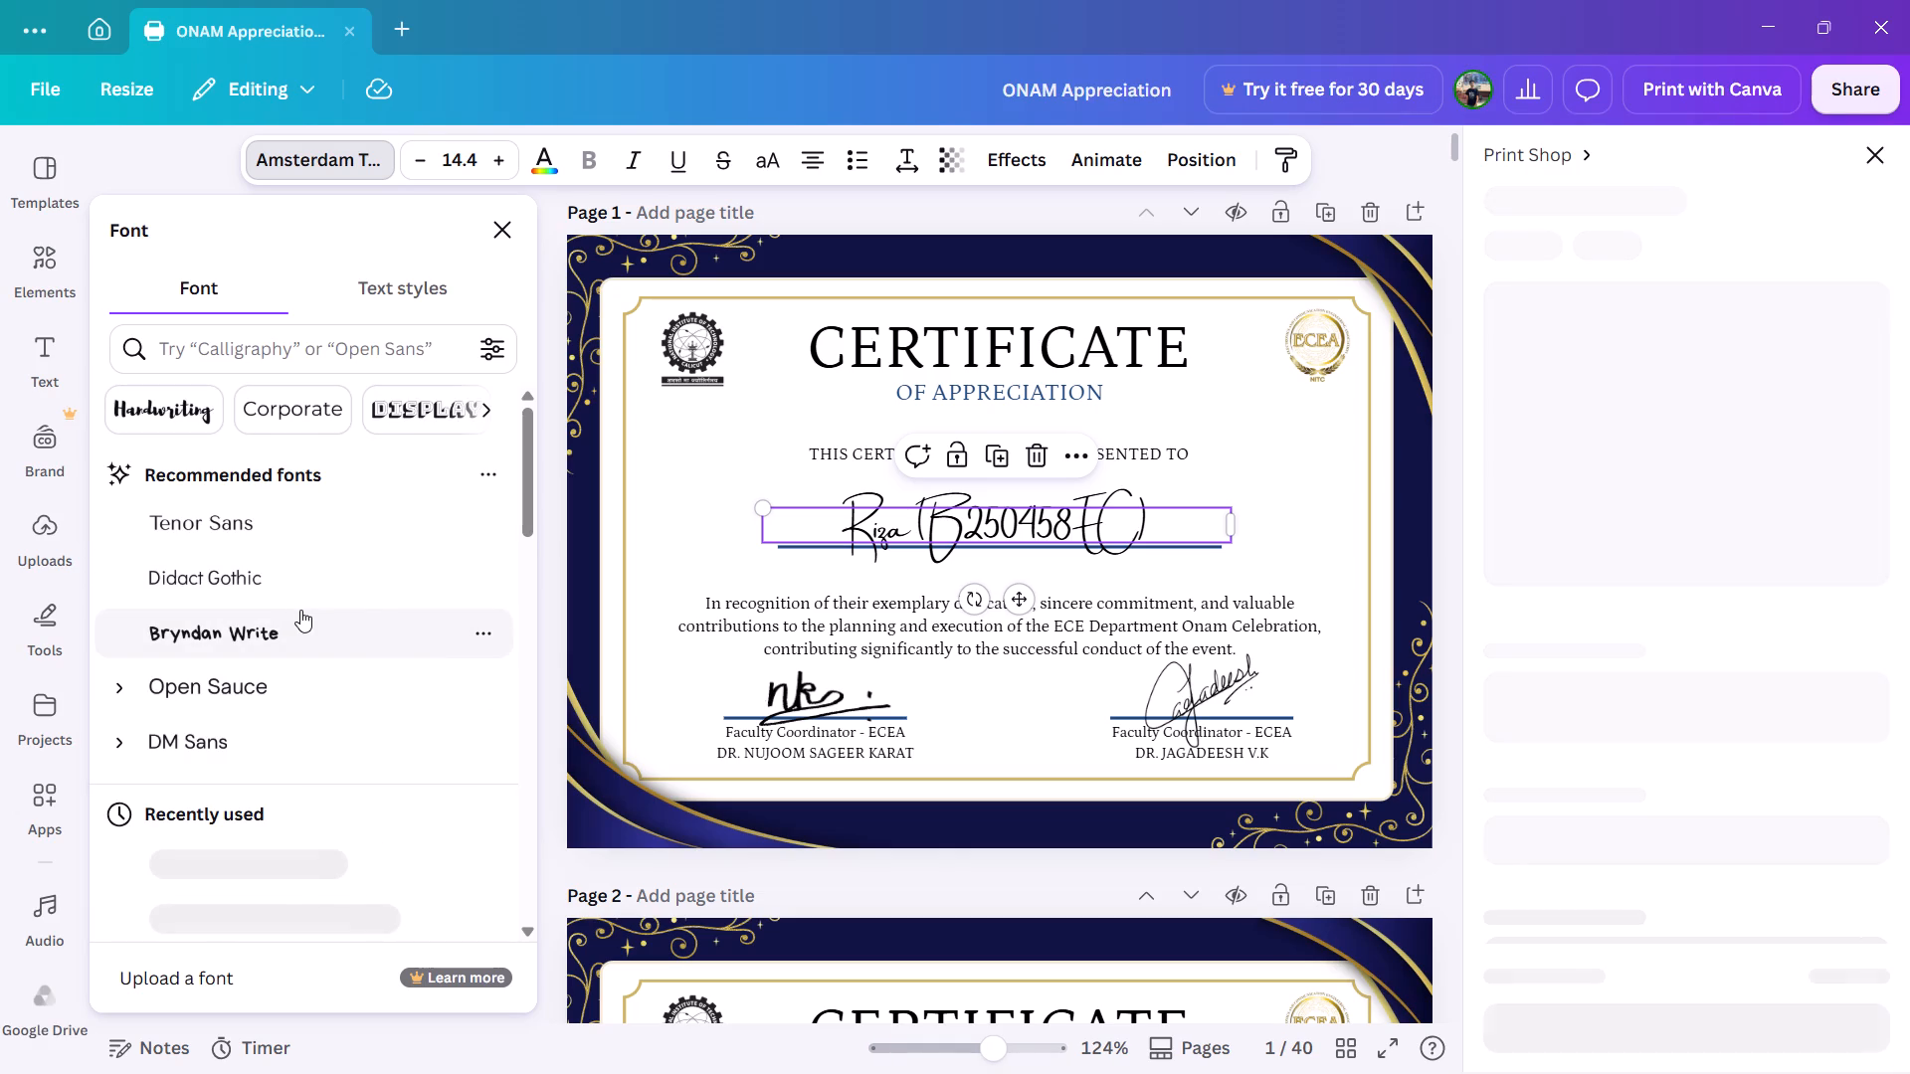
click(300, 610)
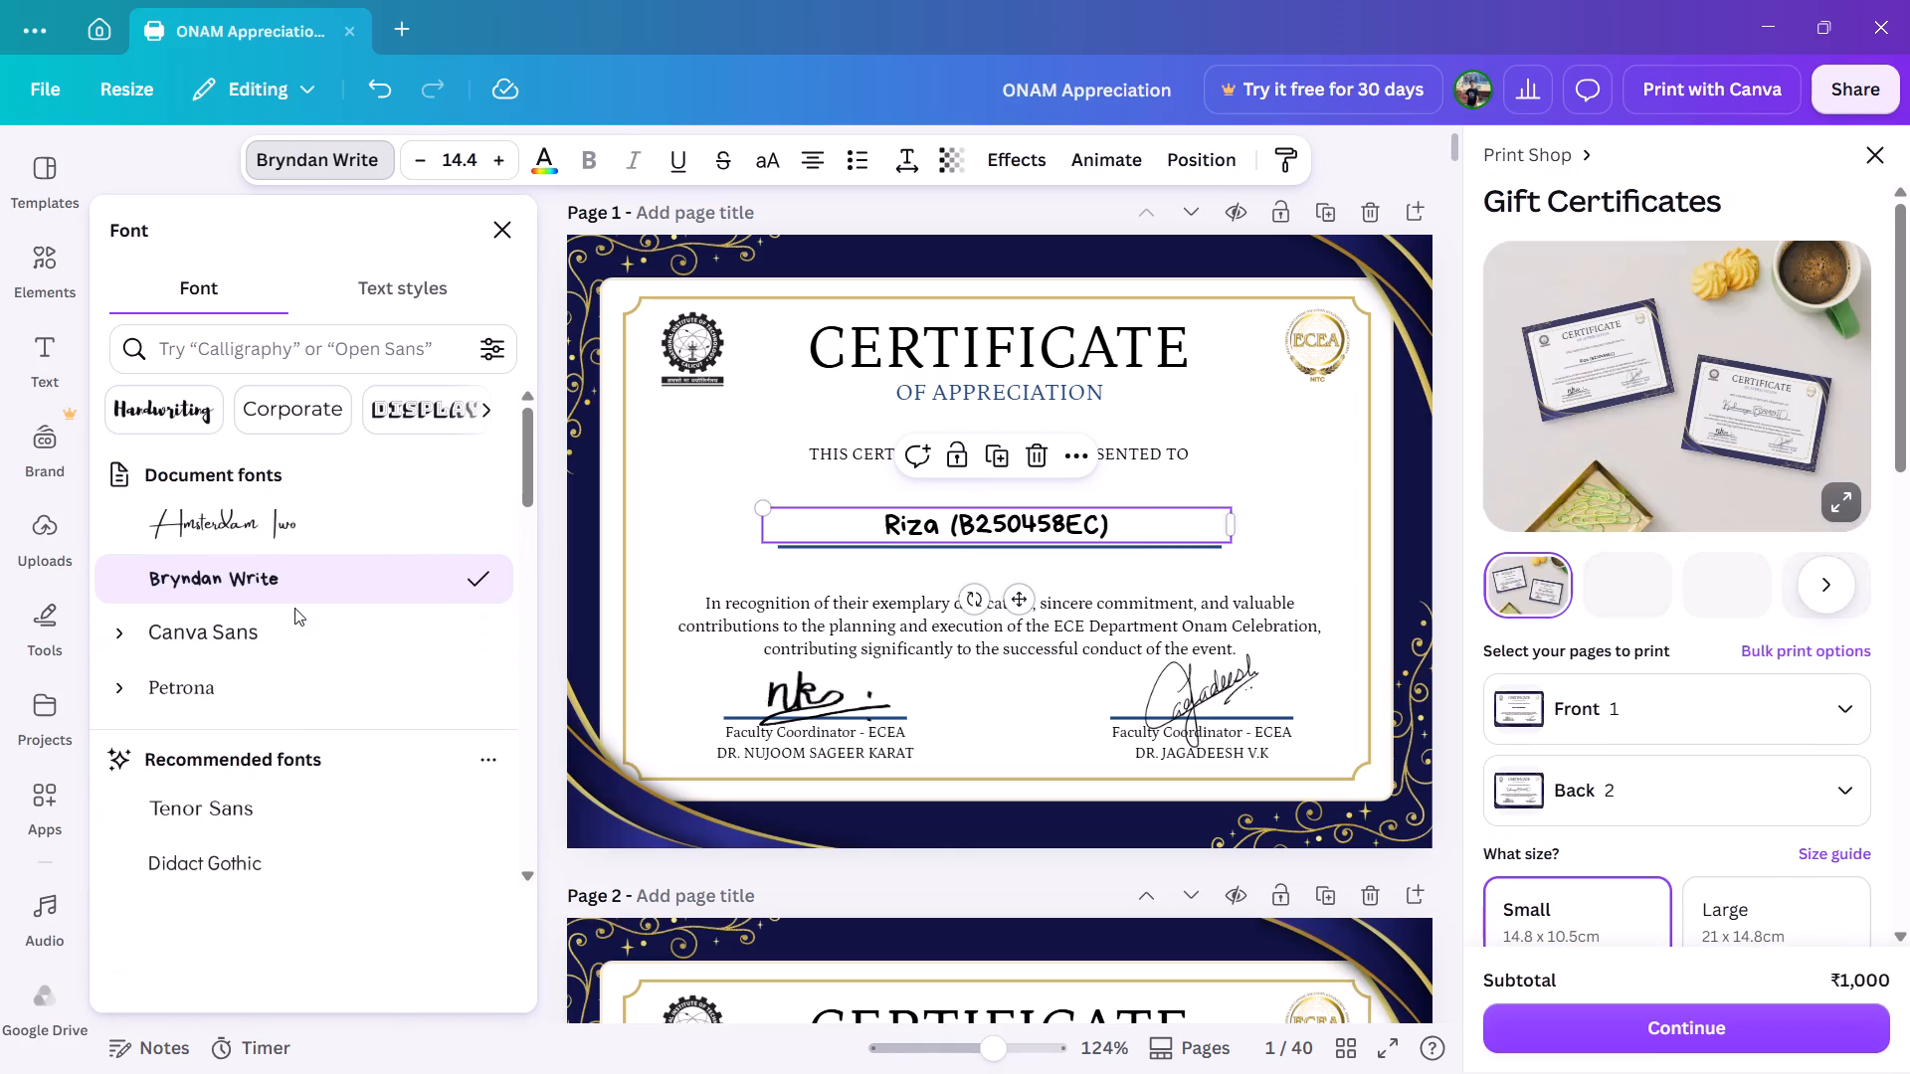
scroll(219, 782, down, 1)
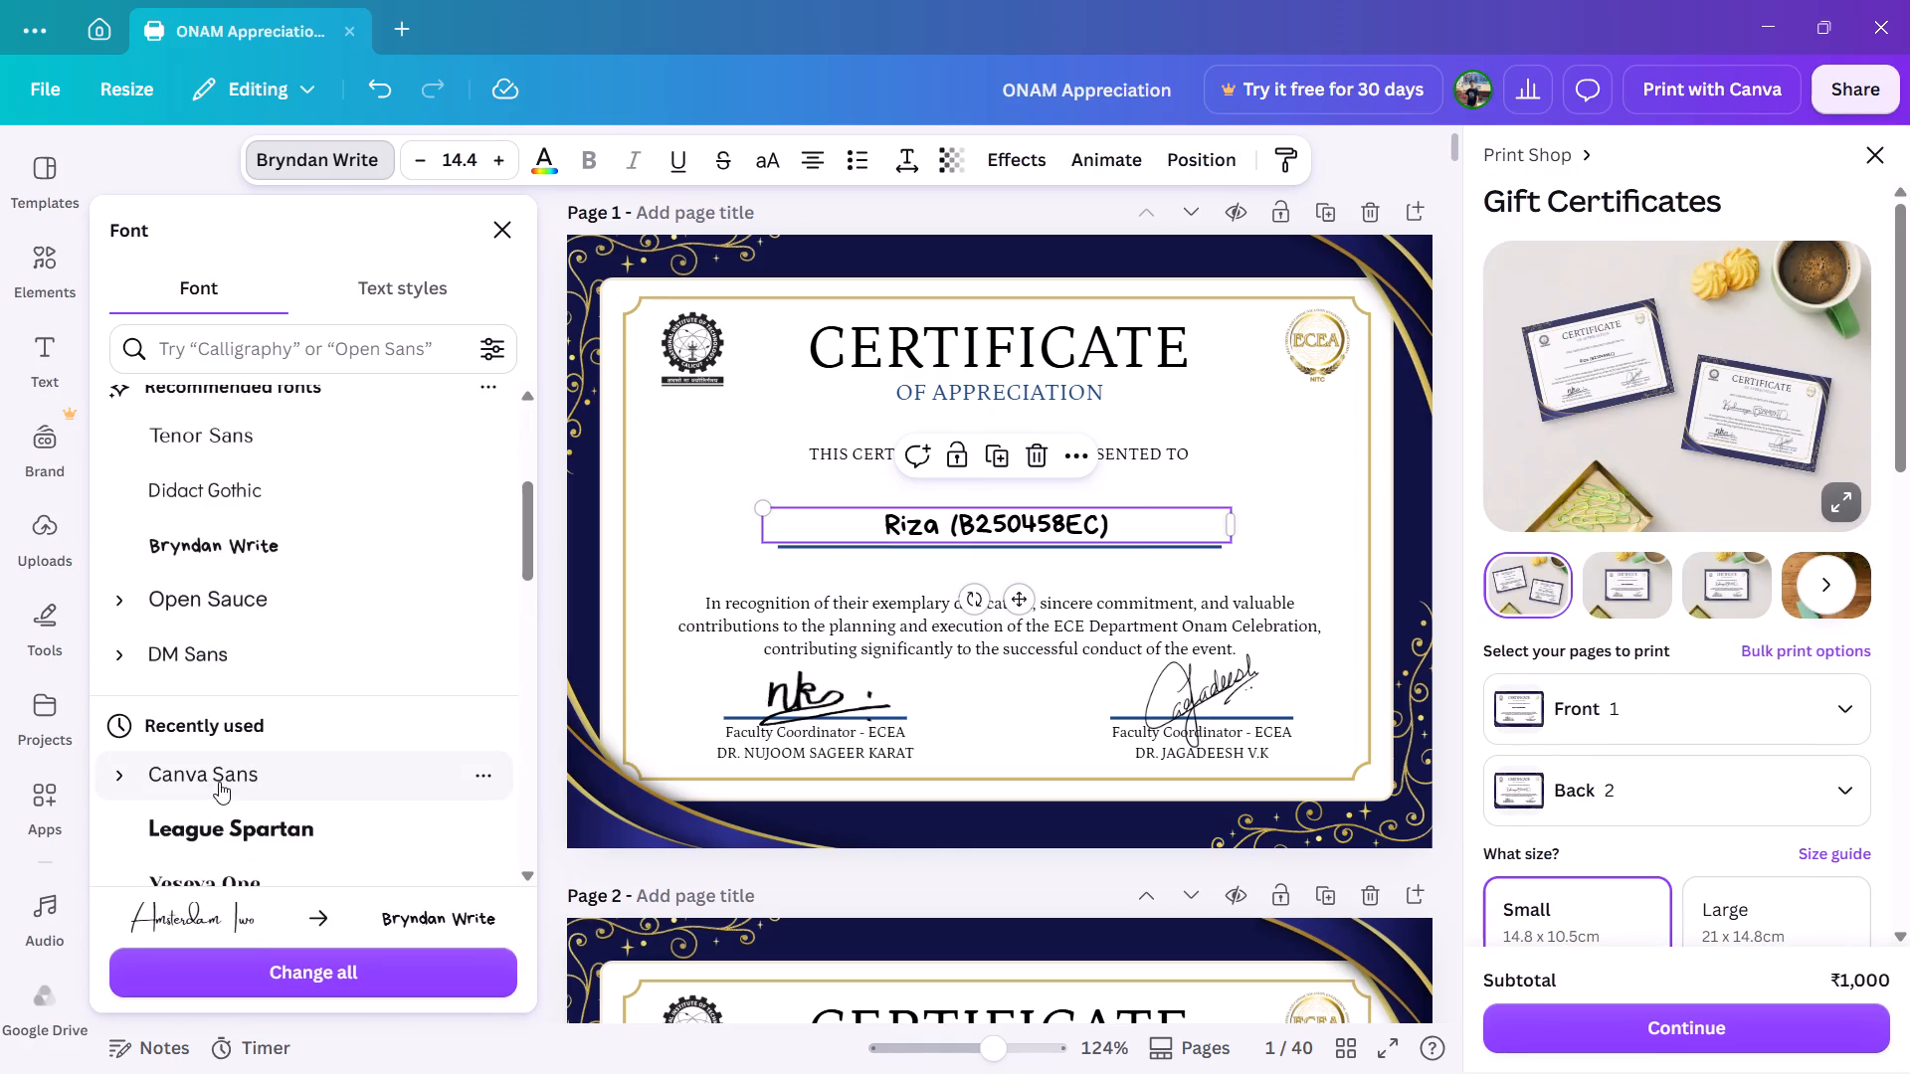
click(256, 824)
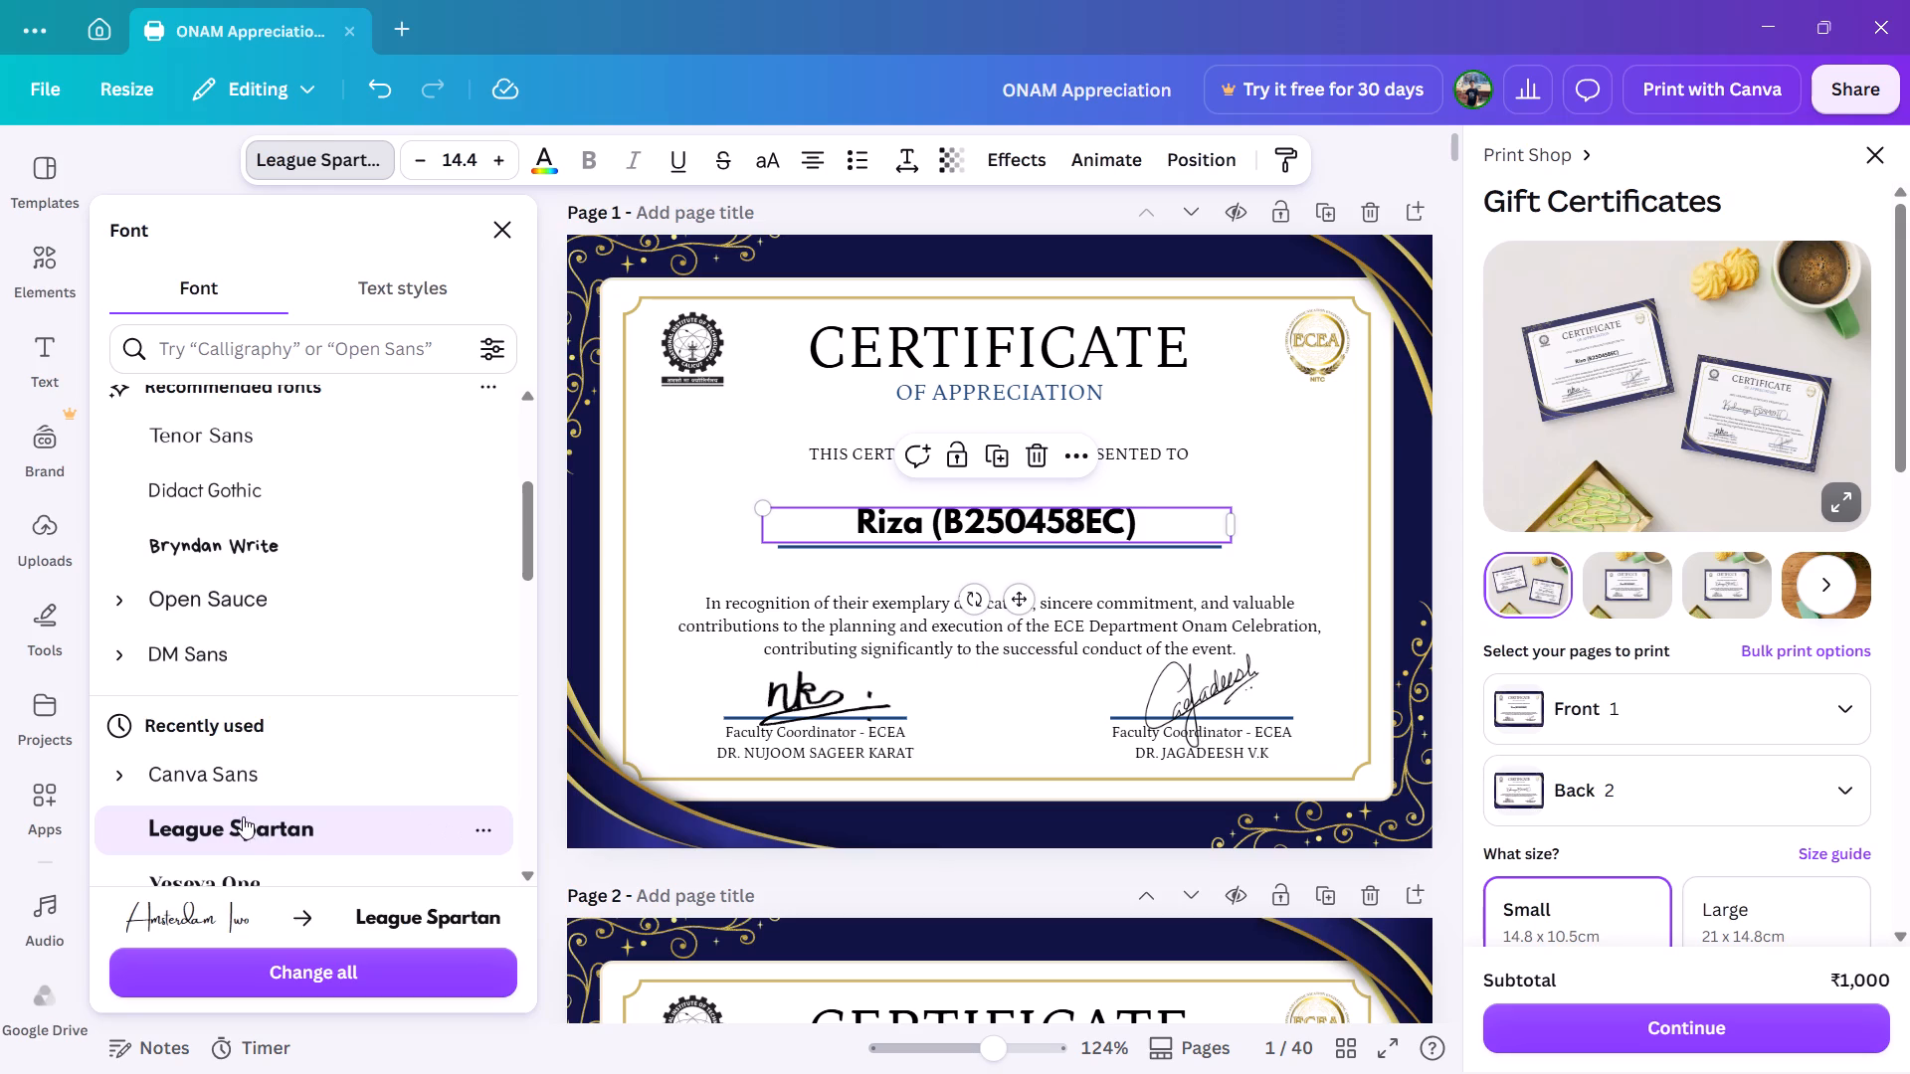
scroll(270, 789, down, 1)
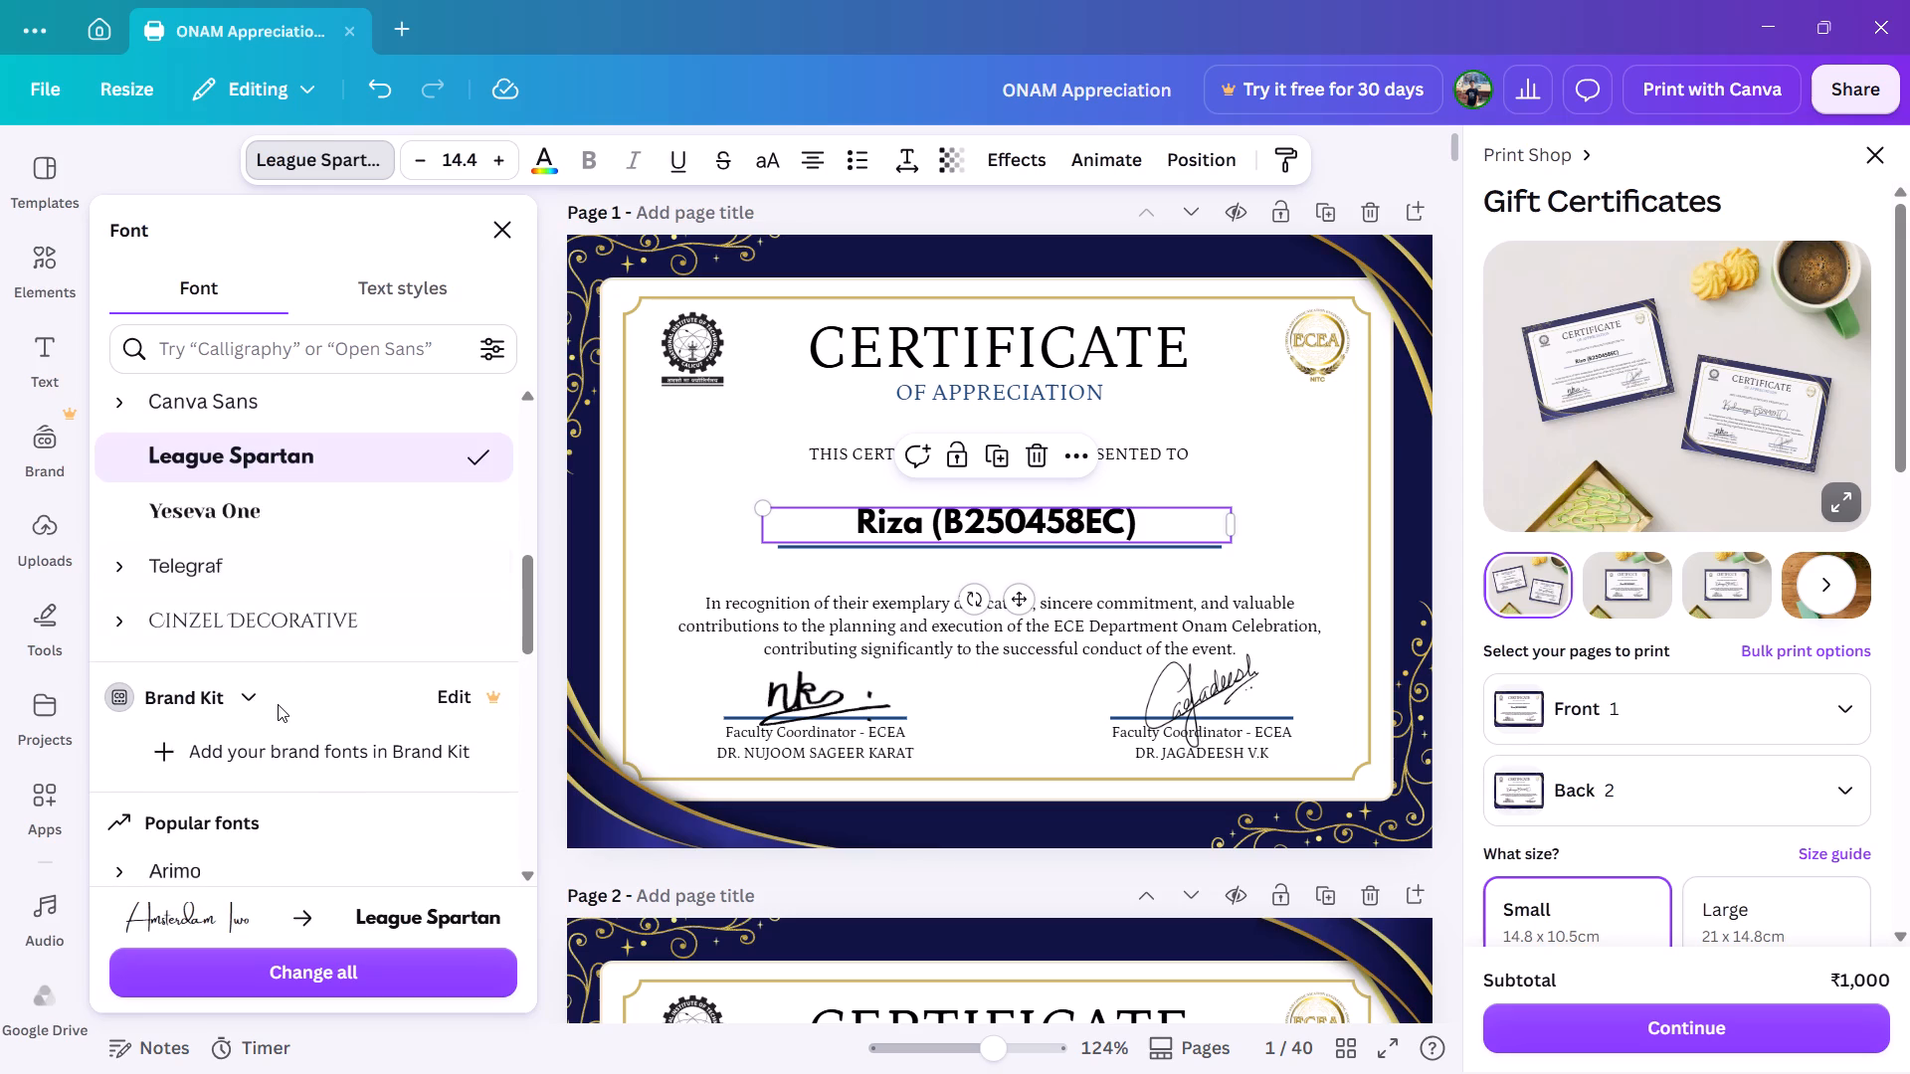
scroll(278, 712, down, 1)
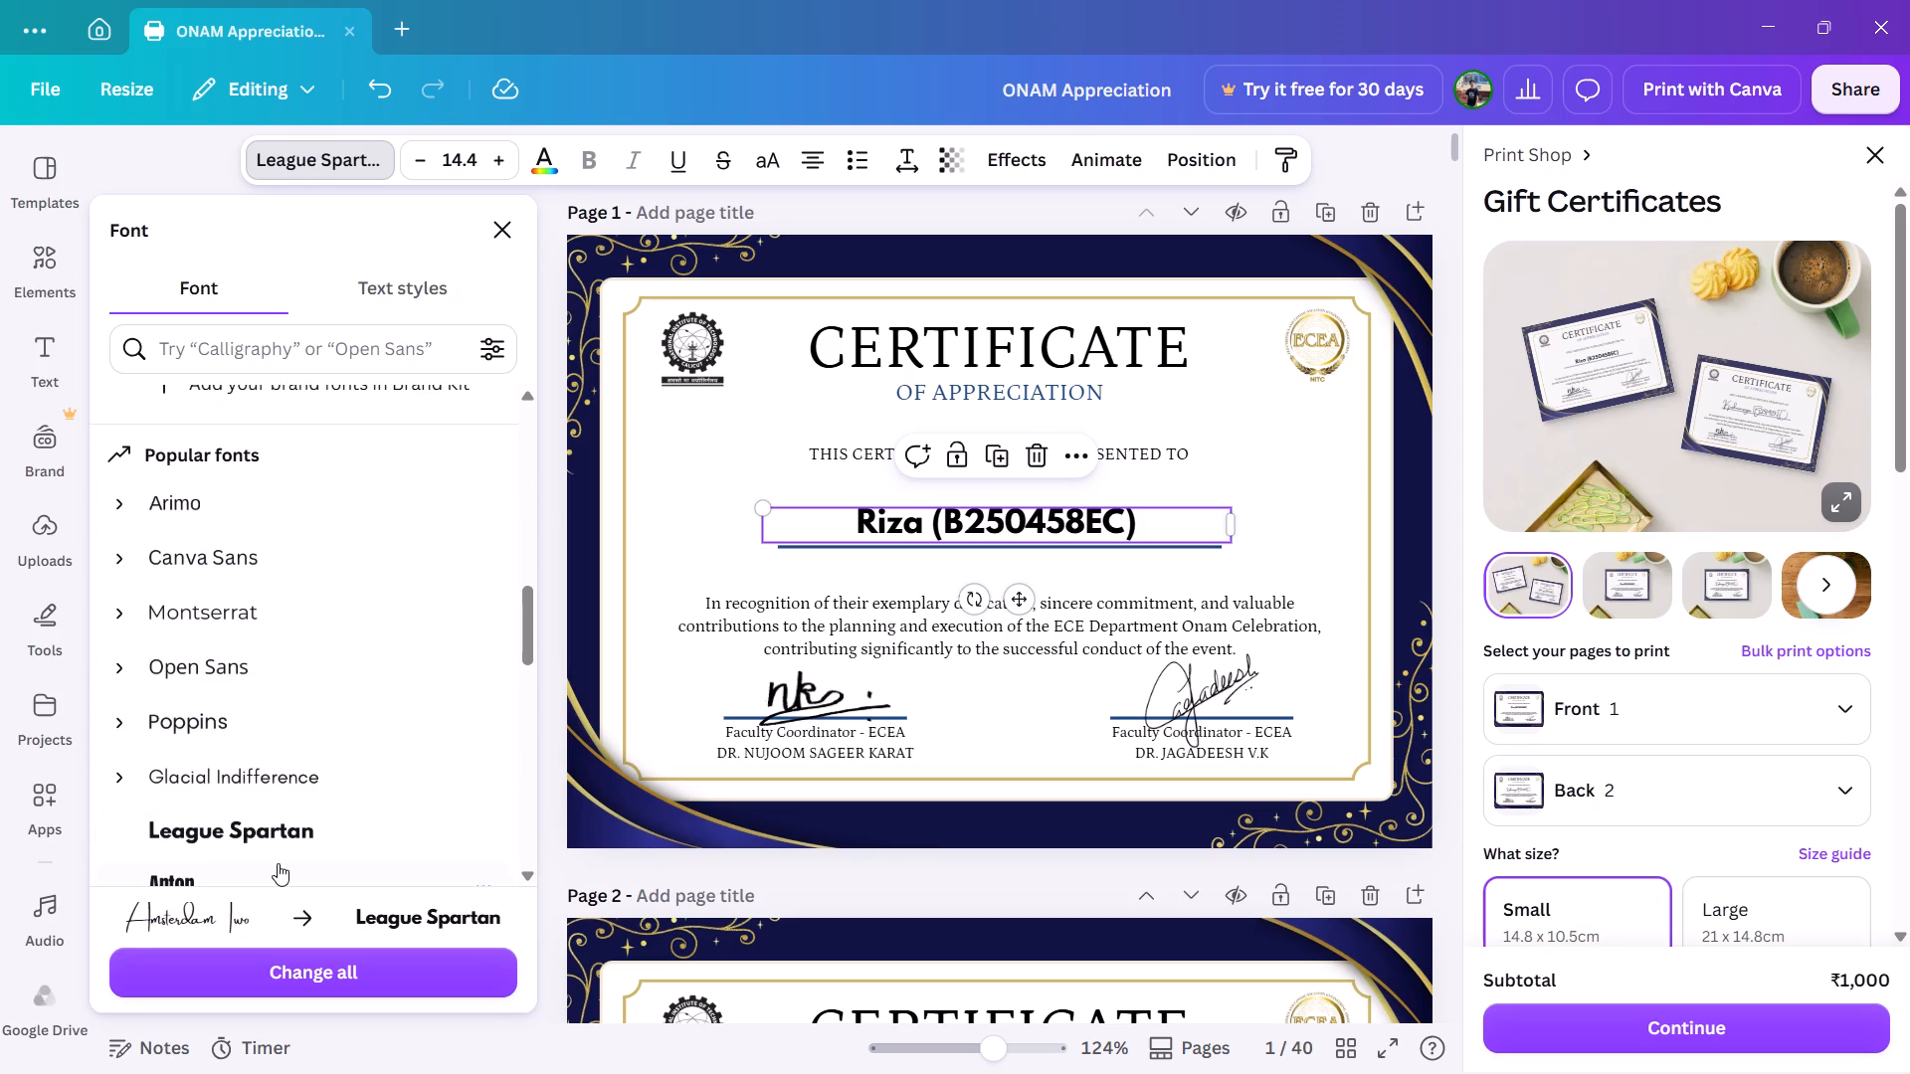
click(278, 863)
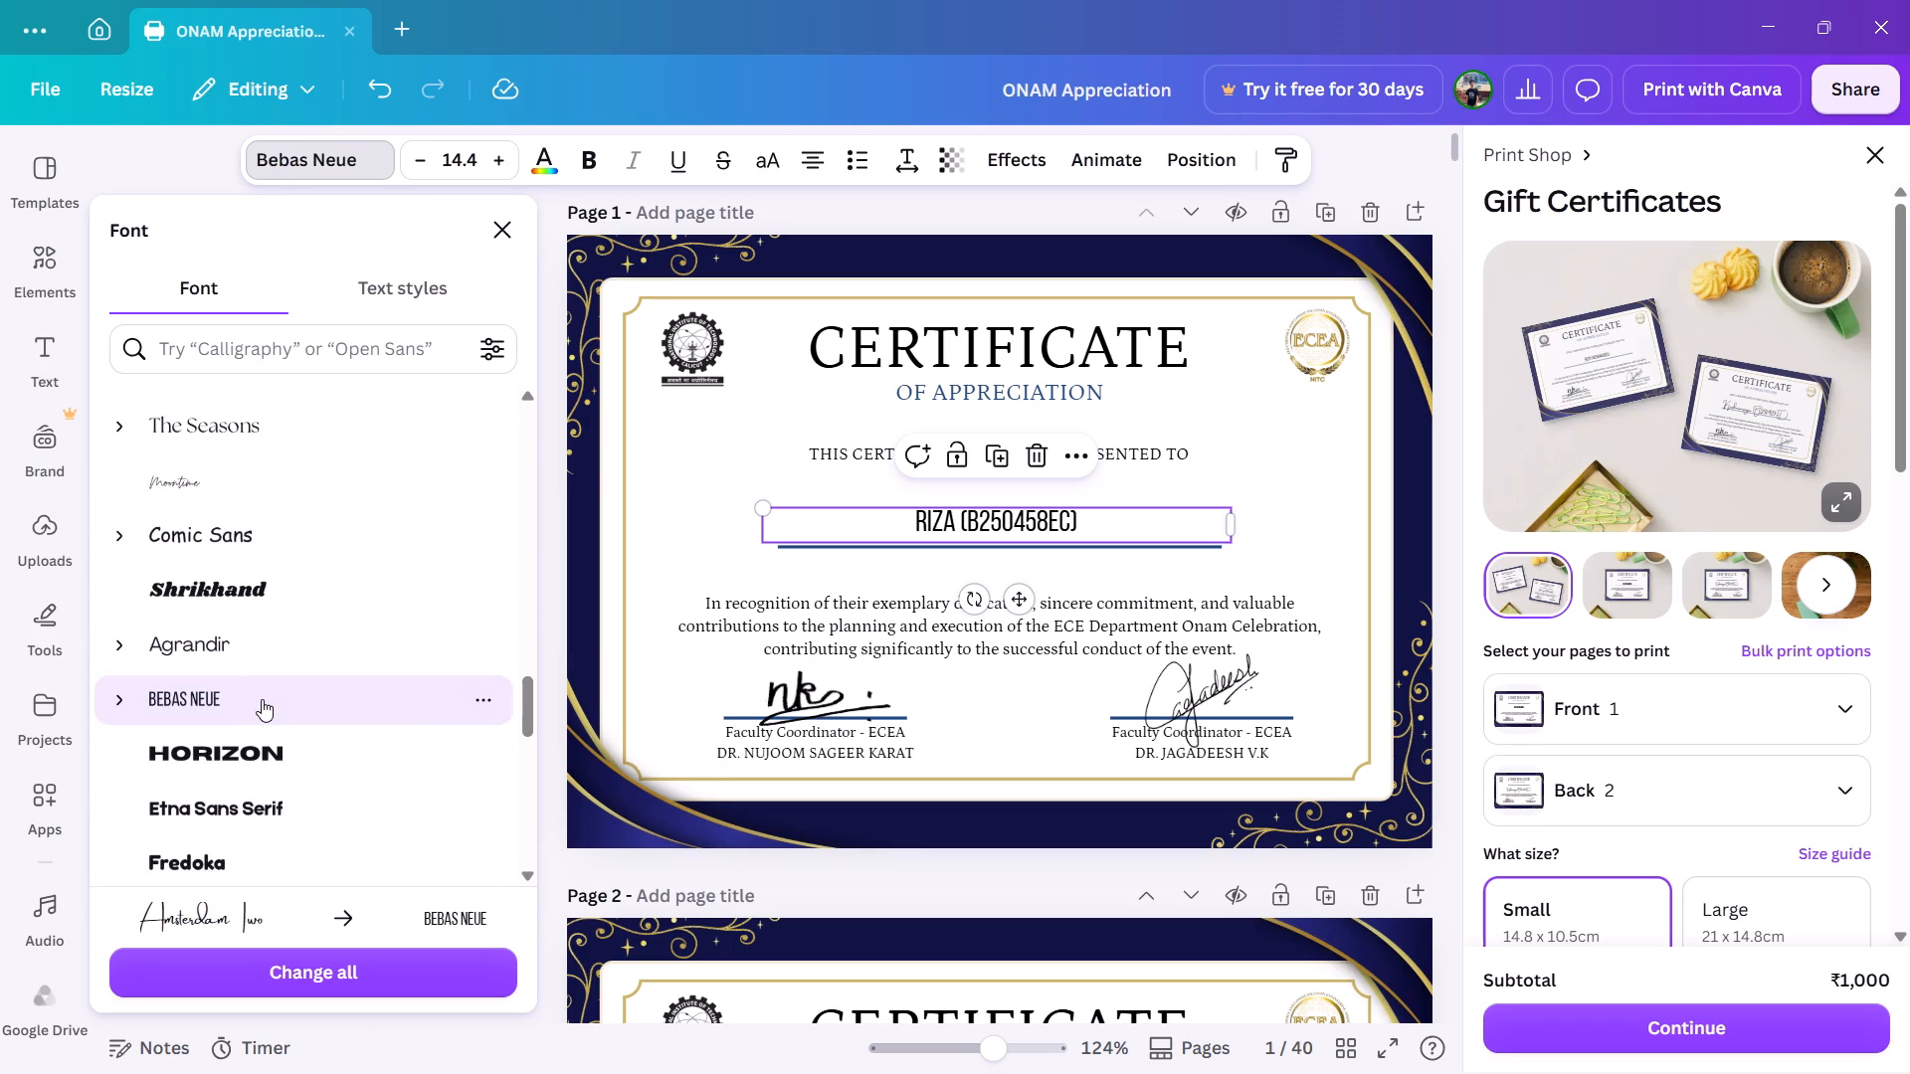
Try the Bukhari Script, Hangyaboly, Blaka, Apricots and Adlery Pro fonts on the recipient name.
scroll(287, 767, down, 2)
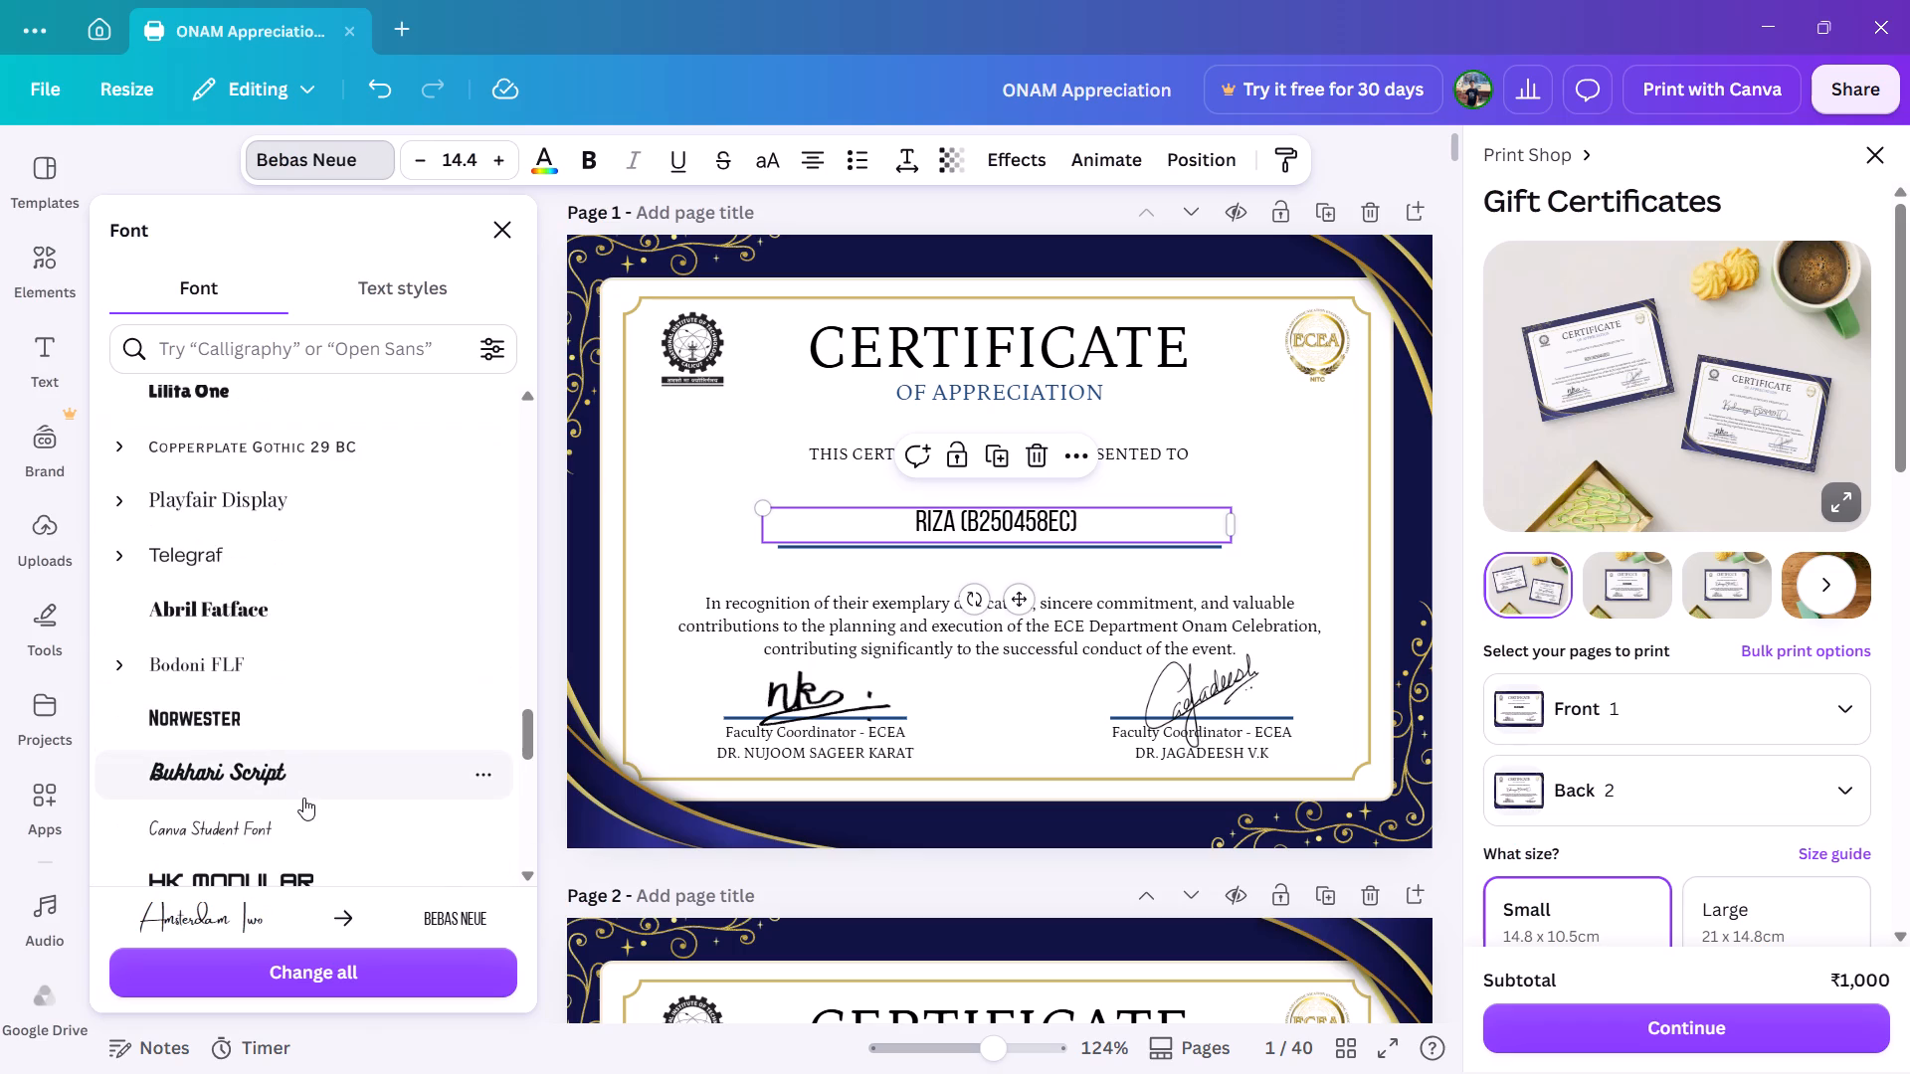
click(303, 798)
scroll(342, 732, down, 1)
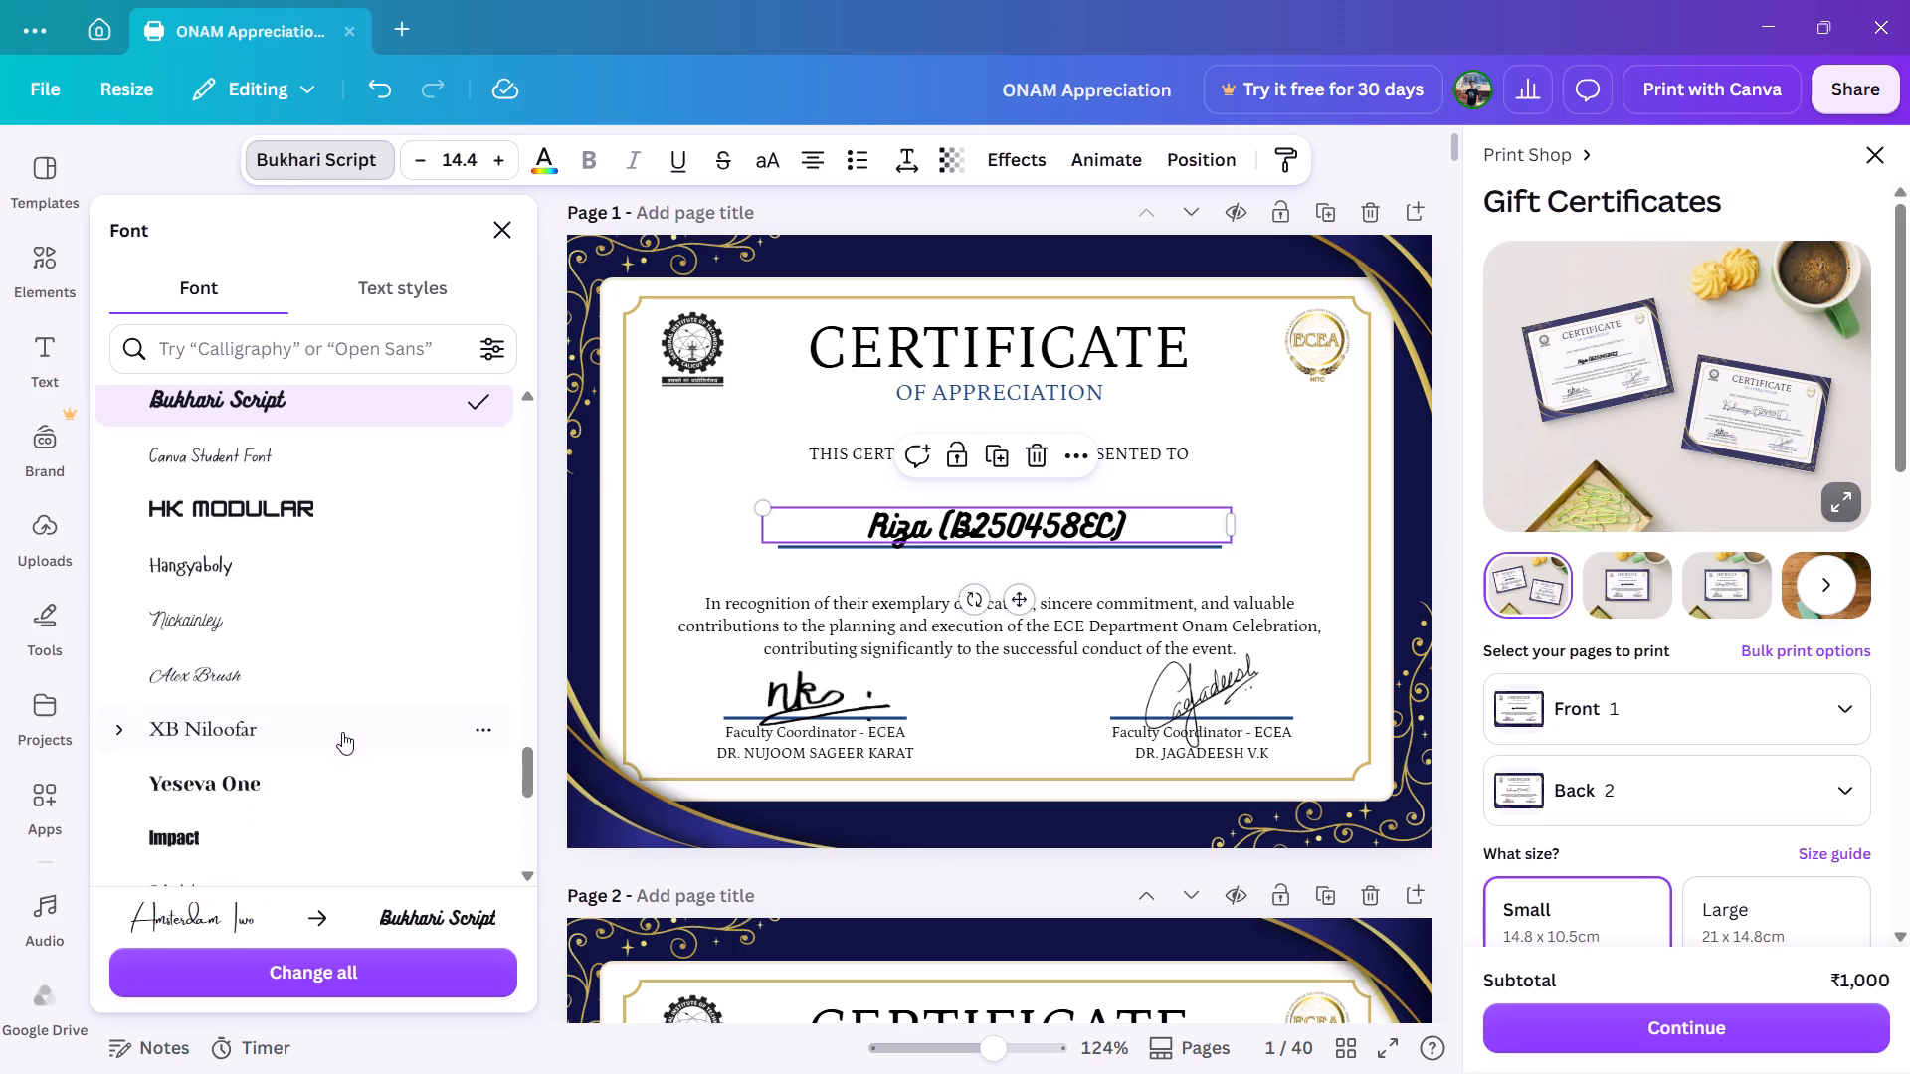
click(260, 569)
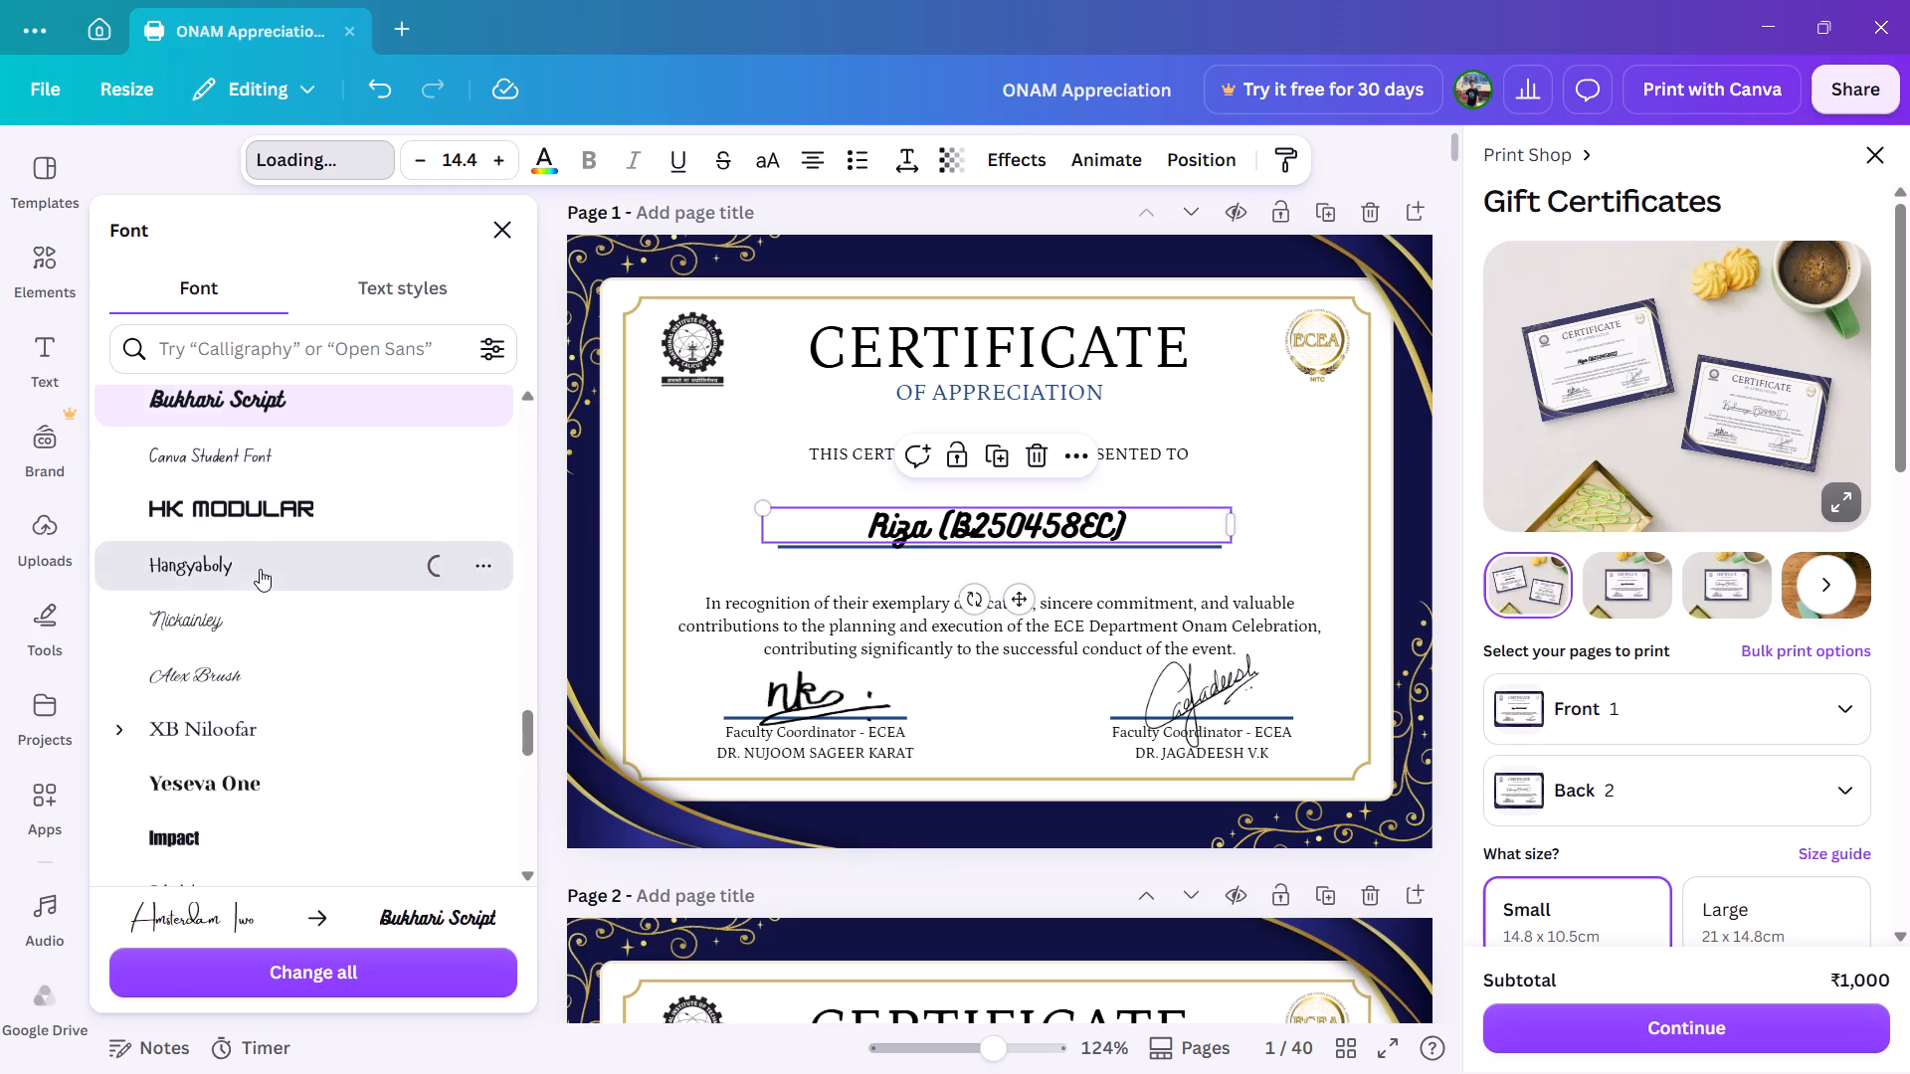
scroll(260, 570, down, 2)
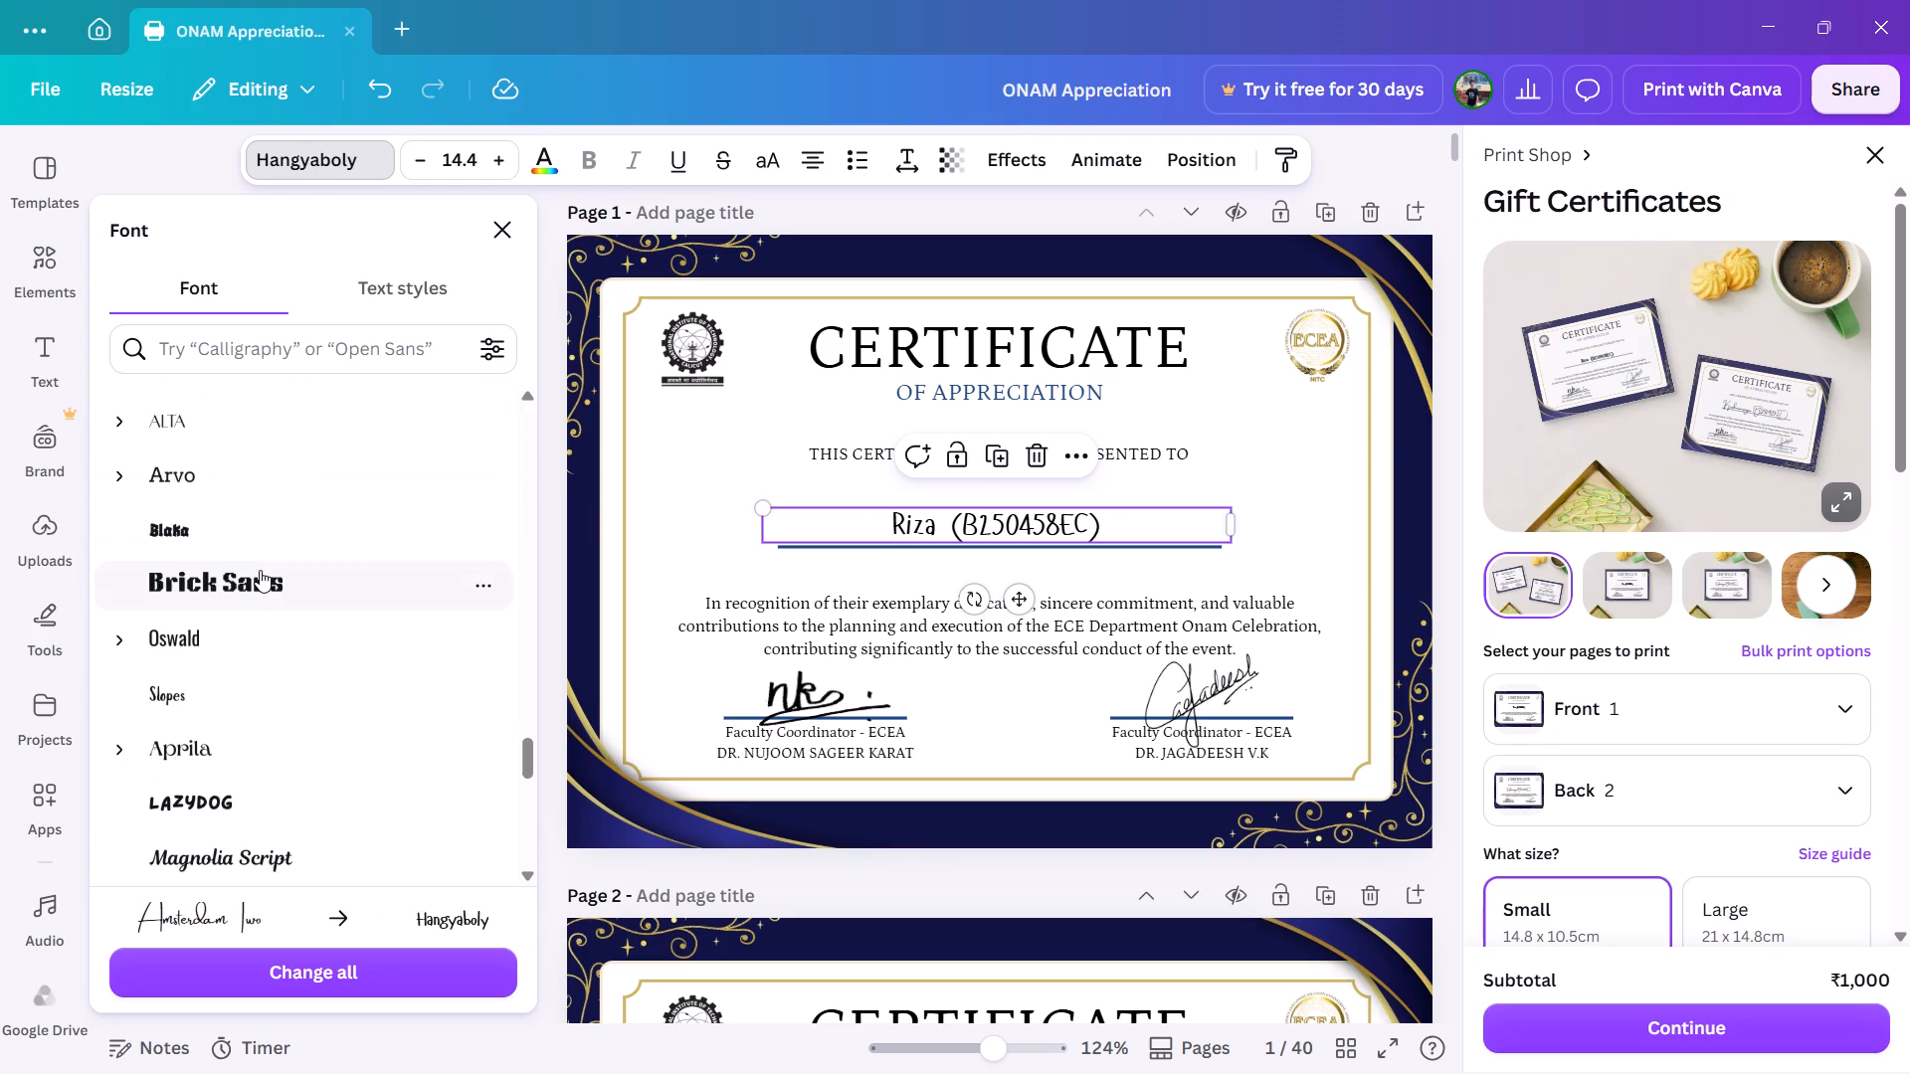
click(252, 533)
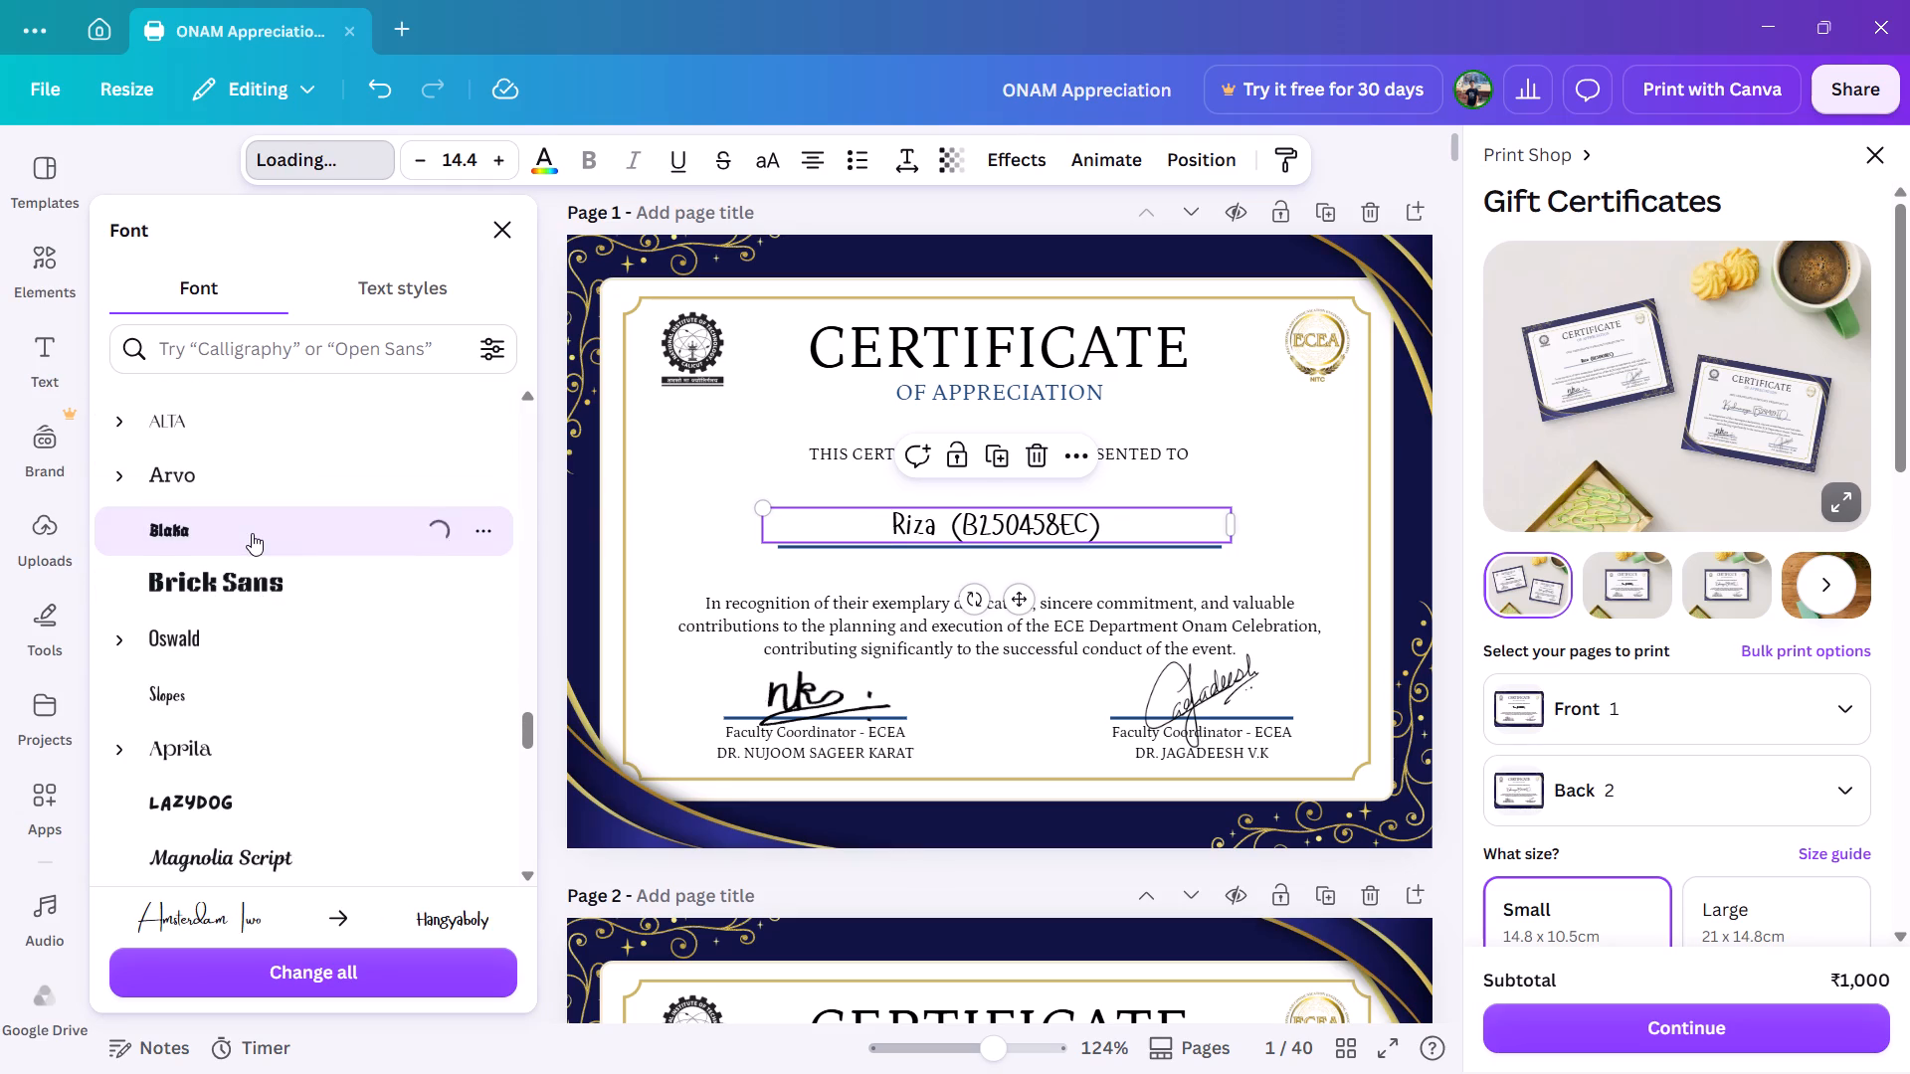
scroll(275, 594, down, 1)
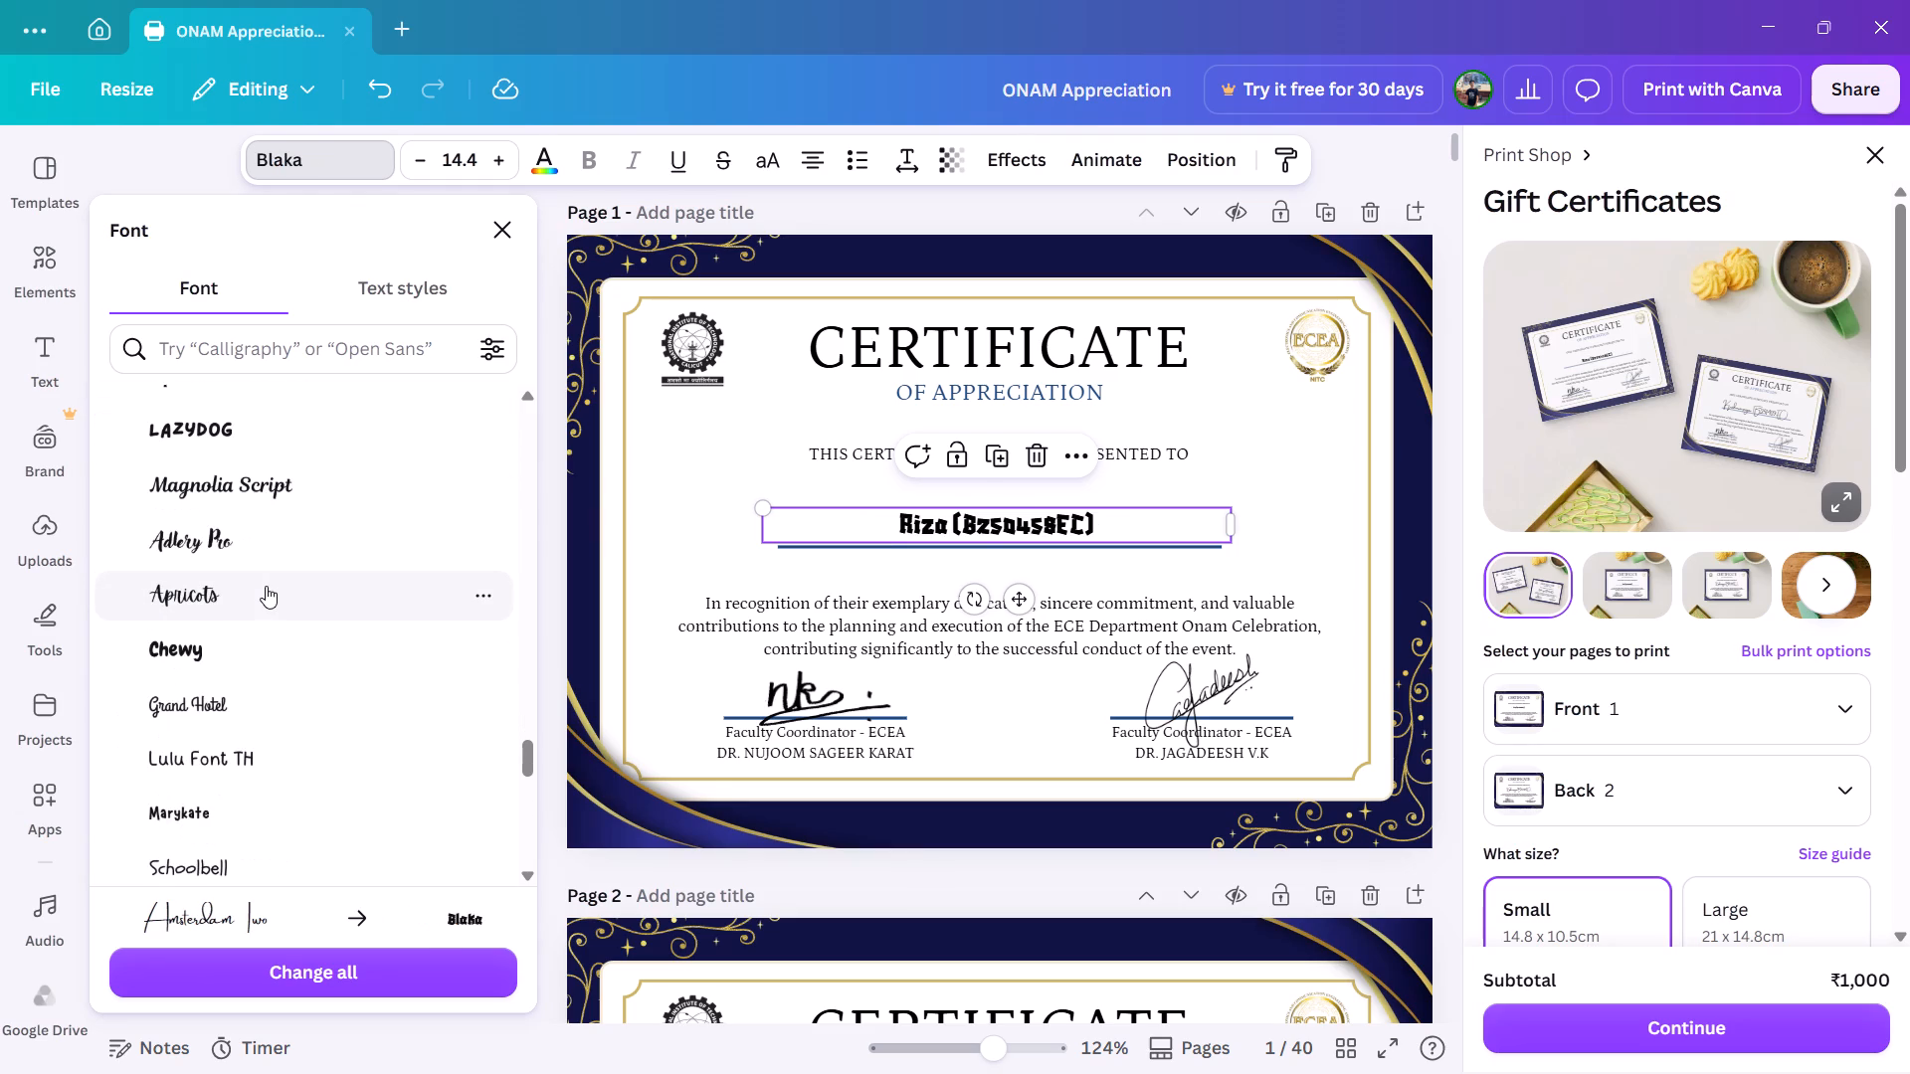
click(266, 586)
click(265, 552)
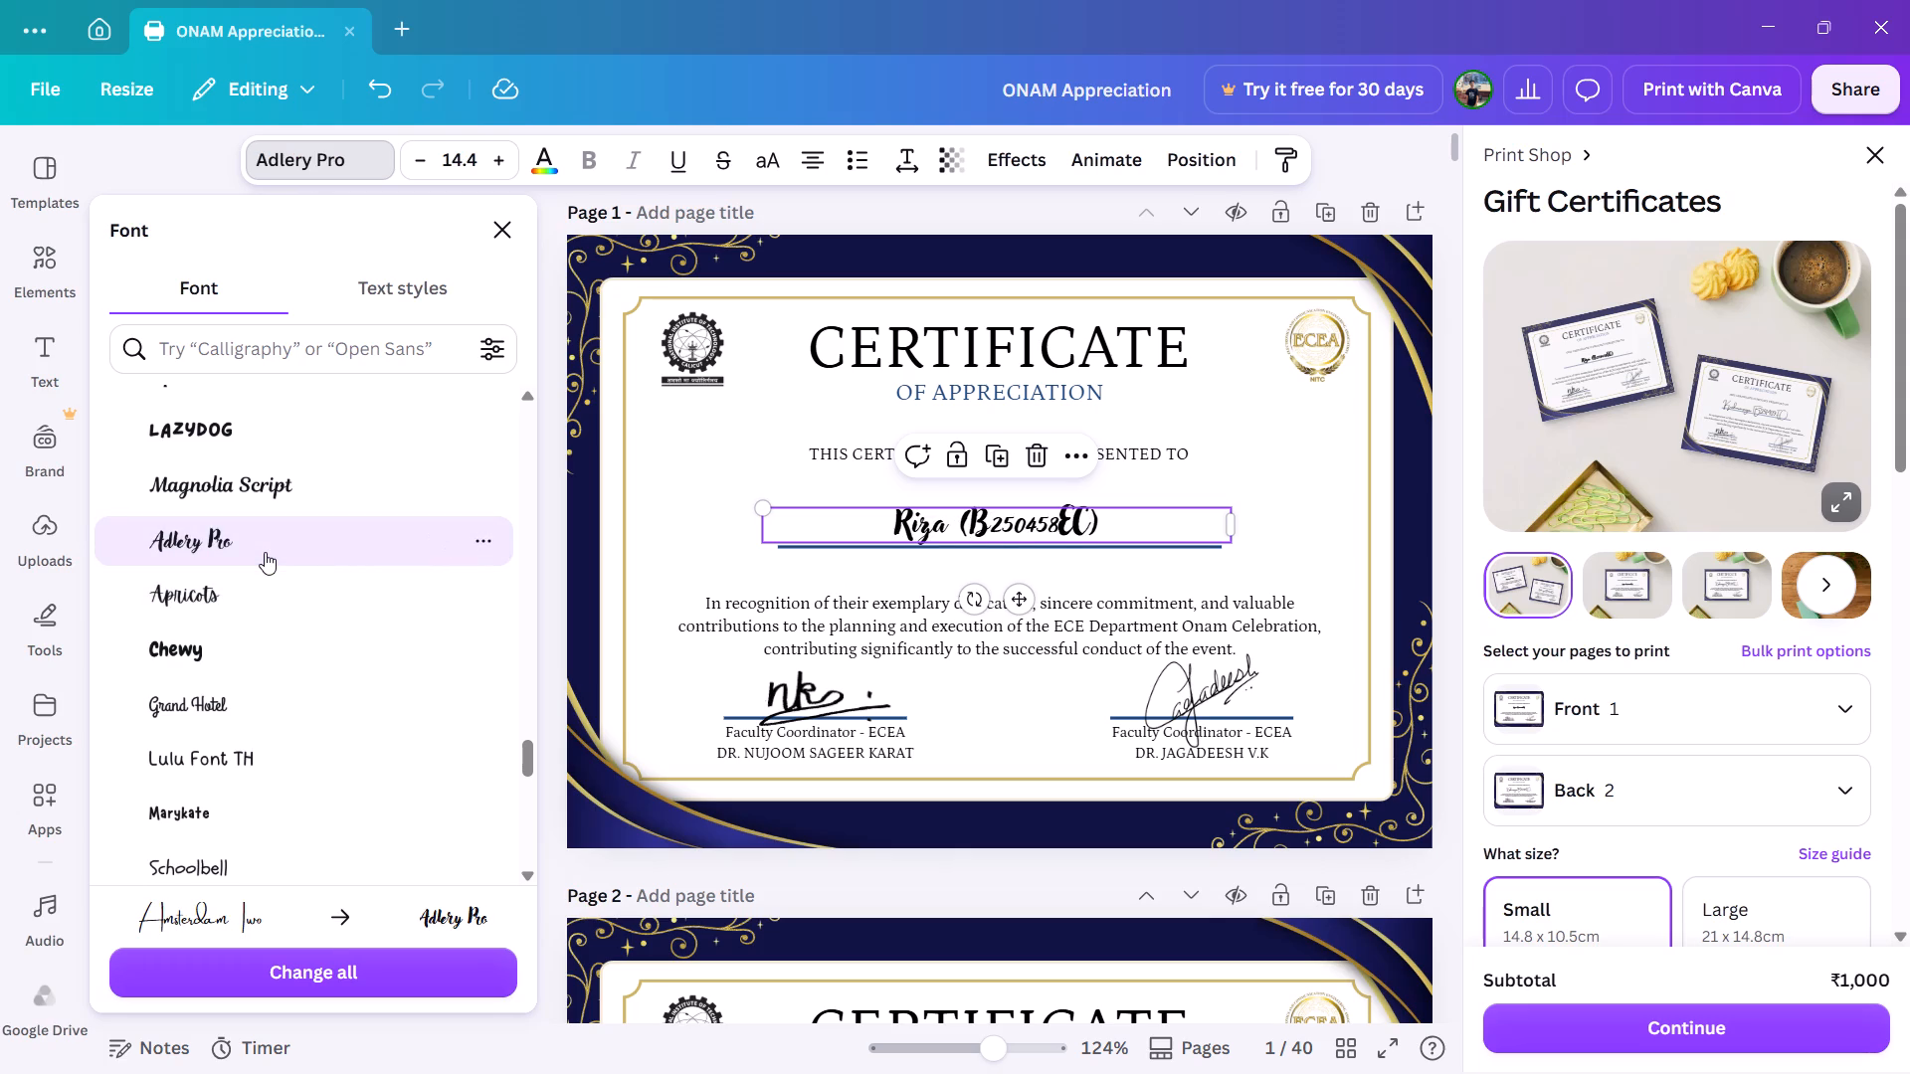
Compare gold, yellow, orange and cream text colours on the recipient name and set it to the Brand Kit gold #e1c340.
click(546, 168)
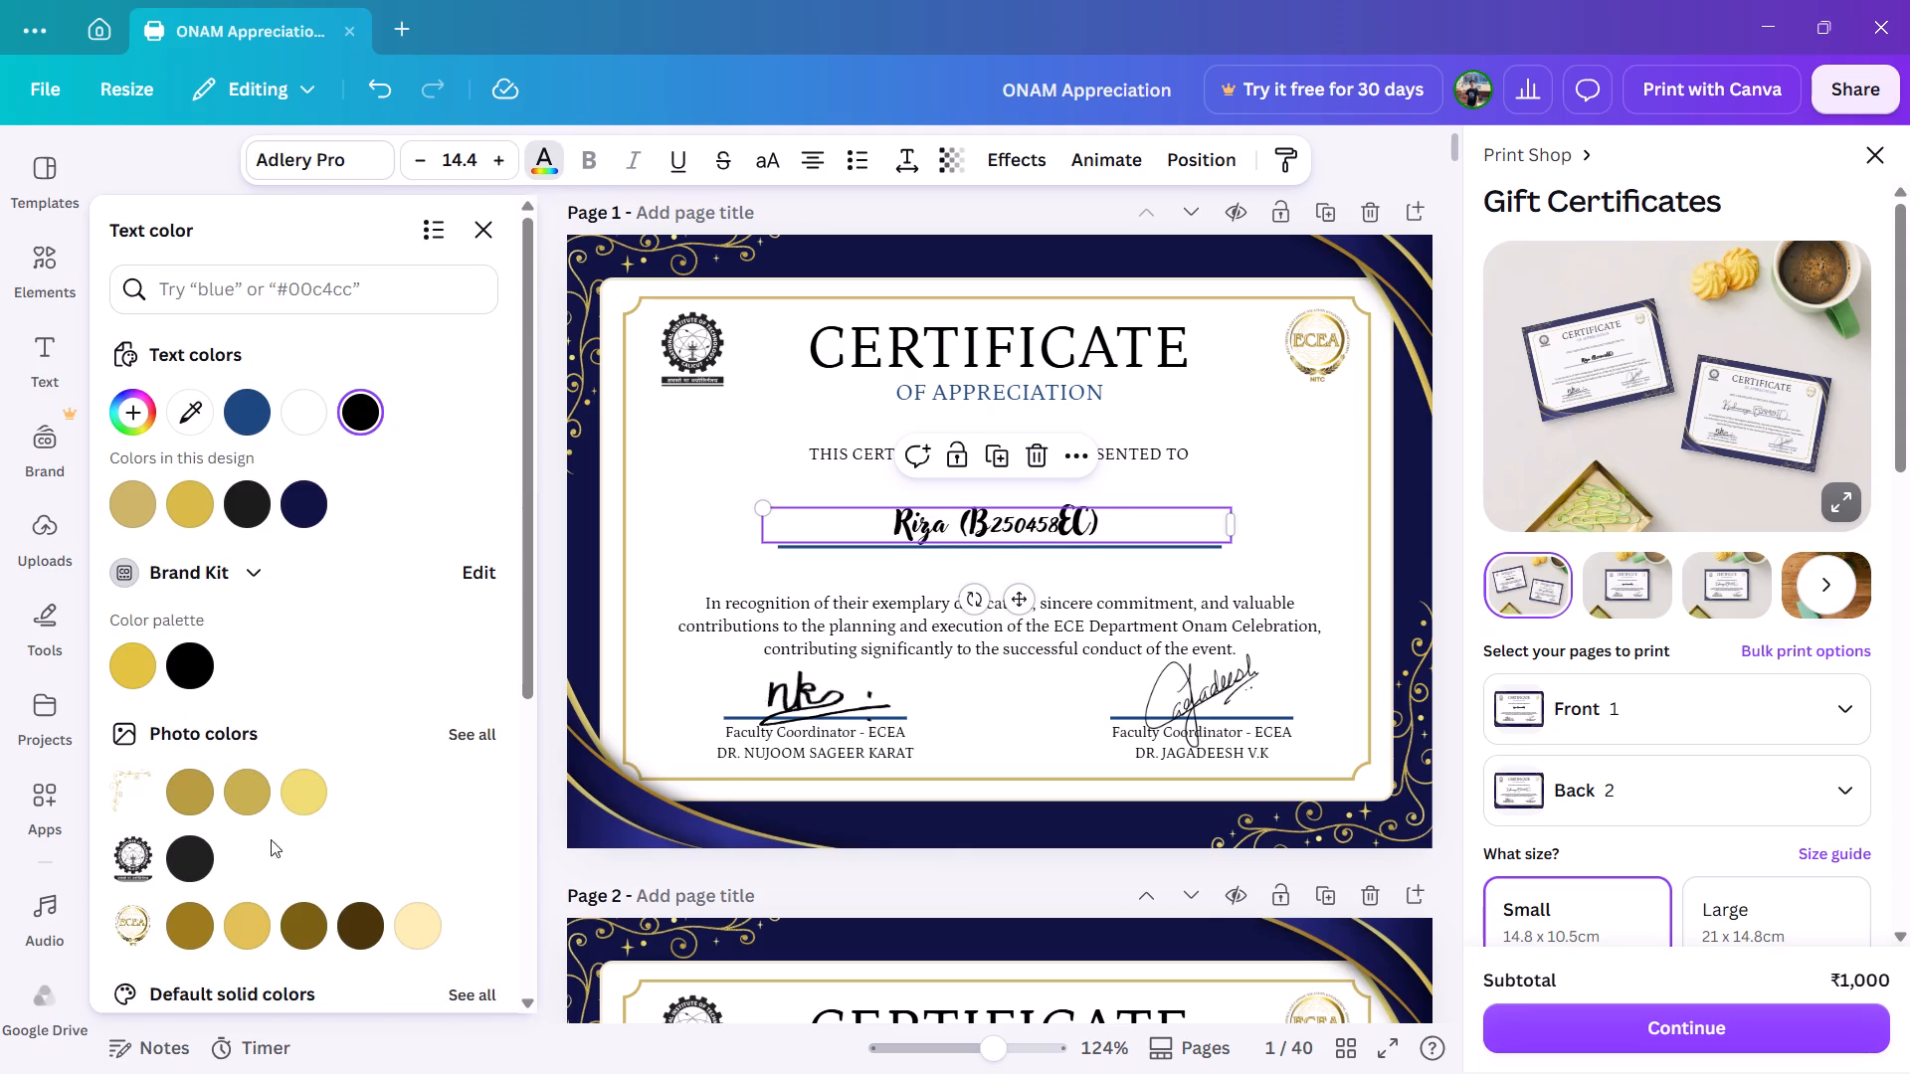
click(303, 799)
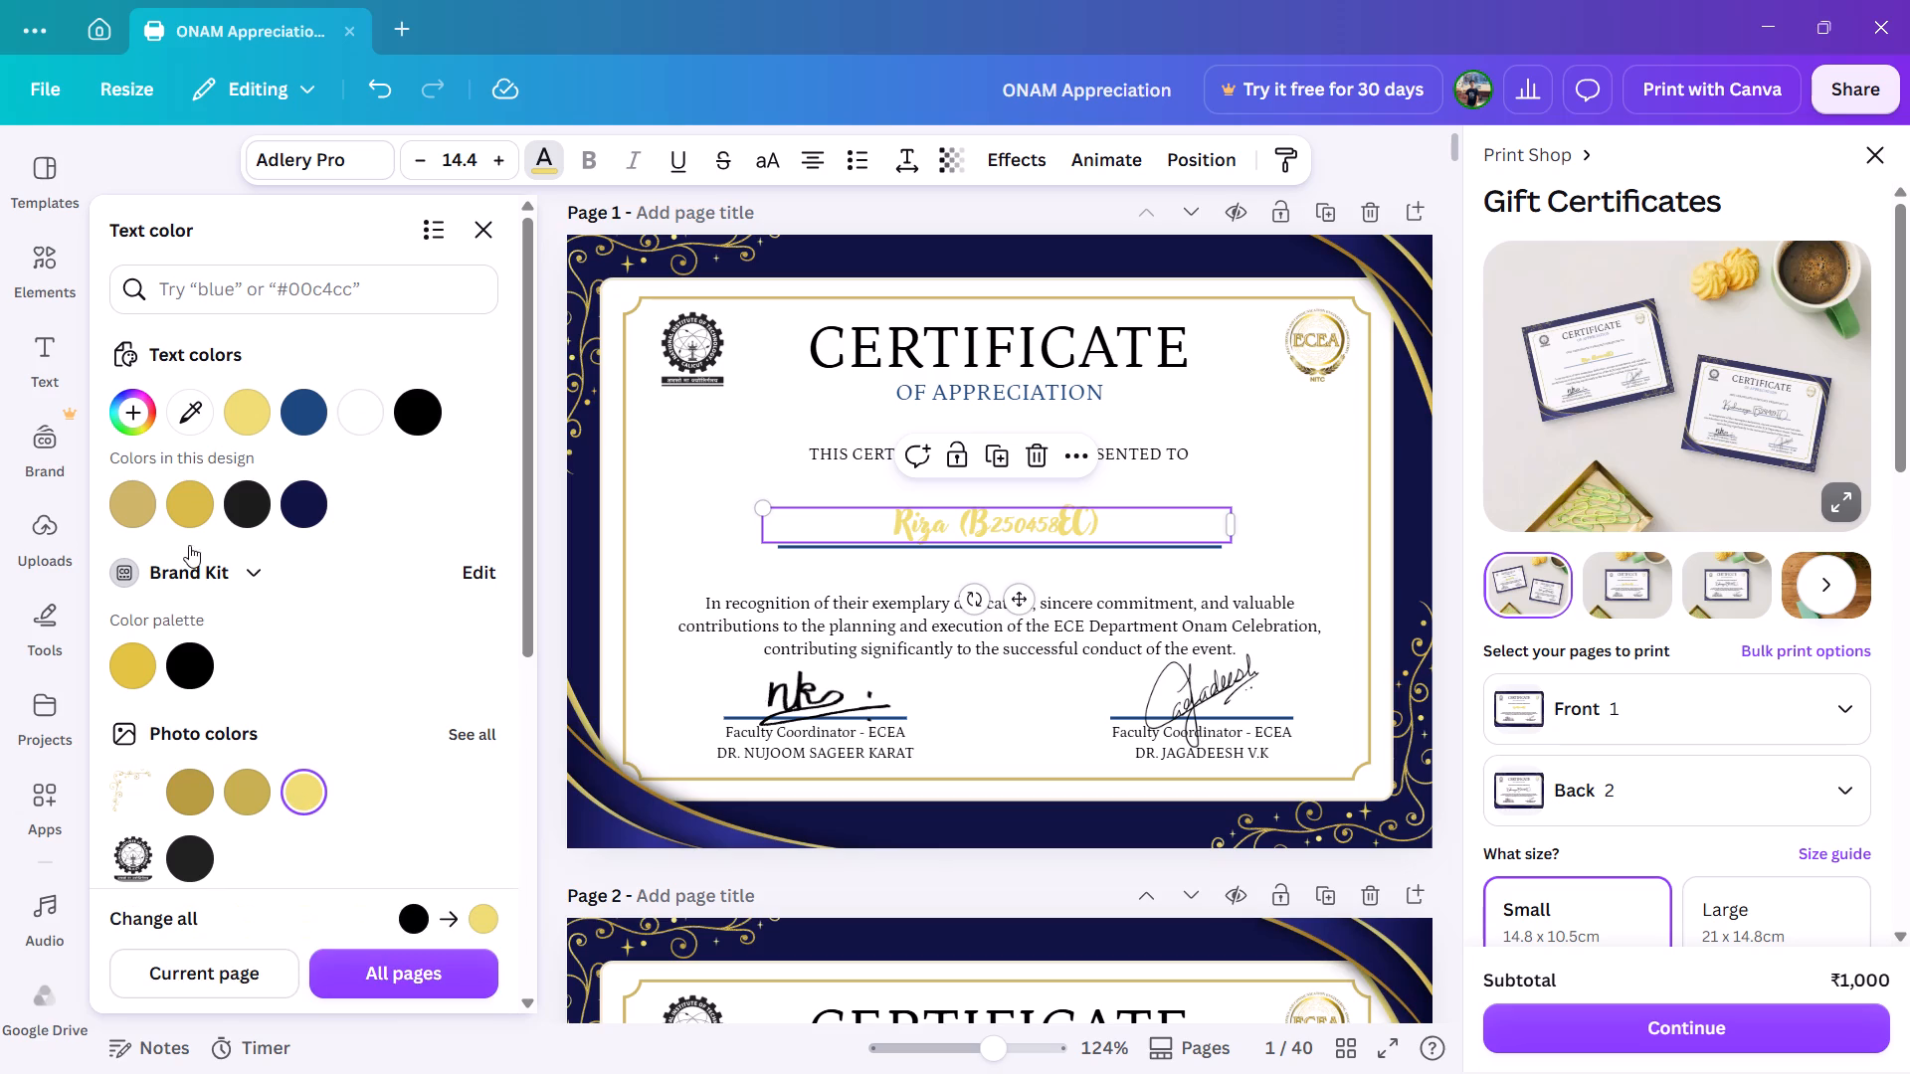
click(193, 507)
click(116, 678)
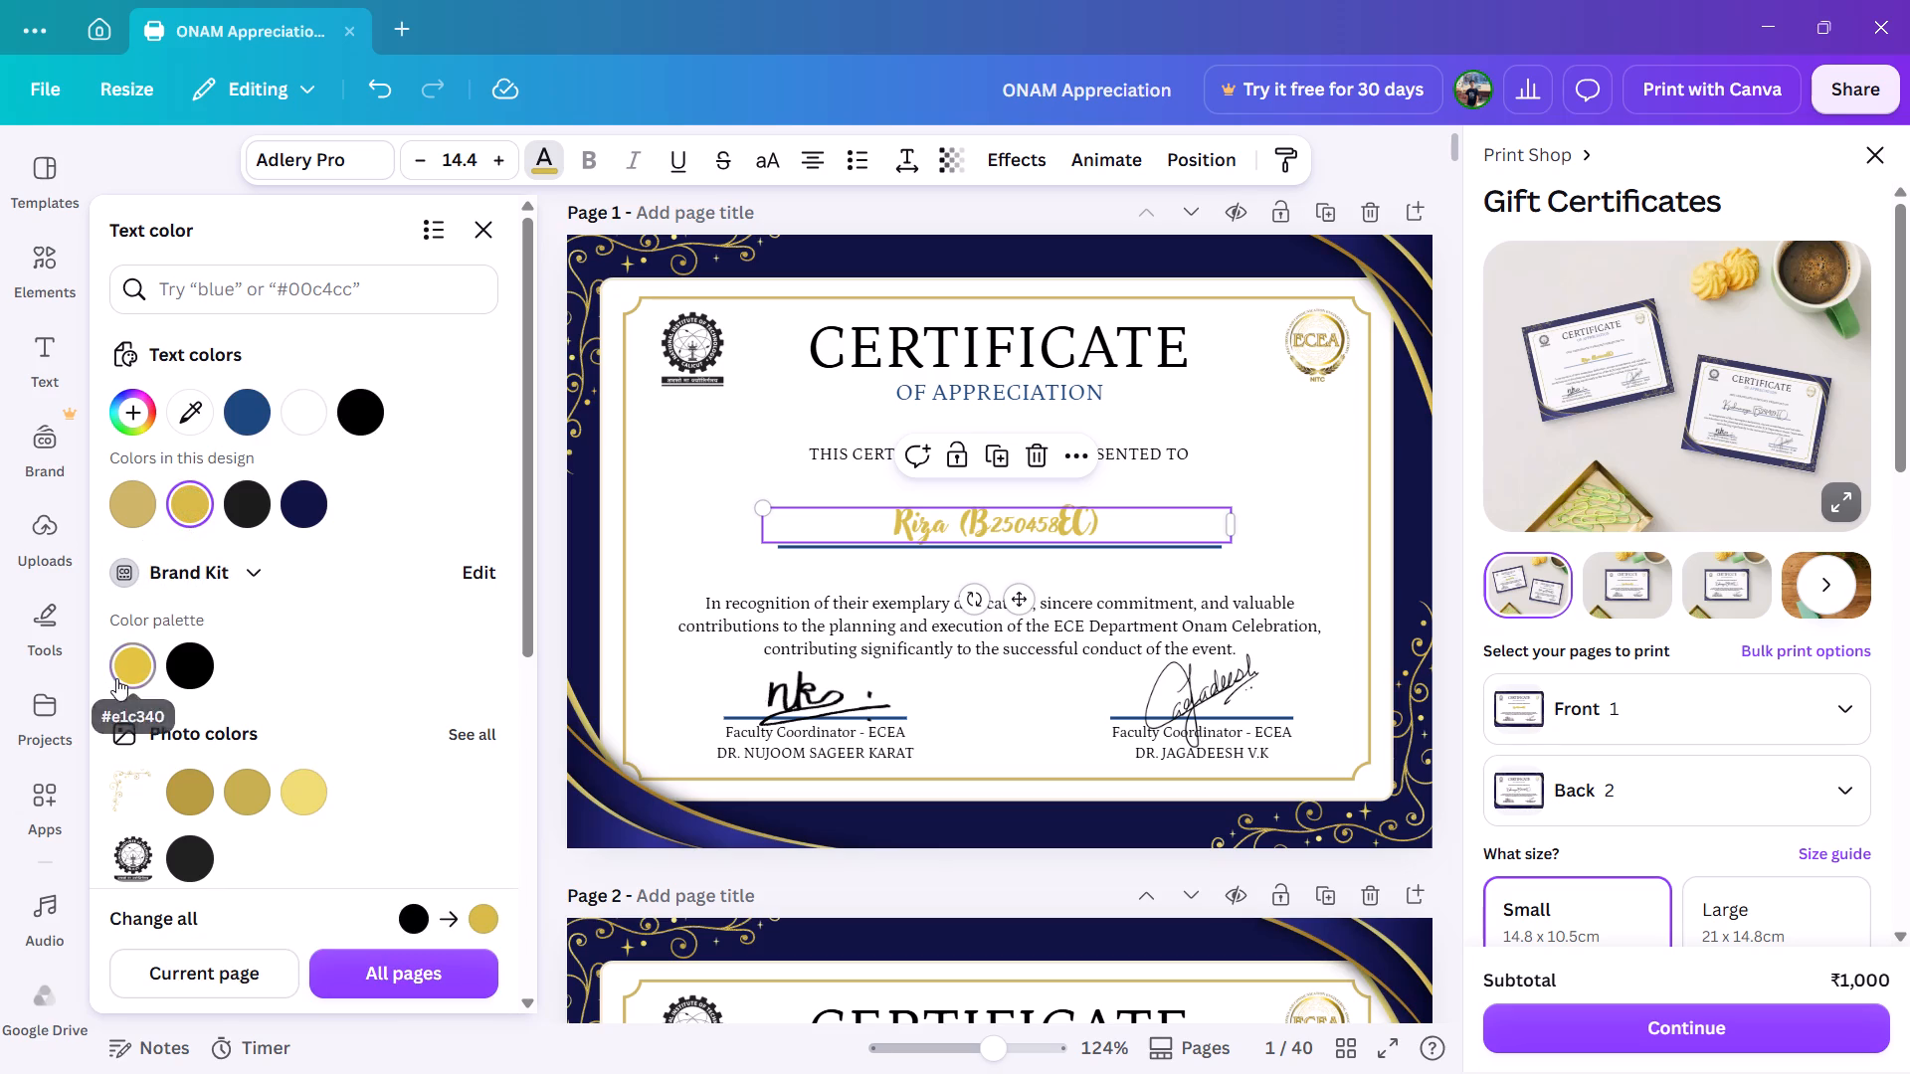
click(250, 406)
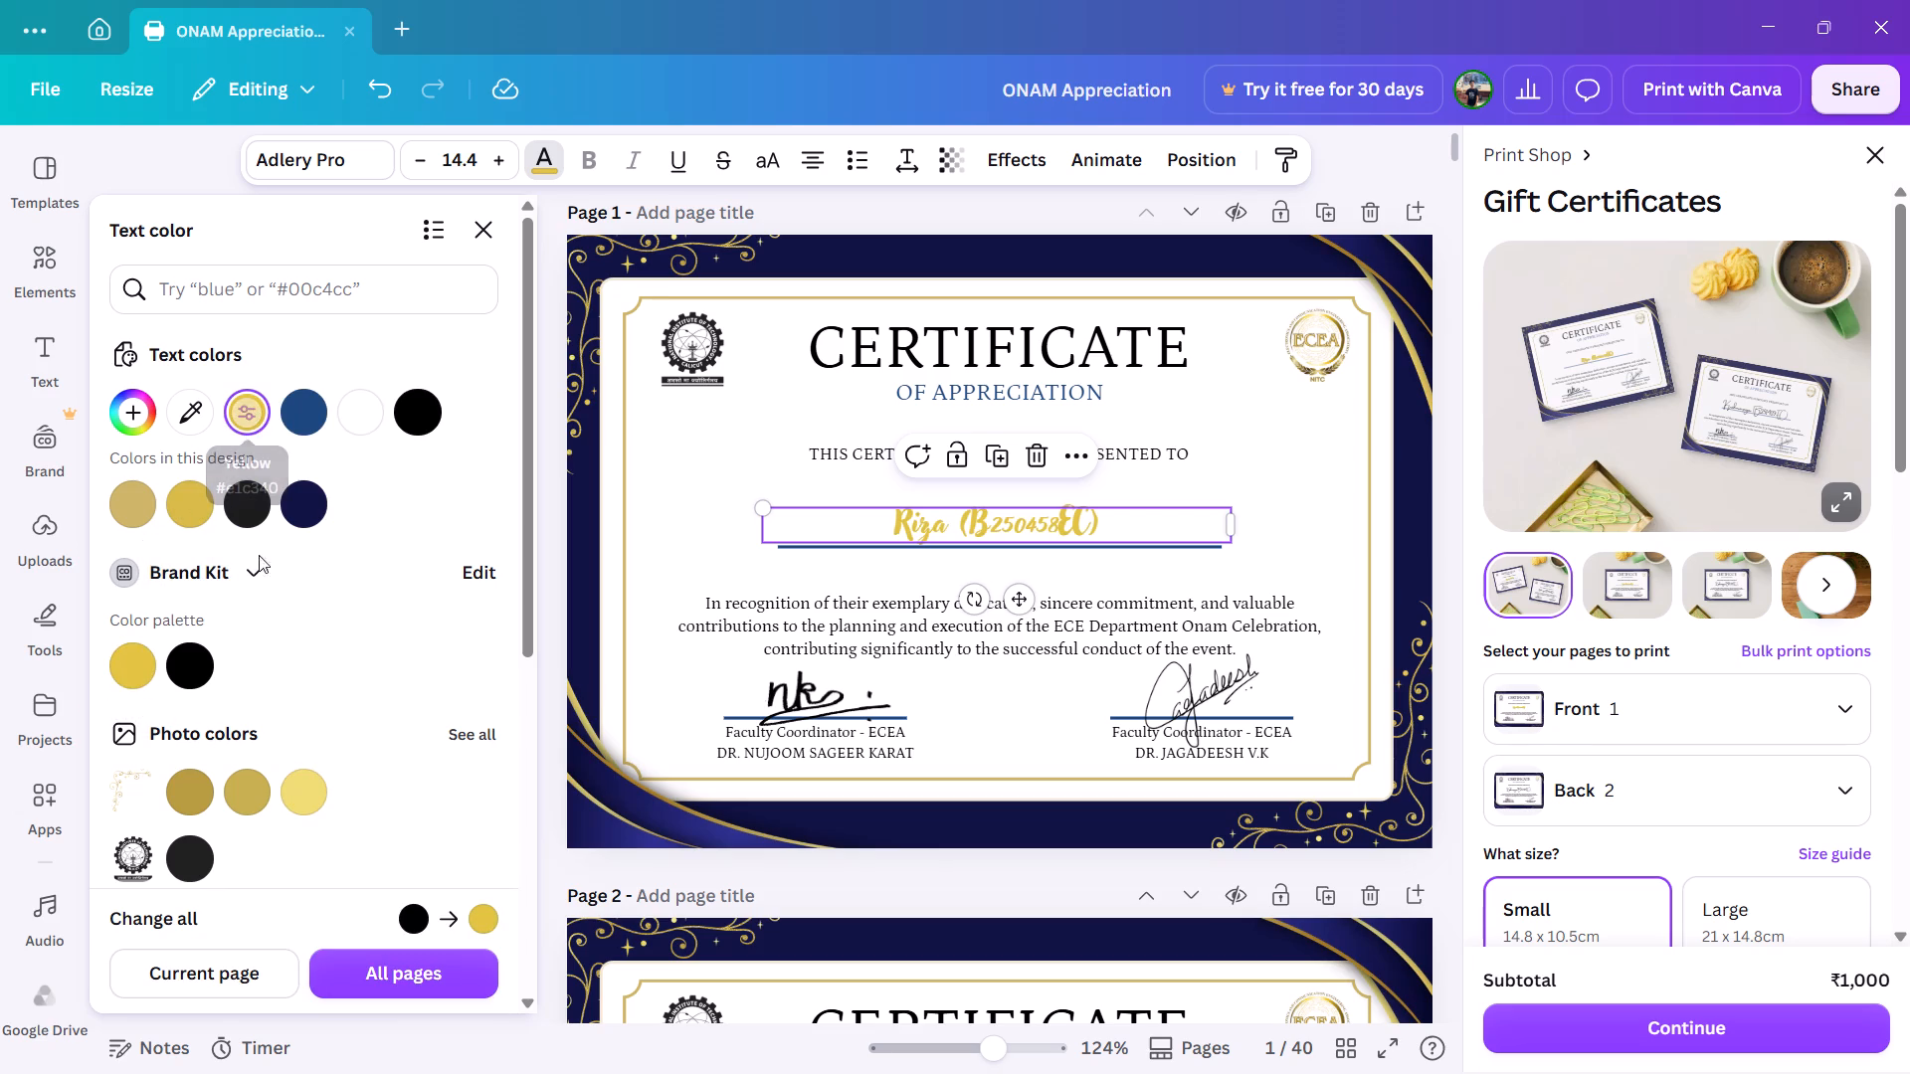
scroll(219, 693, down, 2)
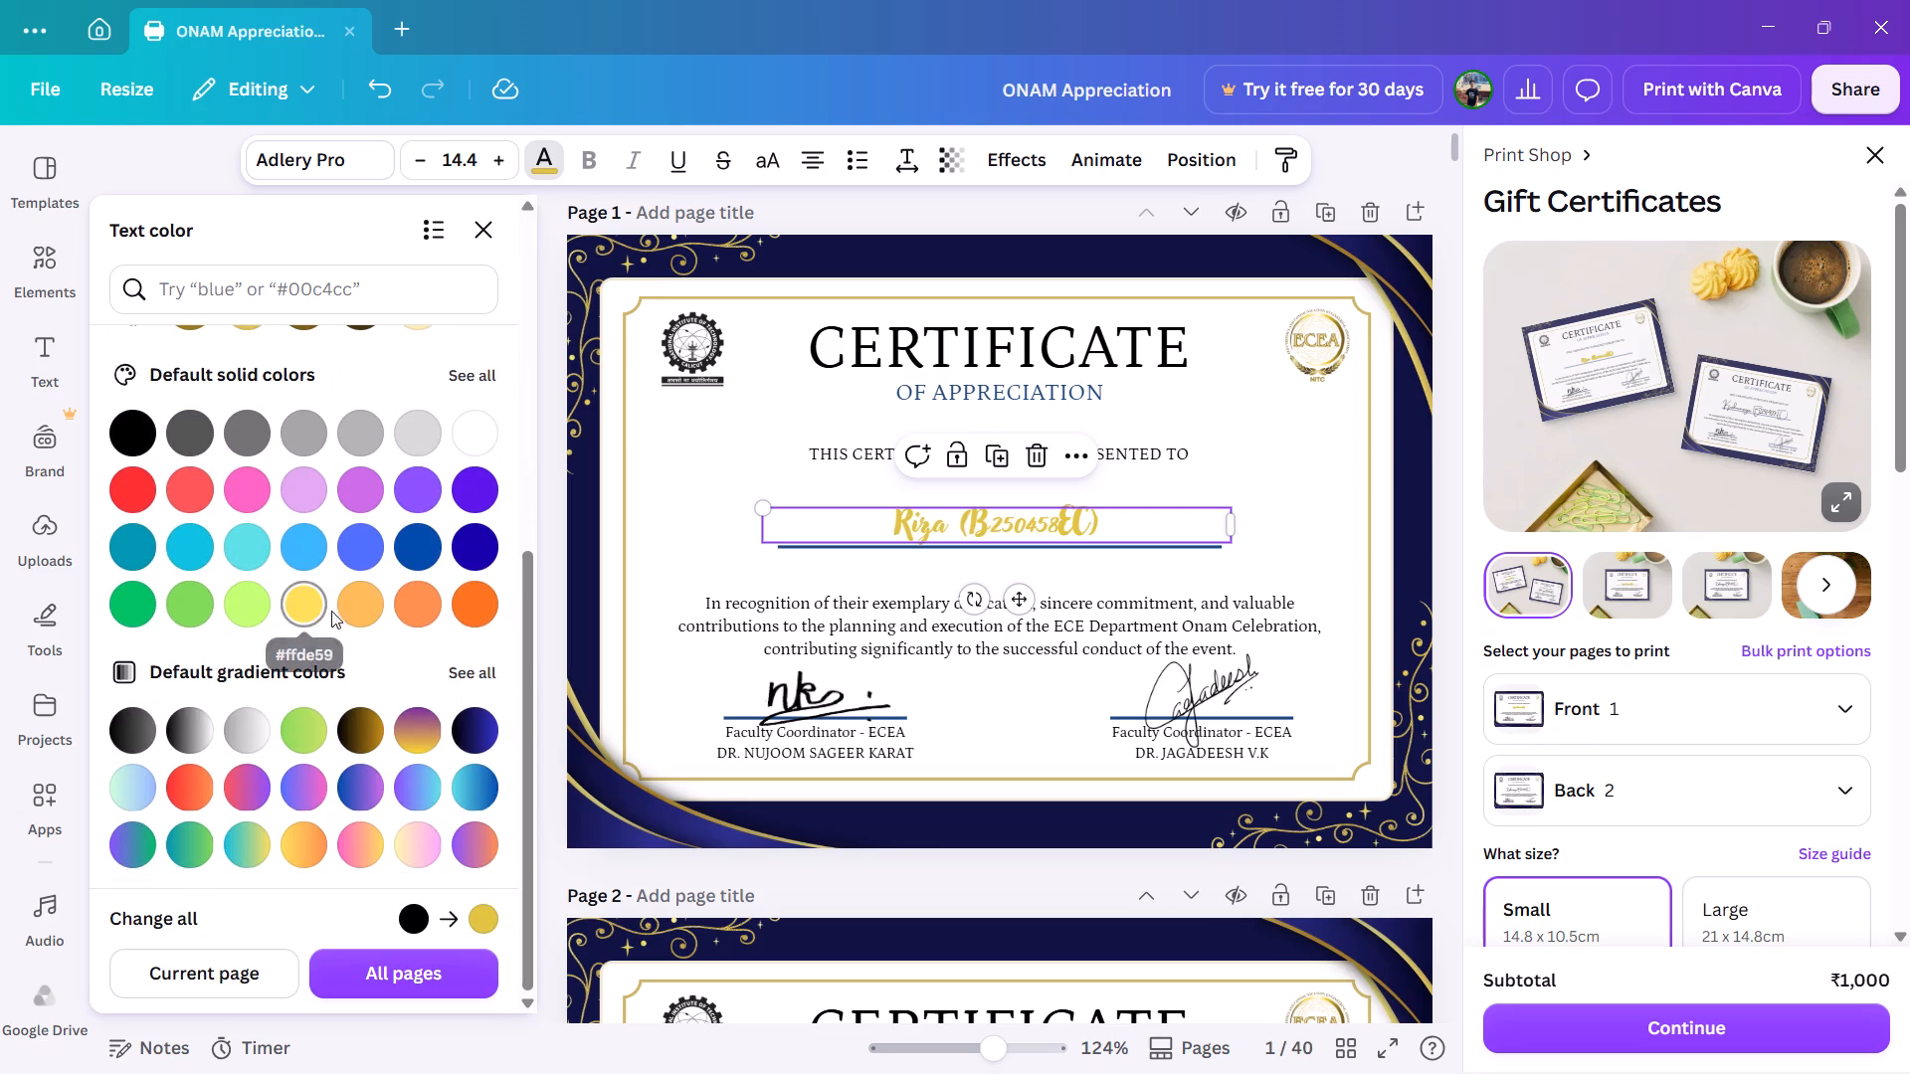
click(358, 610)
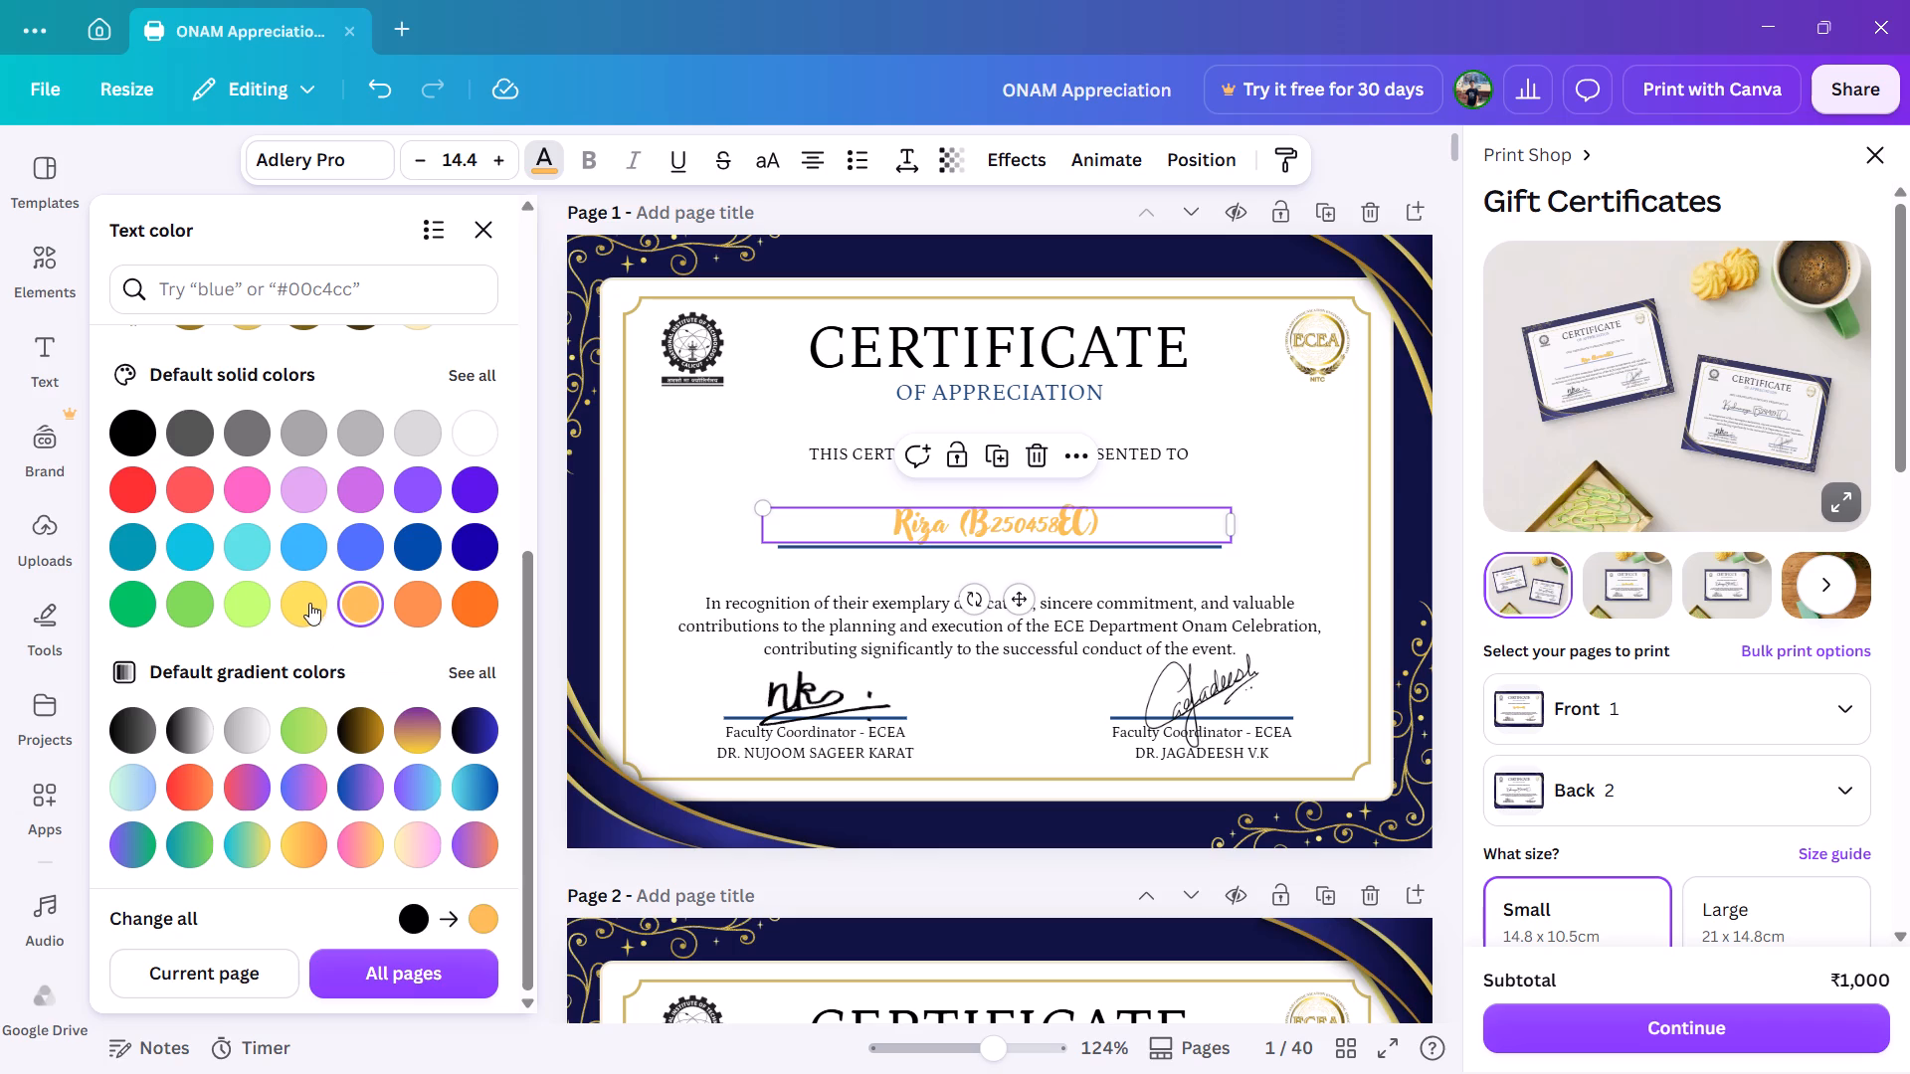
click(302, 600)
scroll(302, 600, up, 1)
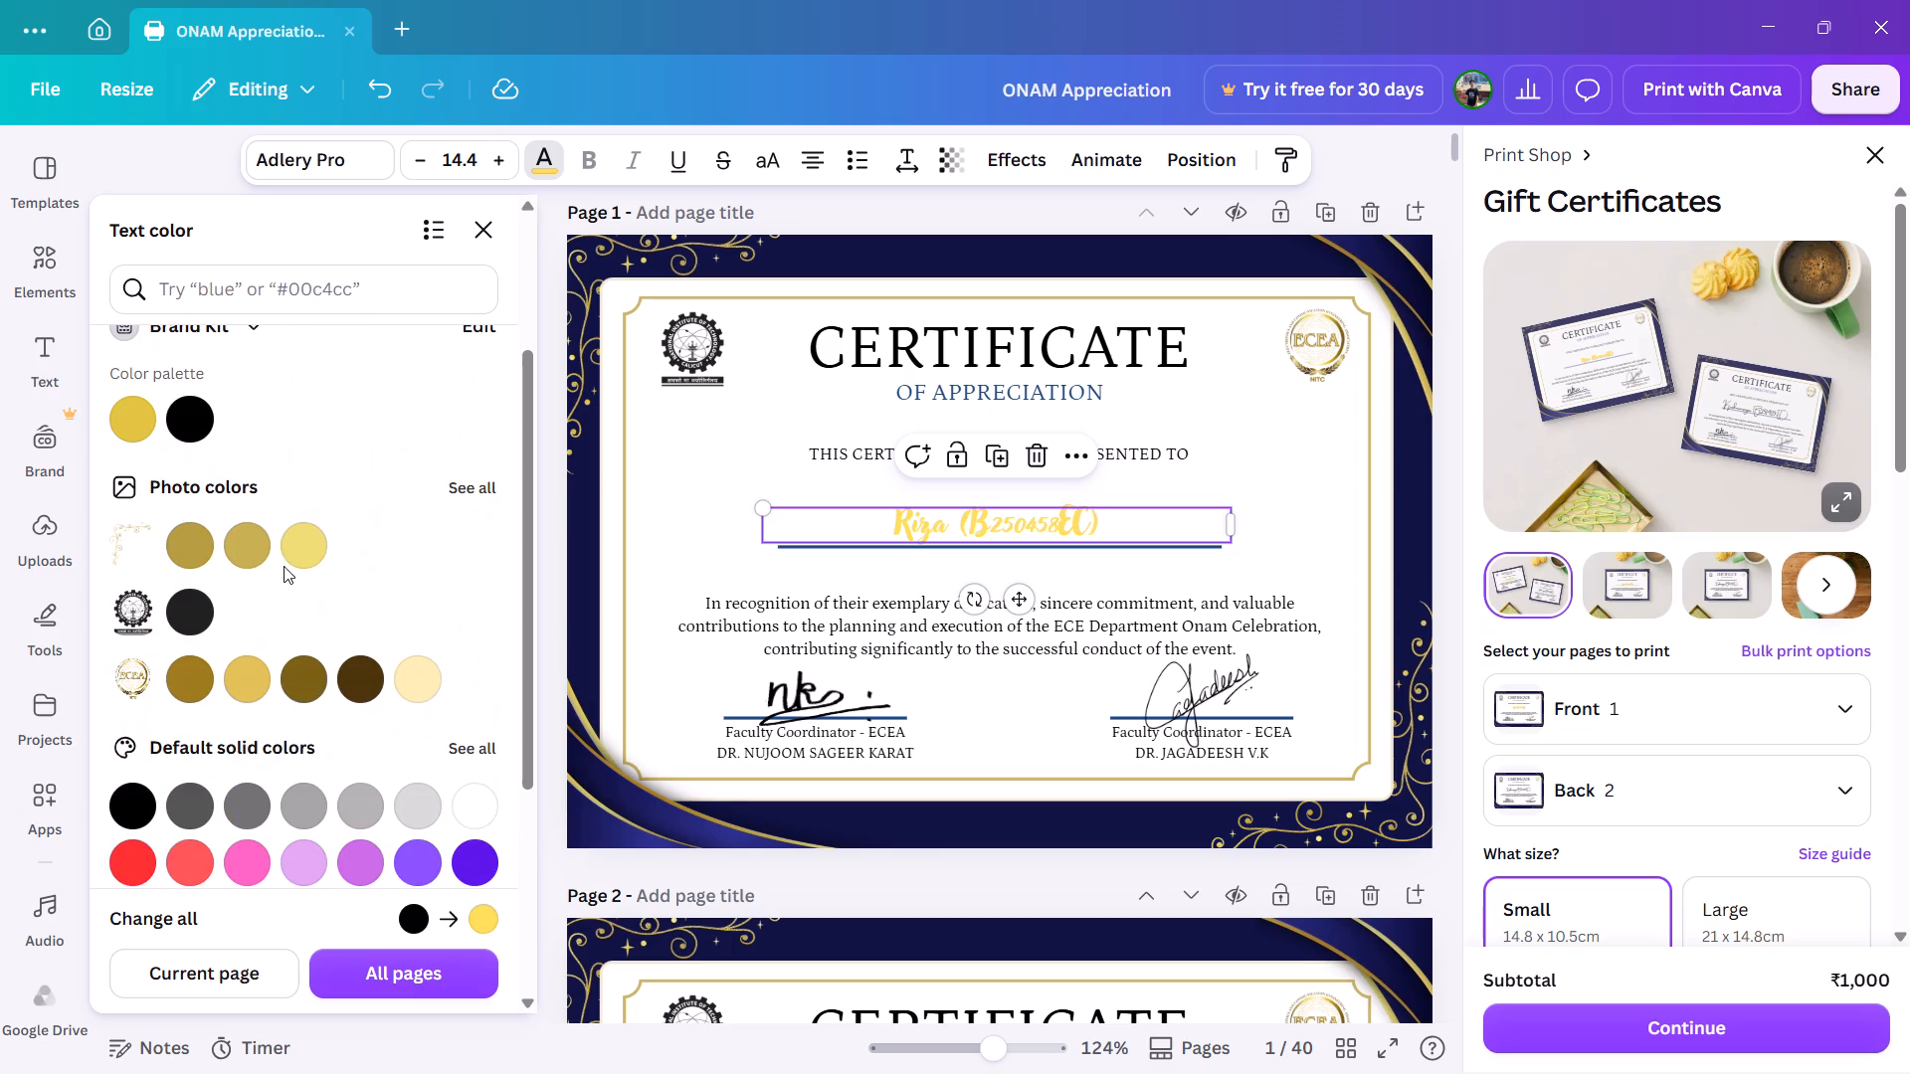
click(299, 558)
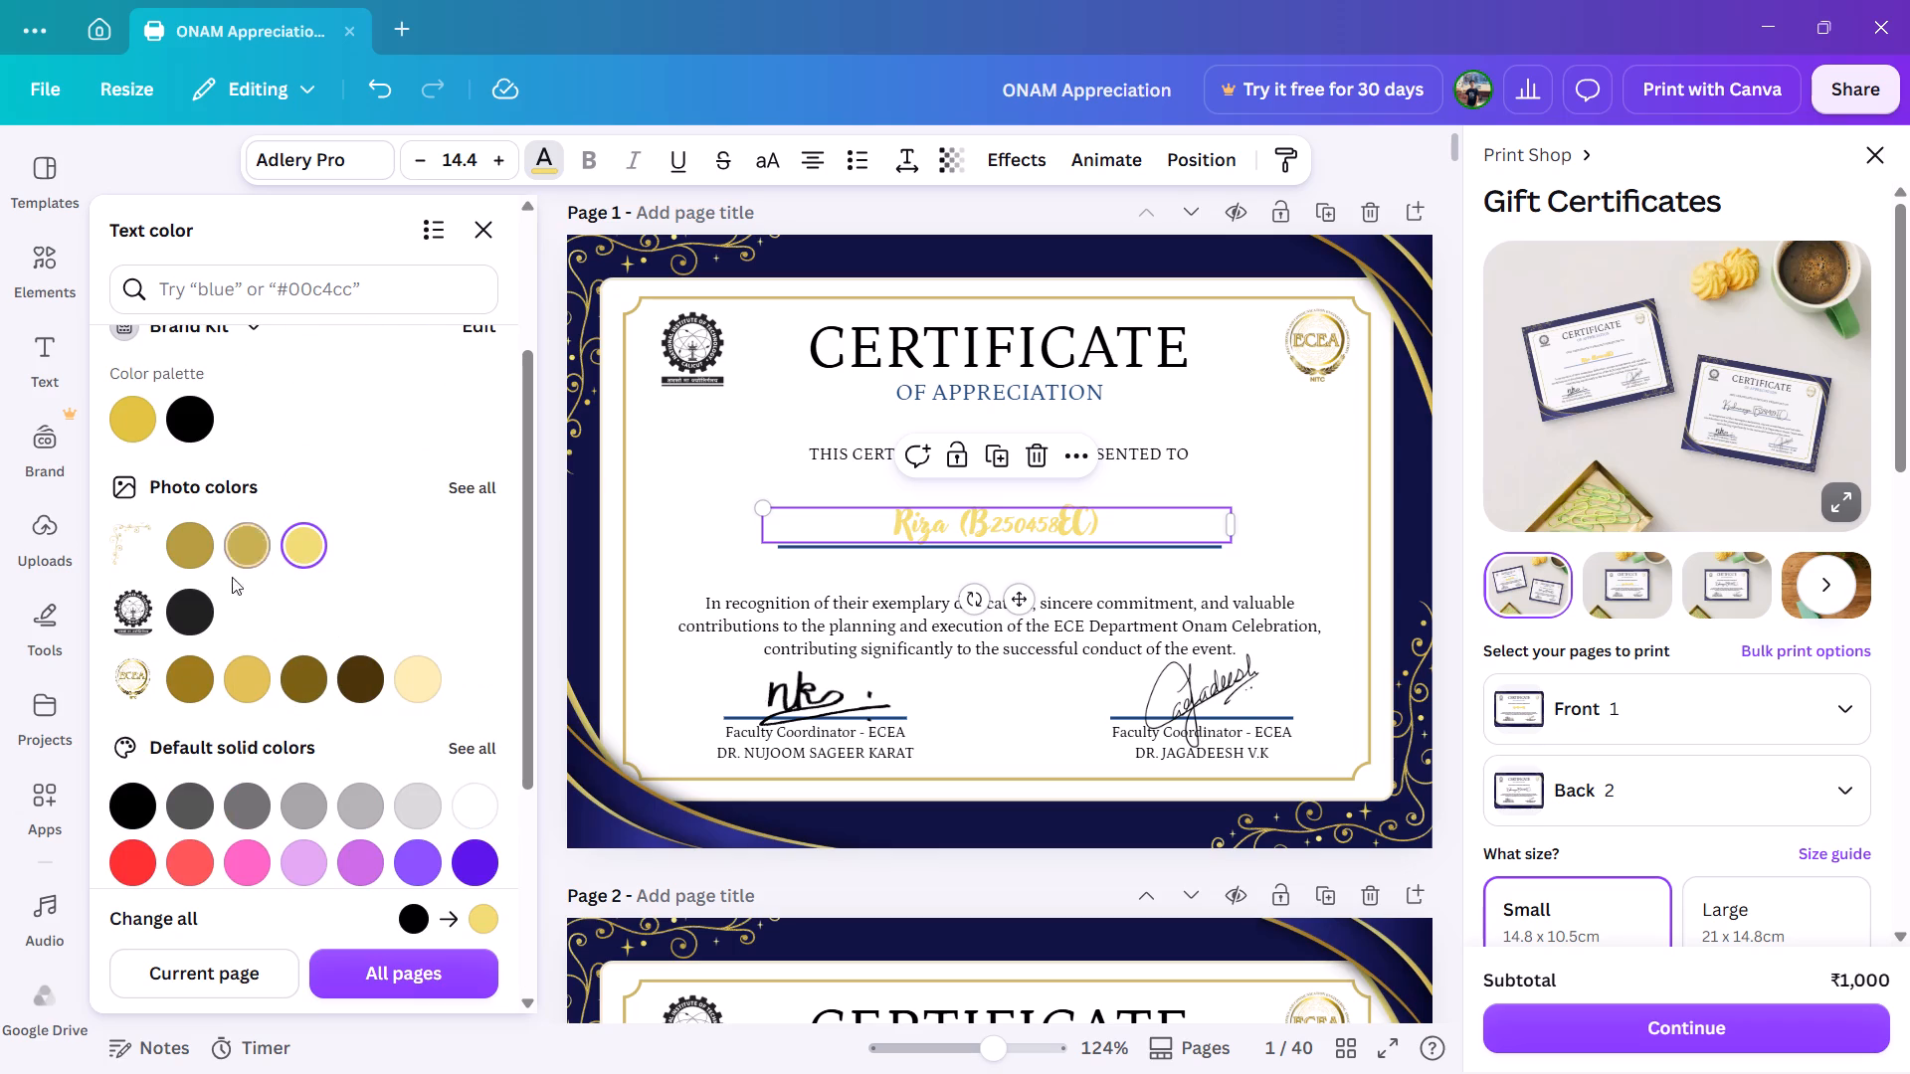
click(424, 690)
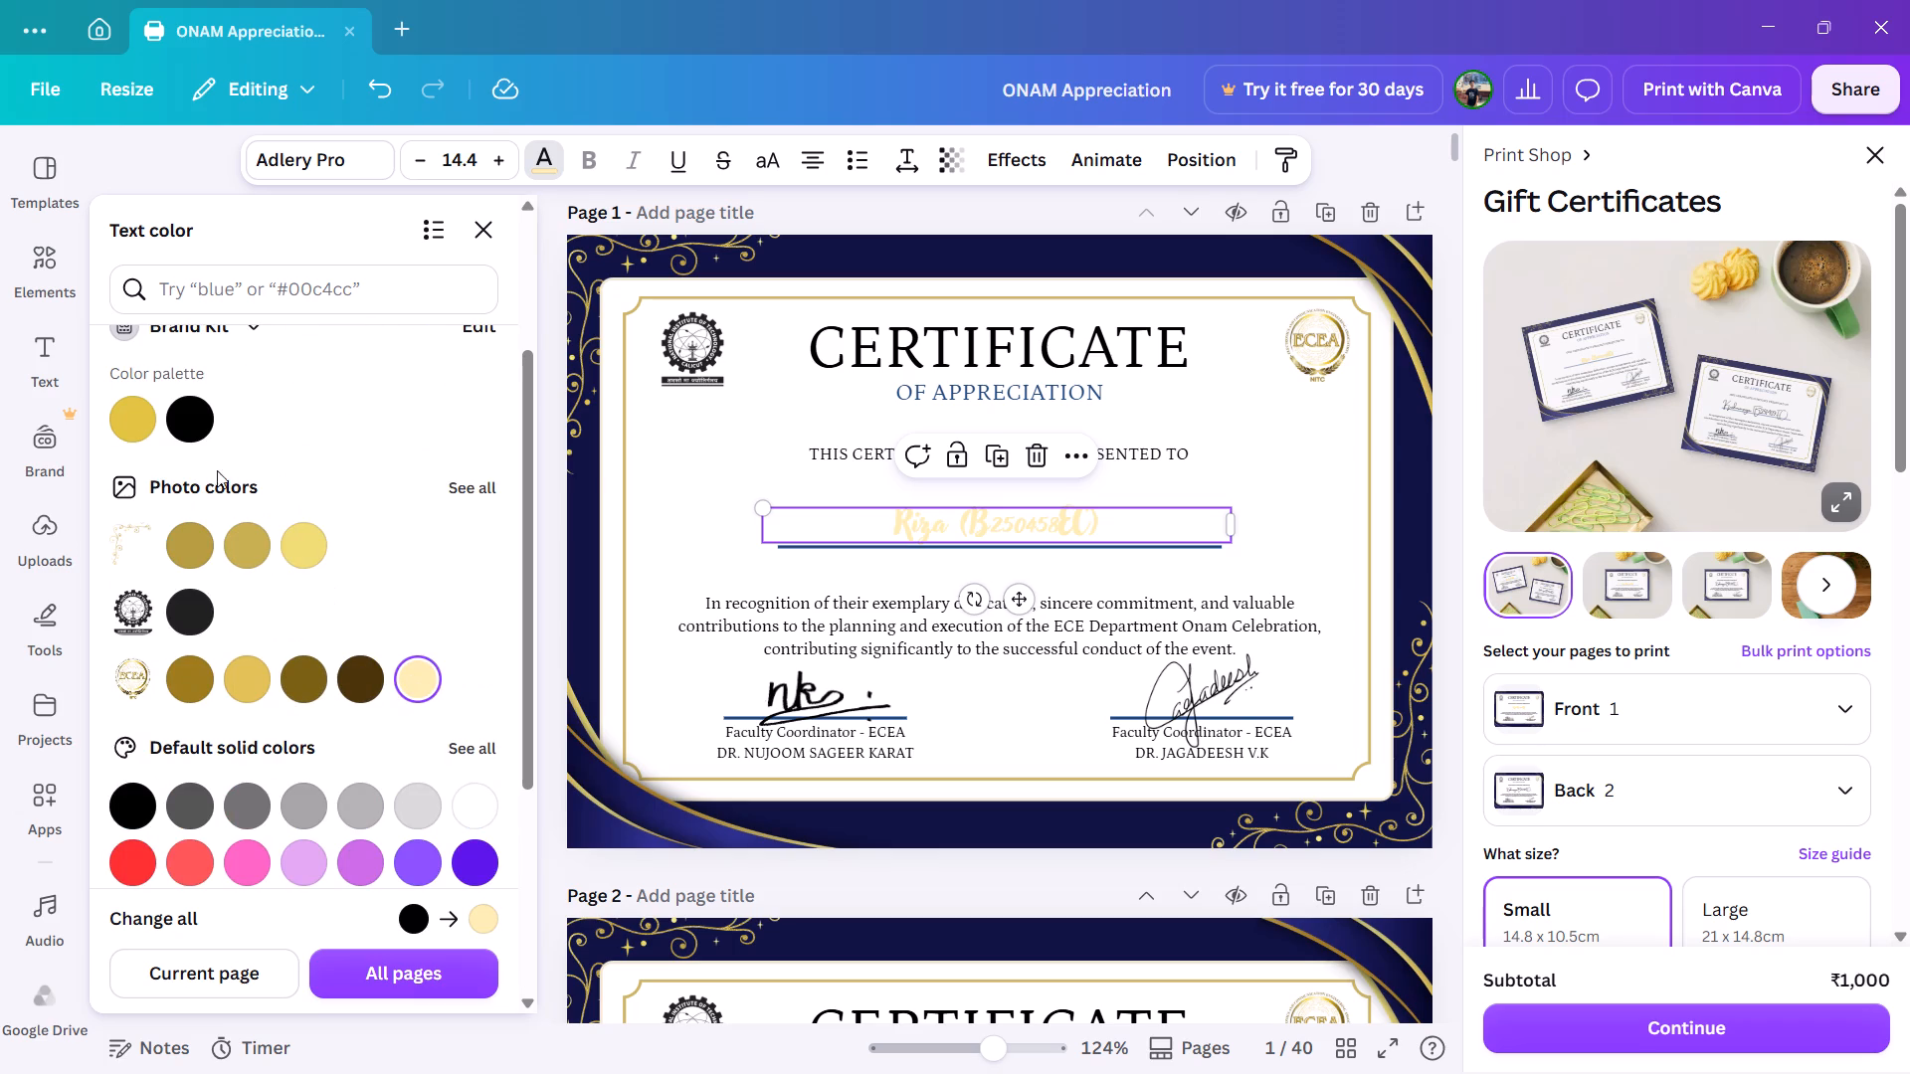
click(130, 429)
scroll(332, 471, up, 2)
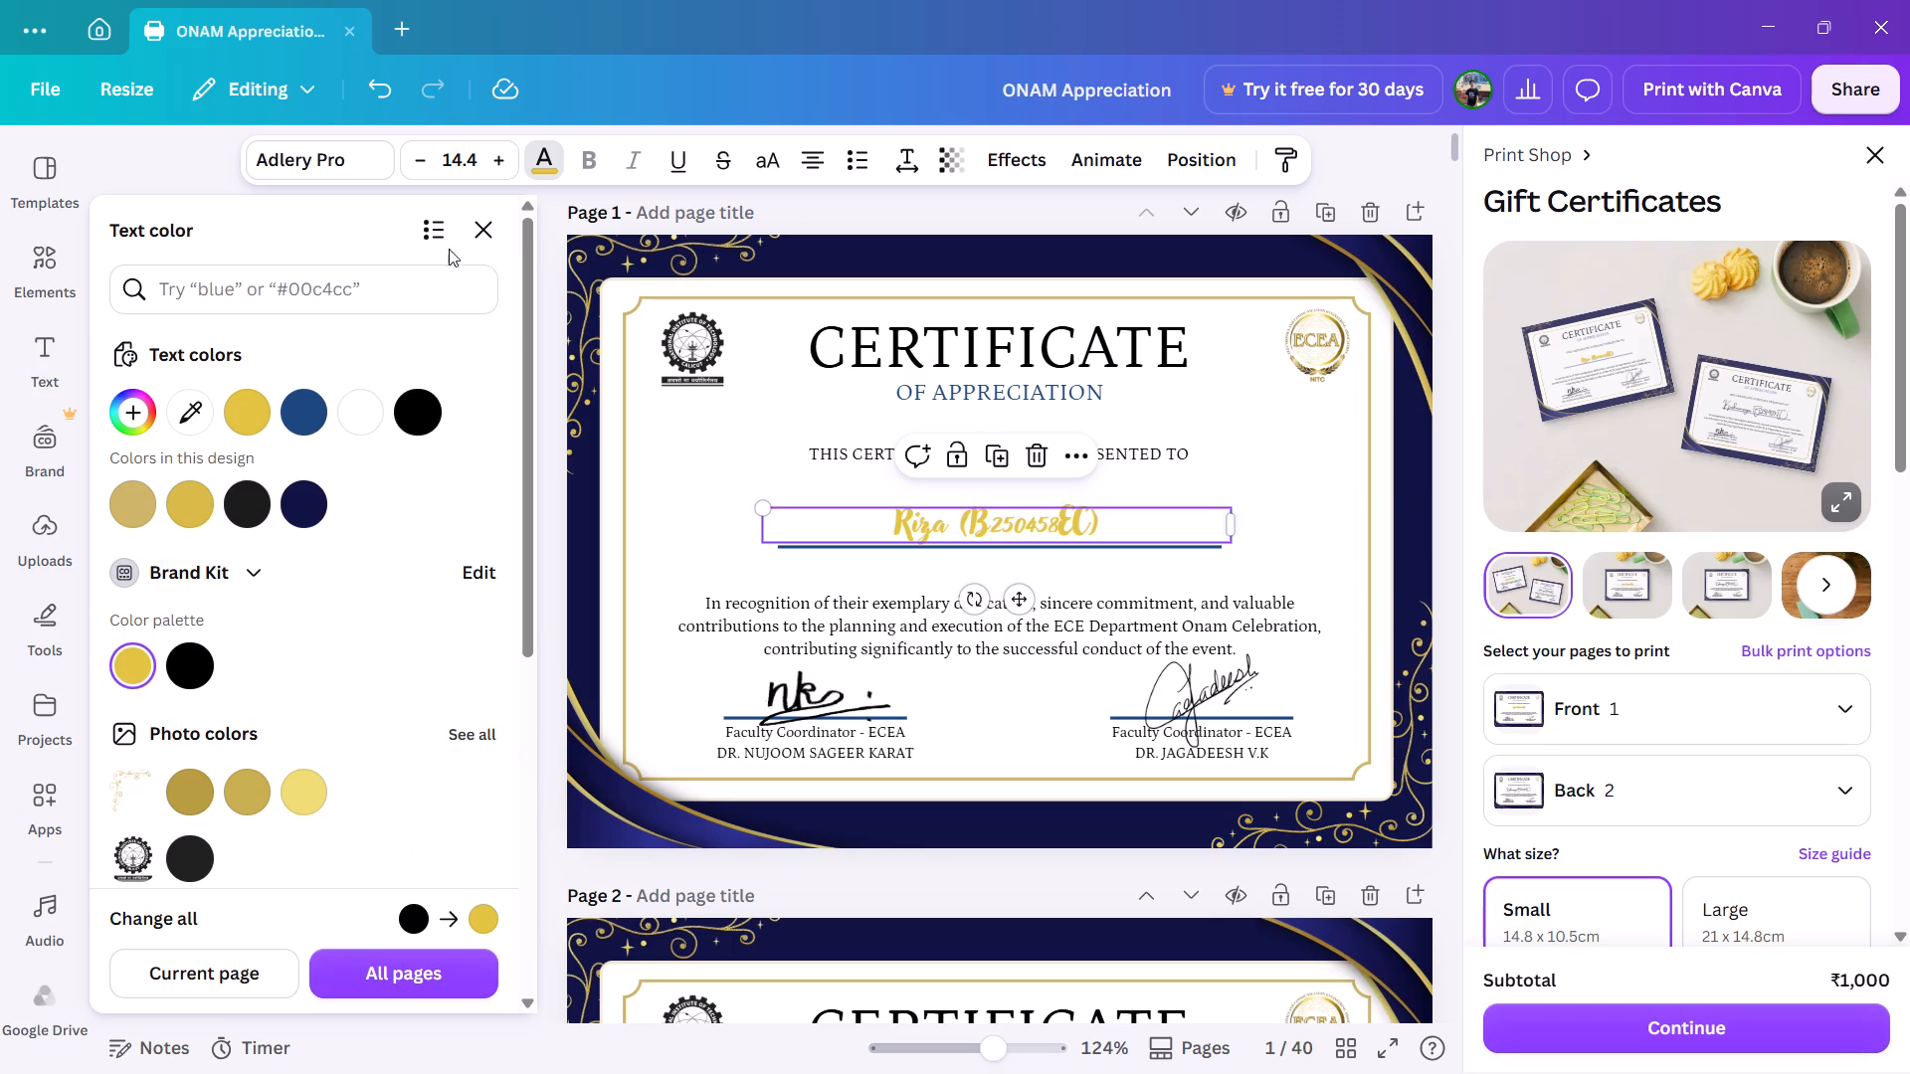
click(498, 234)
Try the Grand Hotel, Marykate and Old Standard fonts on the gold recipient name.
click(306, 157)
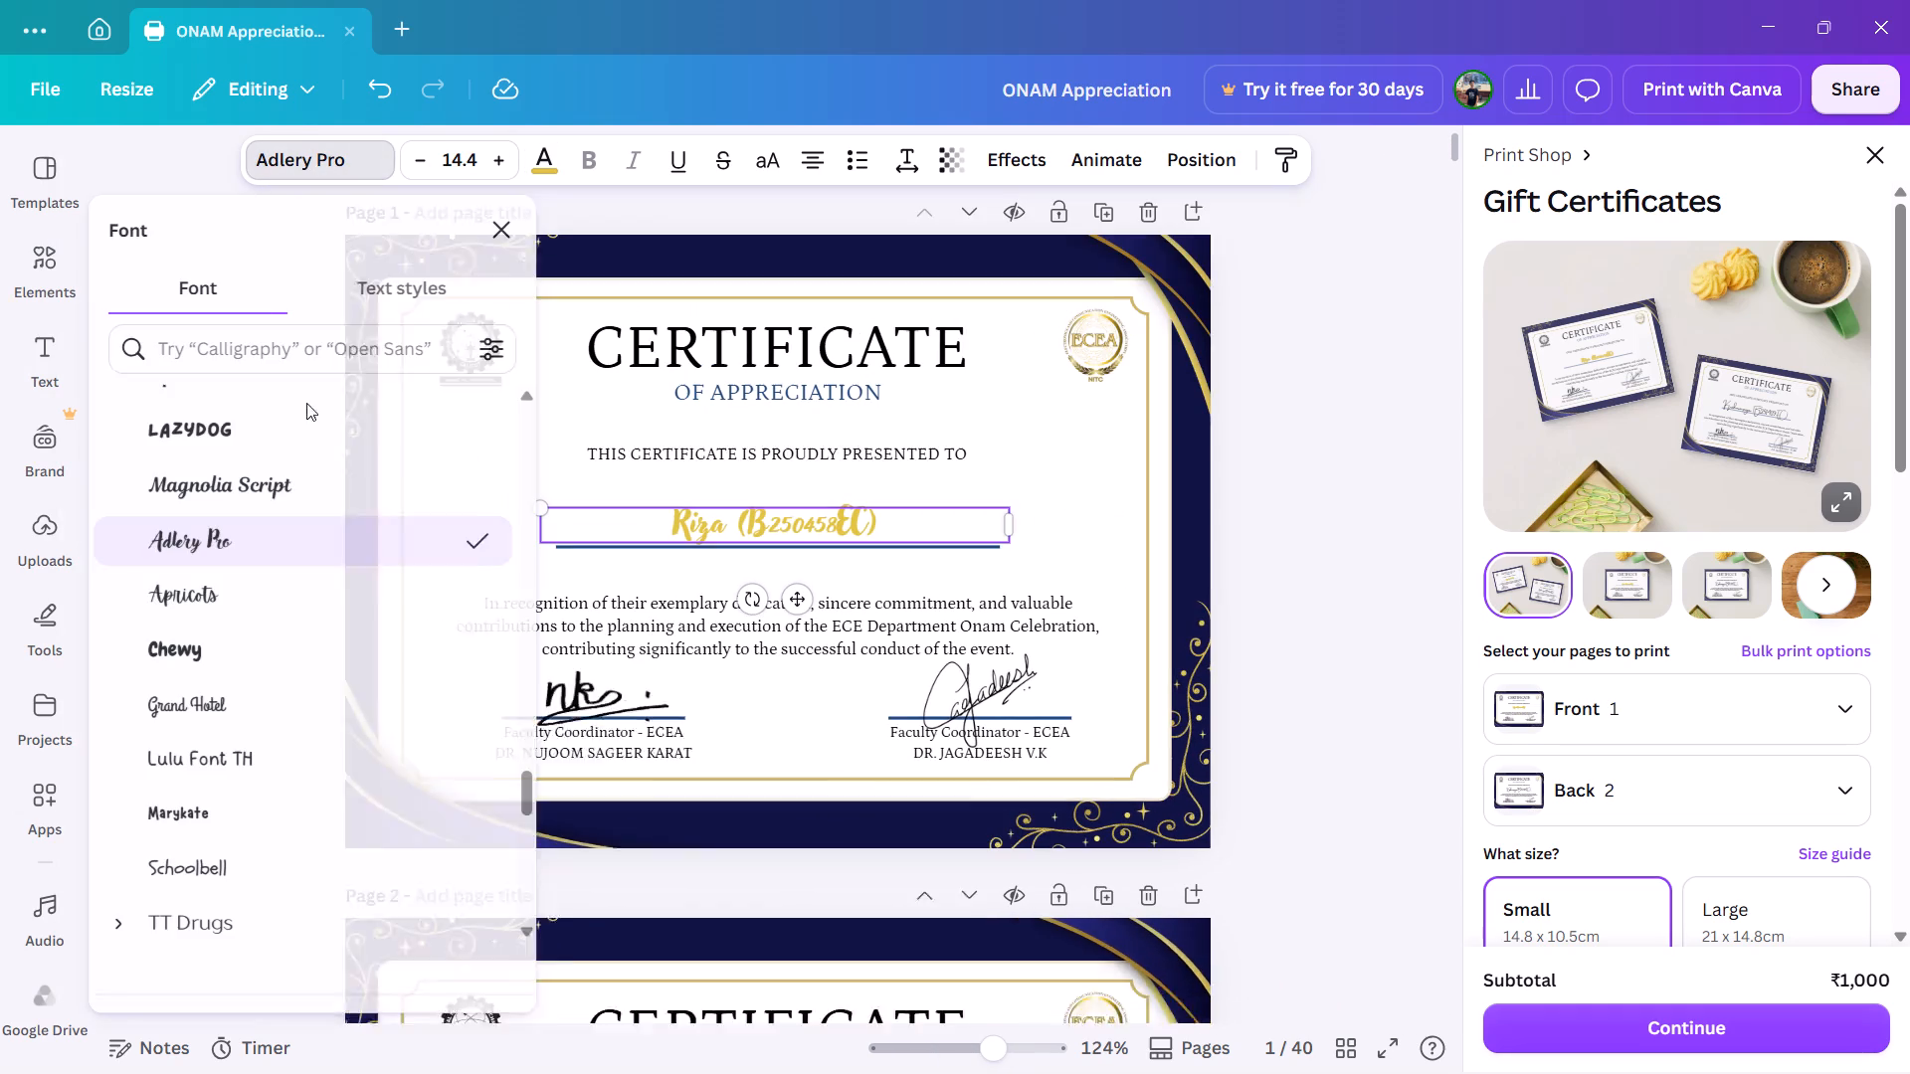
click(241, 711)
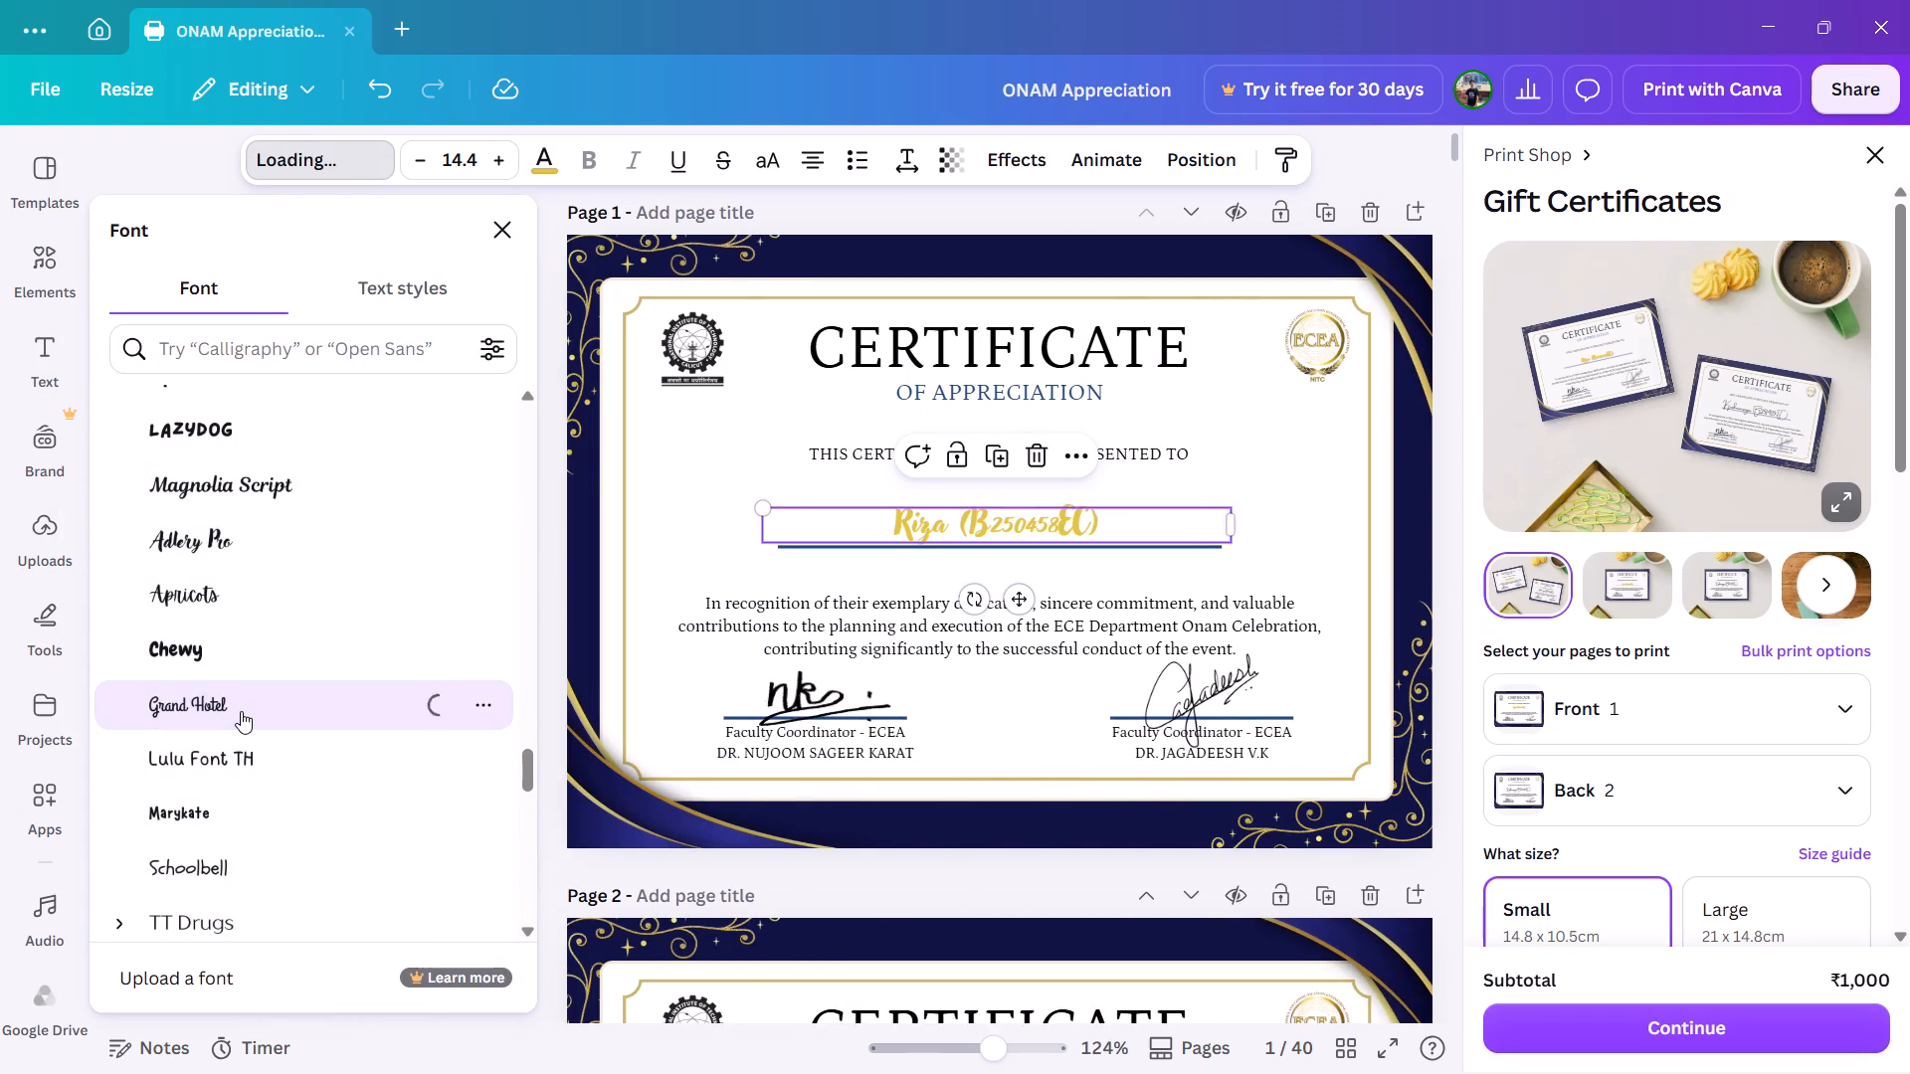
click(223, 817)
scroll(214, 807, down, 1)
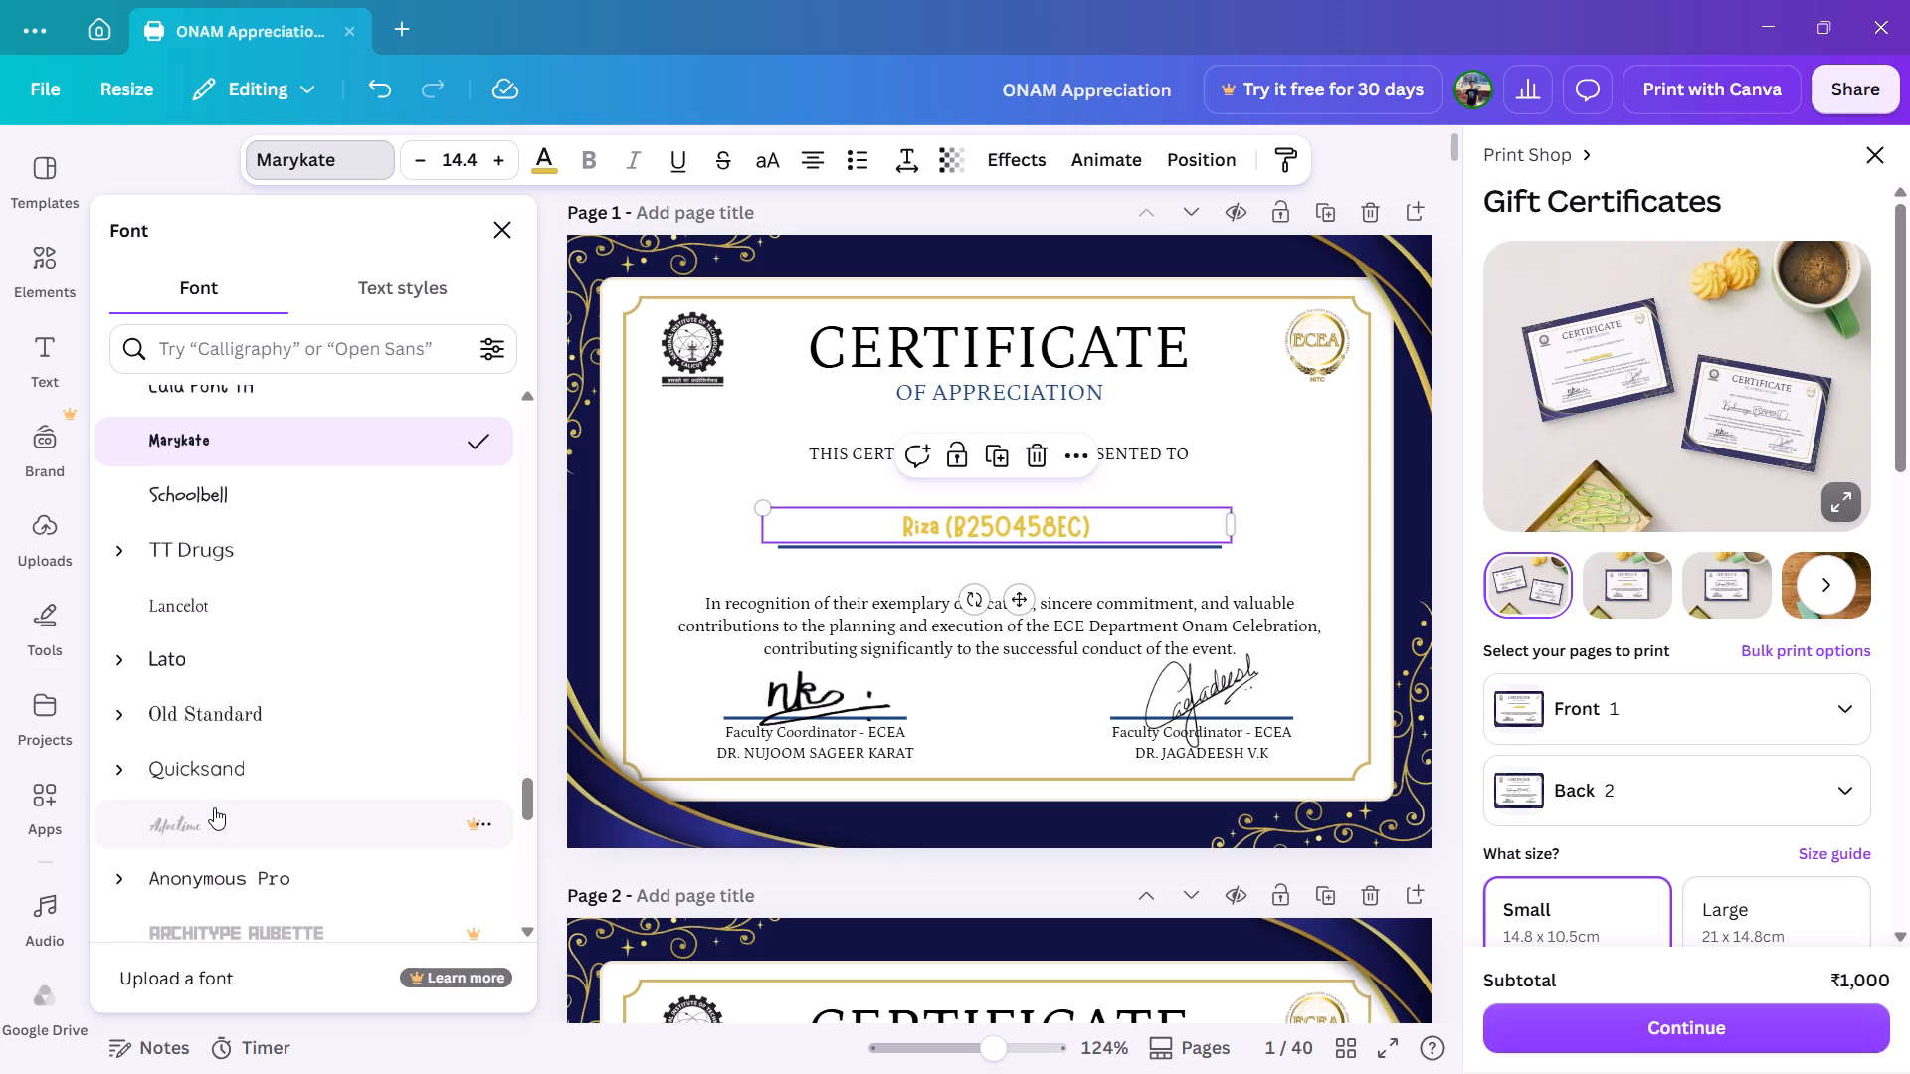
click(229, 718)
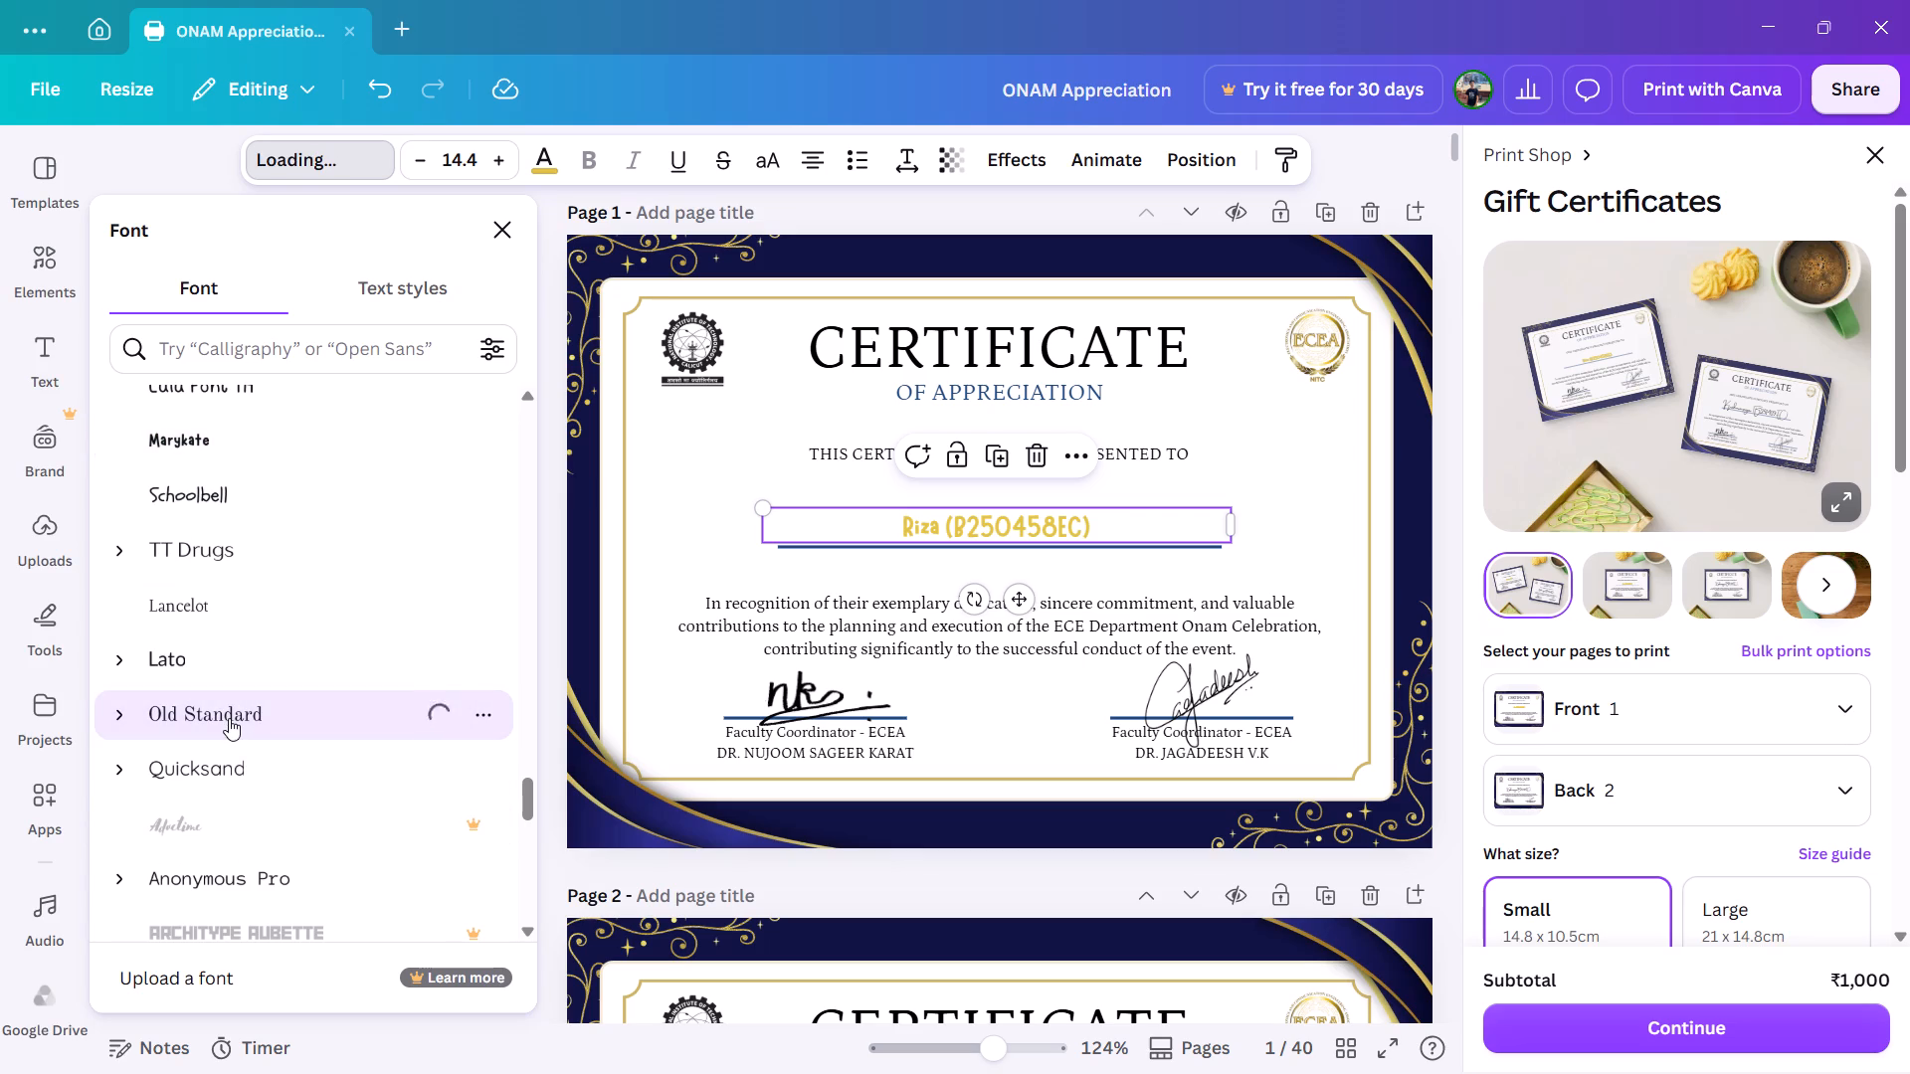
Try Hangyaboly again on the recipient name, and switch the name's font to Nickainley.
scroll(244, 729, down, 3)
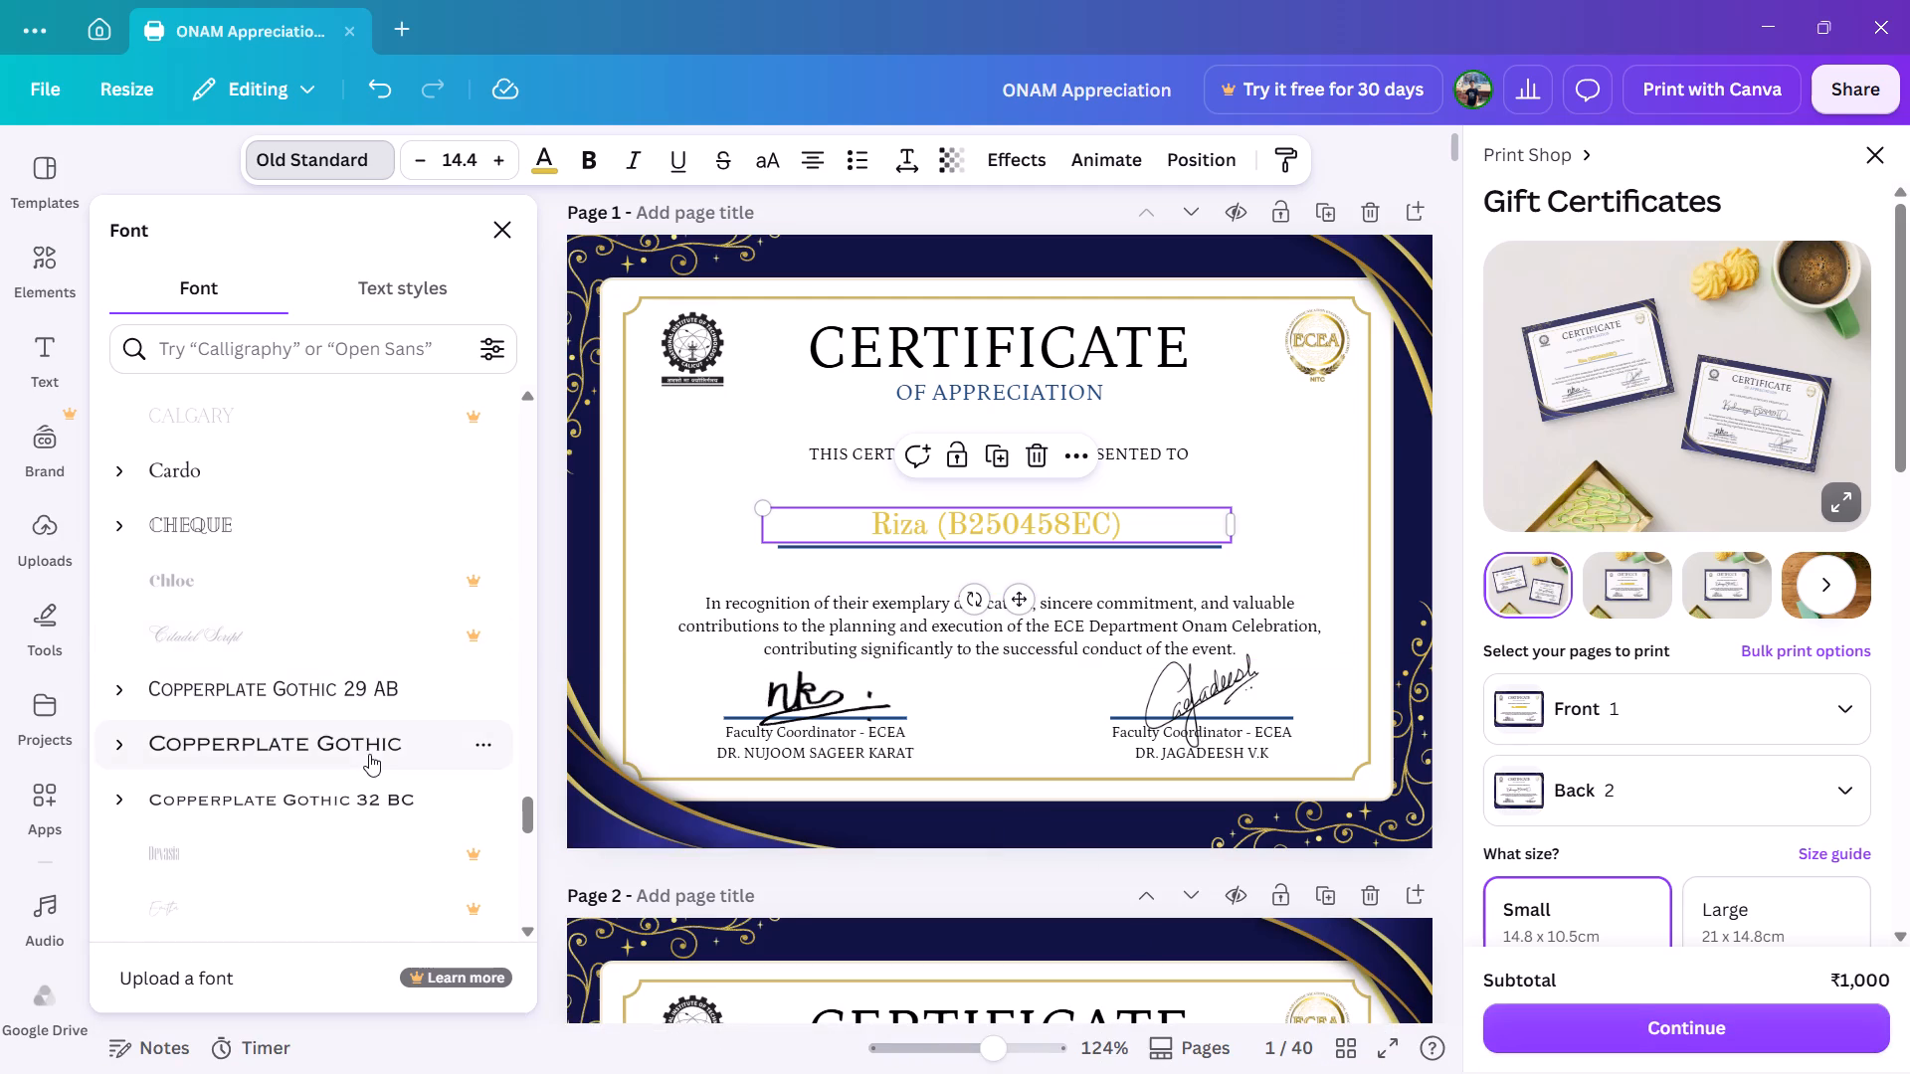
scroll(369, 754, up, 7)
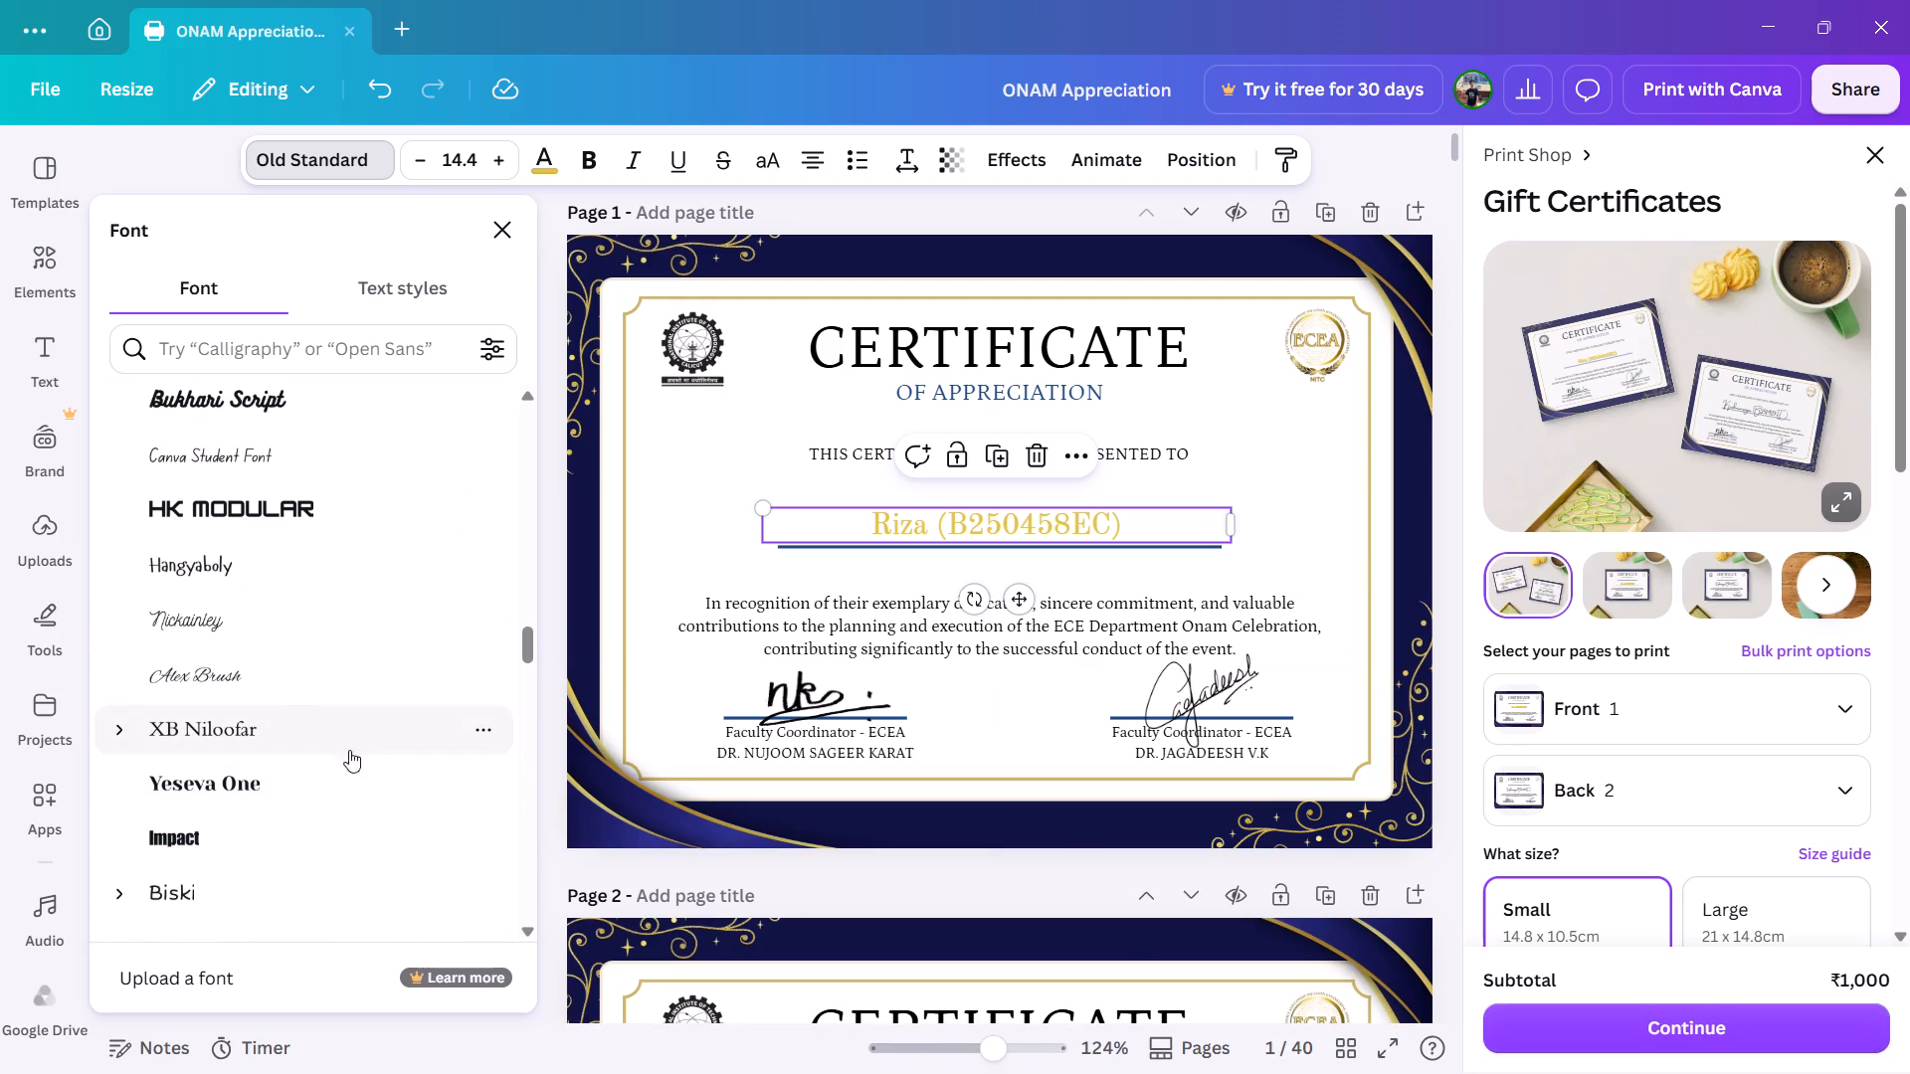
click(339, 566)
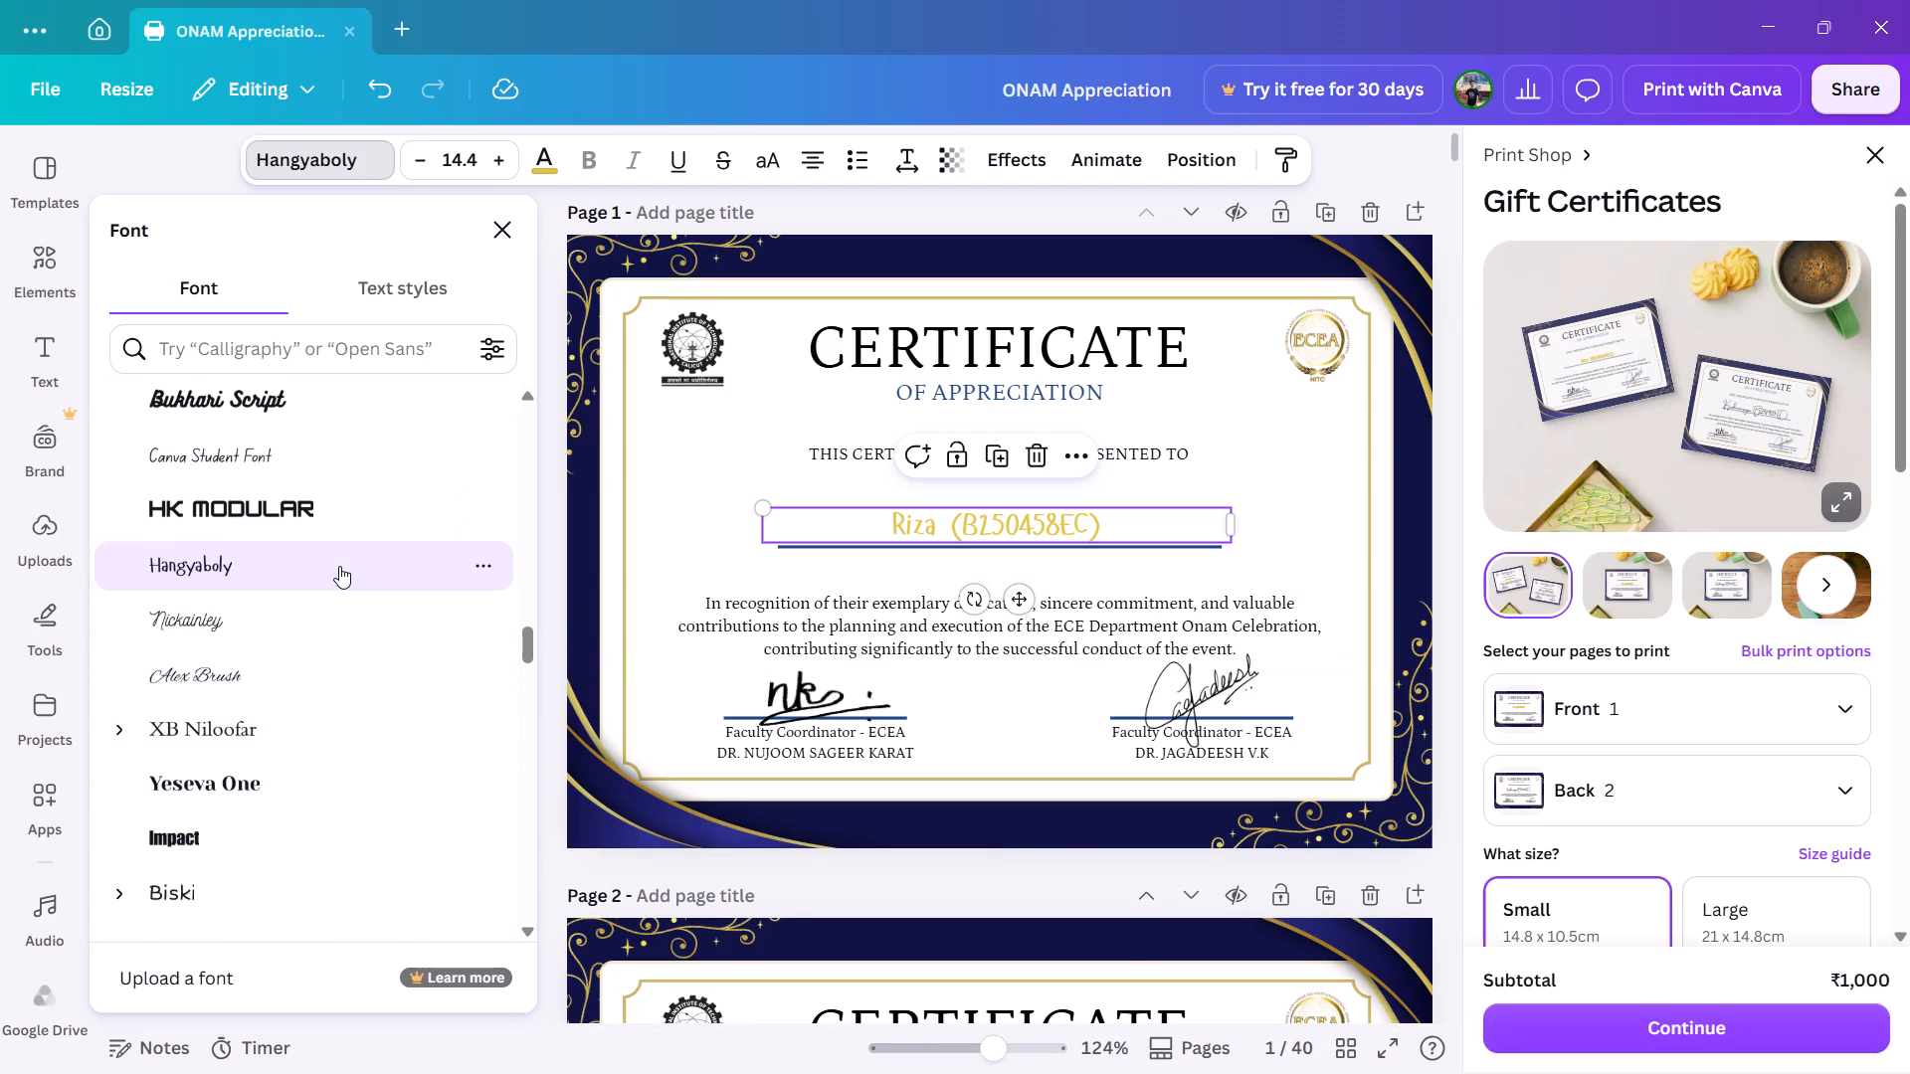
click(299, 619)
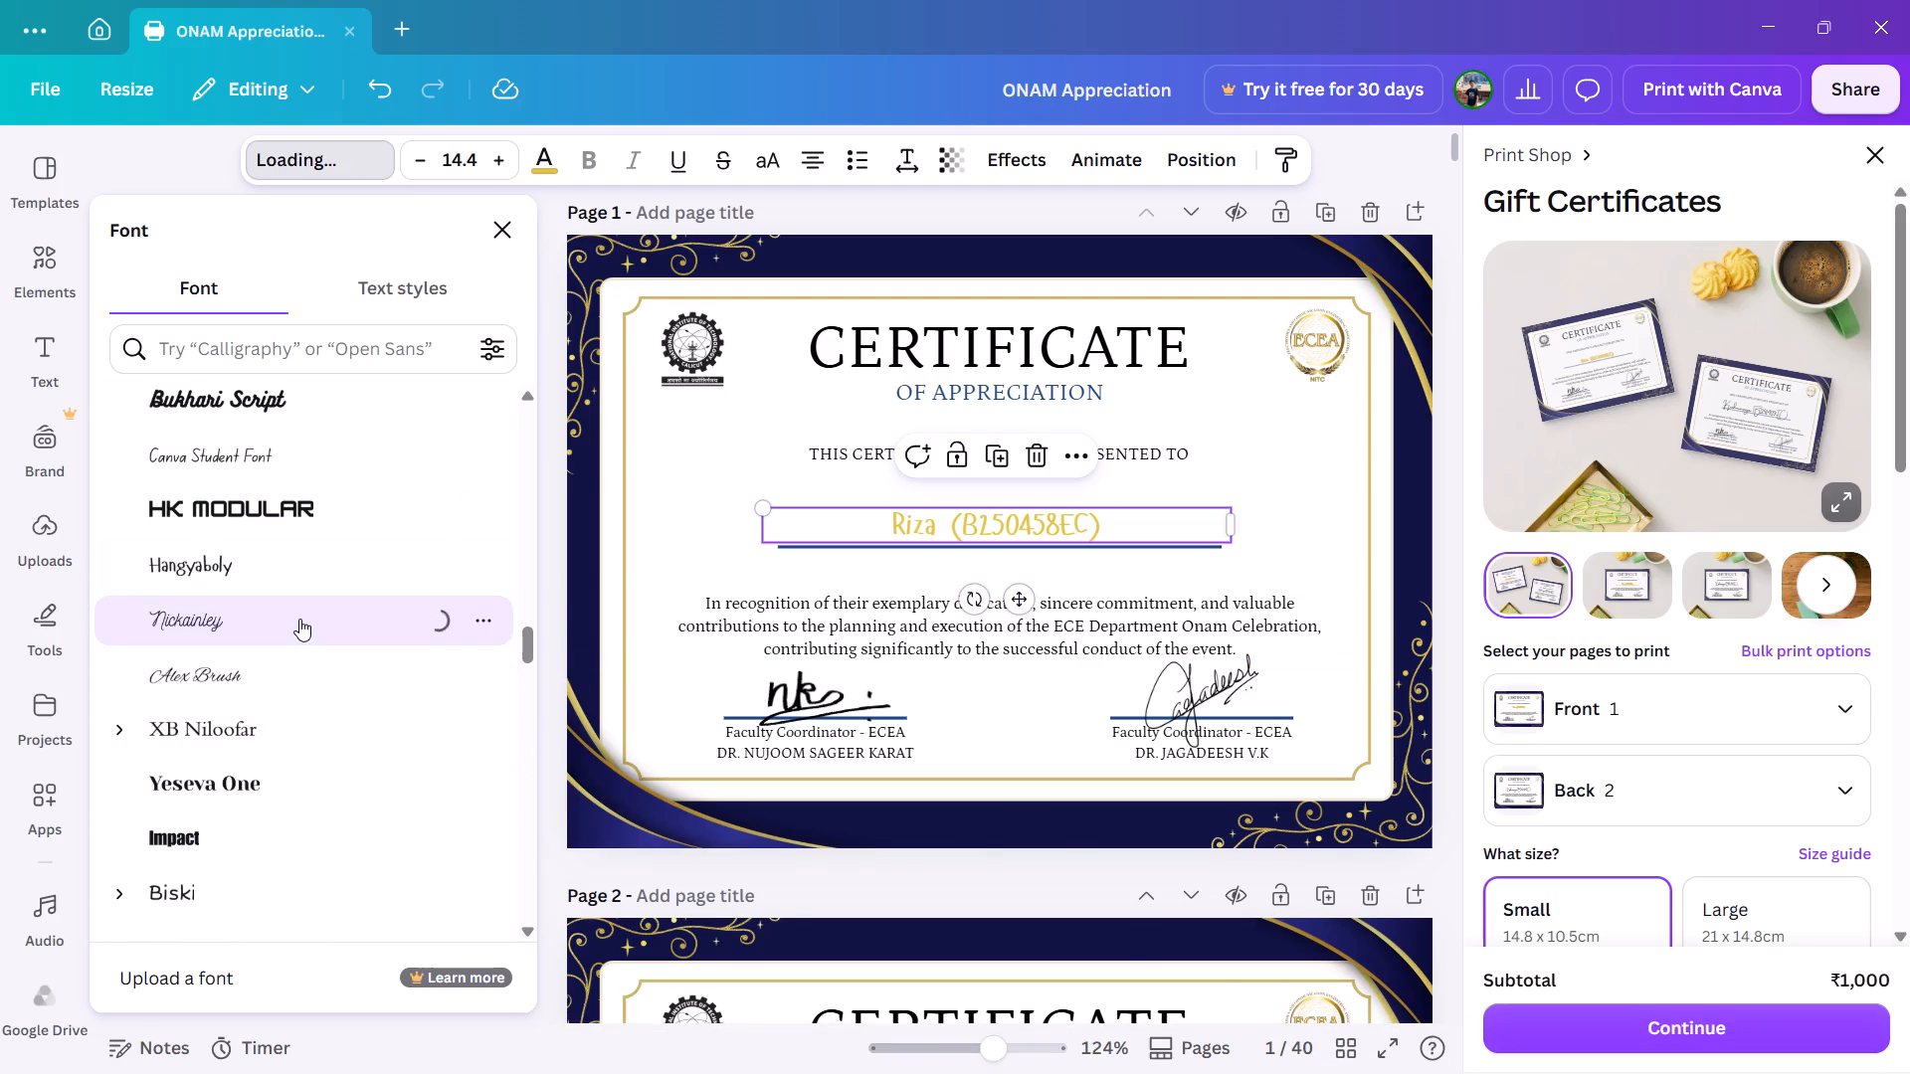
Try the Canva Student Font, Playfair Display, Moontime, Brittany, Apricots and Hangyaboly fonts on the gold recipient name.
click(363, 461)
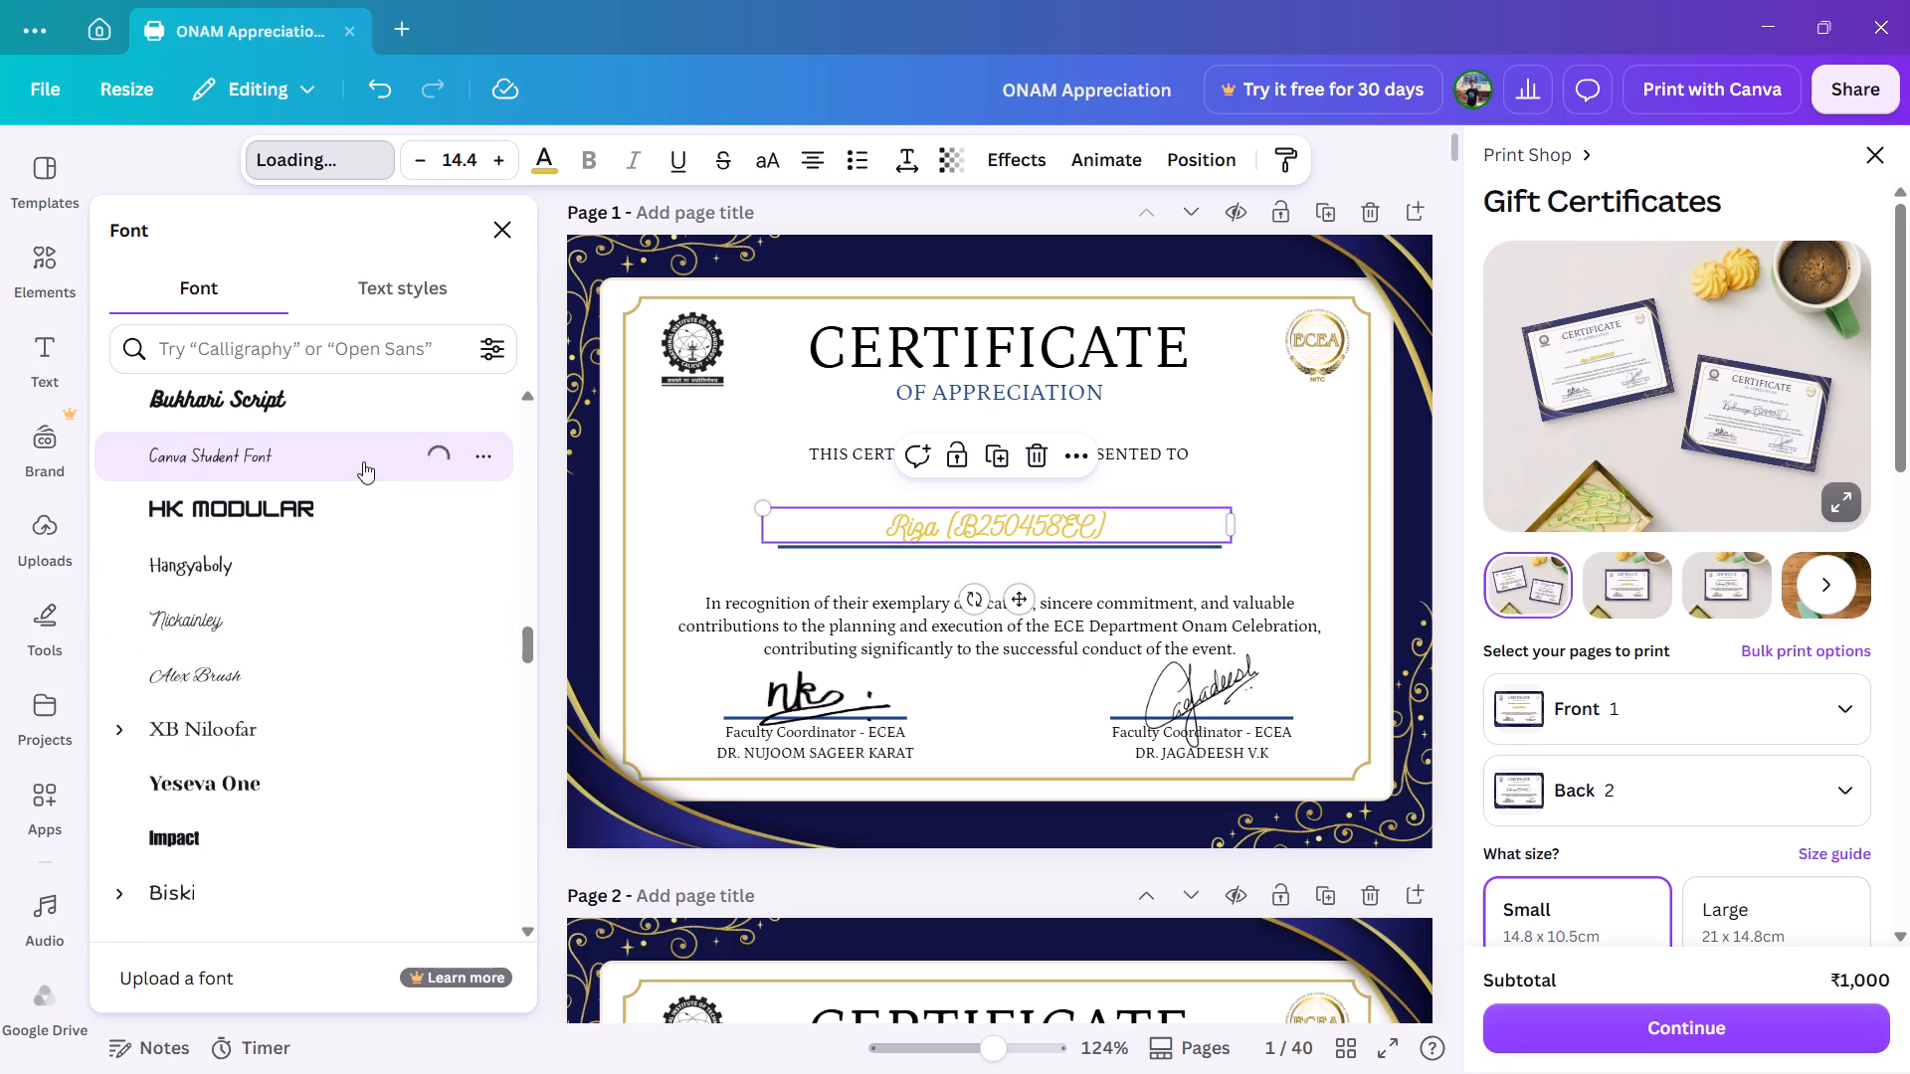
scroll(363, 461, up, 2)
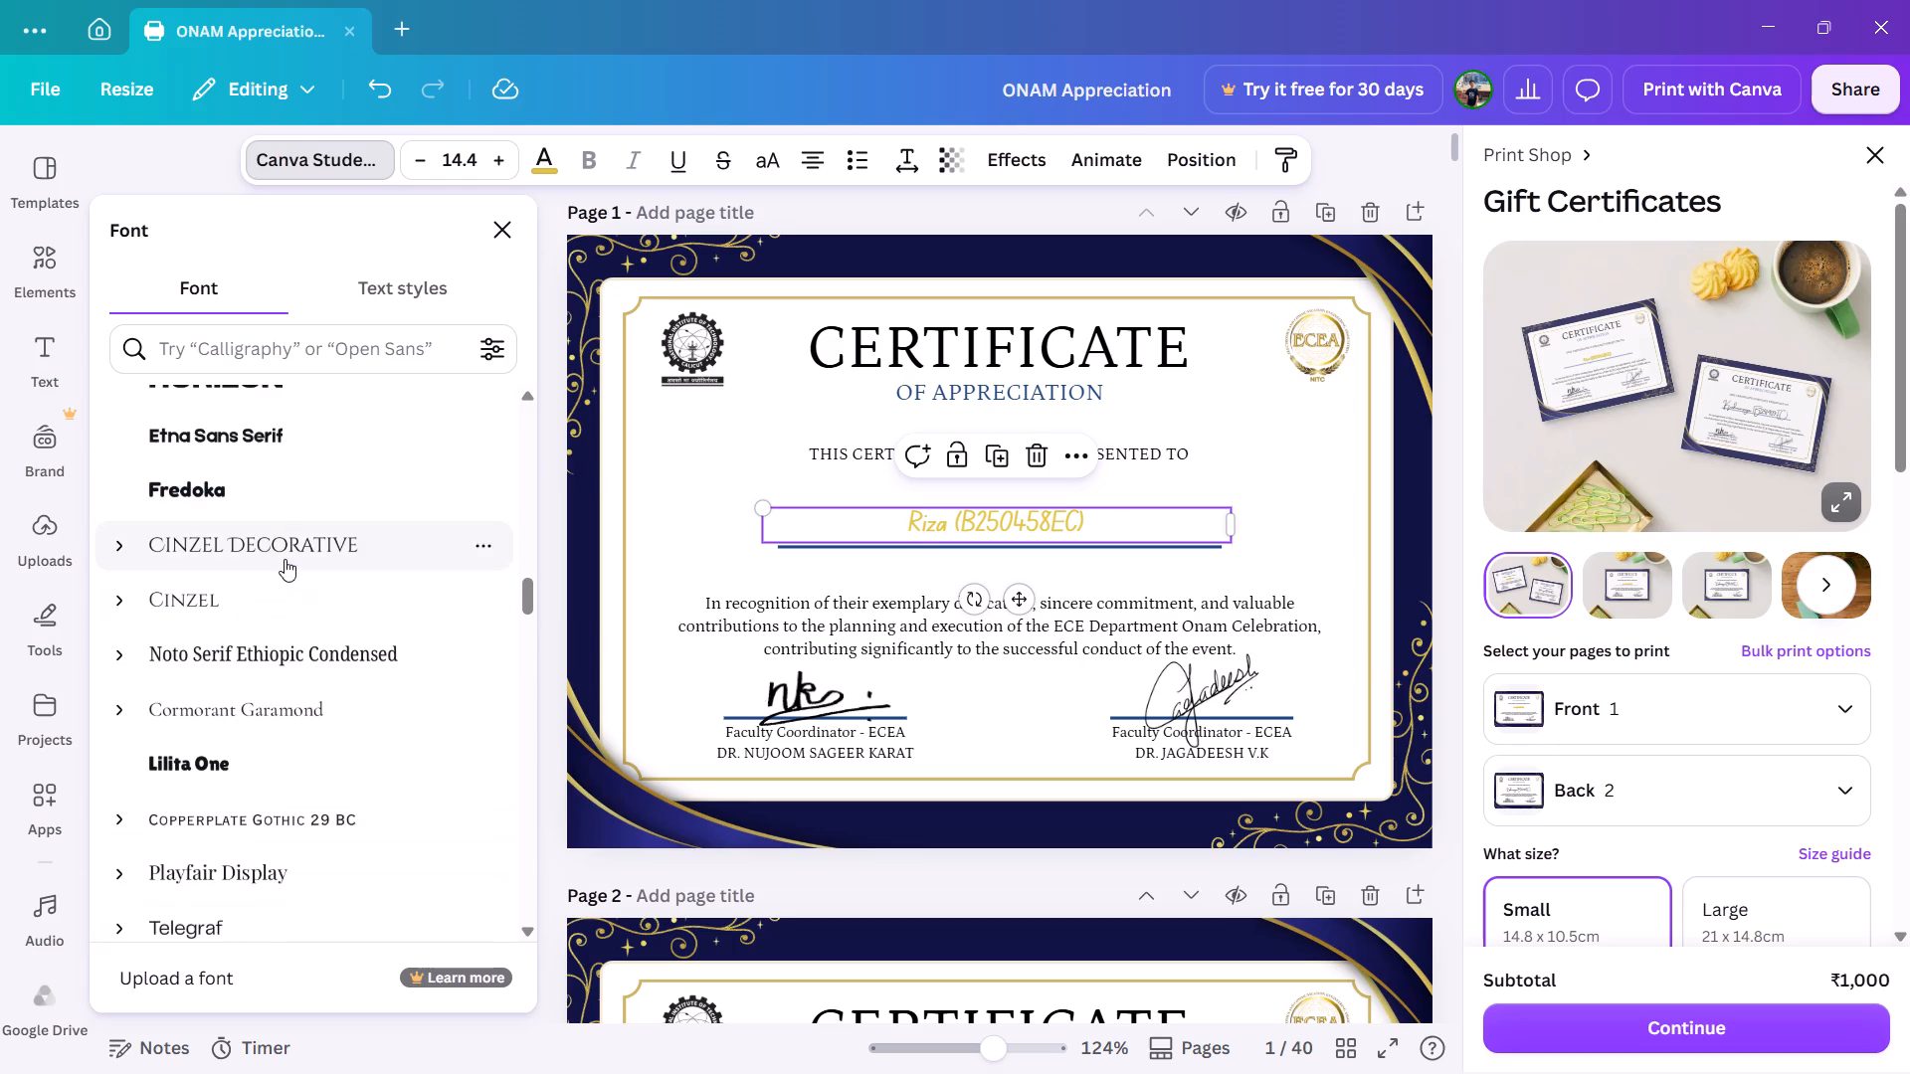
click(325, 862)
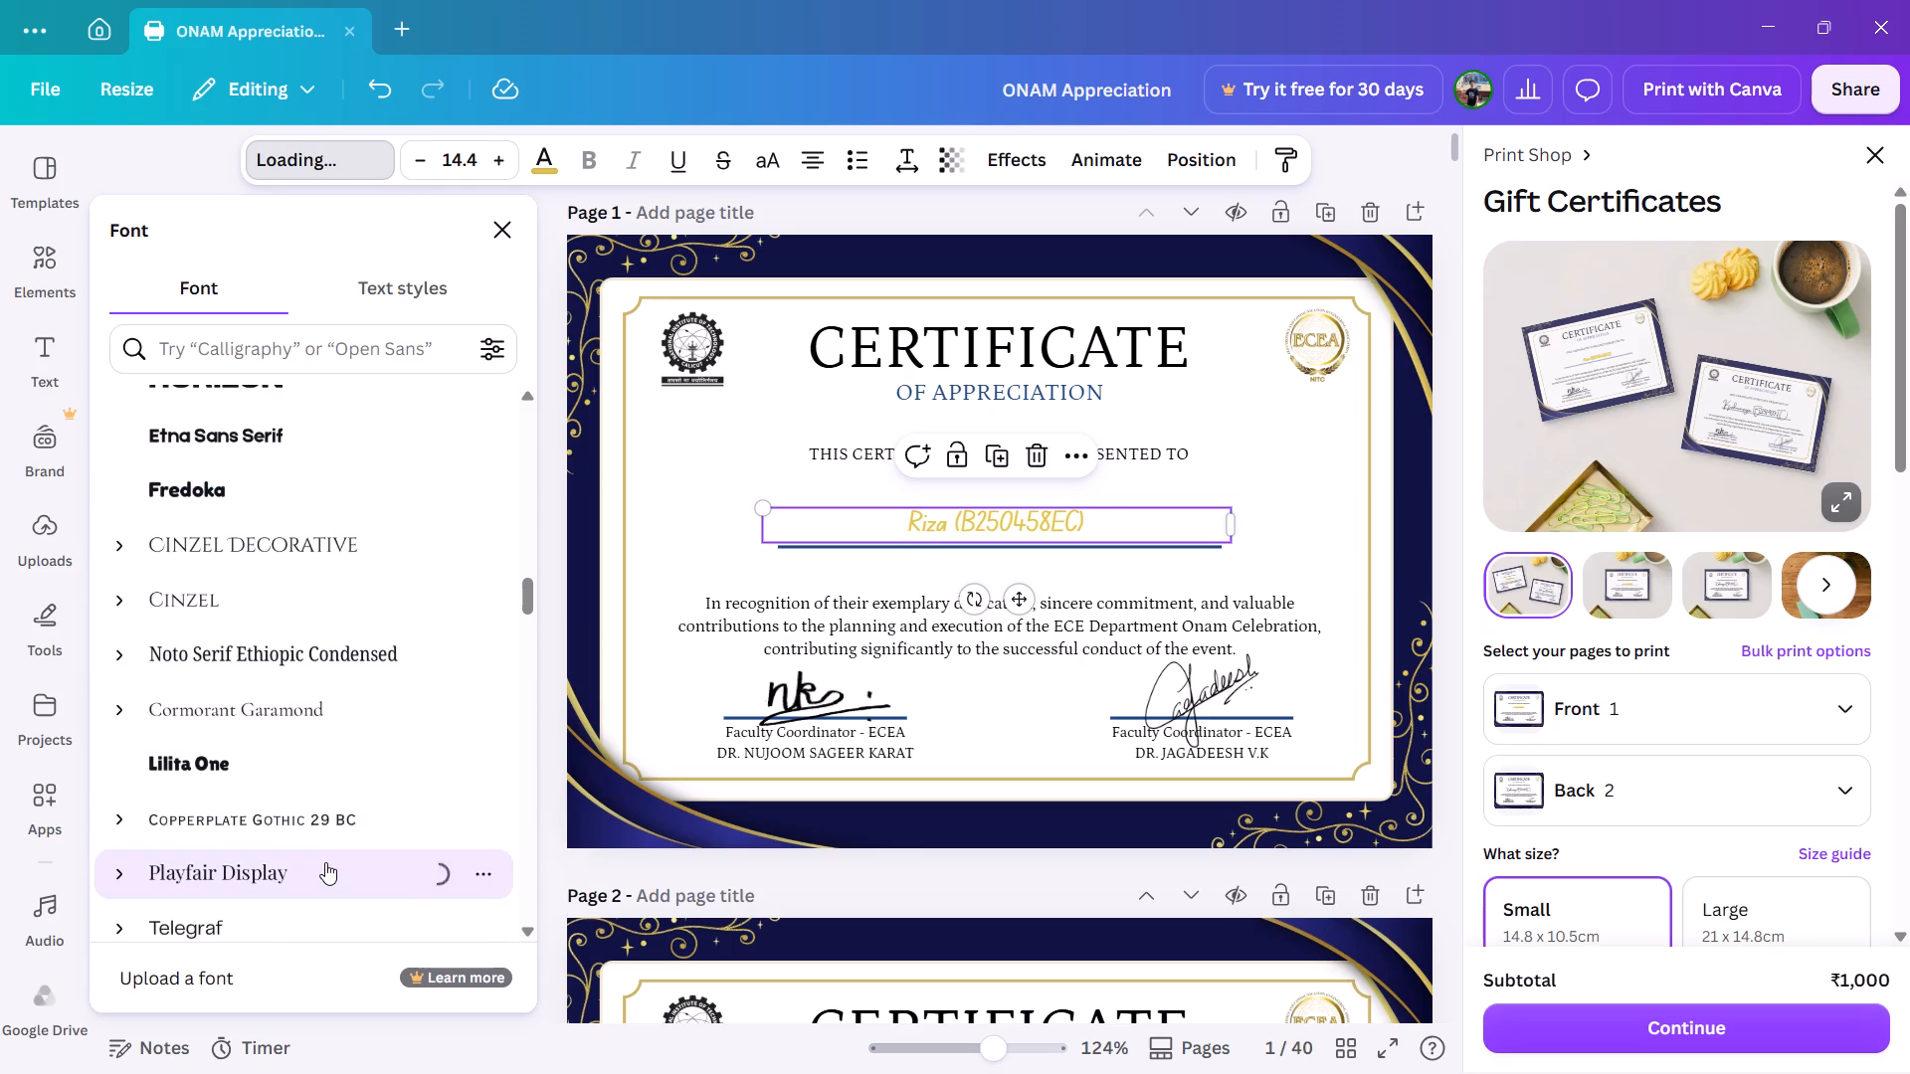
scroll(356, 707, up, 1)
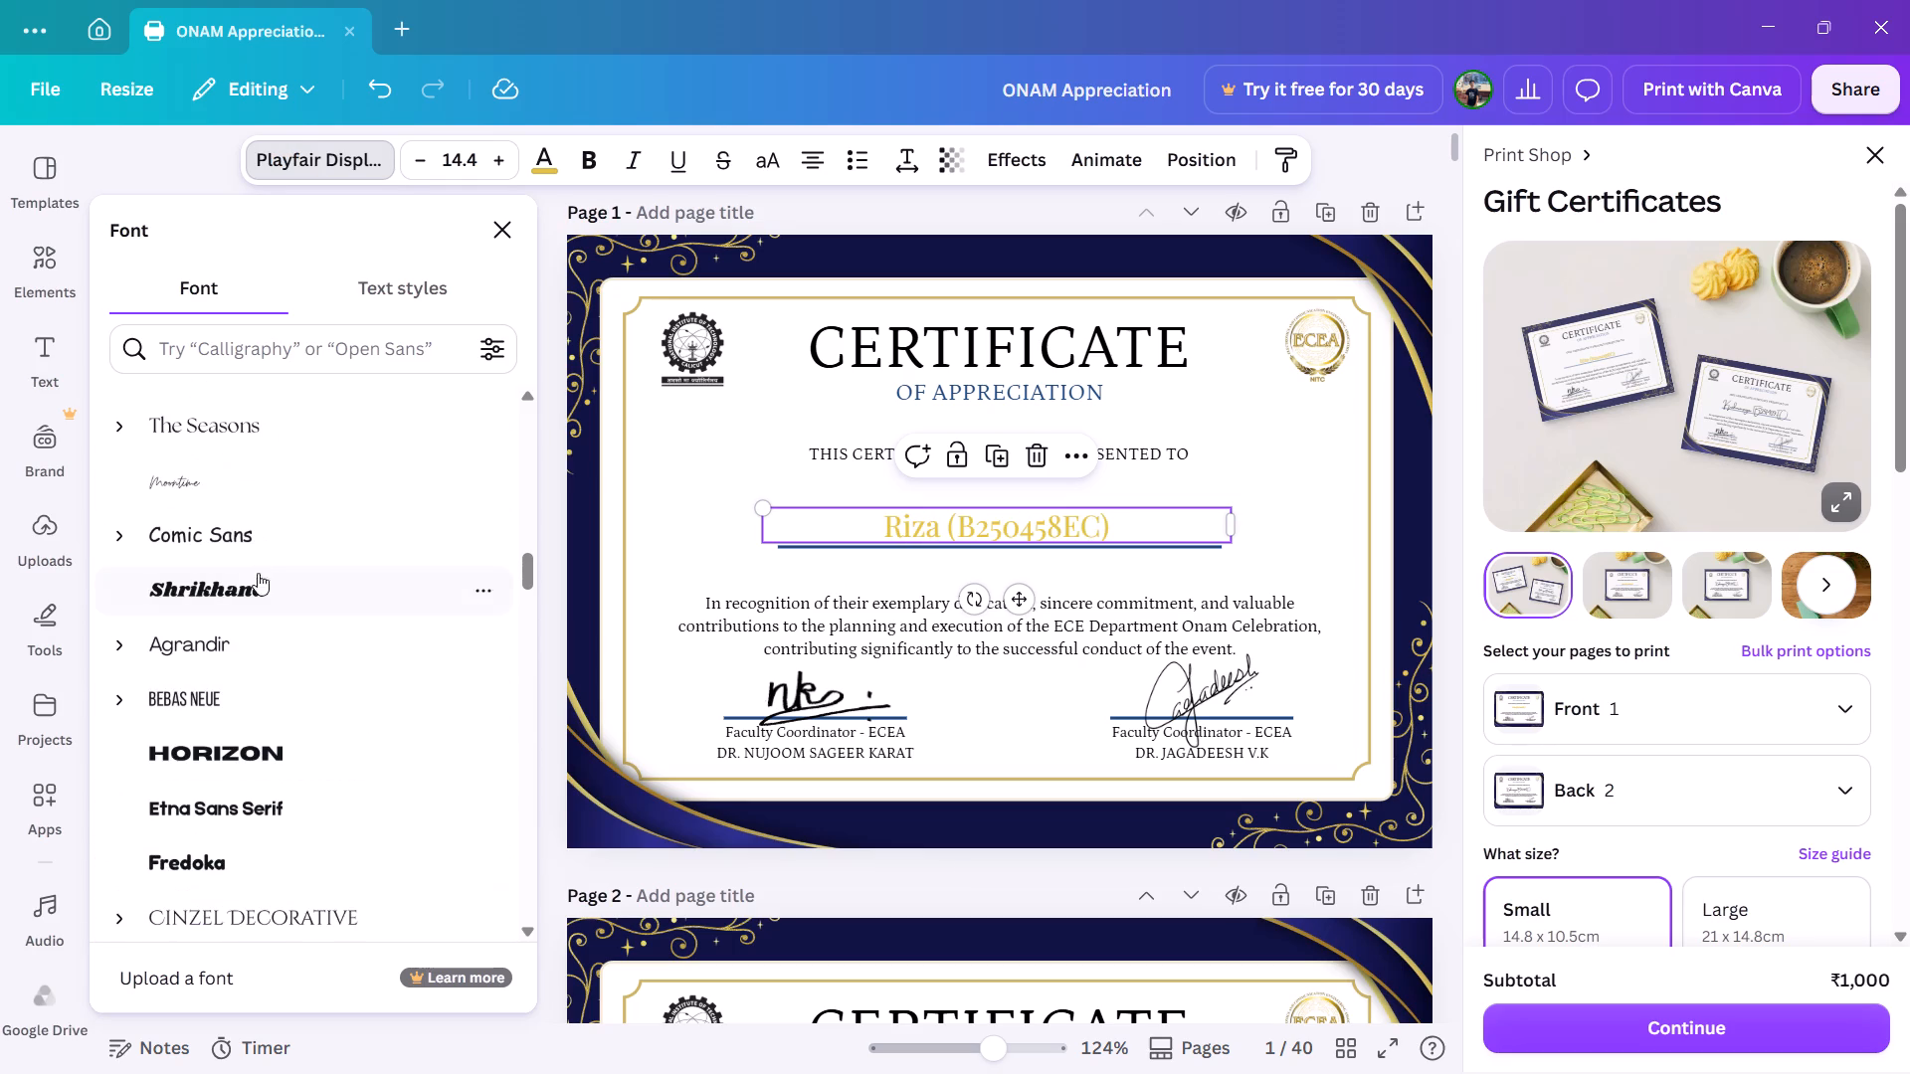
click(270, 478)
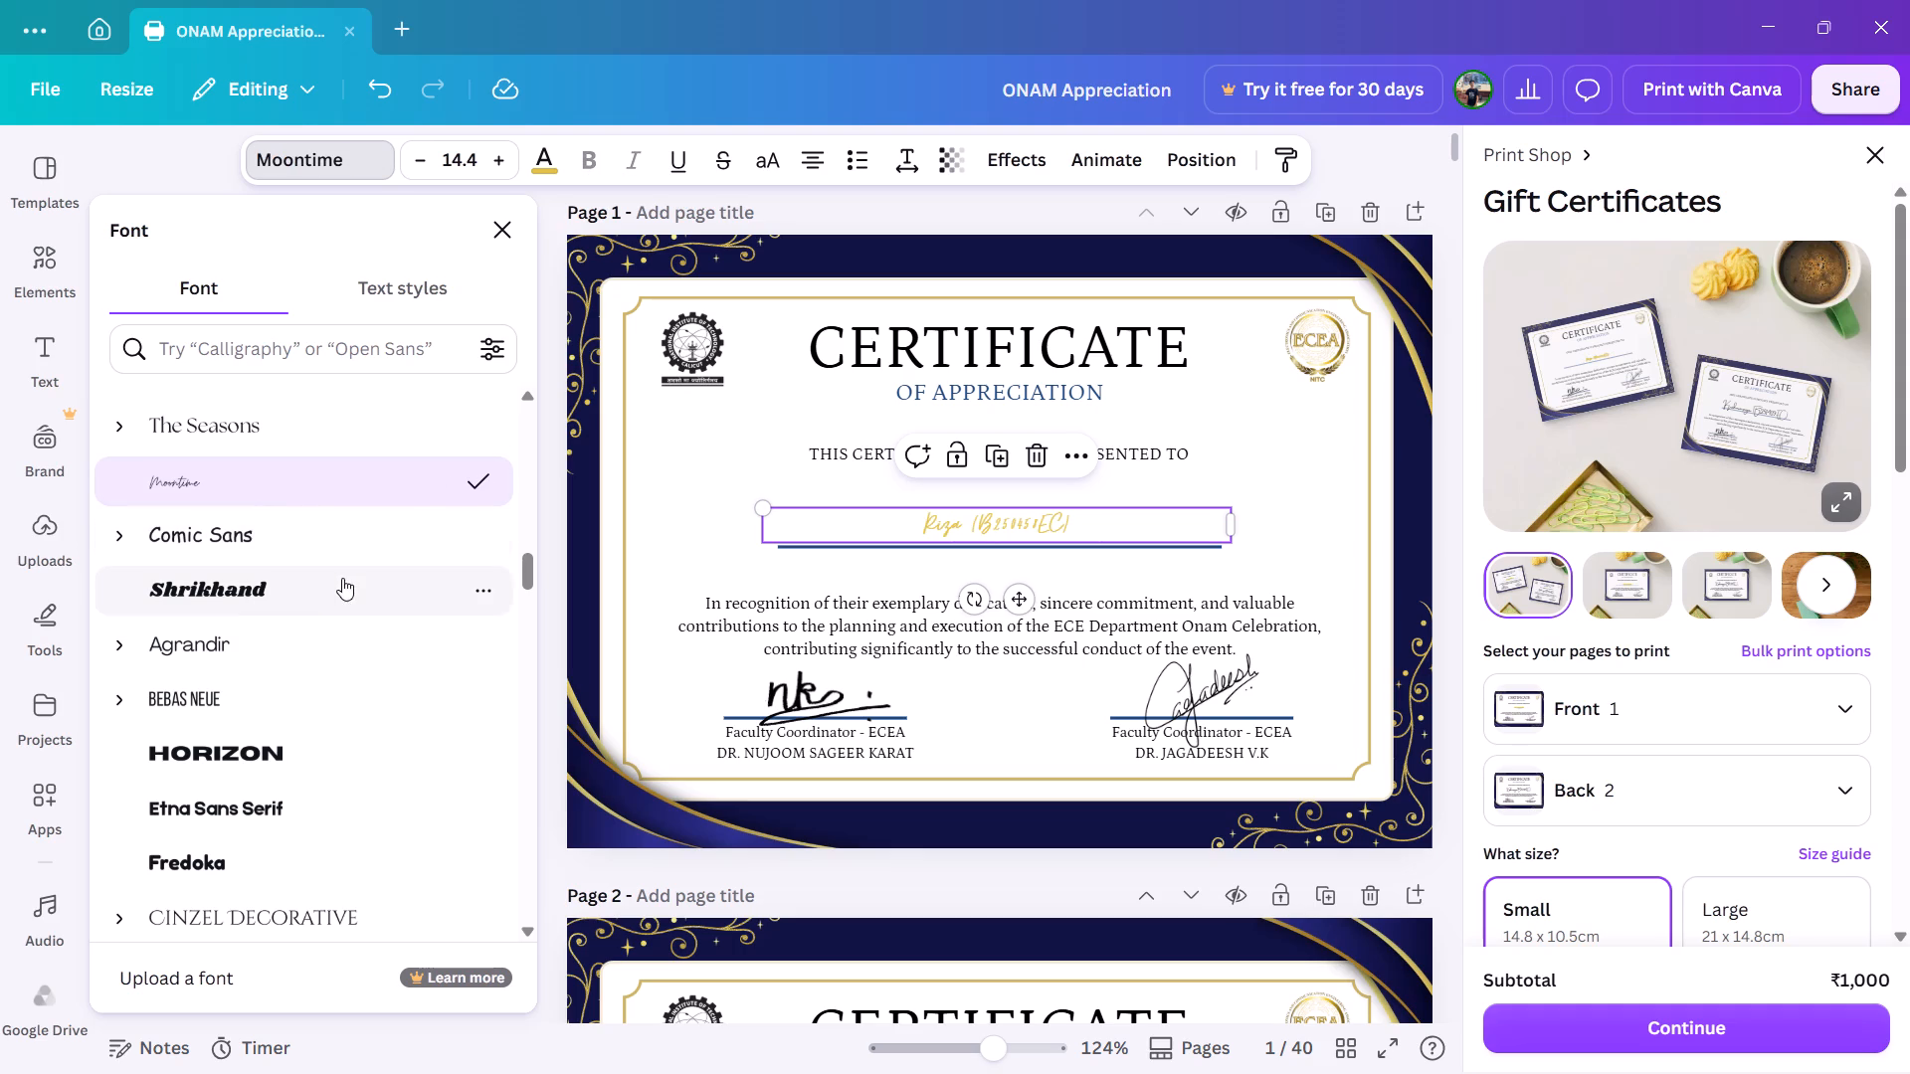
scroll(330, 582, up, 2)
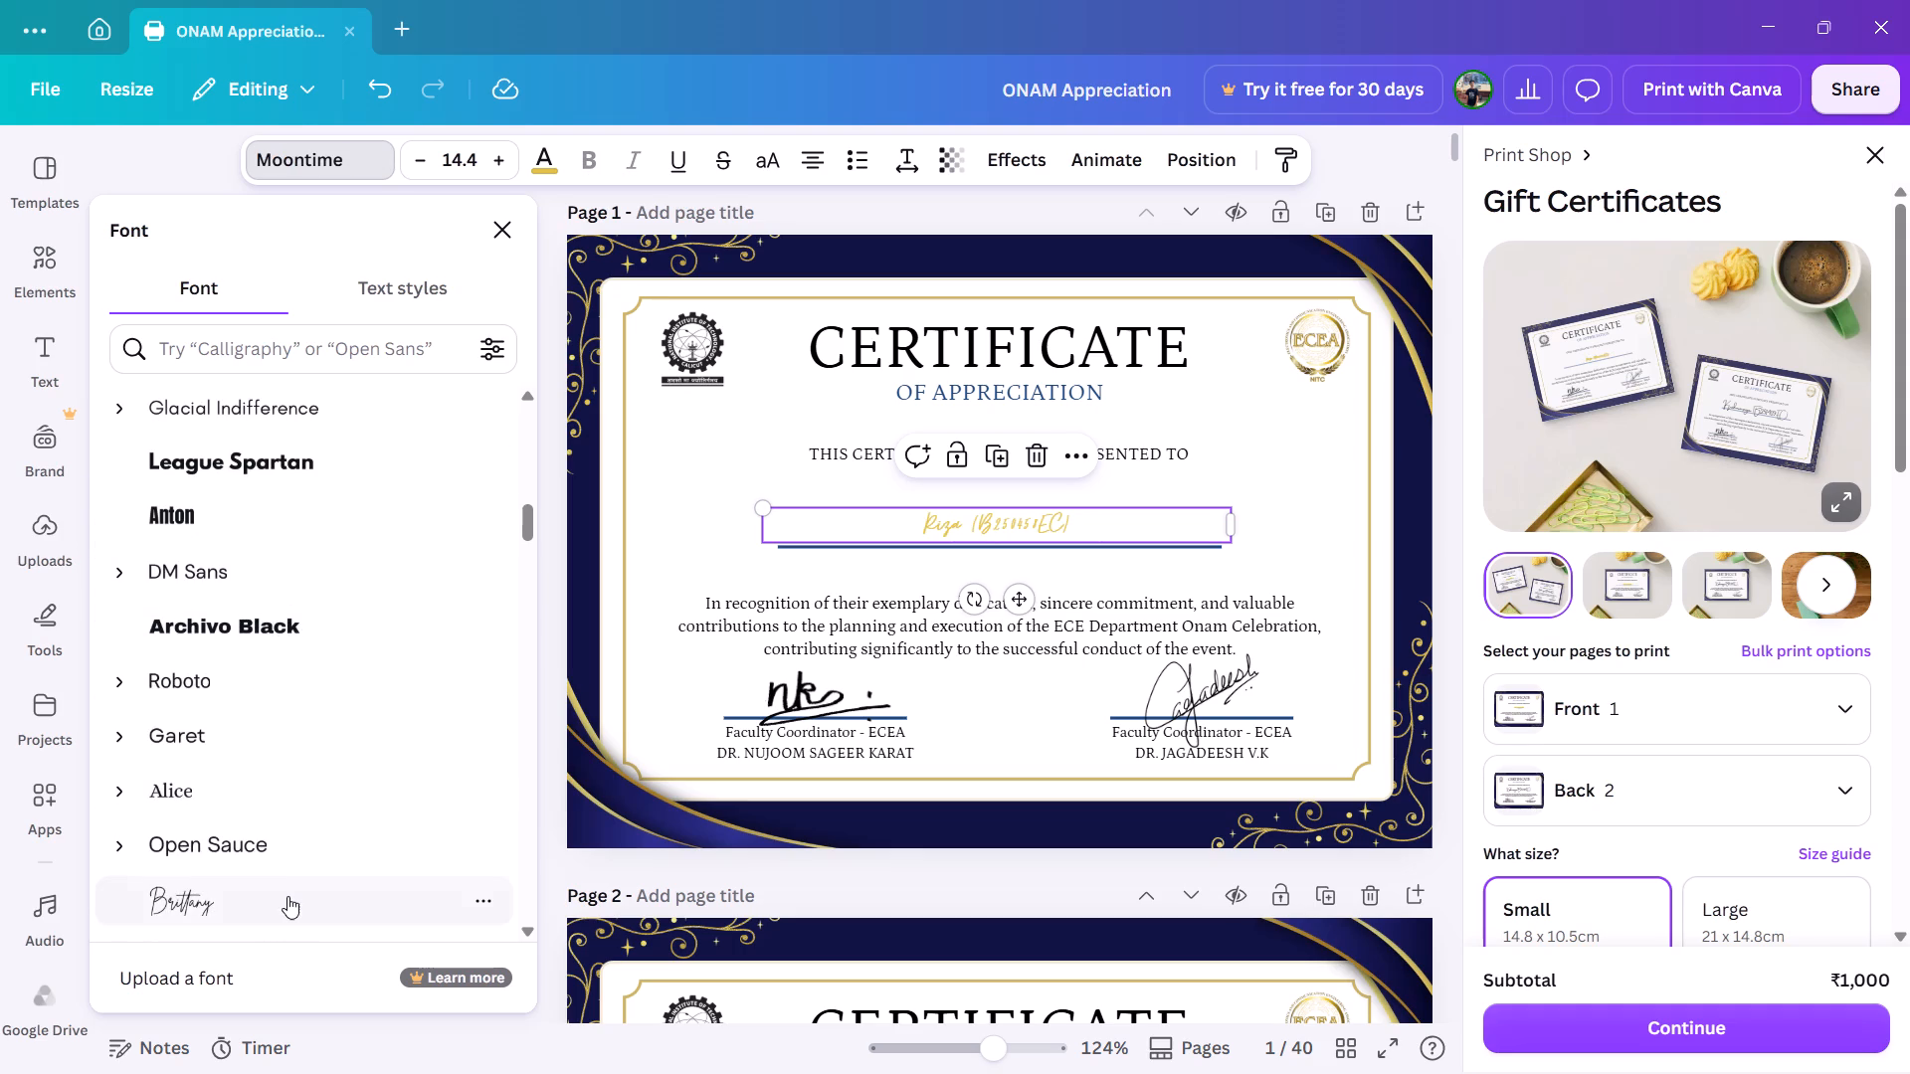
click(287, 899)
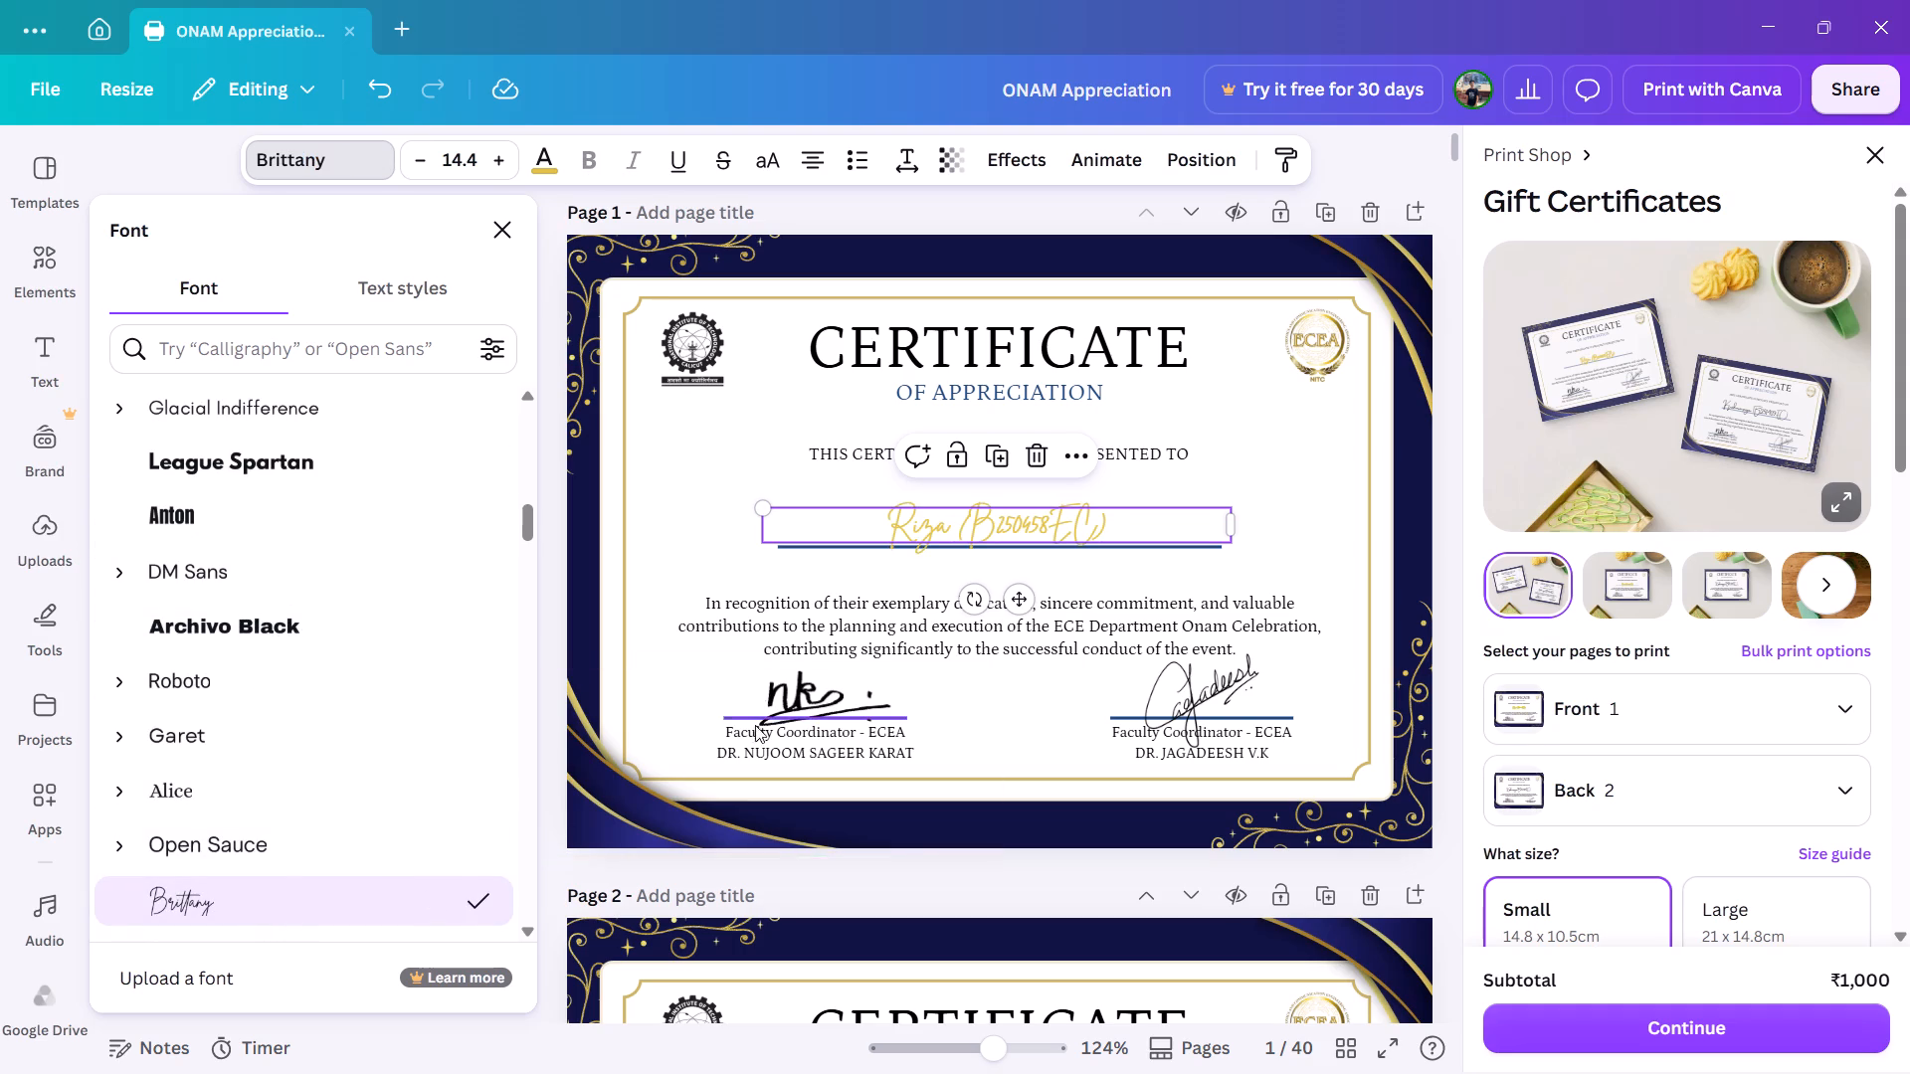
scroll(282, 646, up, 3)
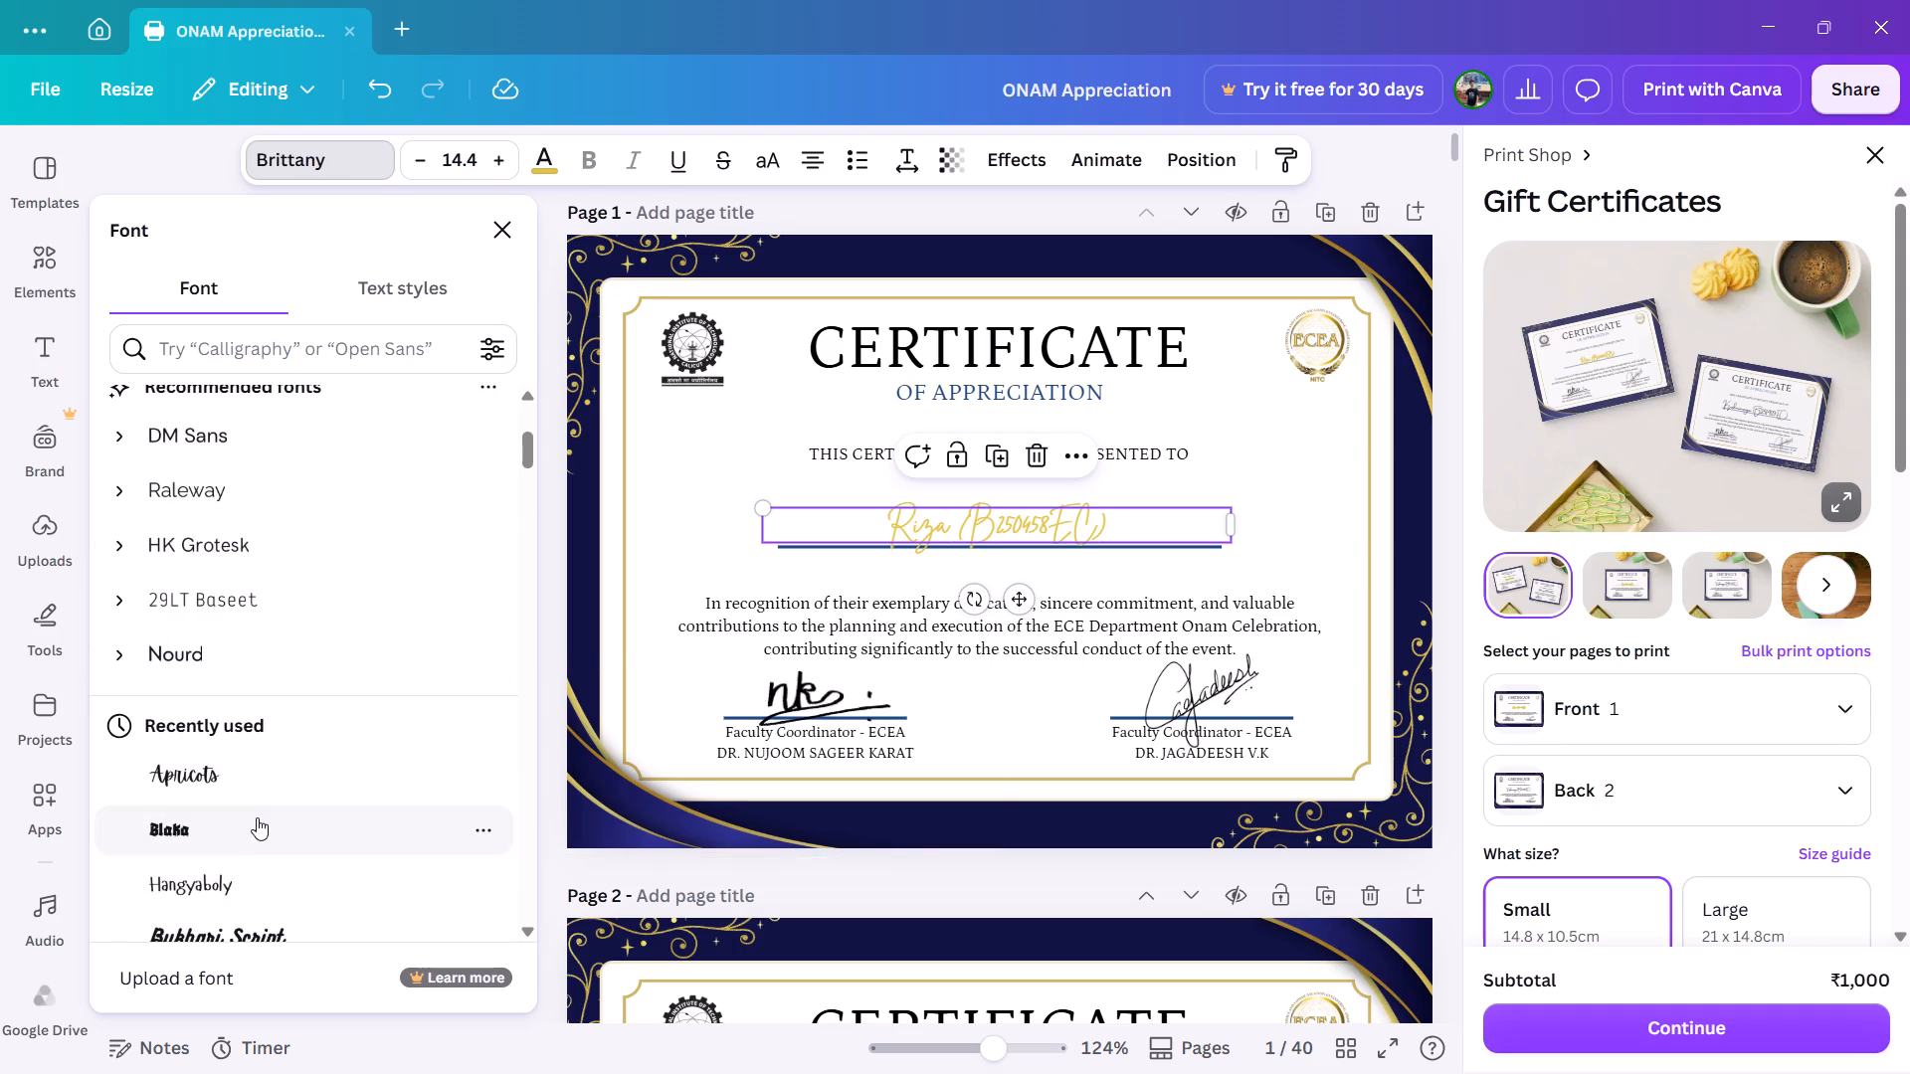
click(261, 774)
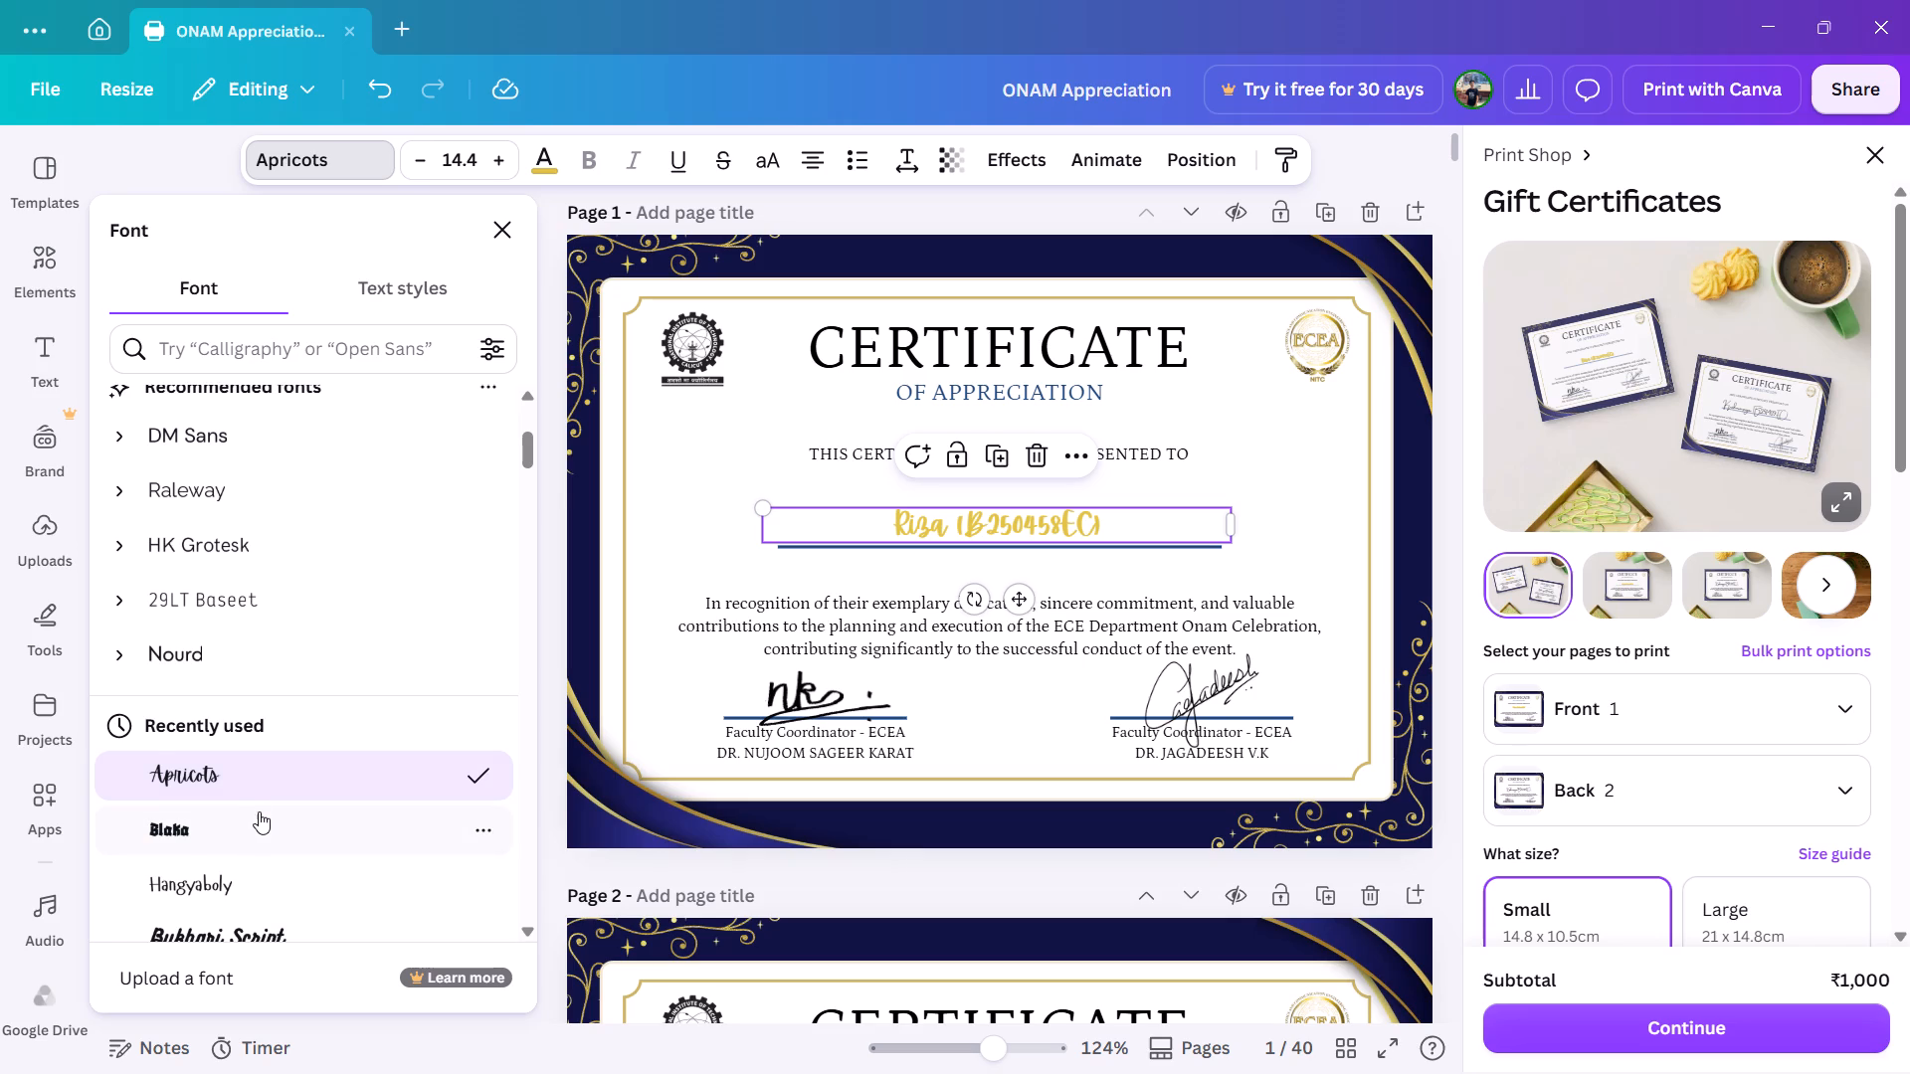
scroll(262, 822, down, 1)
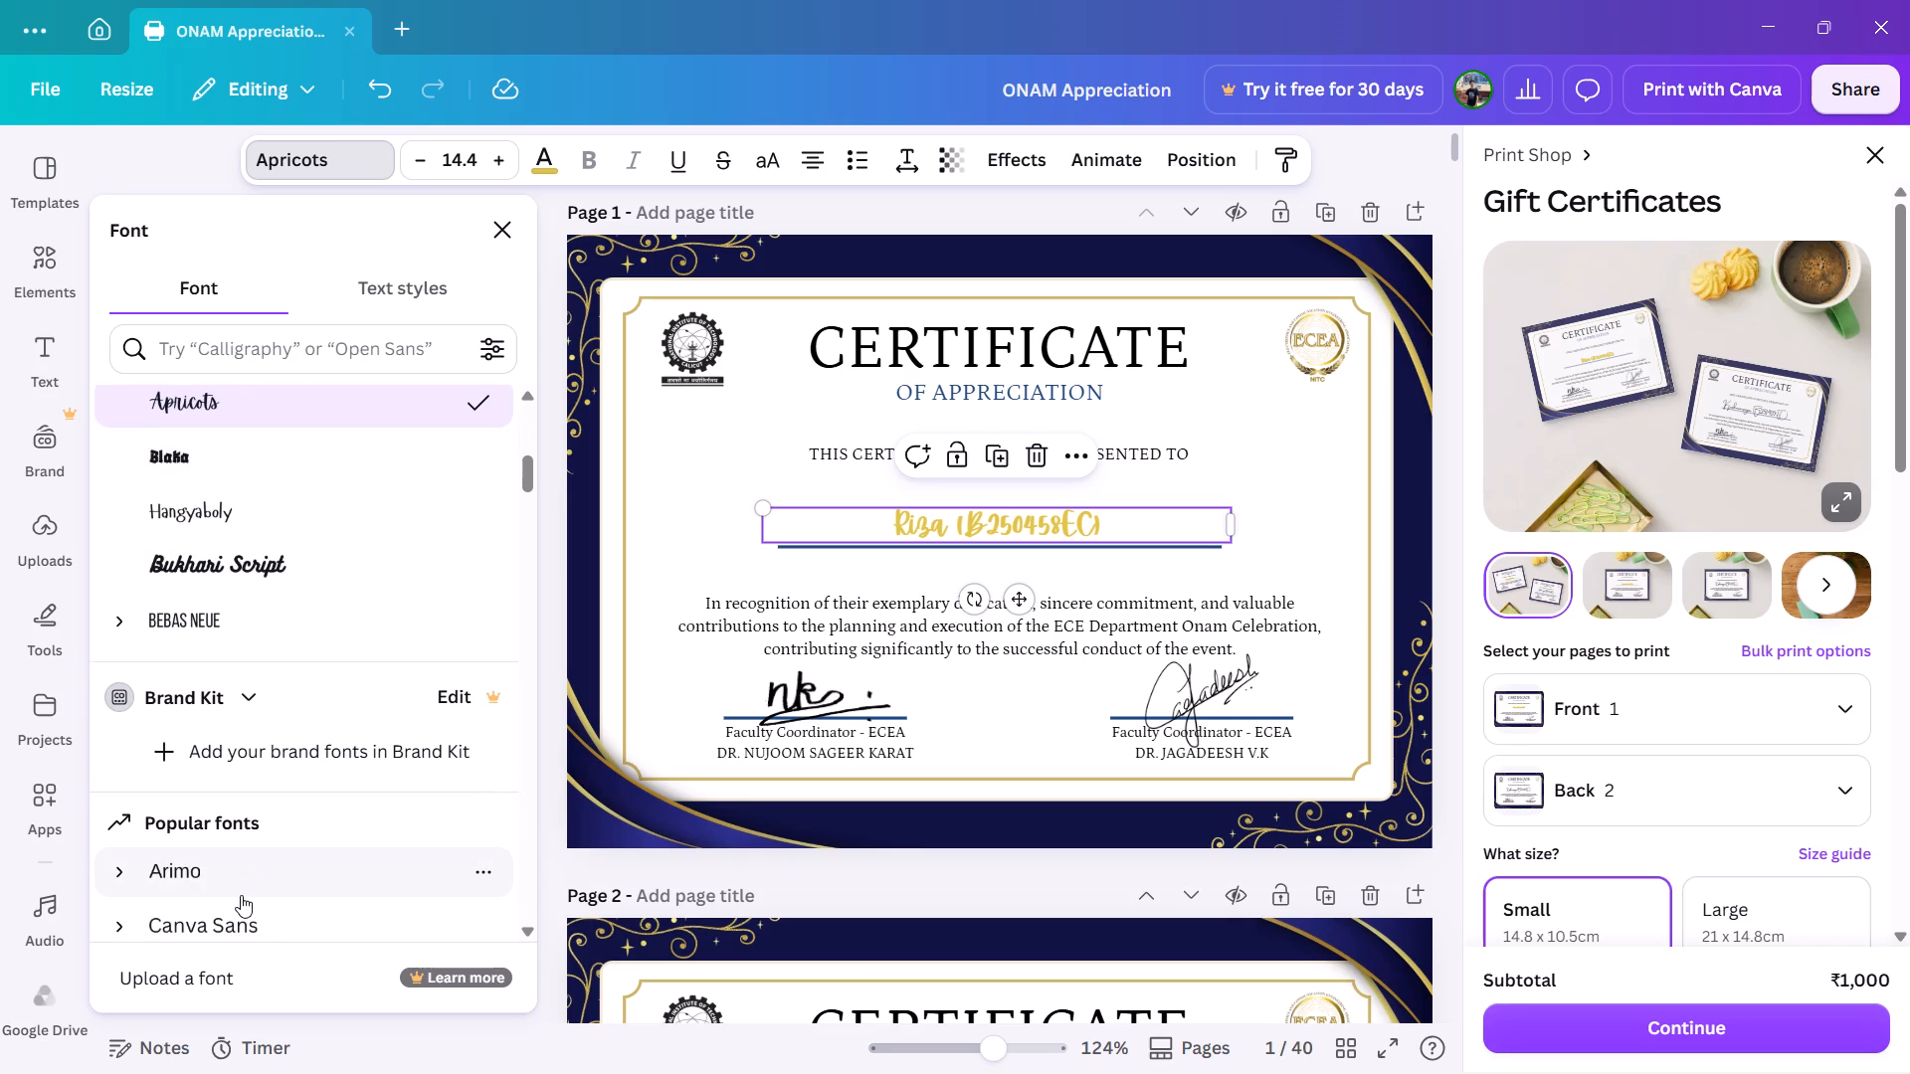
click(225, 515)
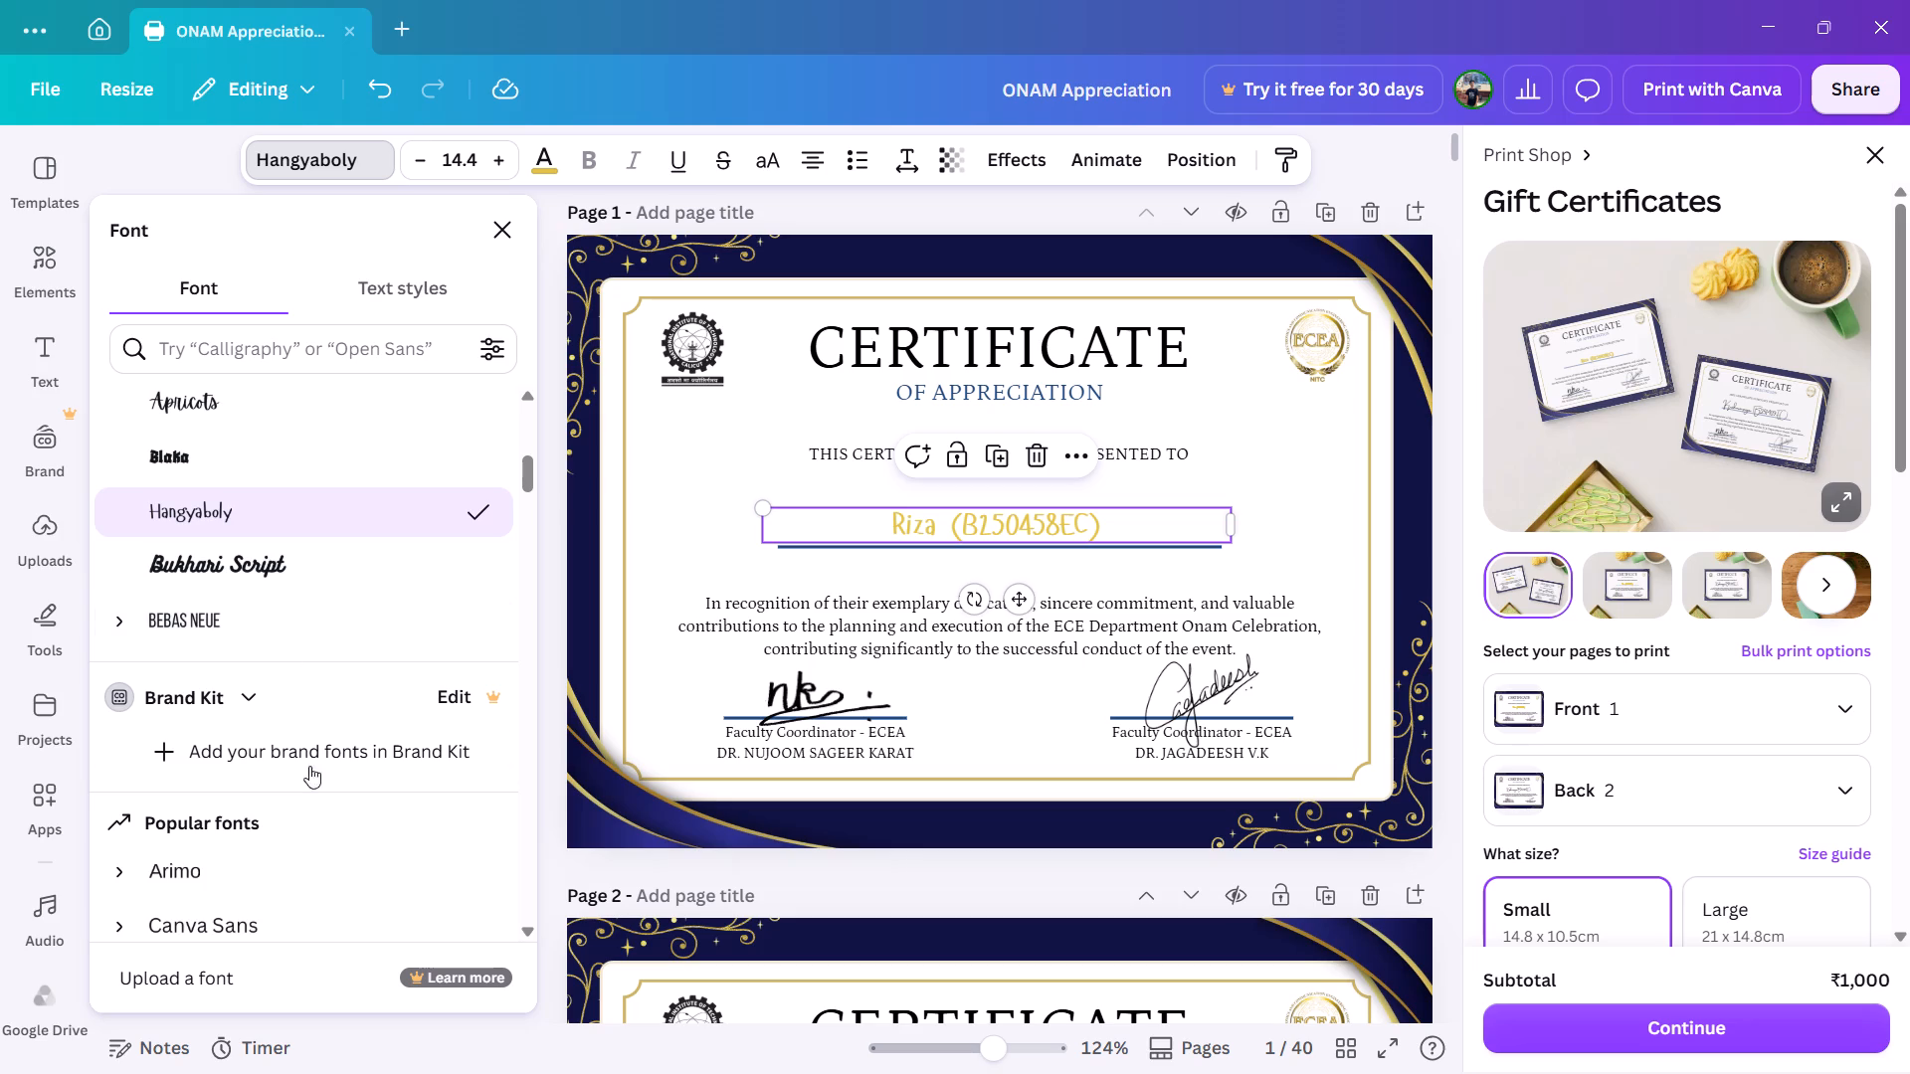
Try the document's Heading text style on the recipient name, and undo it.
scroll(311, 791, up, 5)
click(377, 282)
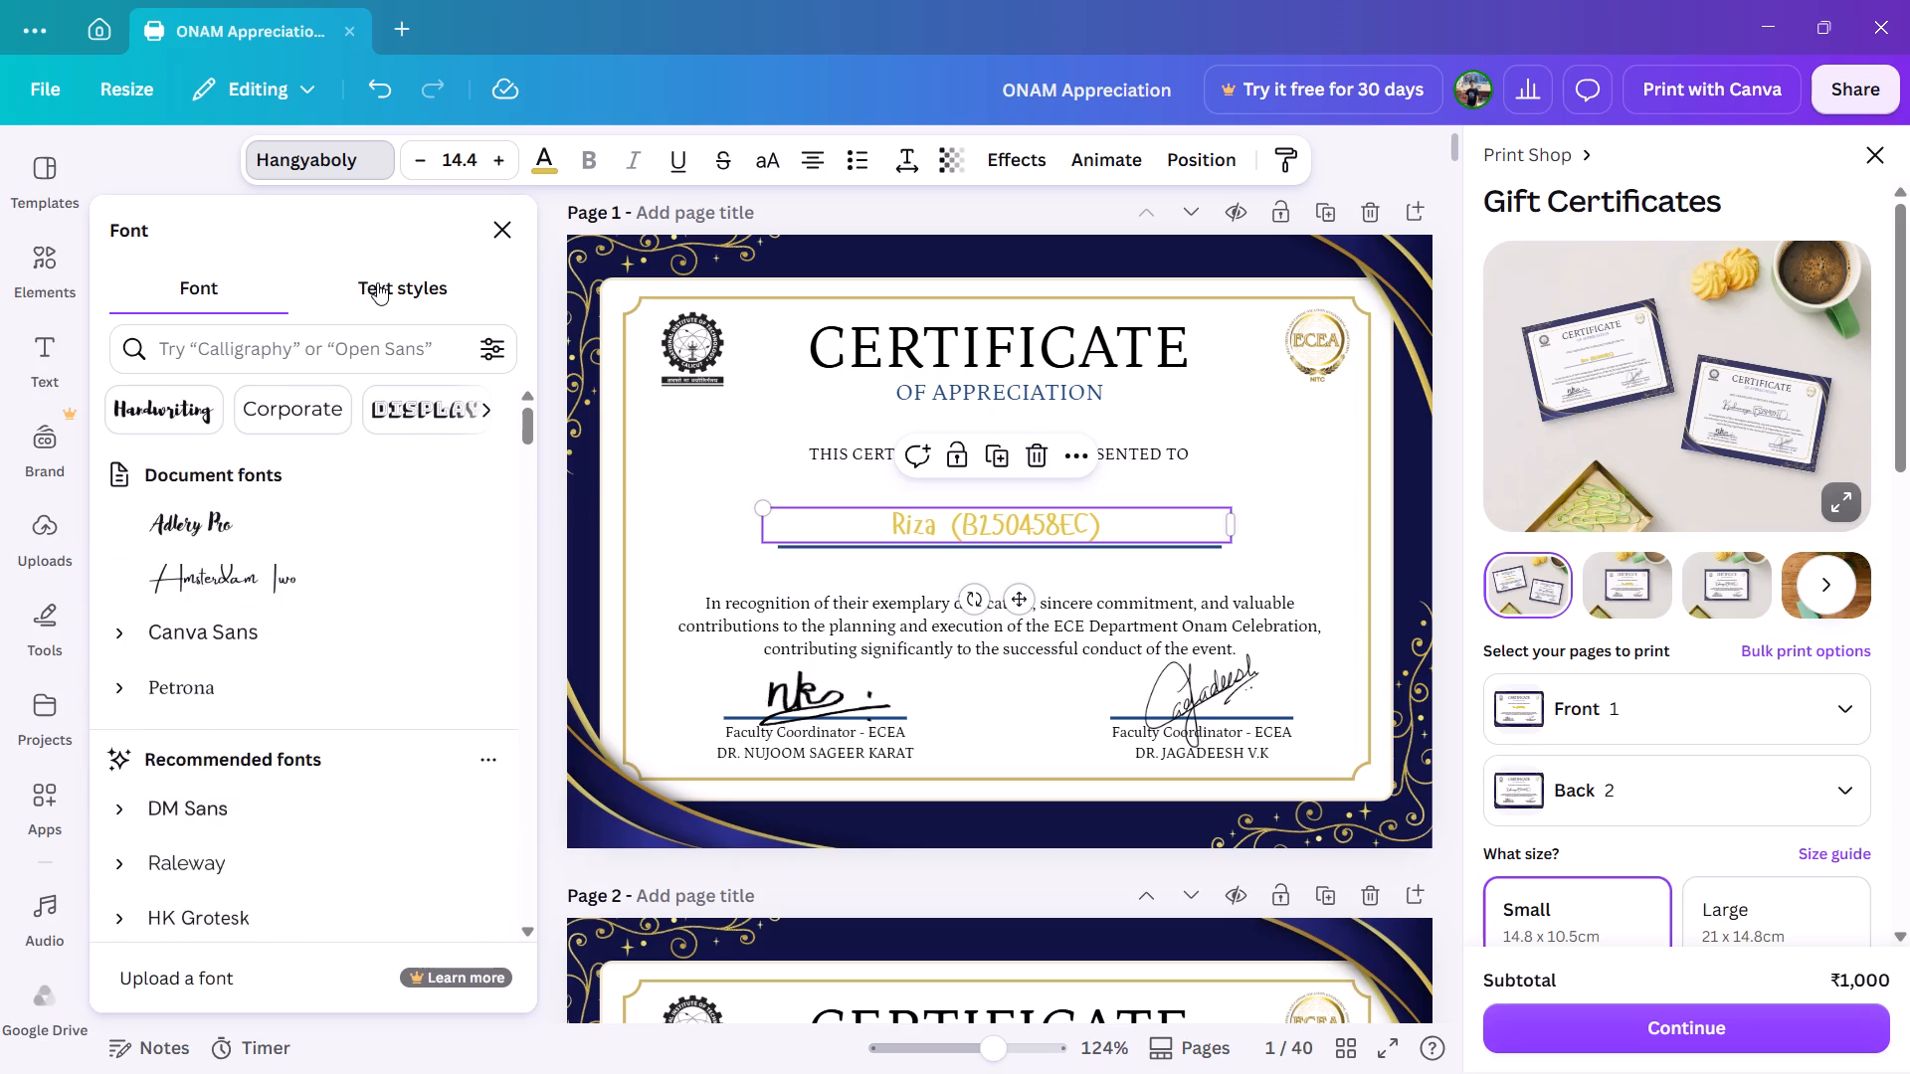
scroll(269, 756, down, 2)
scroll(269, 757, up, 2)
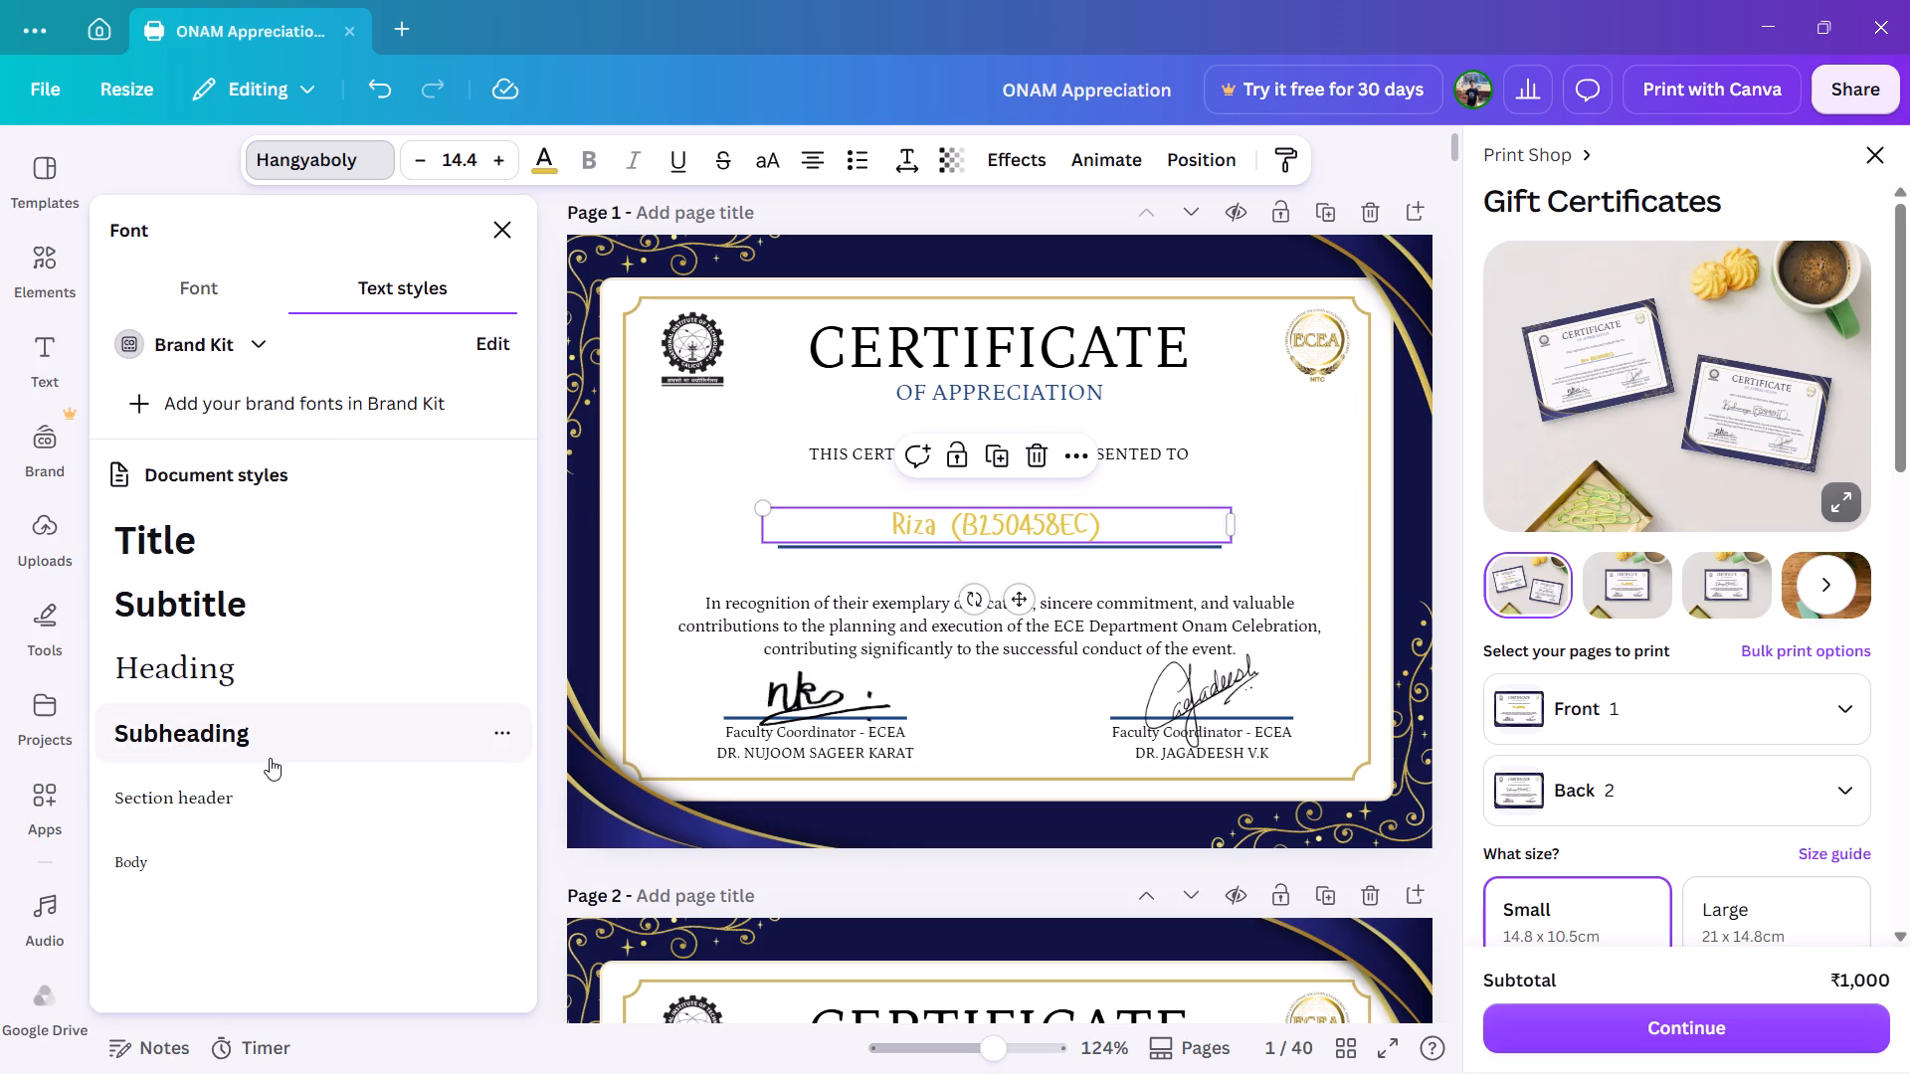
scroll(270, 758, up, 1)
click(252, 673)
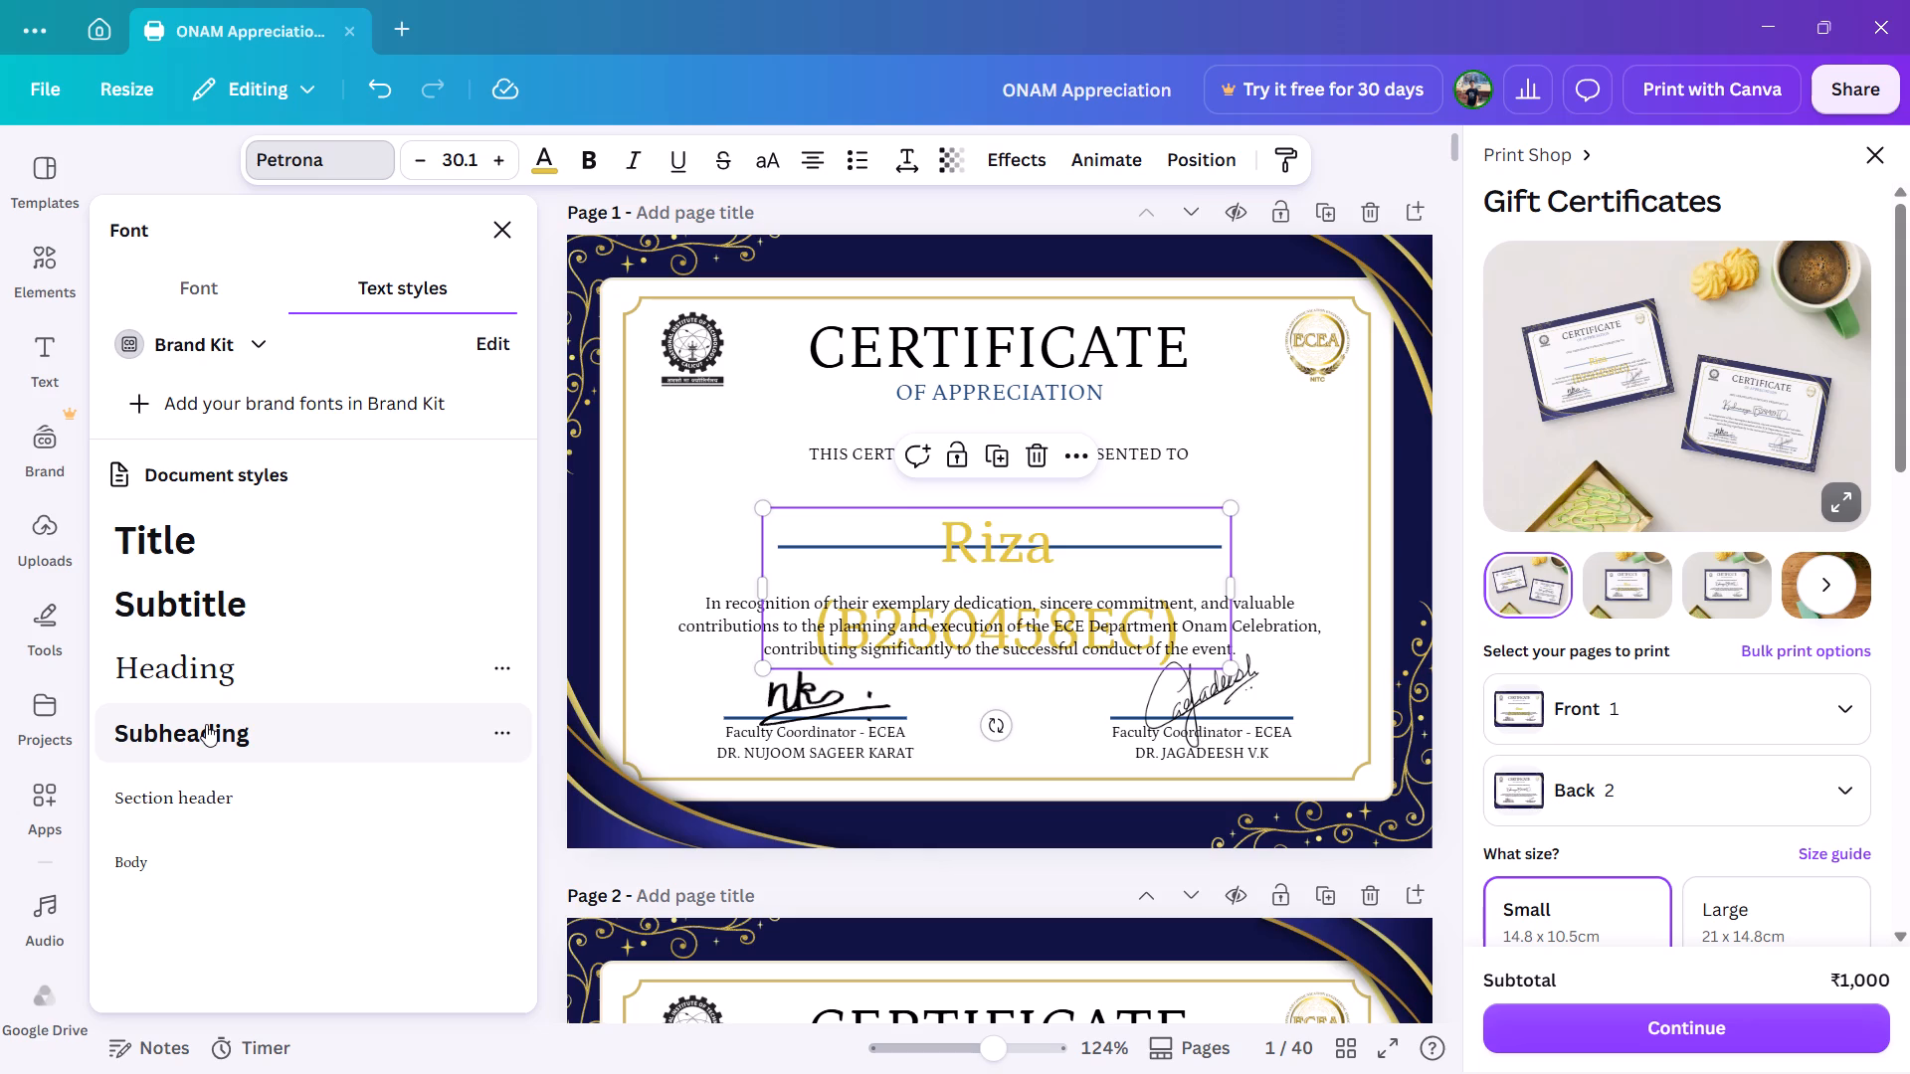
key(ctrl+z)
Browse the font style categories and narrow the font list to Brush.
click(213, 278)
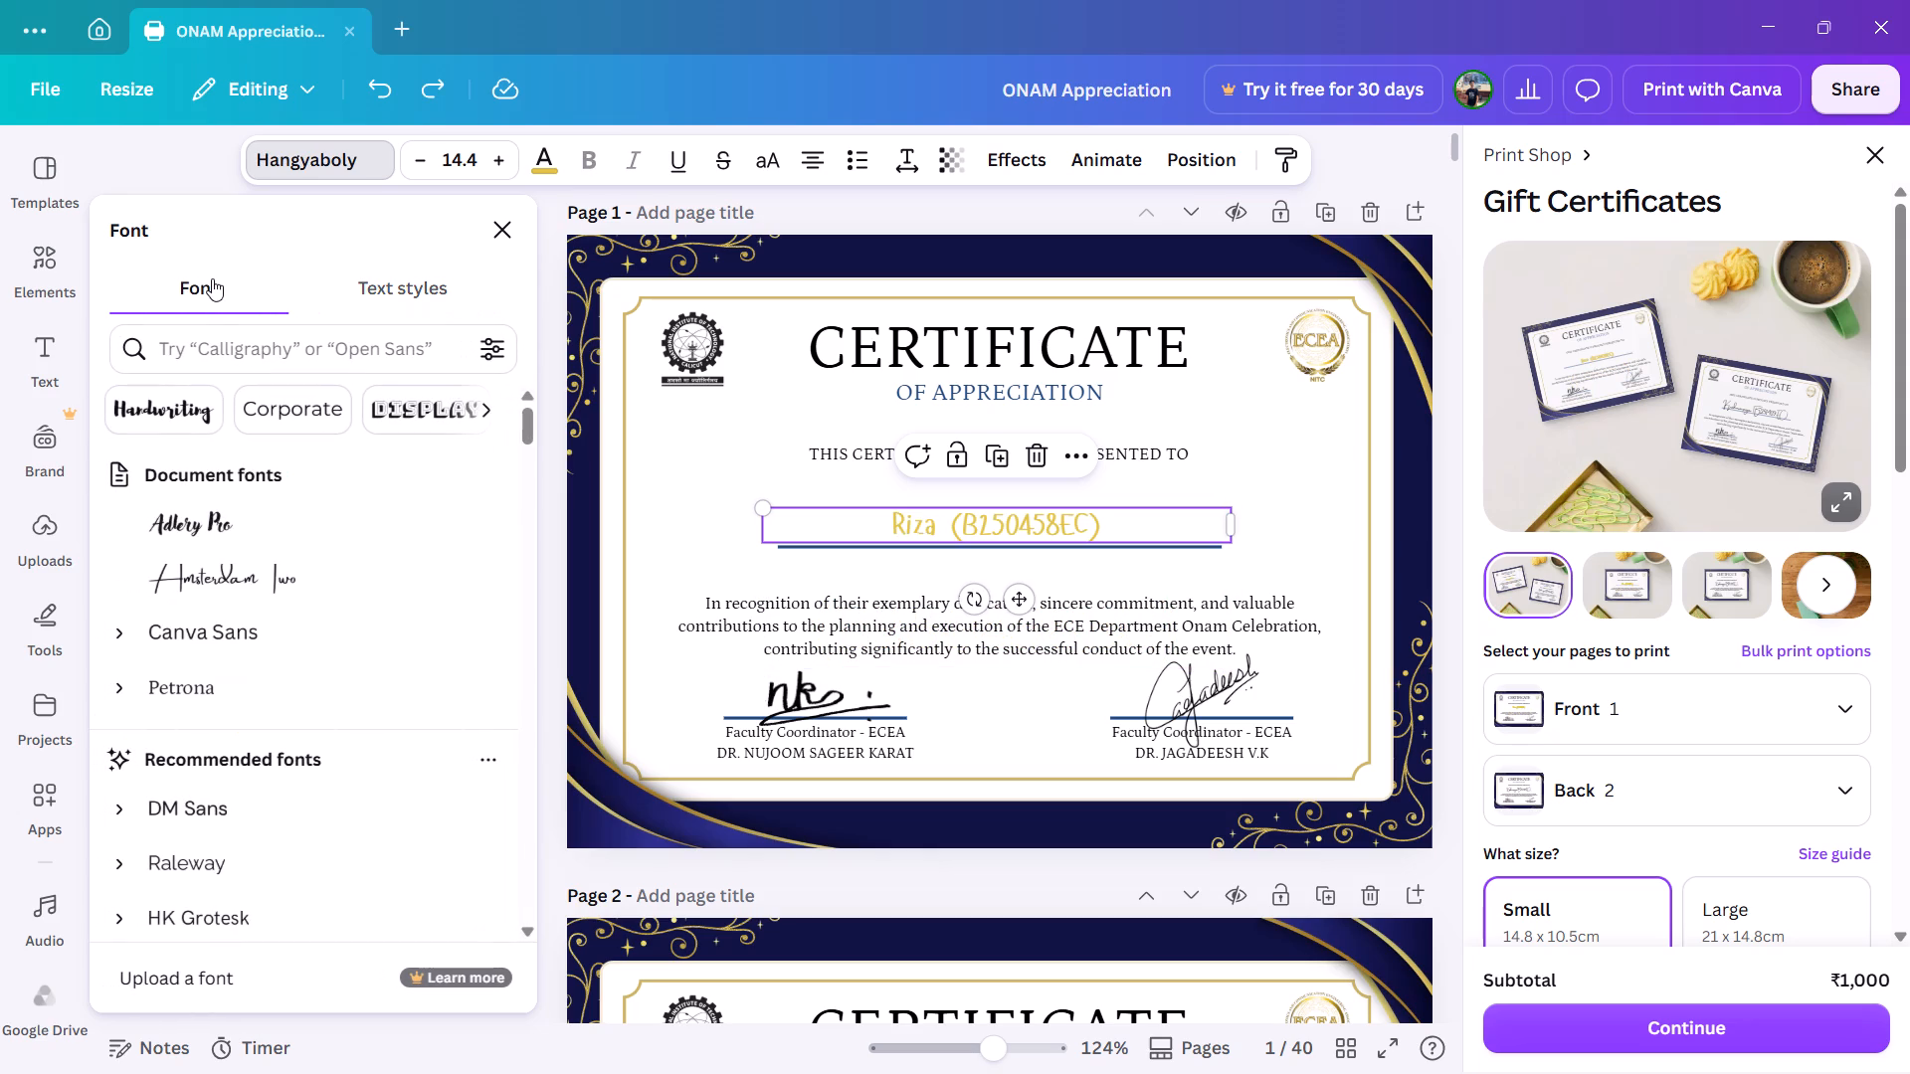
click(484, 410)
click(472, 410)
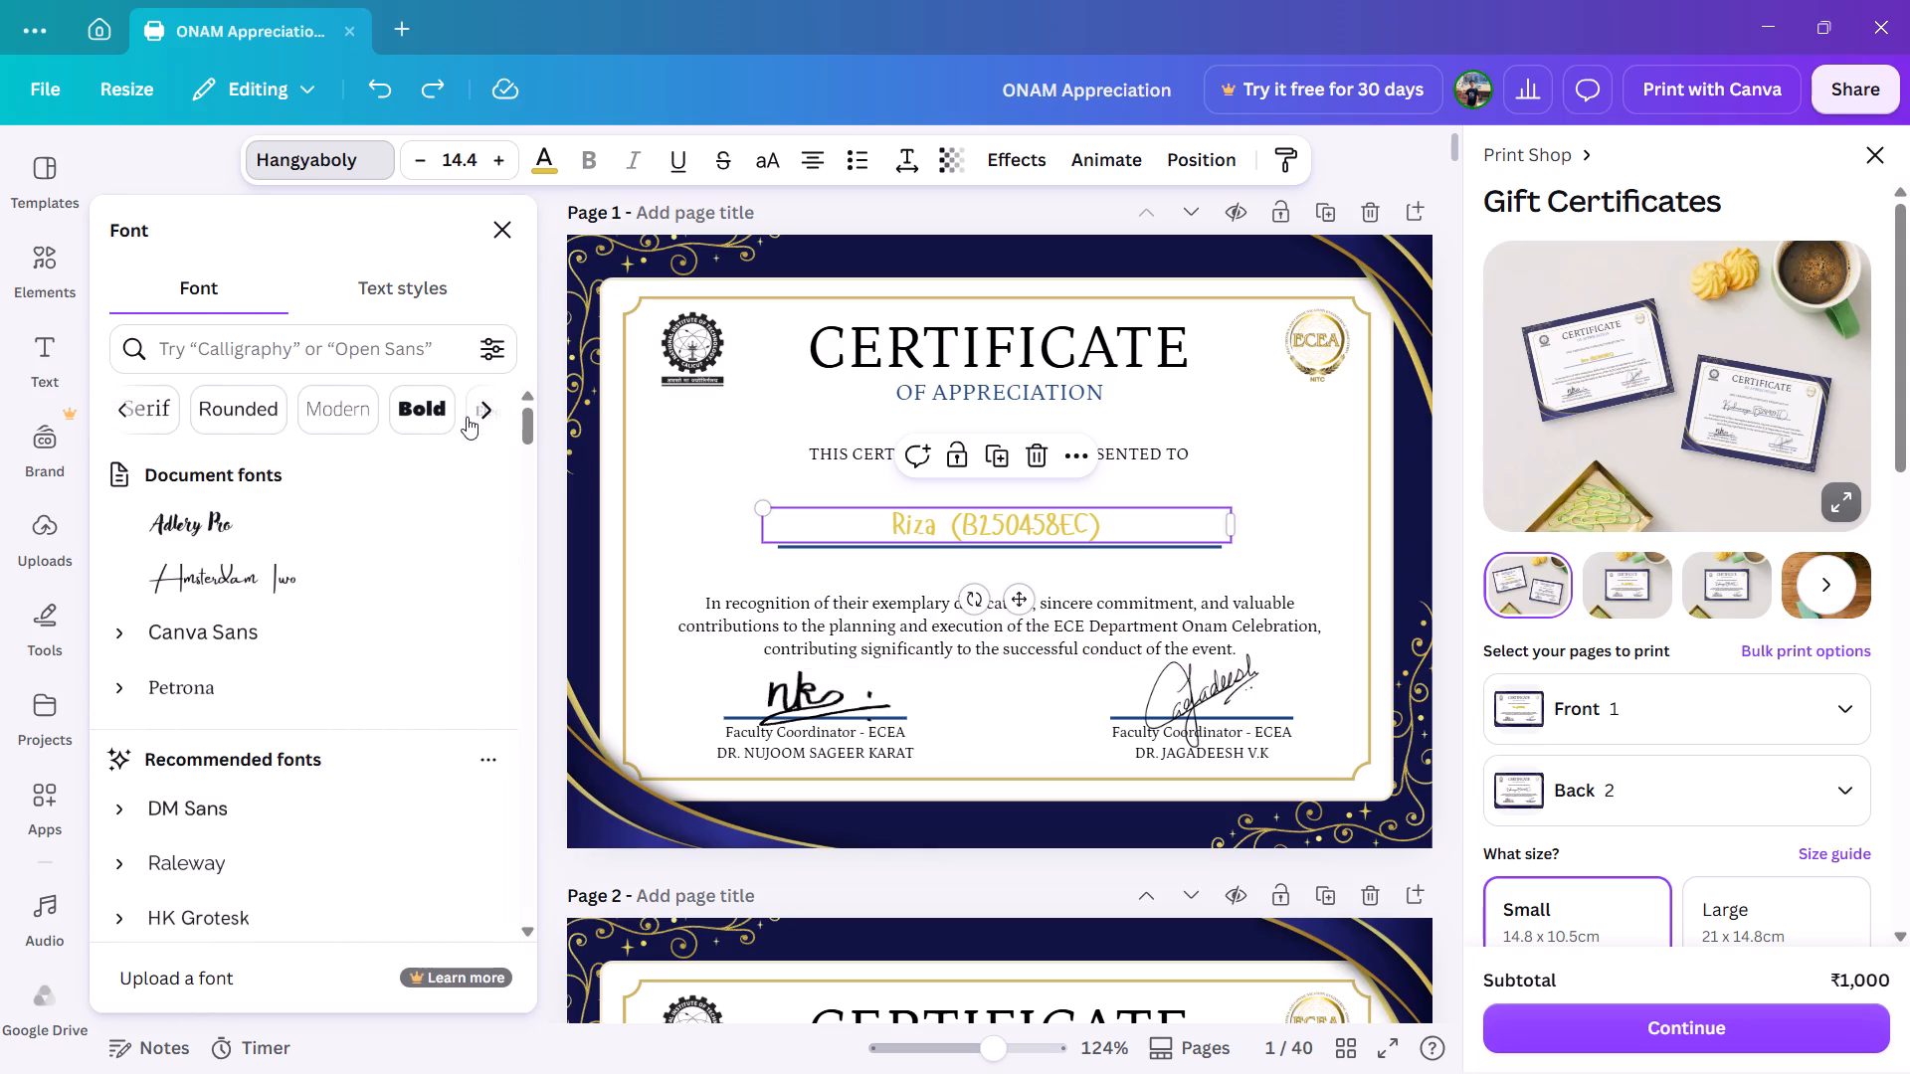
click(467, 417)
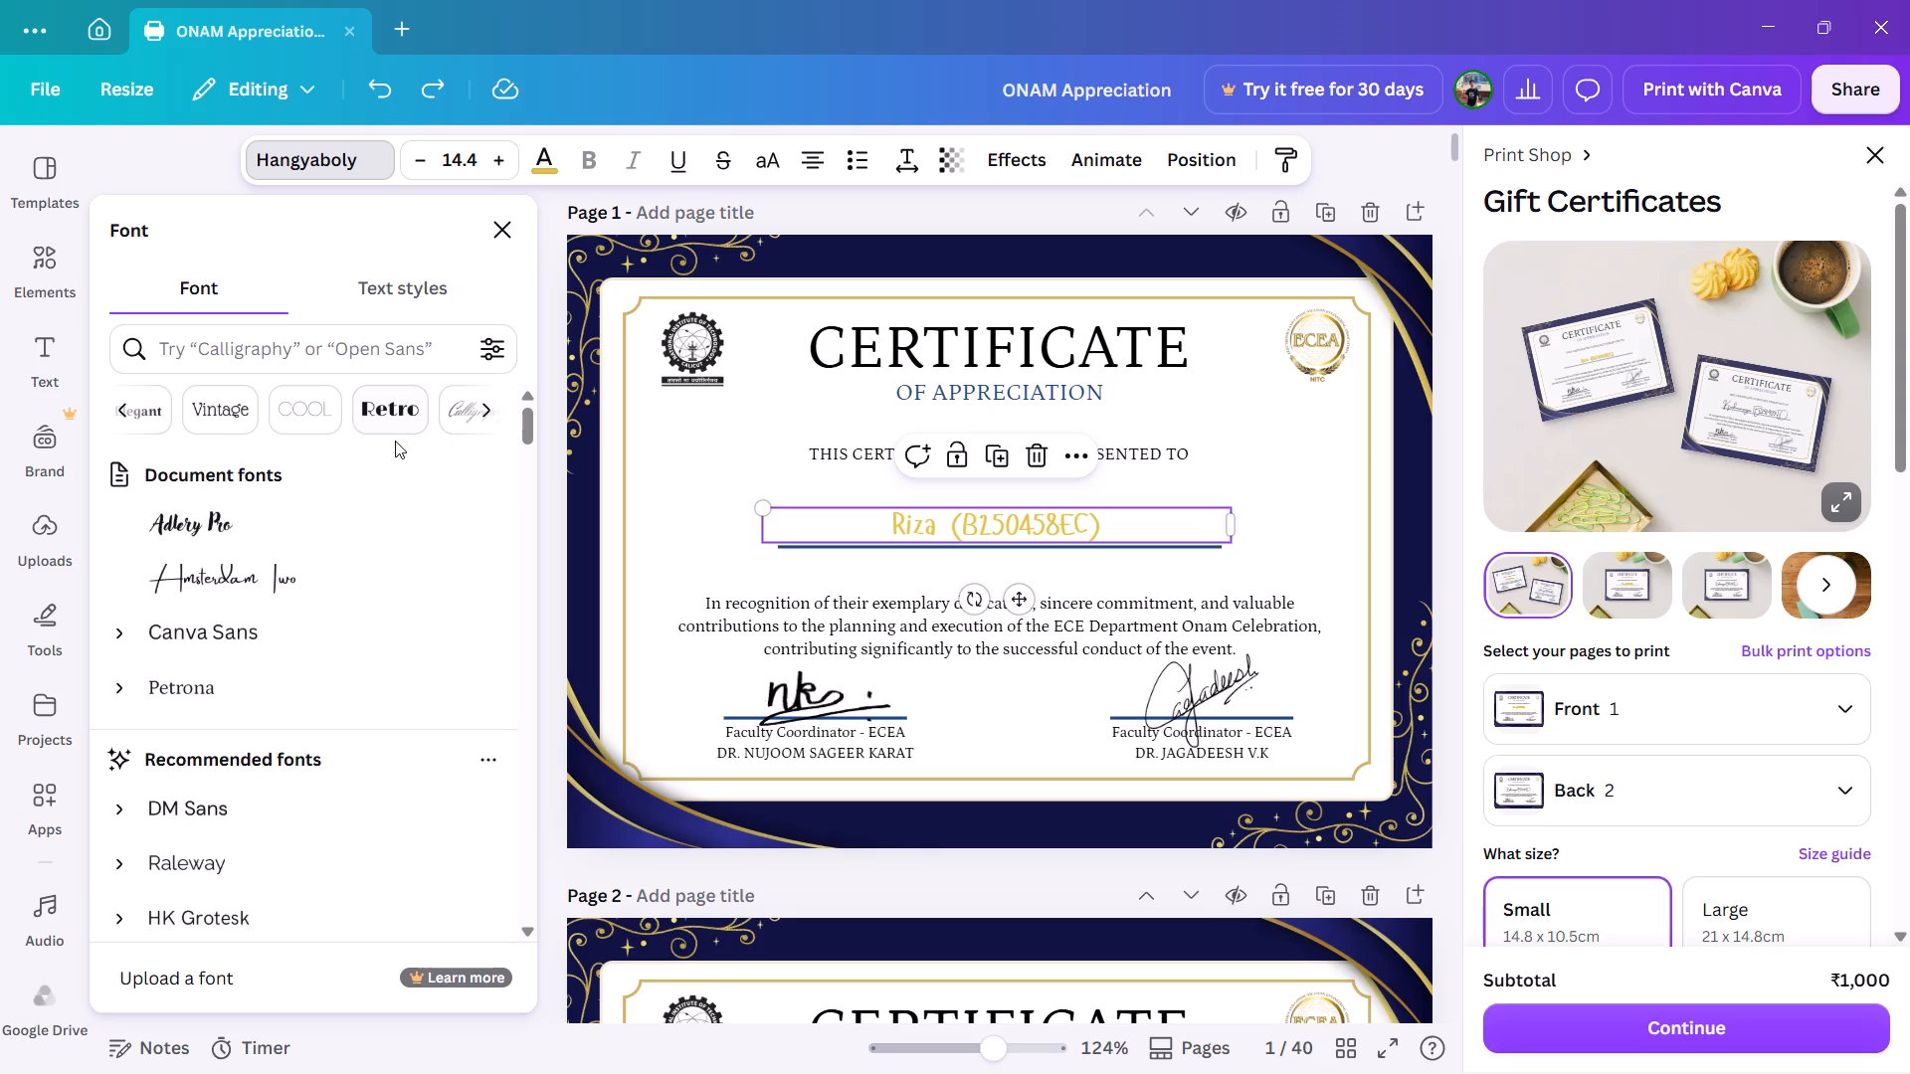
click(451, 404)
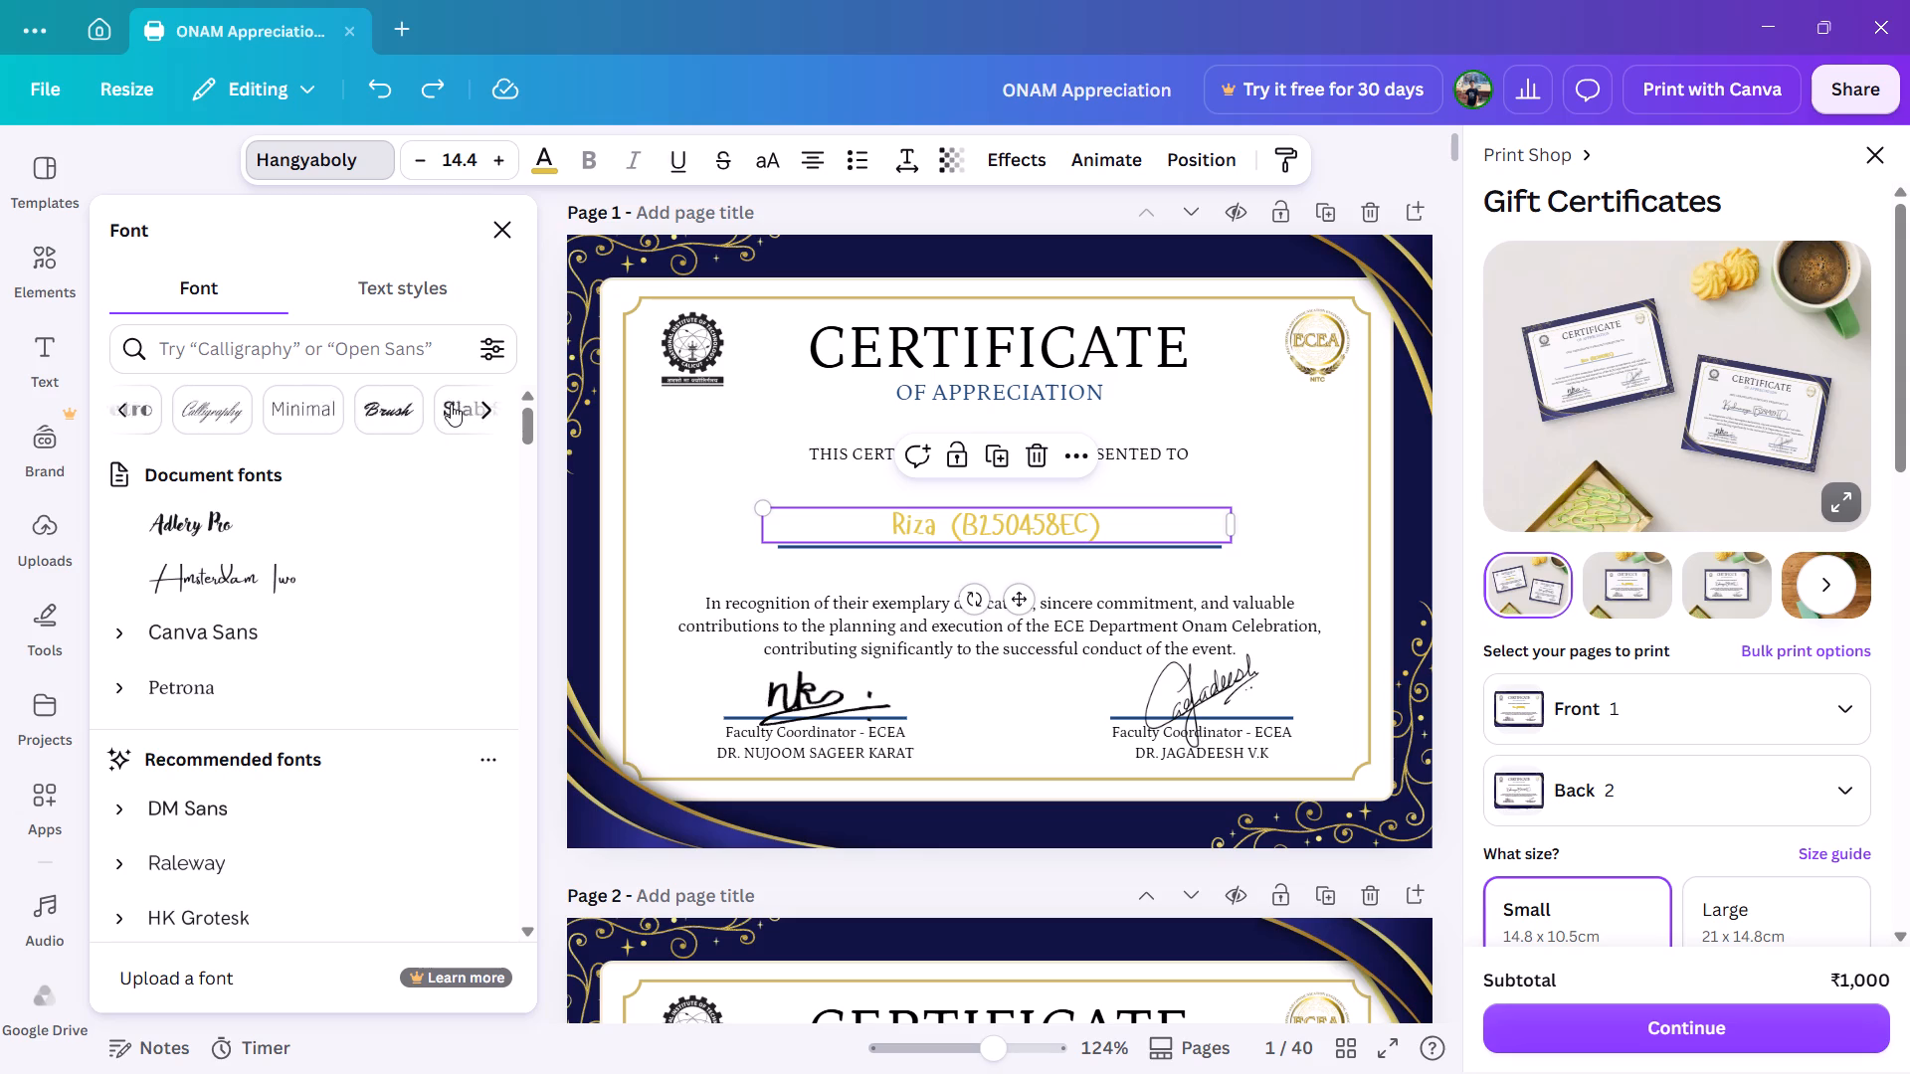
click(311, 407)
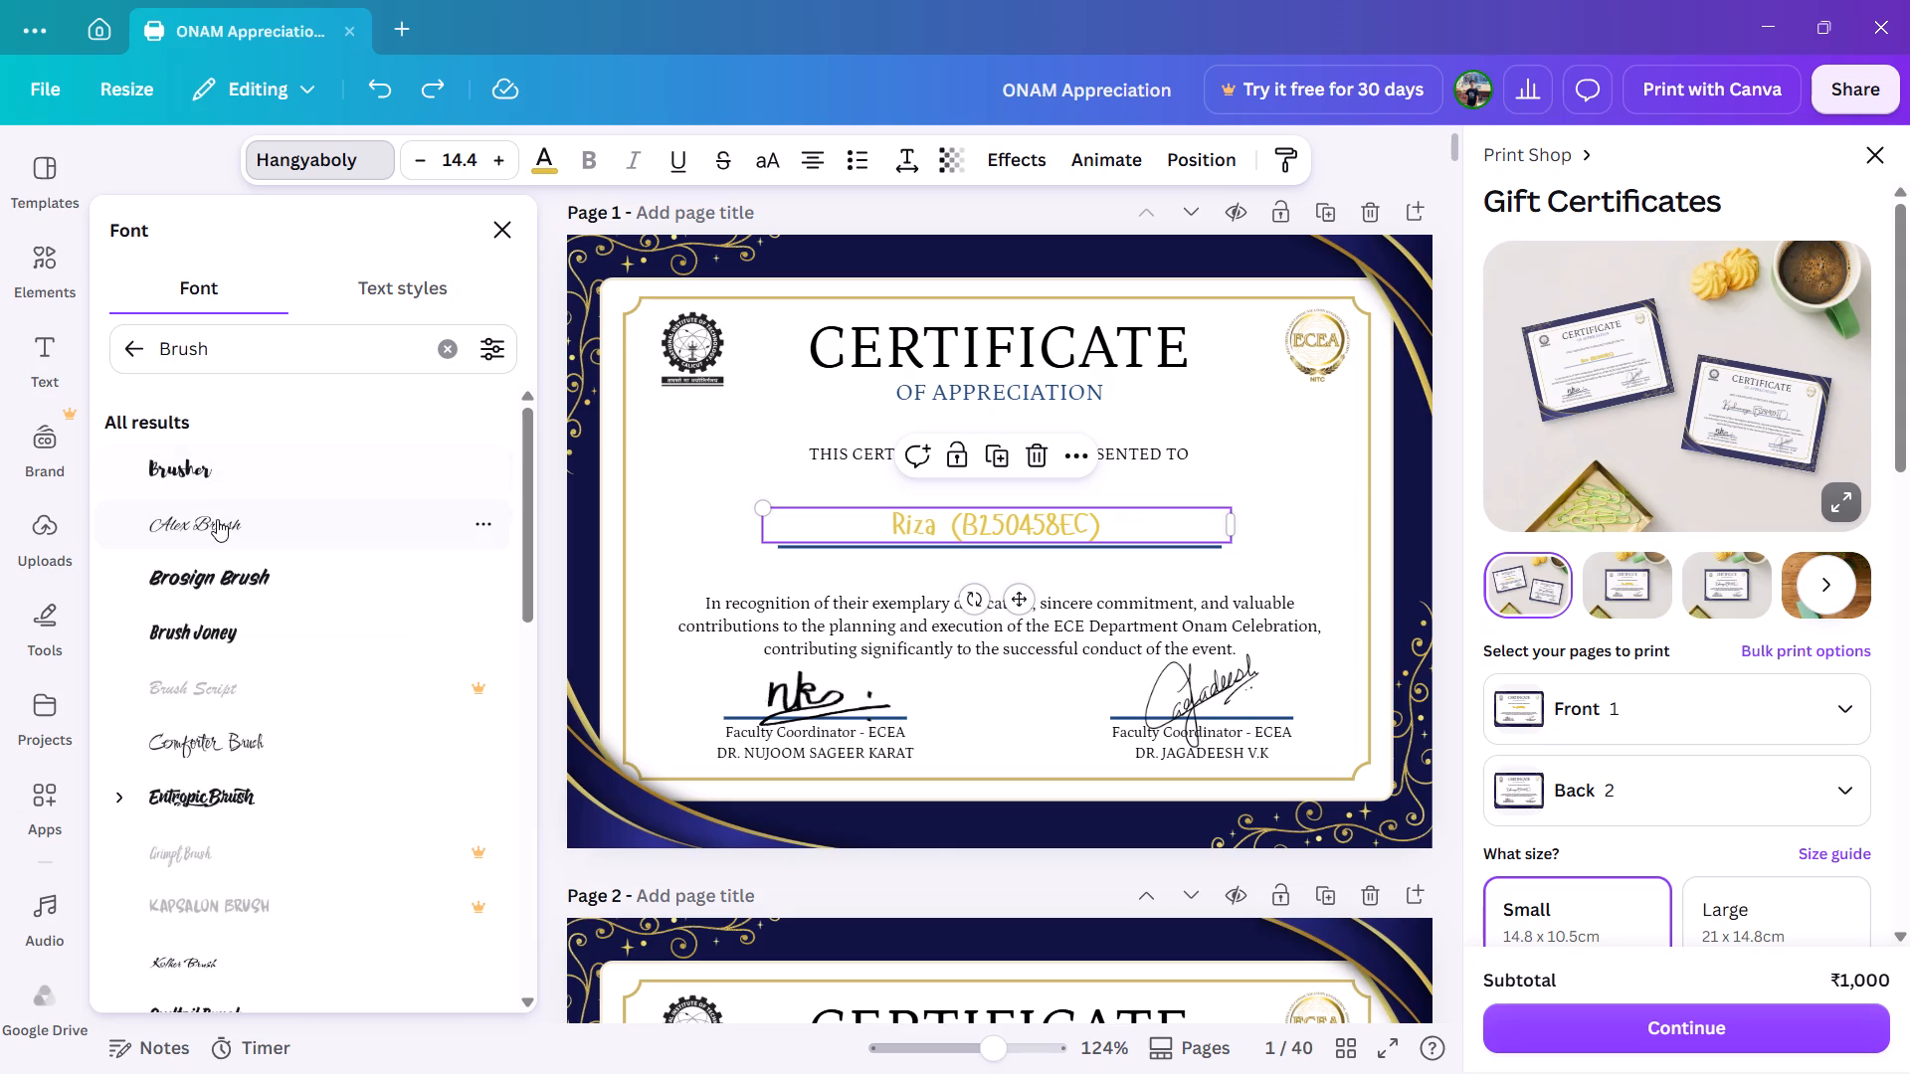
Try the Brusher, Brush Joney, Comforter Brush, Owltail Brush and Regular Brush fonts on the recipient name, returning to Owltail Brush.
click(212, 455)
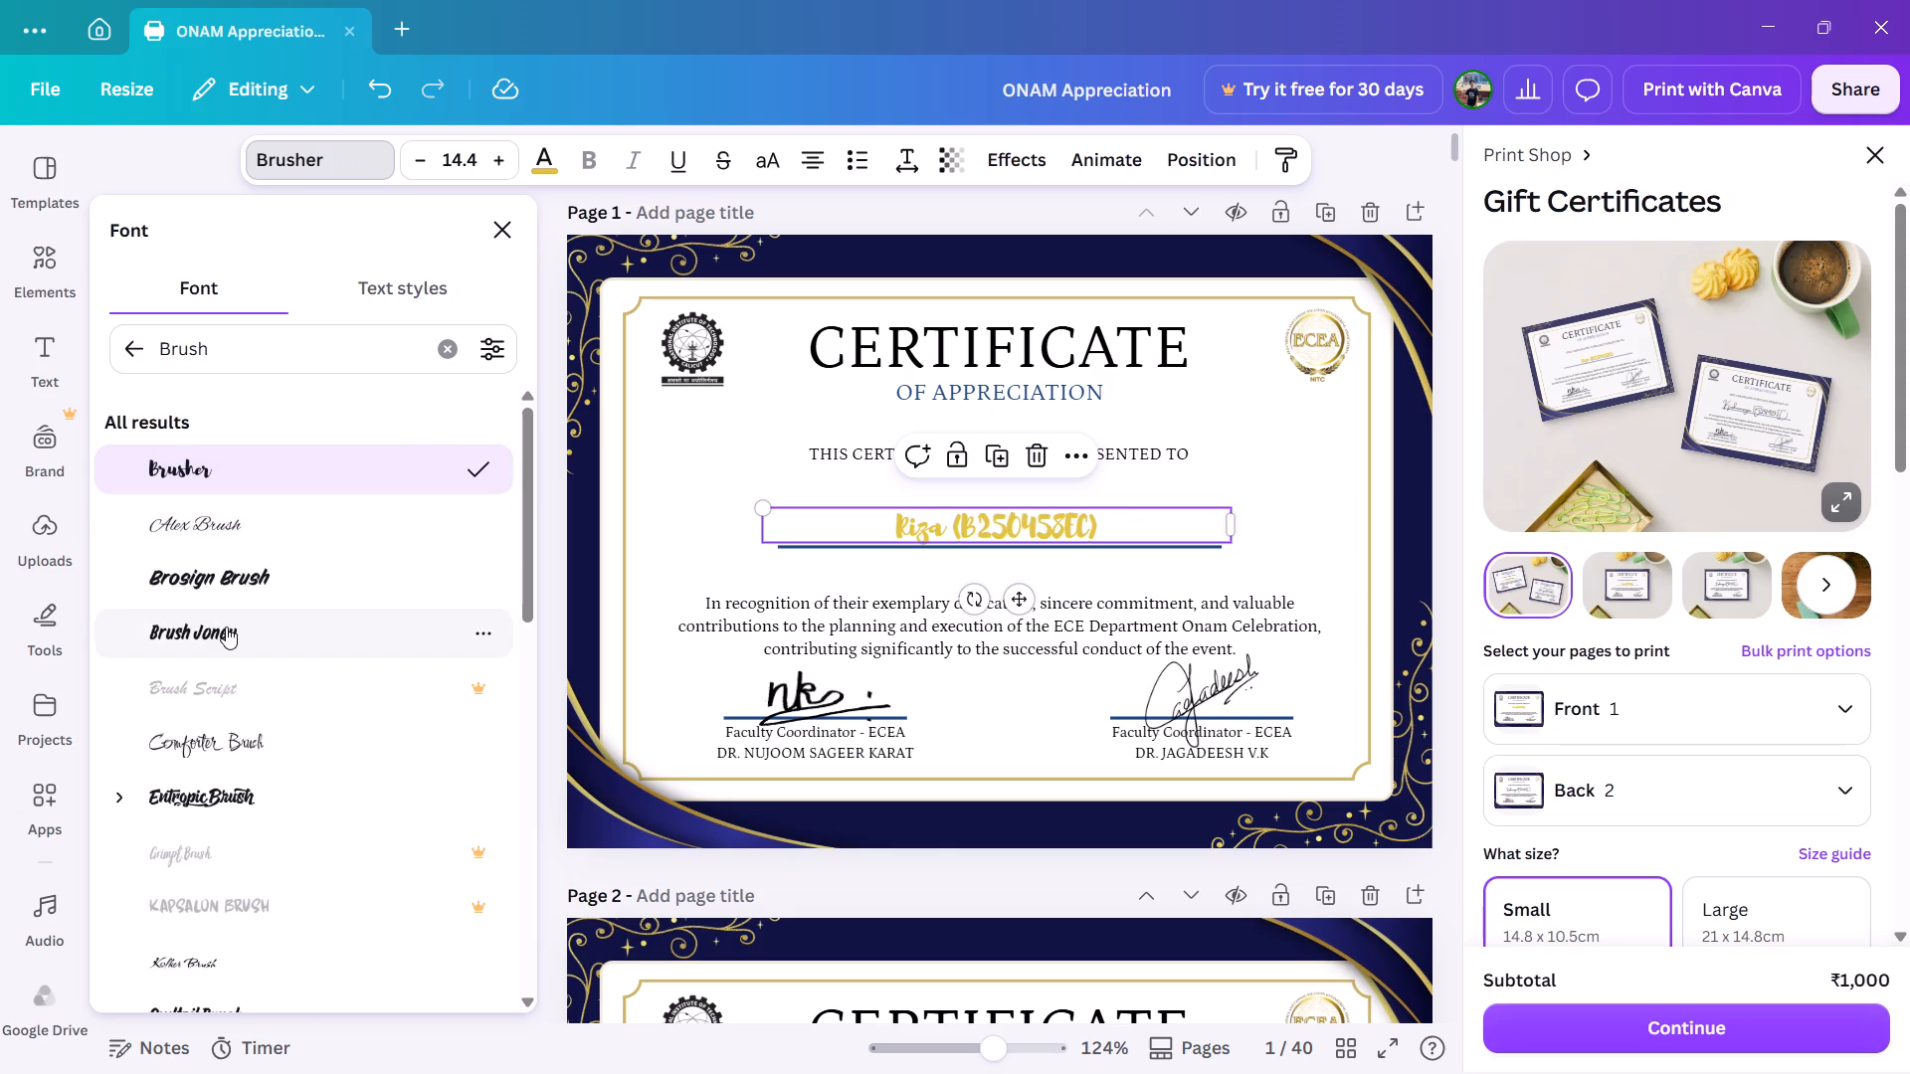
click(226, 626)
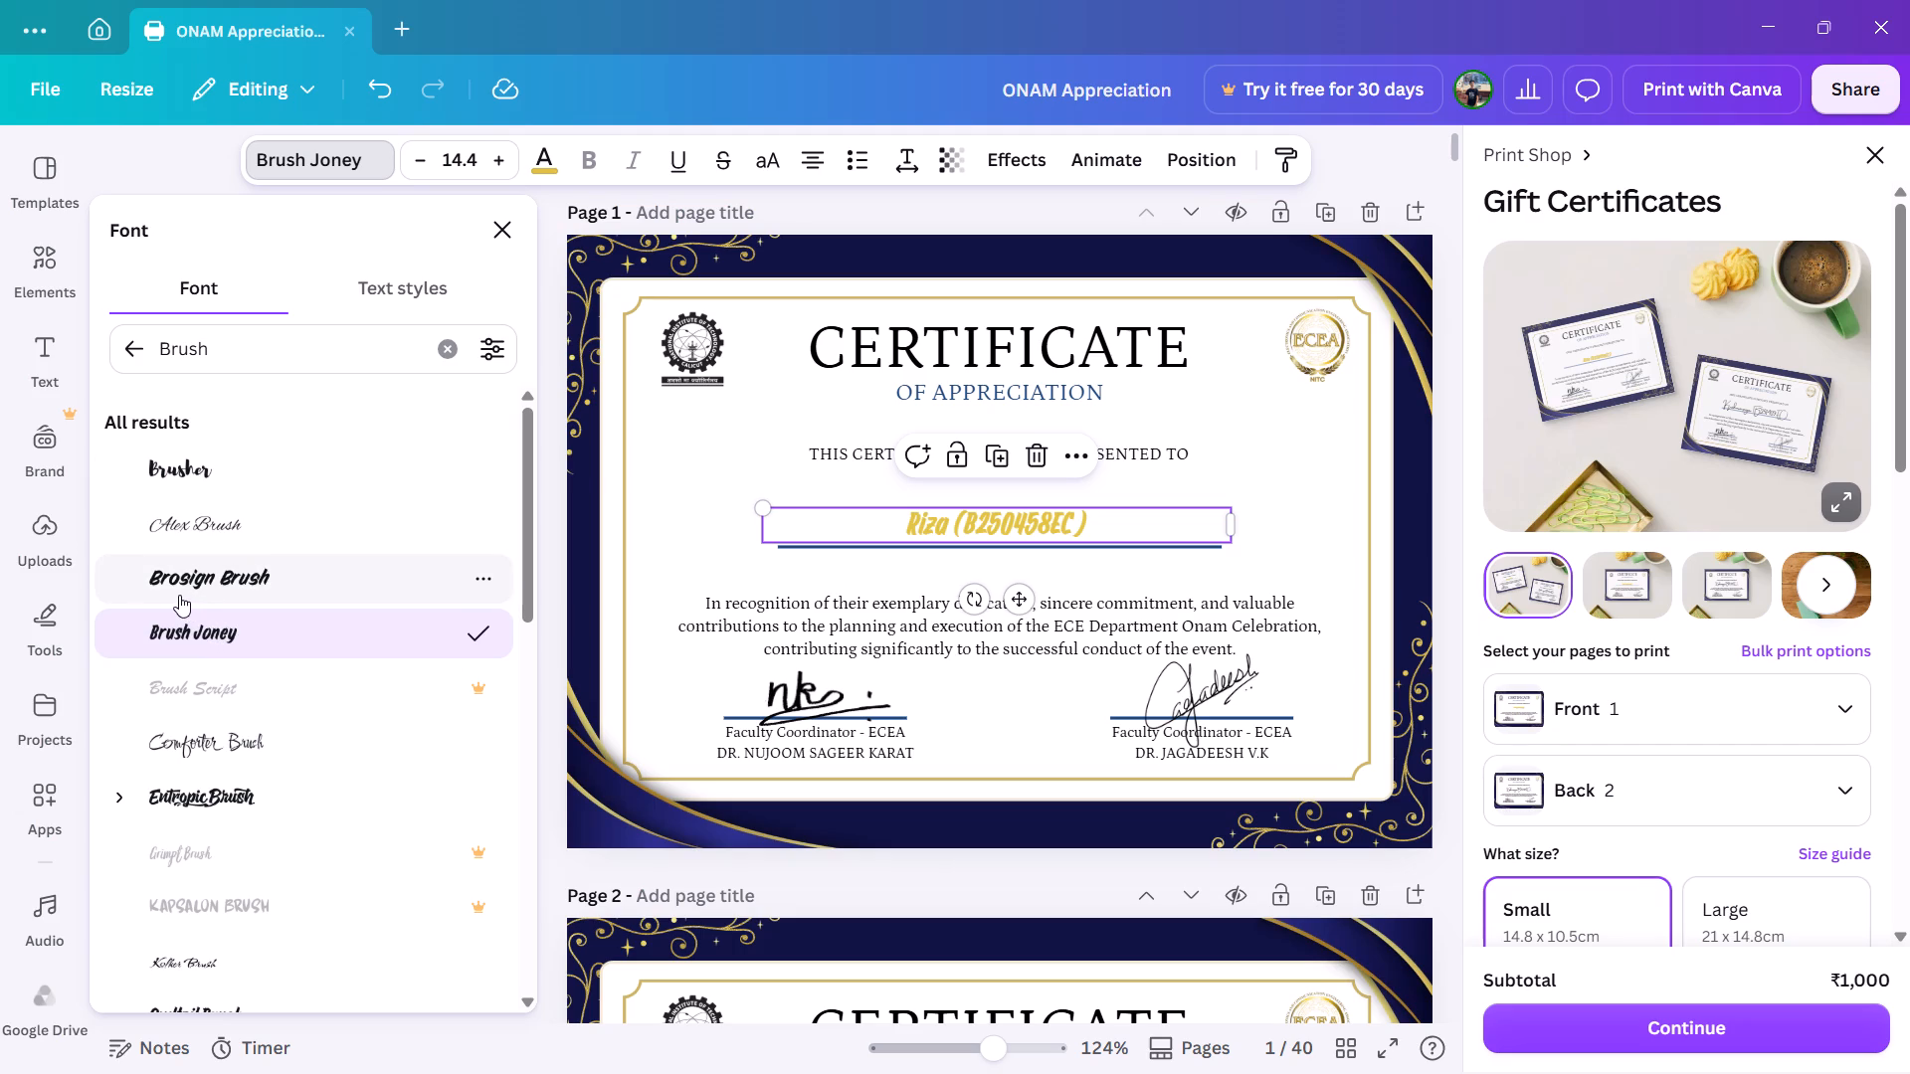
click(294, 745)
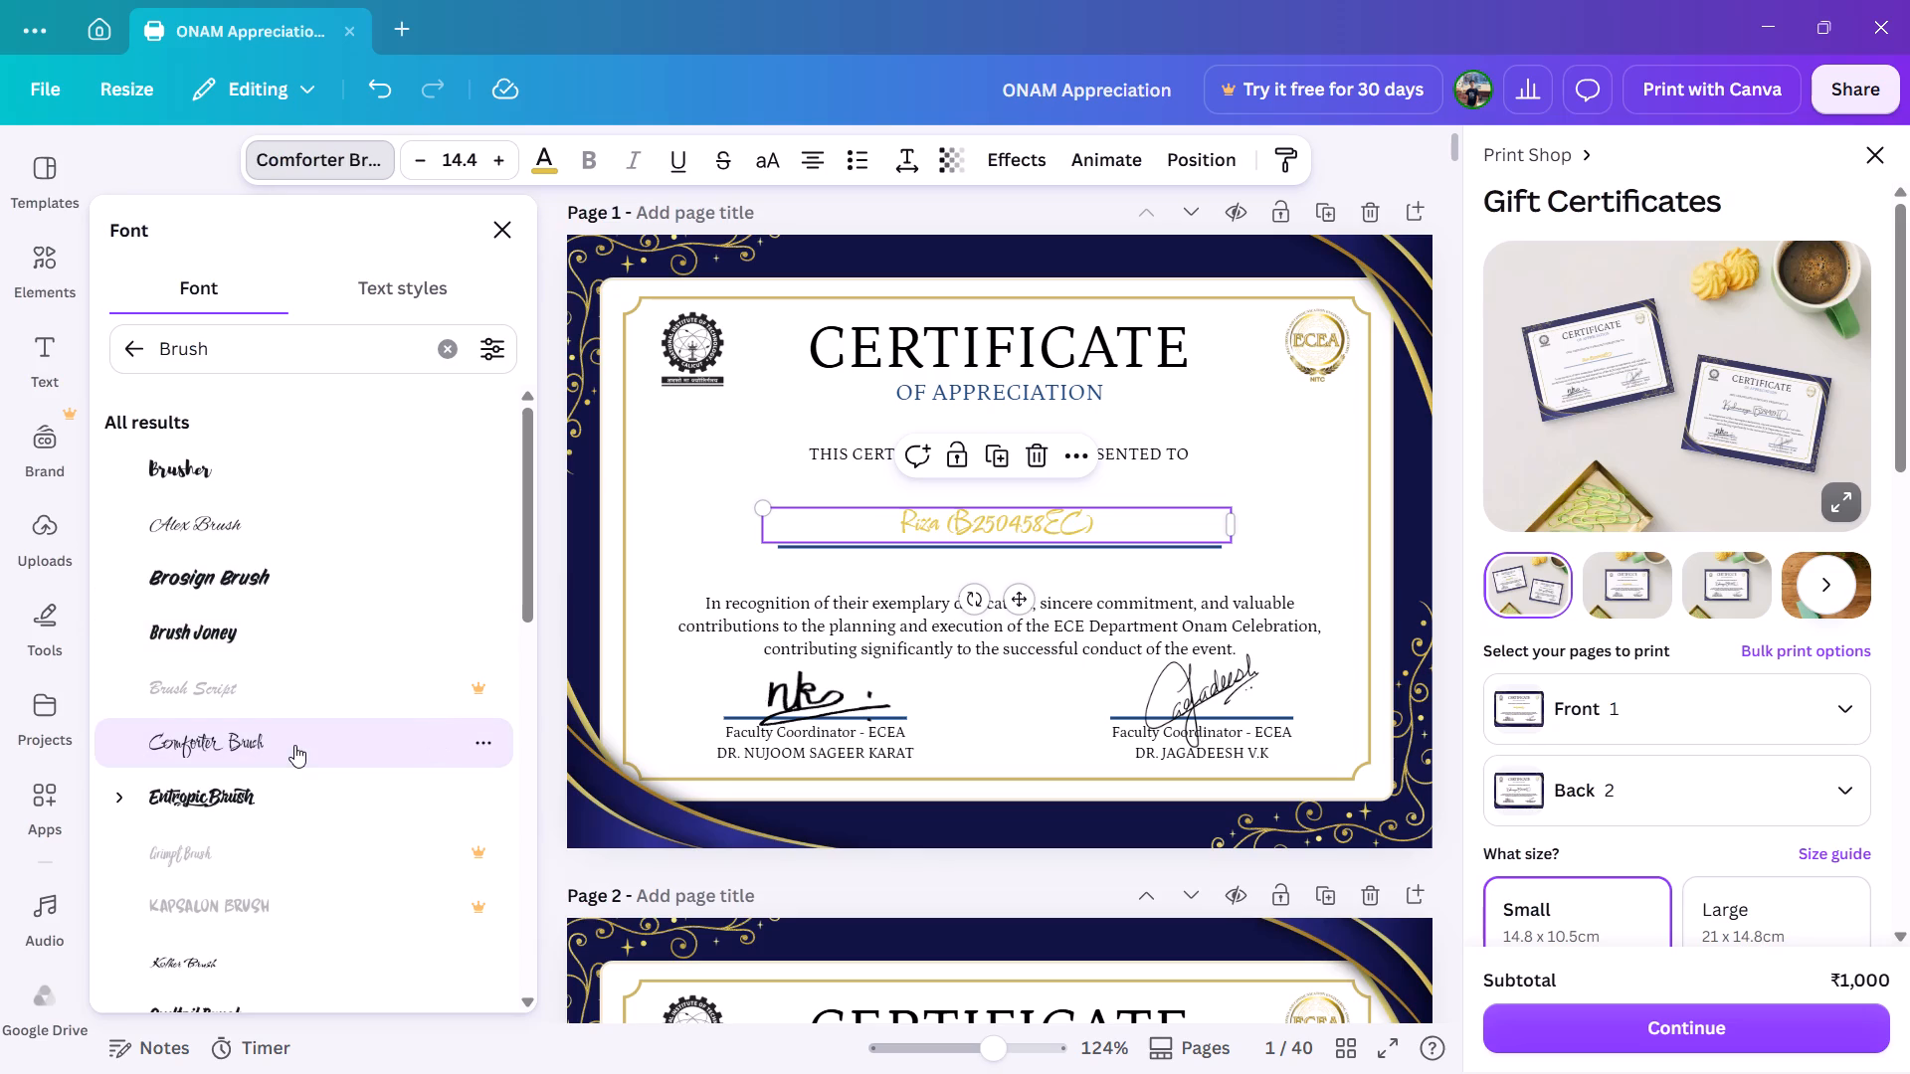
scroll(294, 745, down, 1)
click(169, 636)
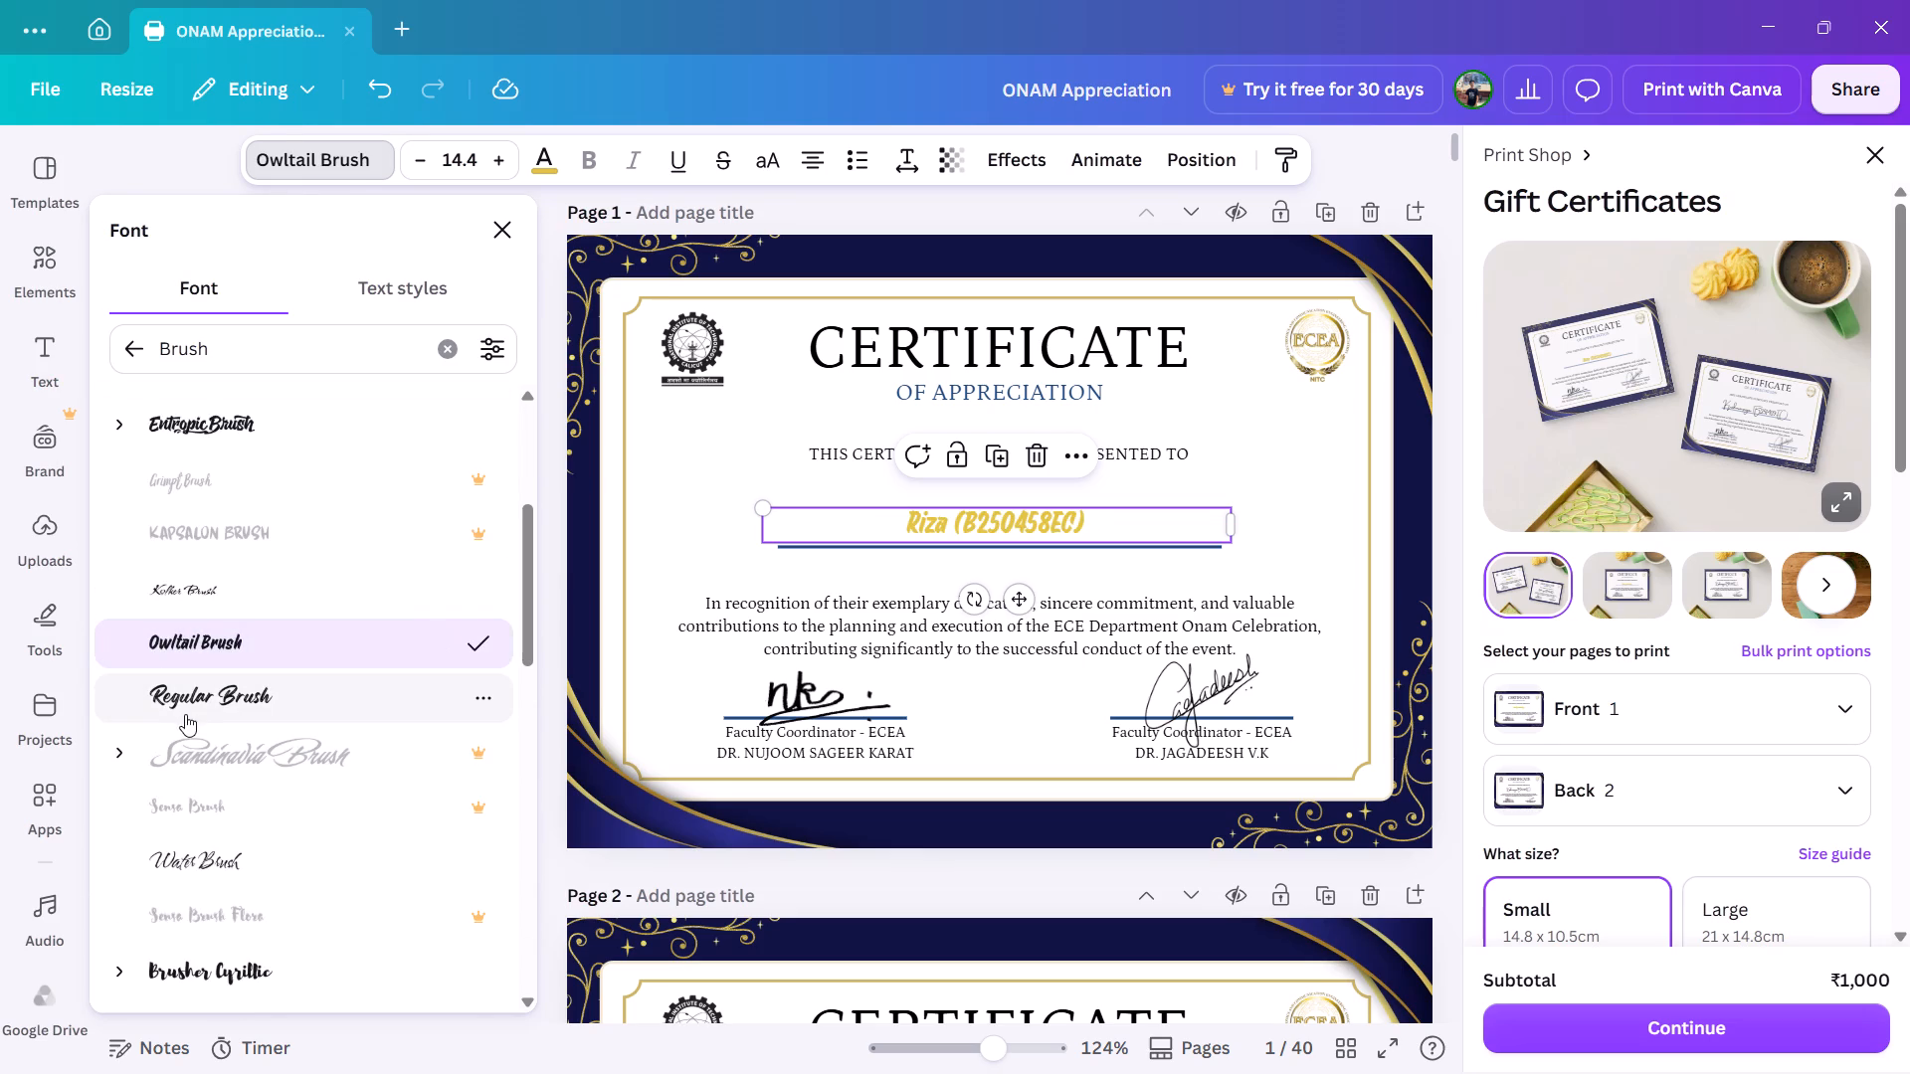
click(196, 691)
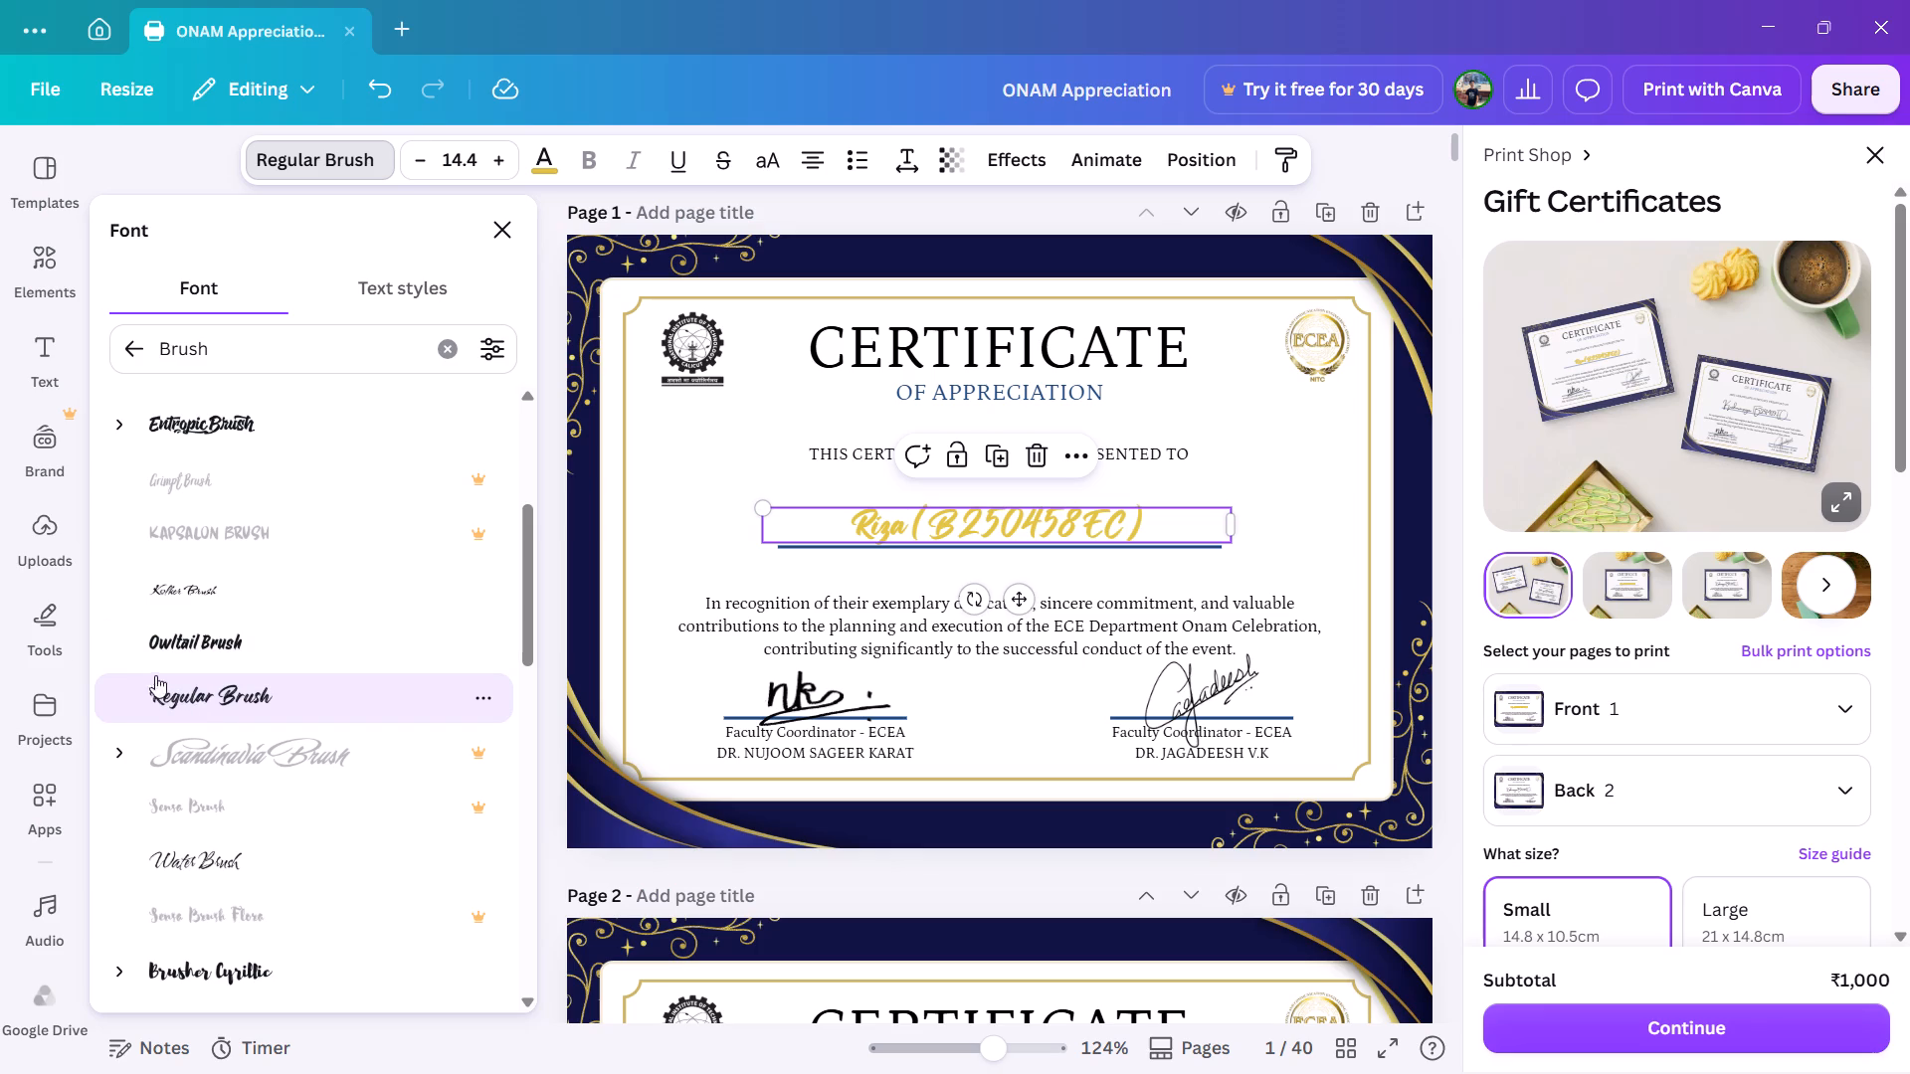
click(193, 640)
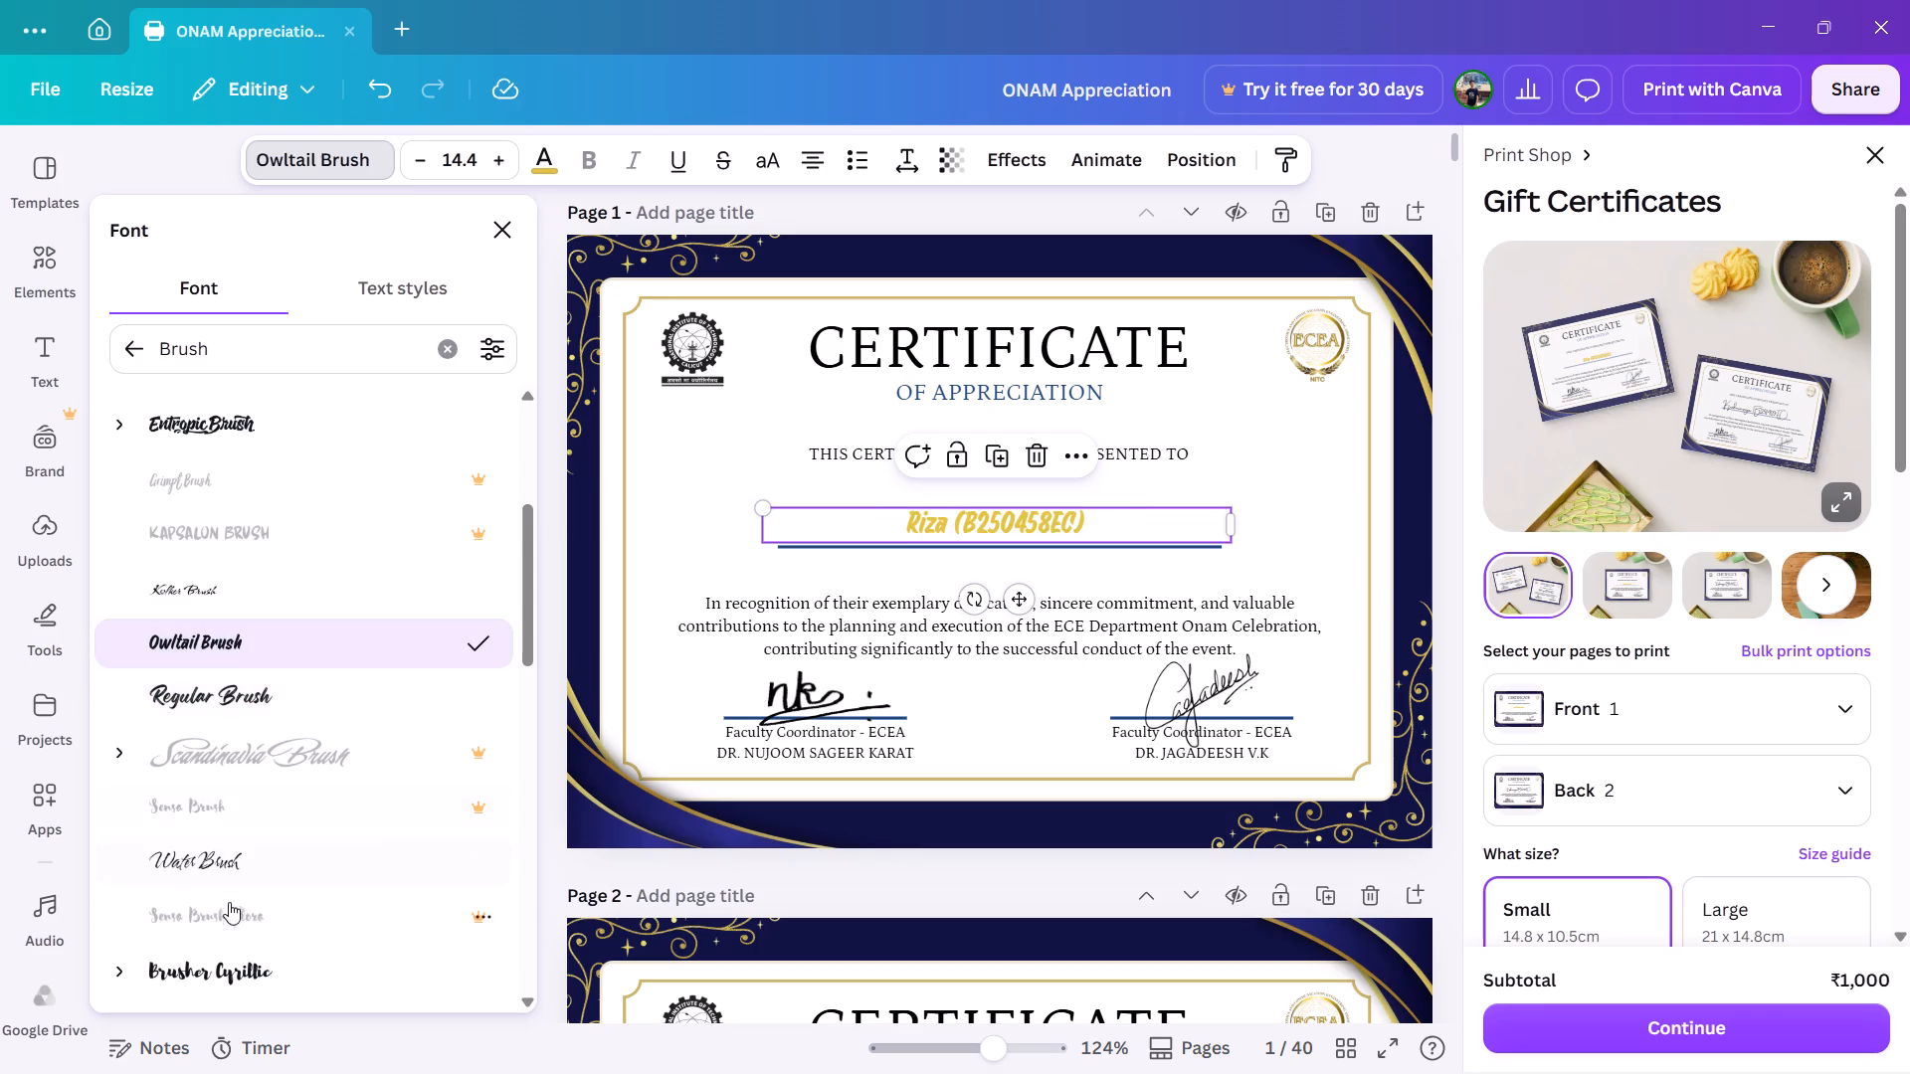
Set the recipient name's font to Karatula from the Brush results.
scroll(239, 820, down, 1)
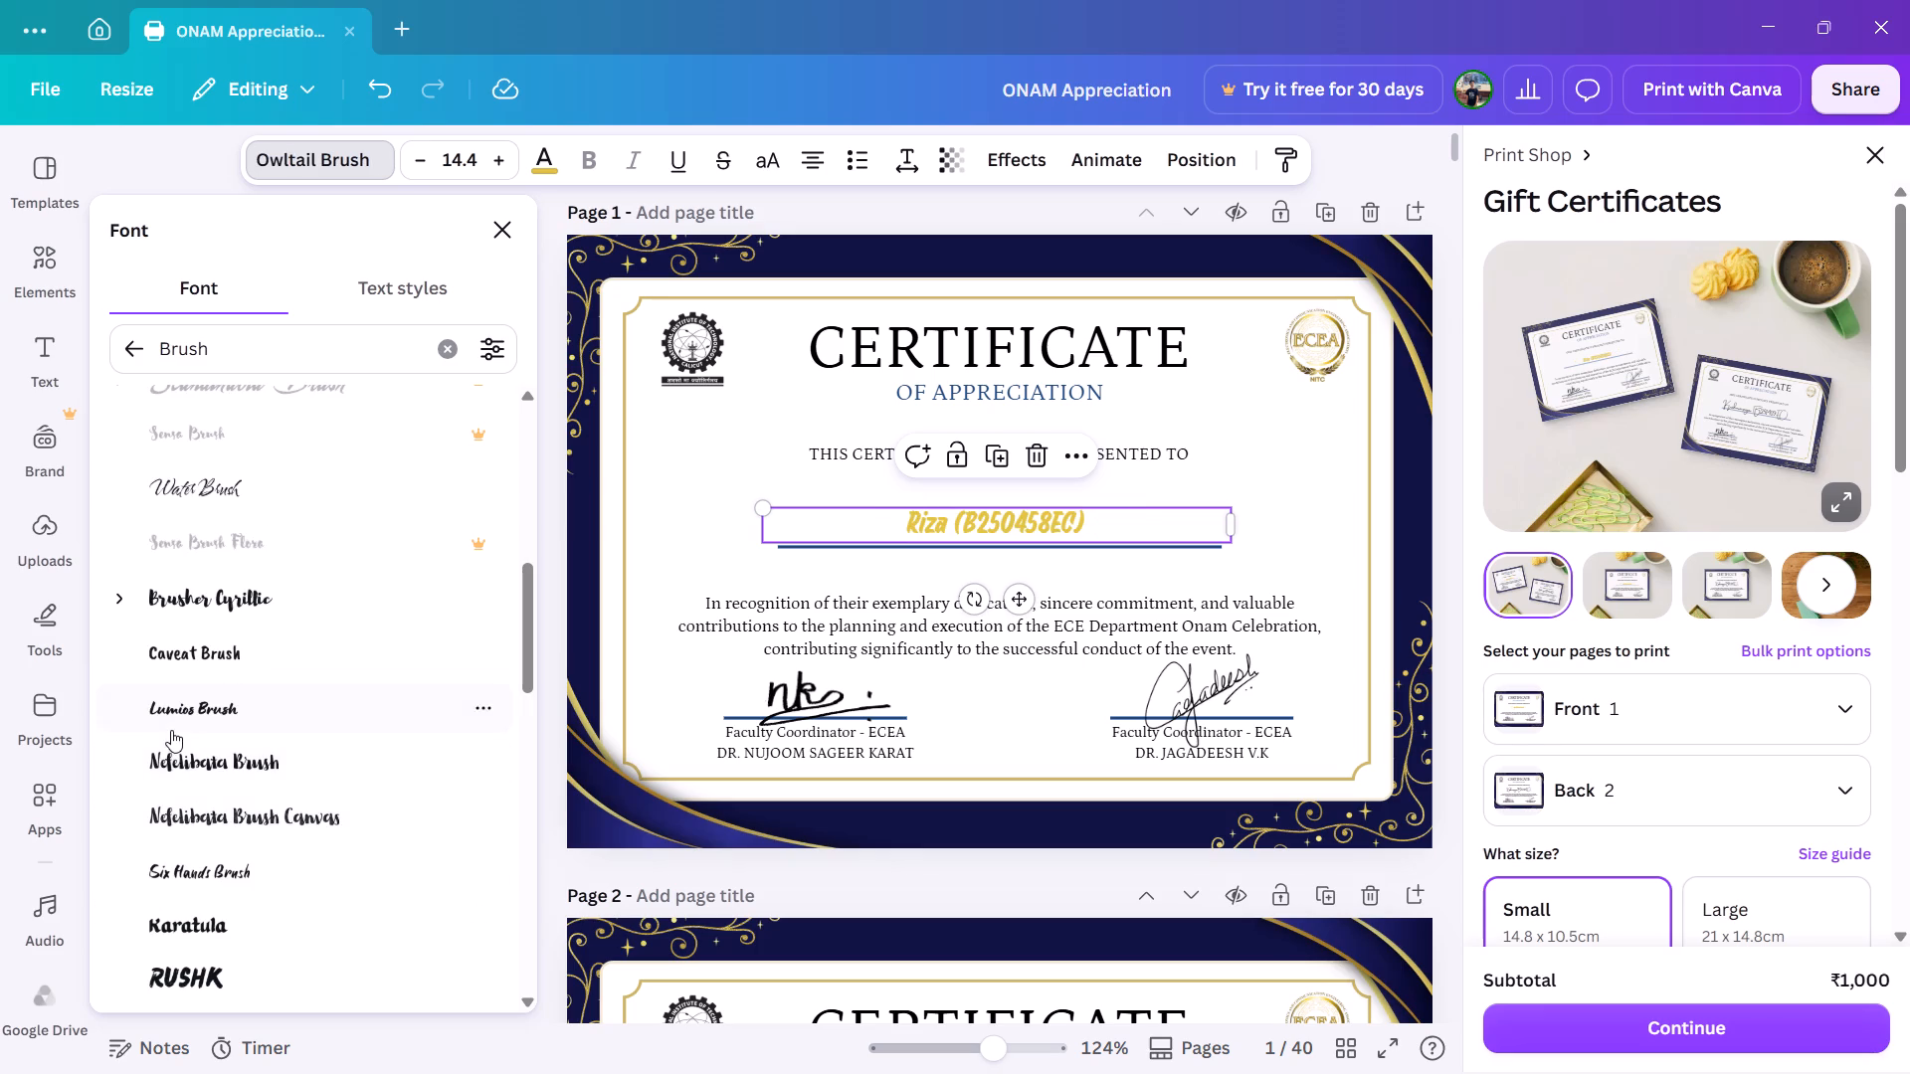
click(196, 918)
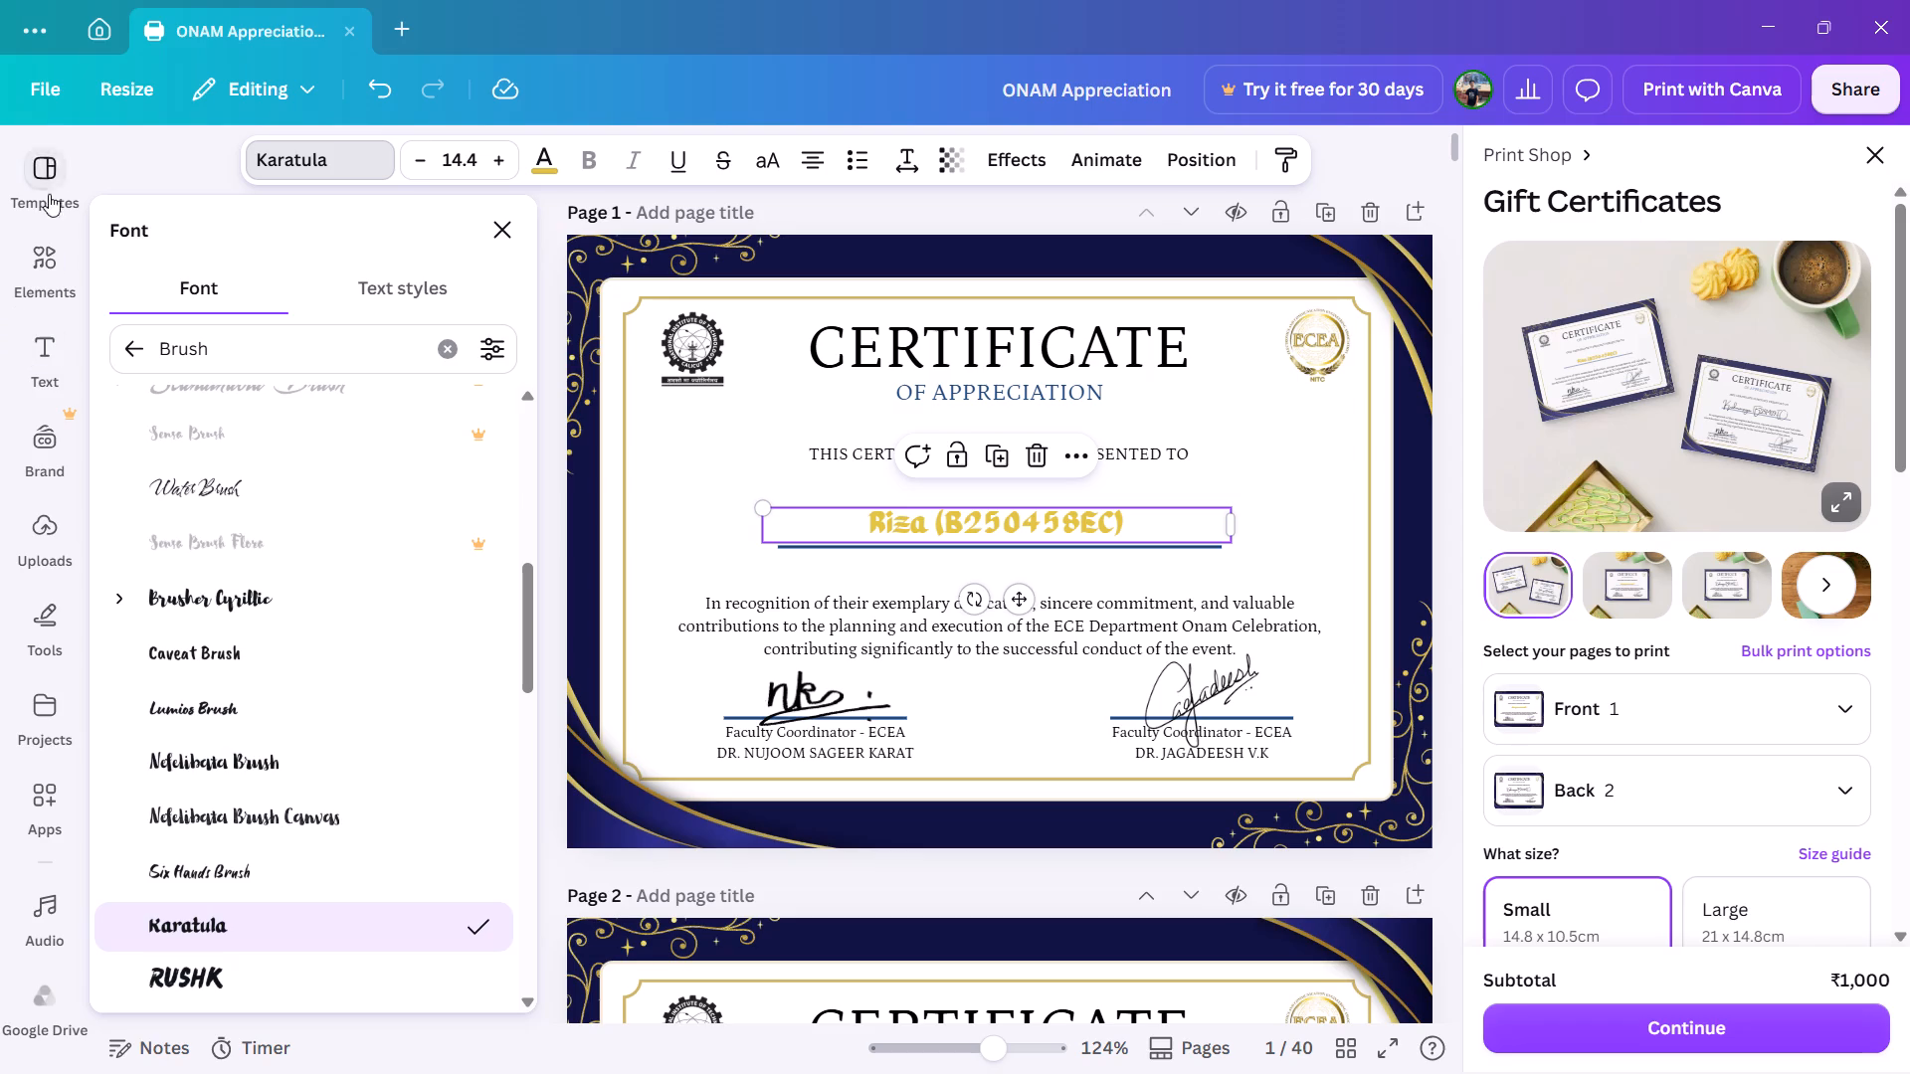
Open the Orientation certificate design and check which font its name placeholder uses.
click(82, 24)
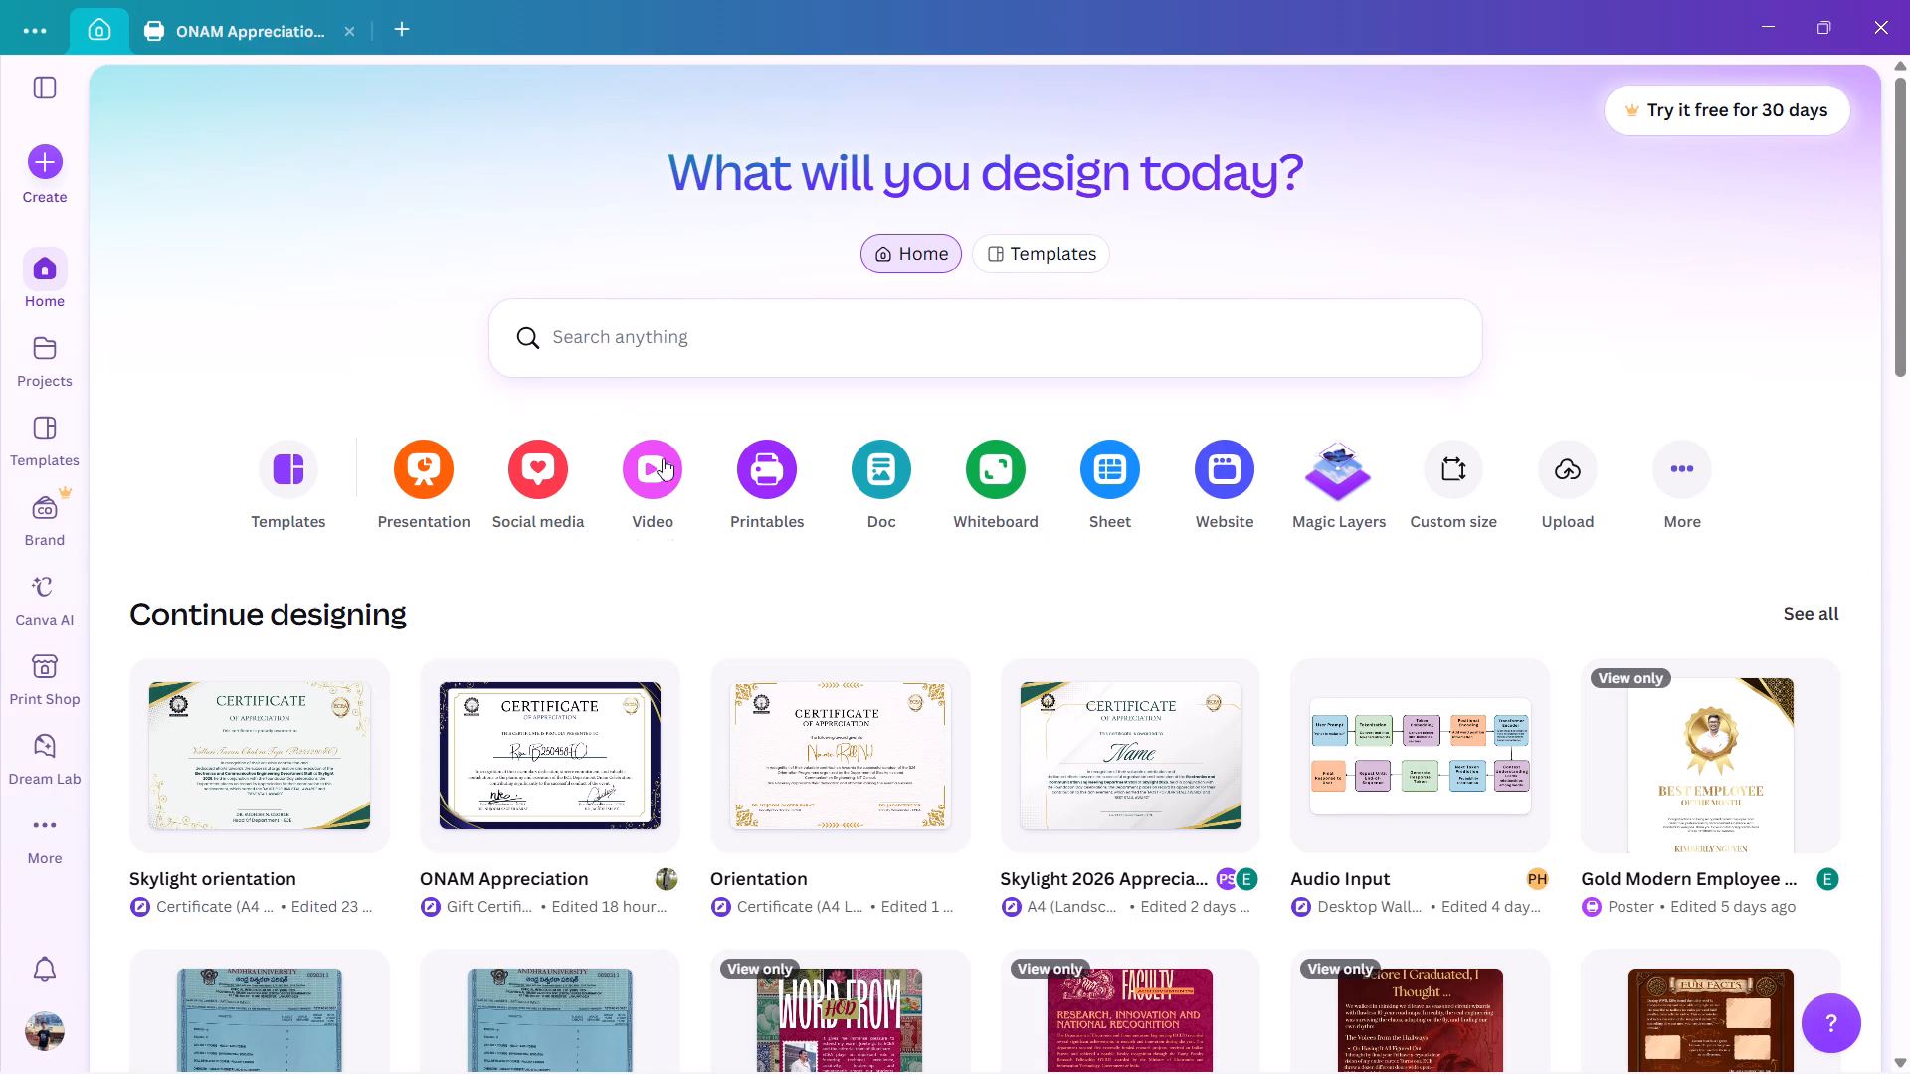
click(813, 729)
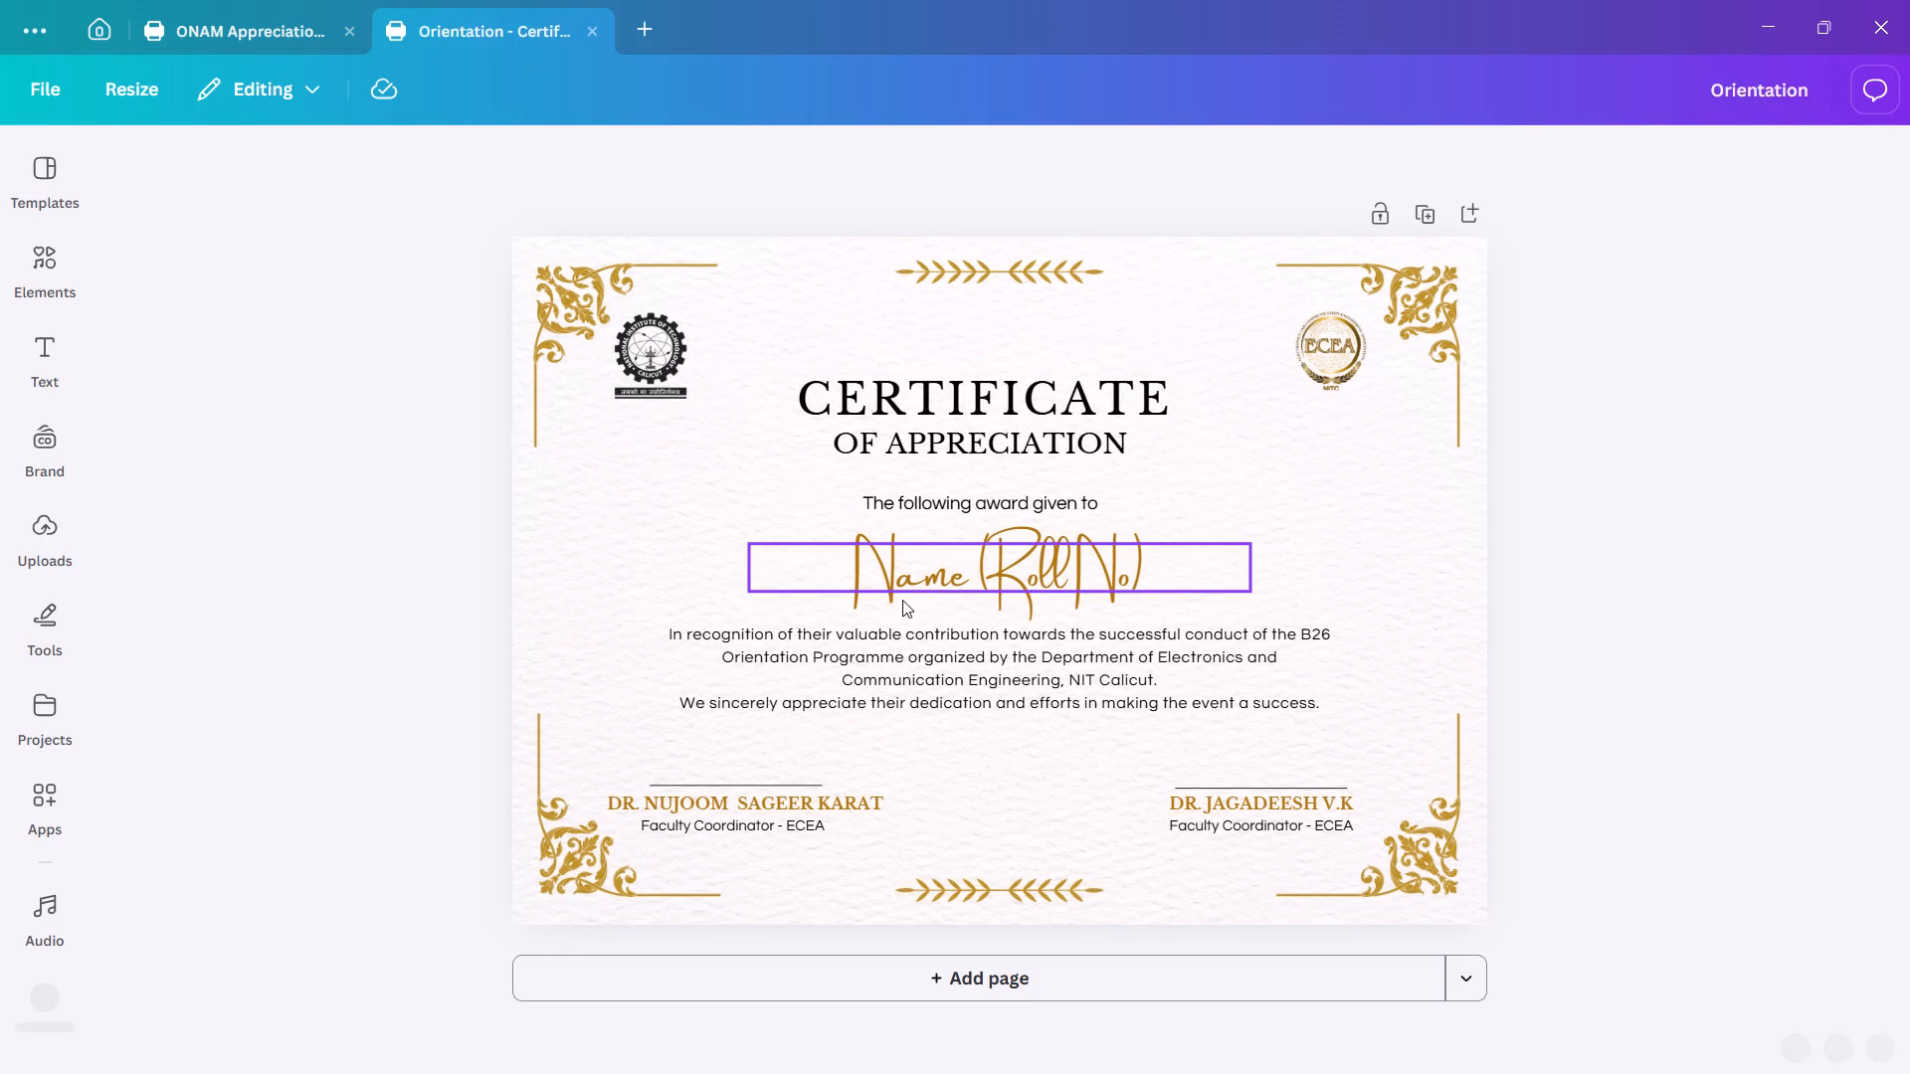
click(912, 587)
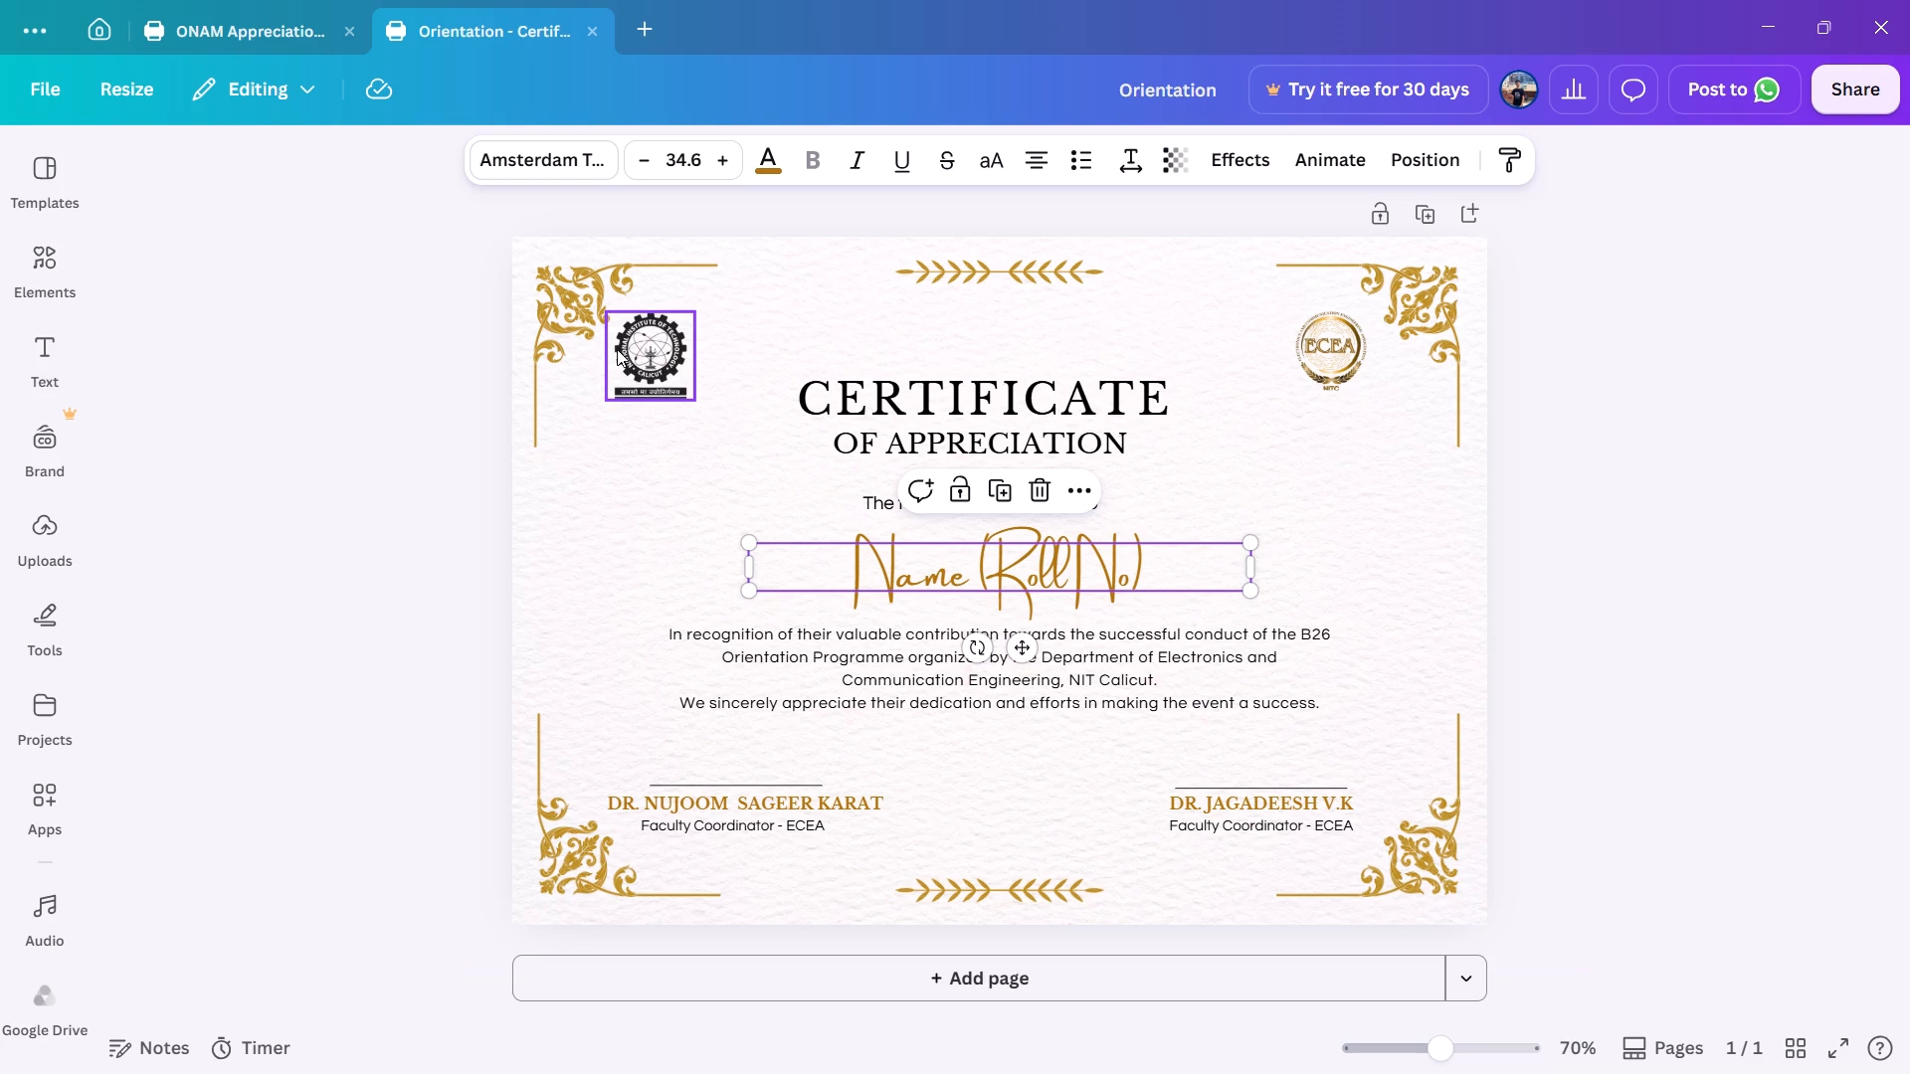
Open the Skylight orientation certificate design and check the font of the recipient name on its first page.
click(94, 23)
click(278, 730)
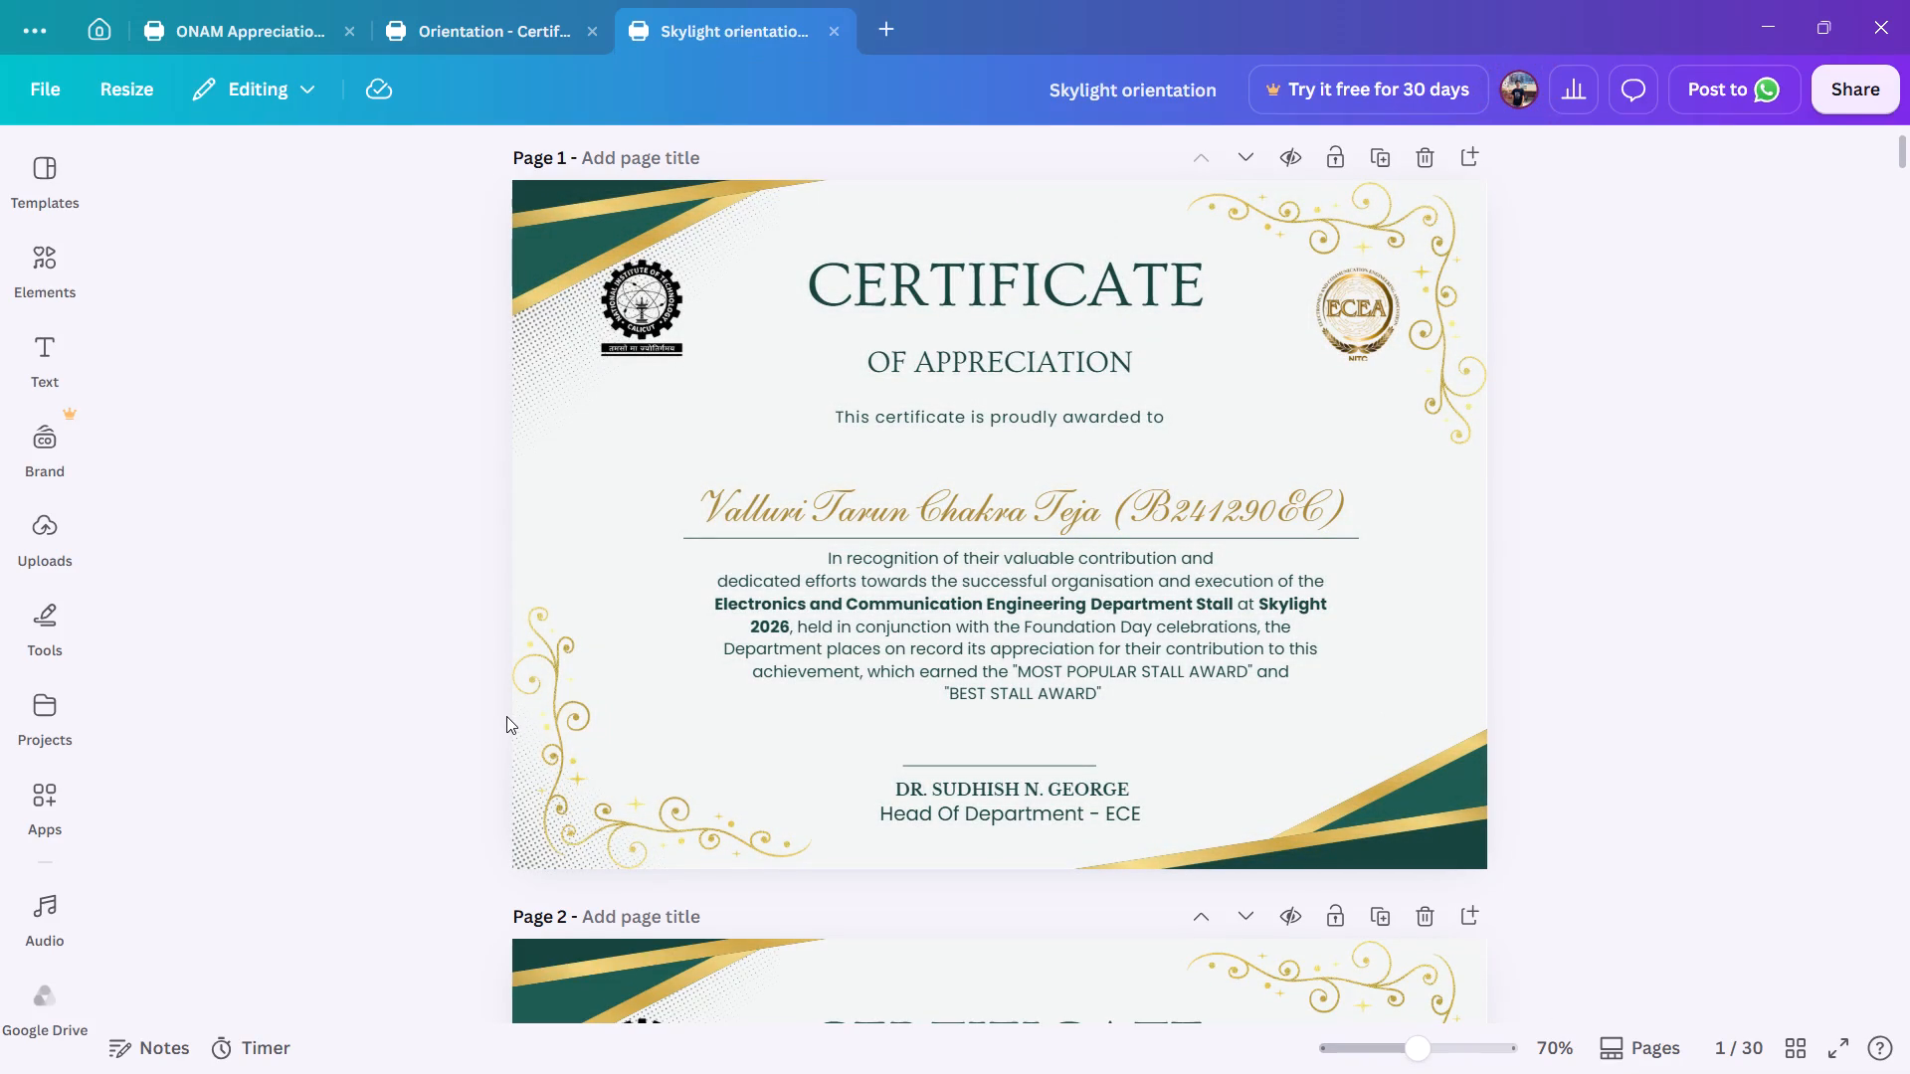
click(1038, 490)
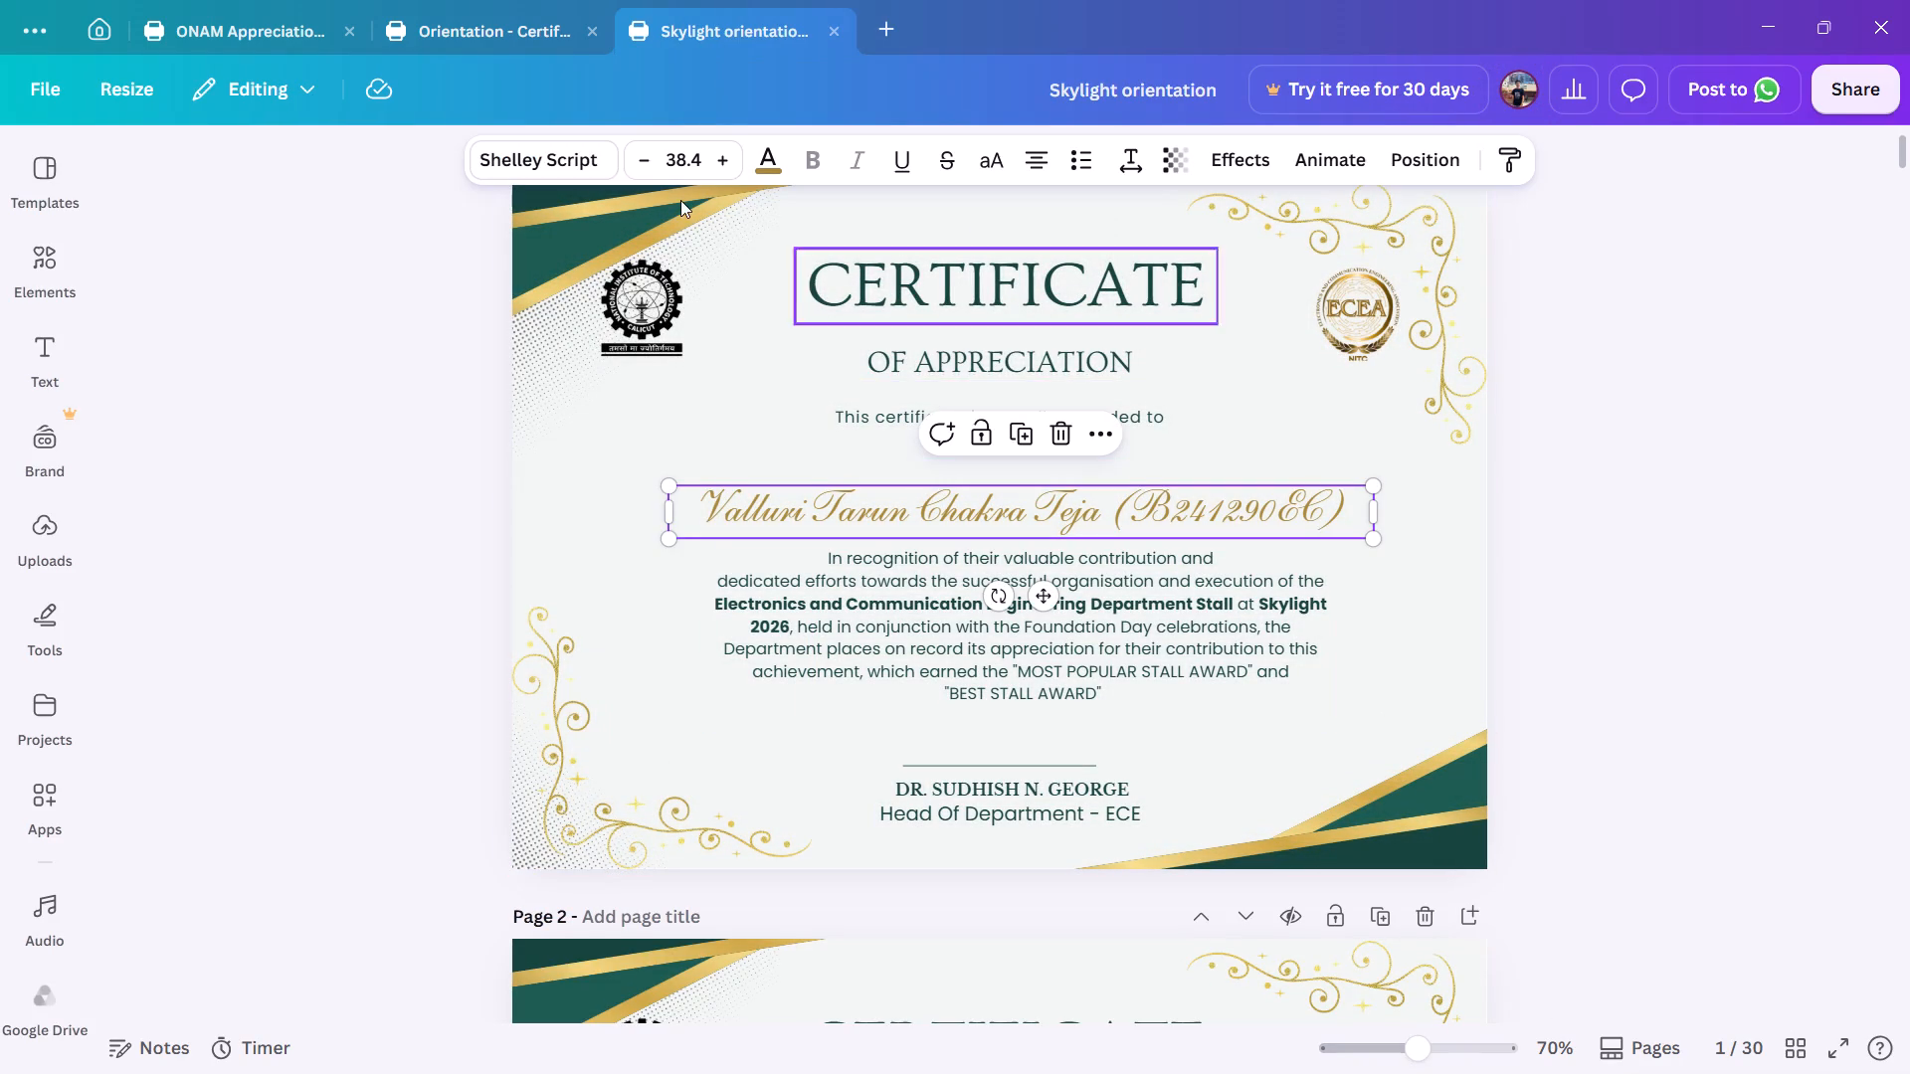
click(586, 160)
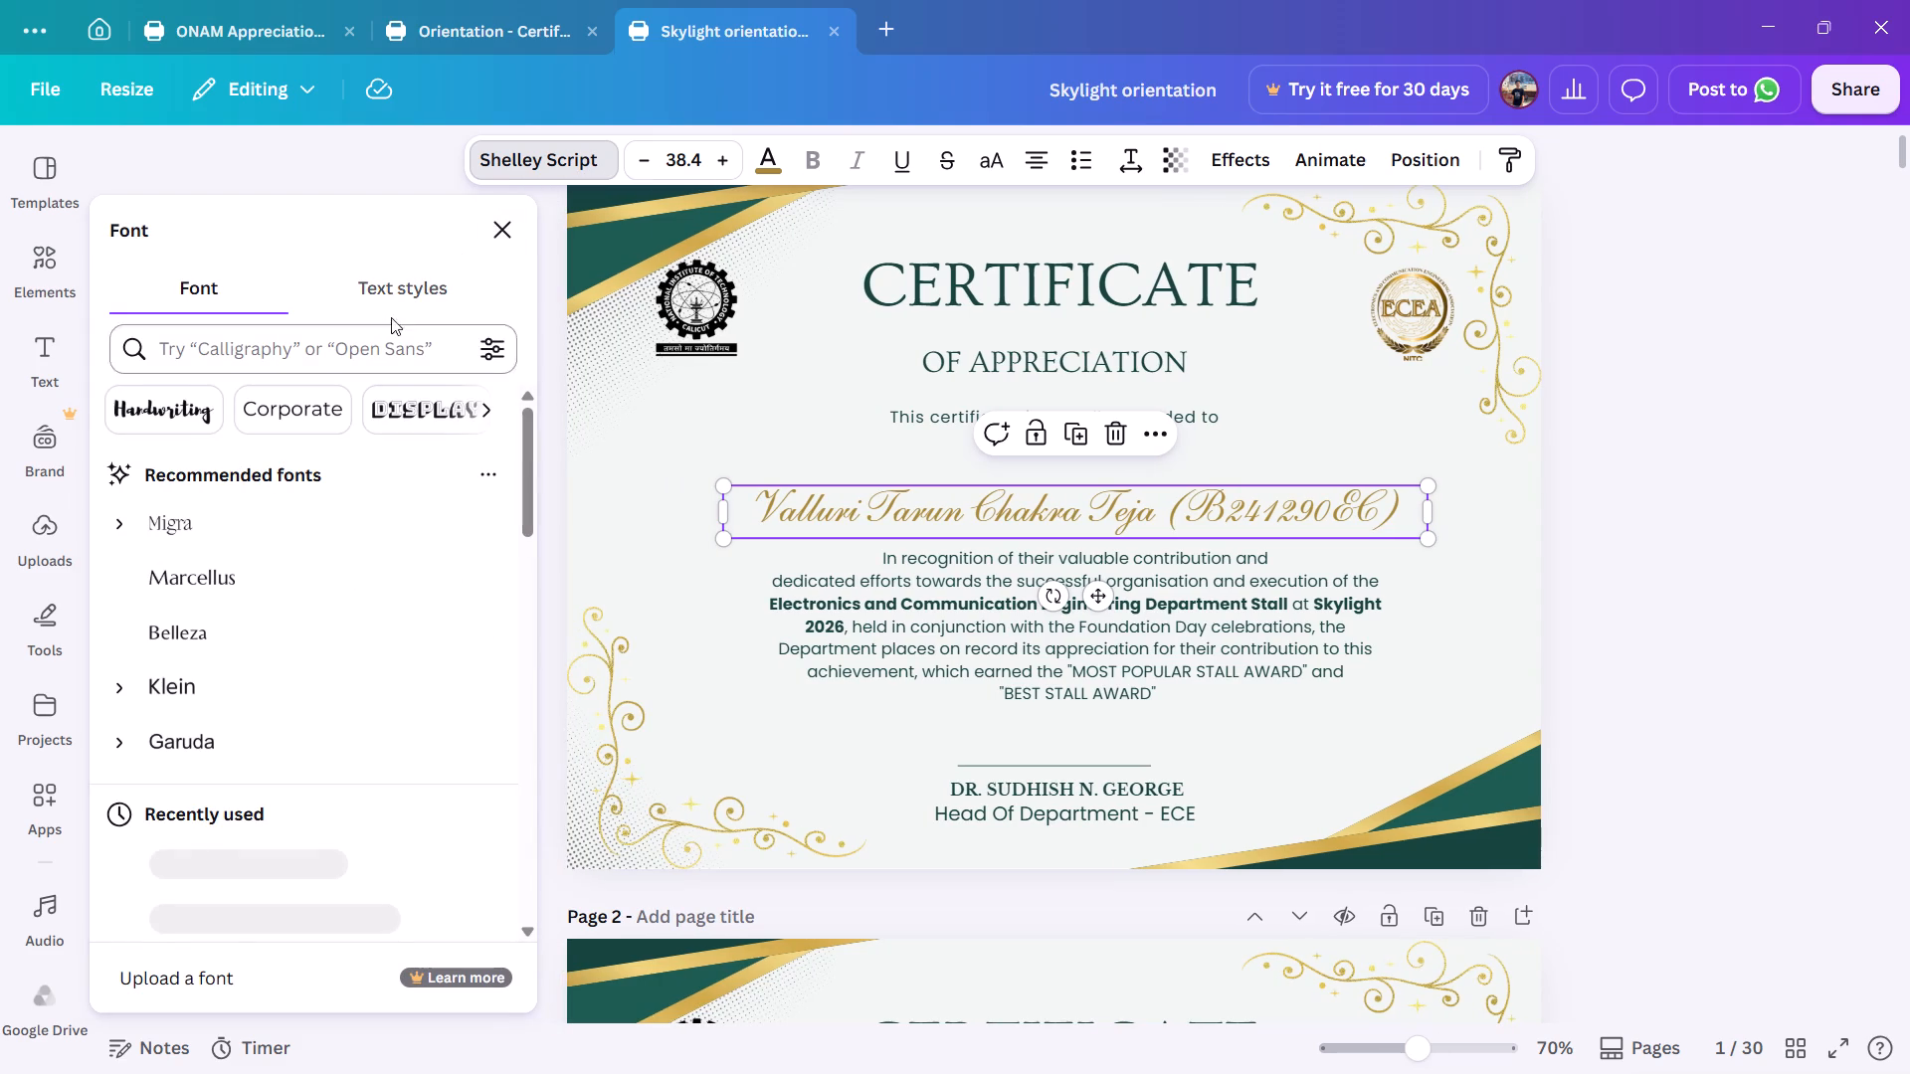
drag(601, 153, 530, 149)
click(529, 149)
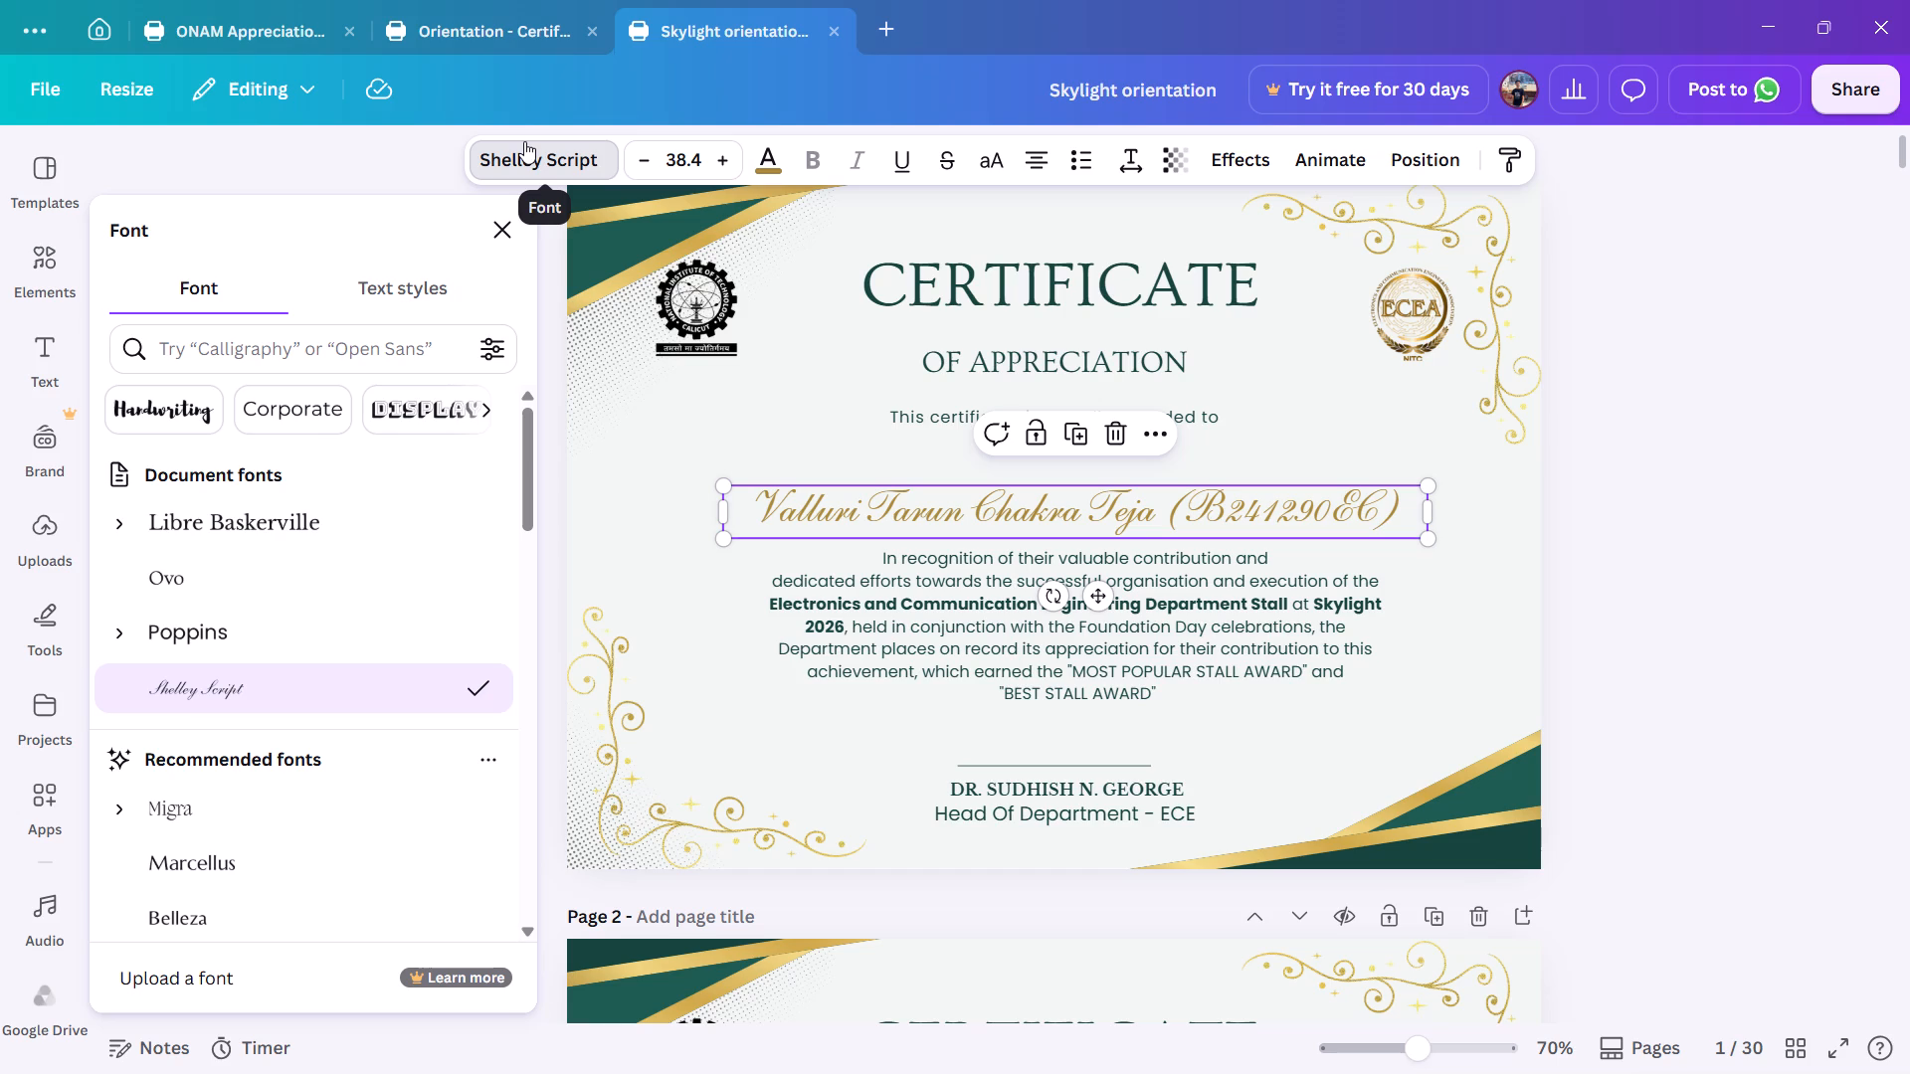
Switch back to the ONAM Appreciation design.
click(530, 9)
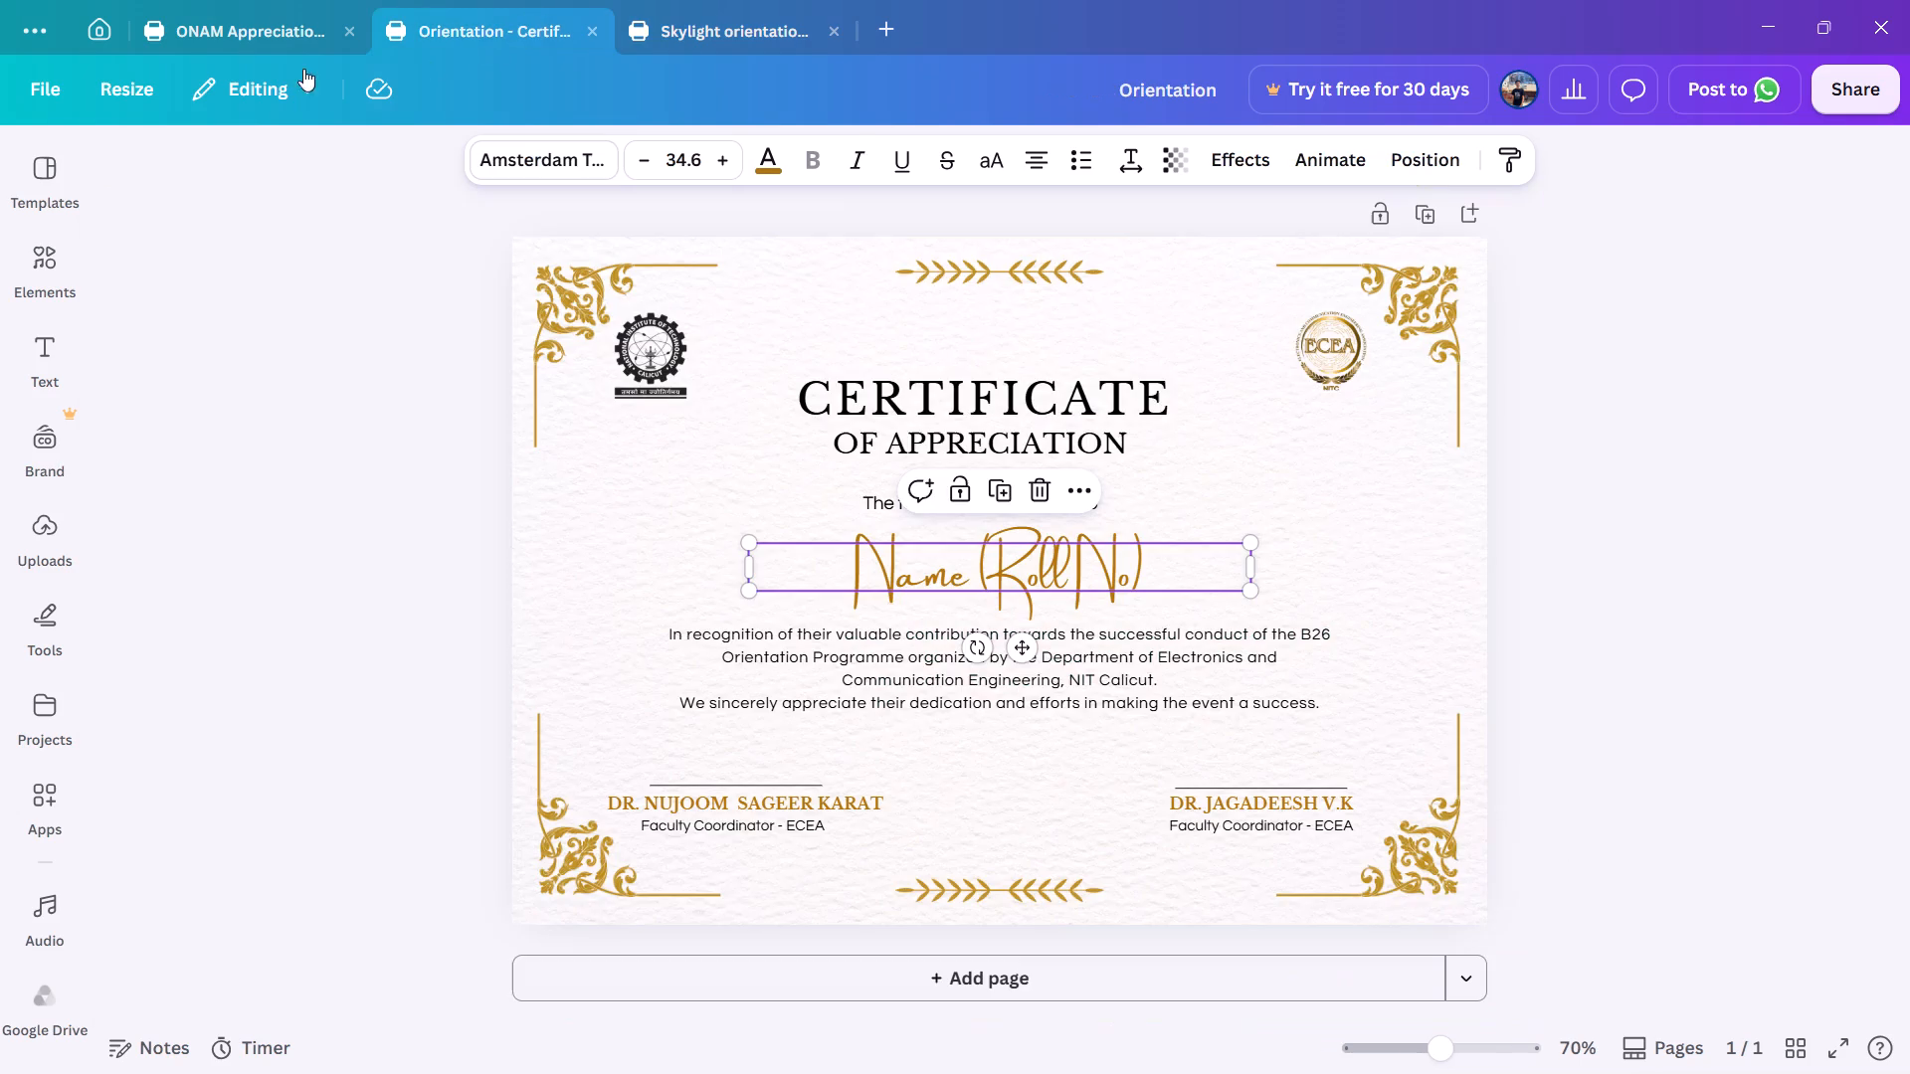
click(287, 28)
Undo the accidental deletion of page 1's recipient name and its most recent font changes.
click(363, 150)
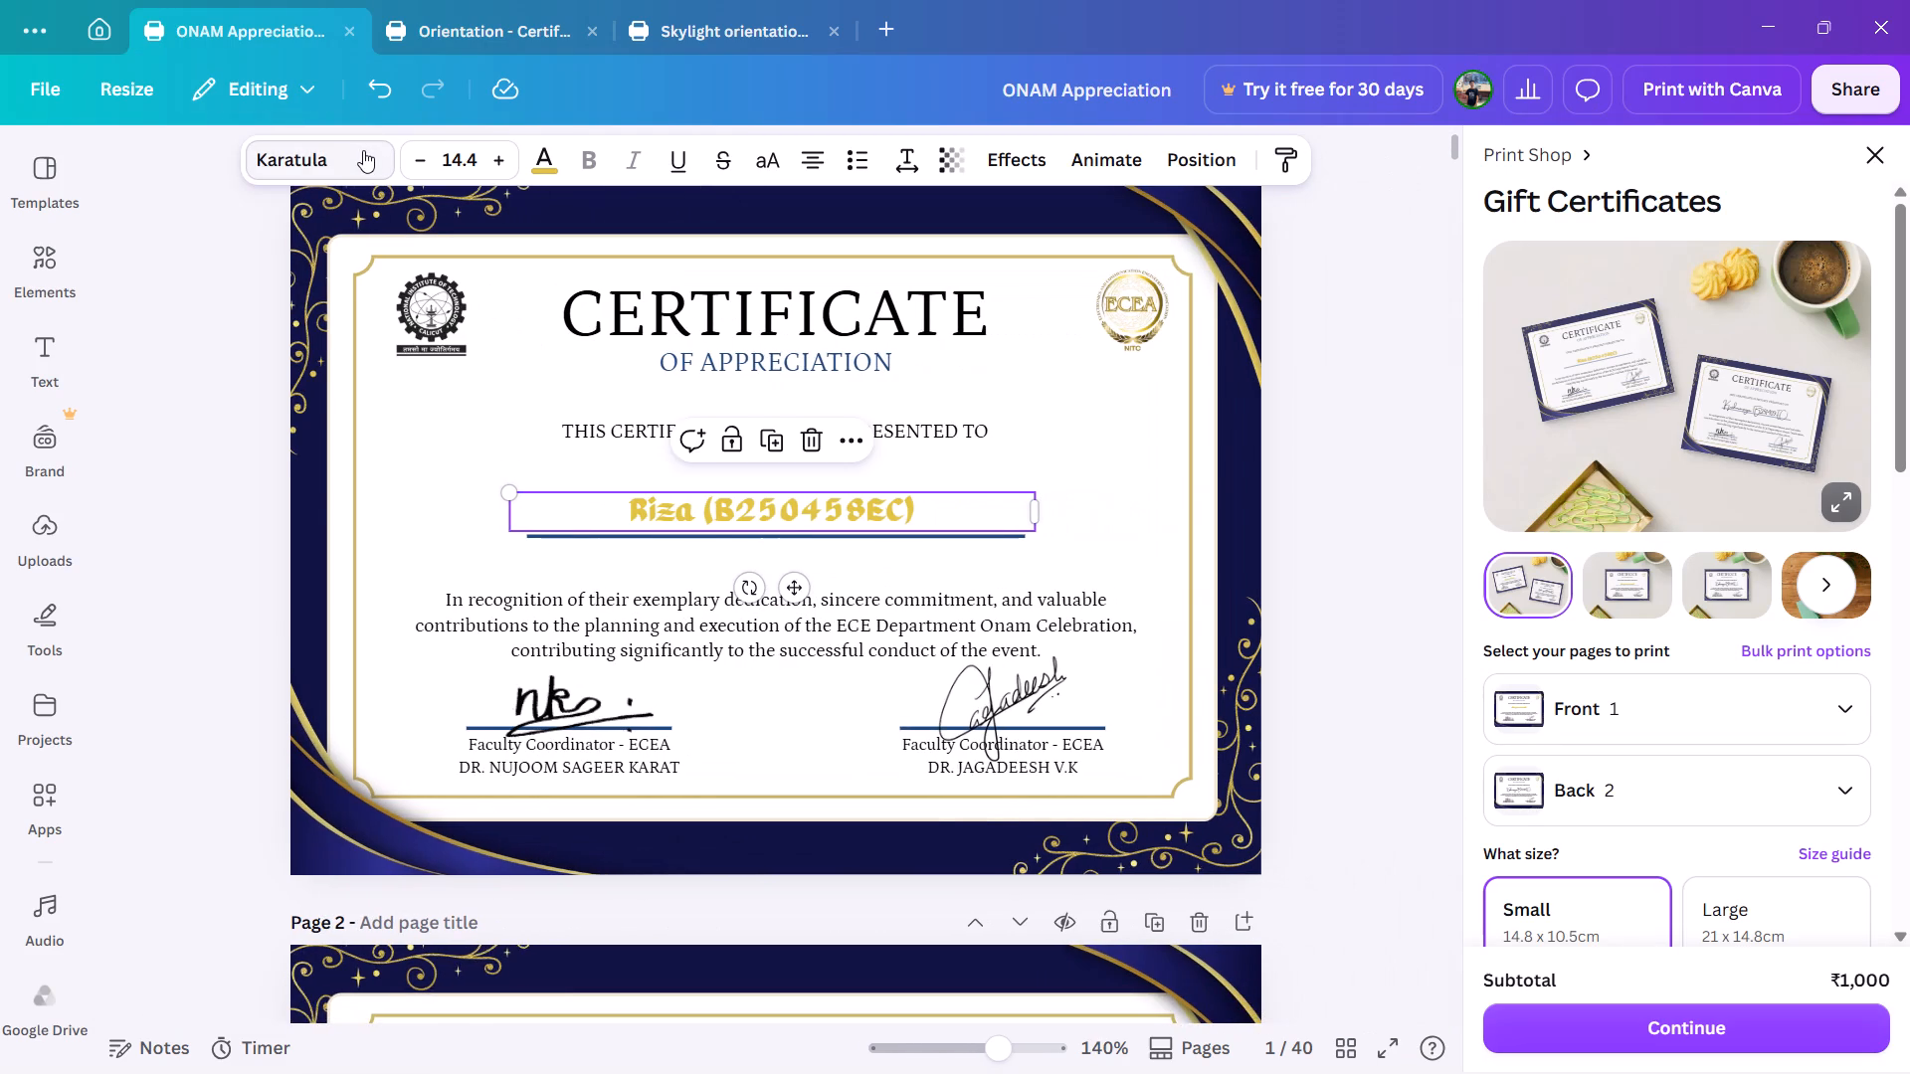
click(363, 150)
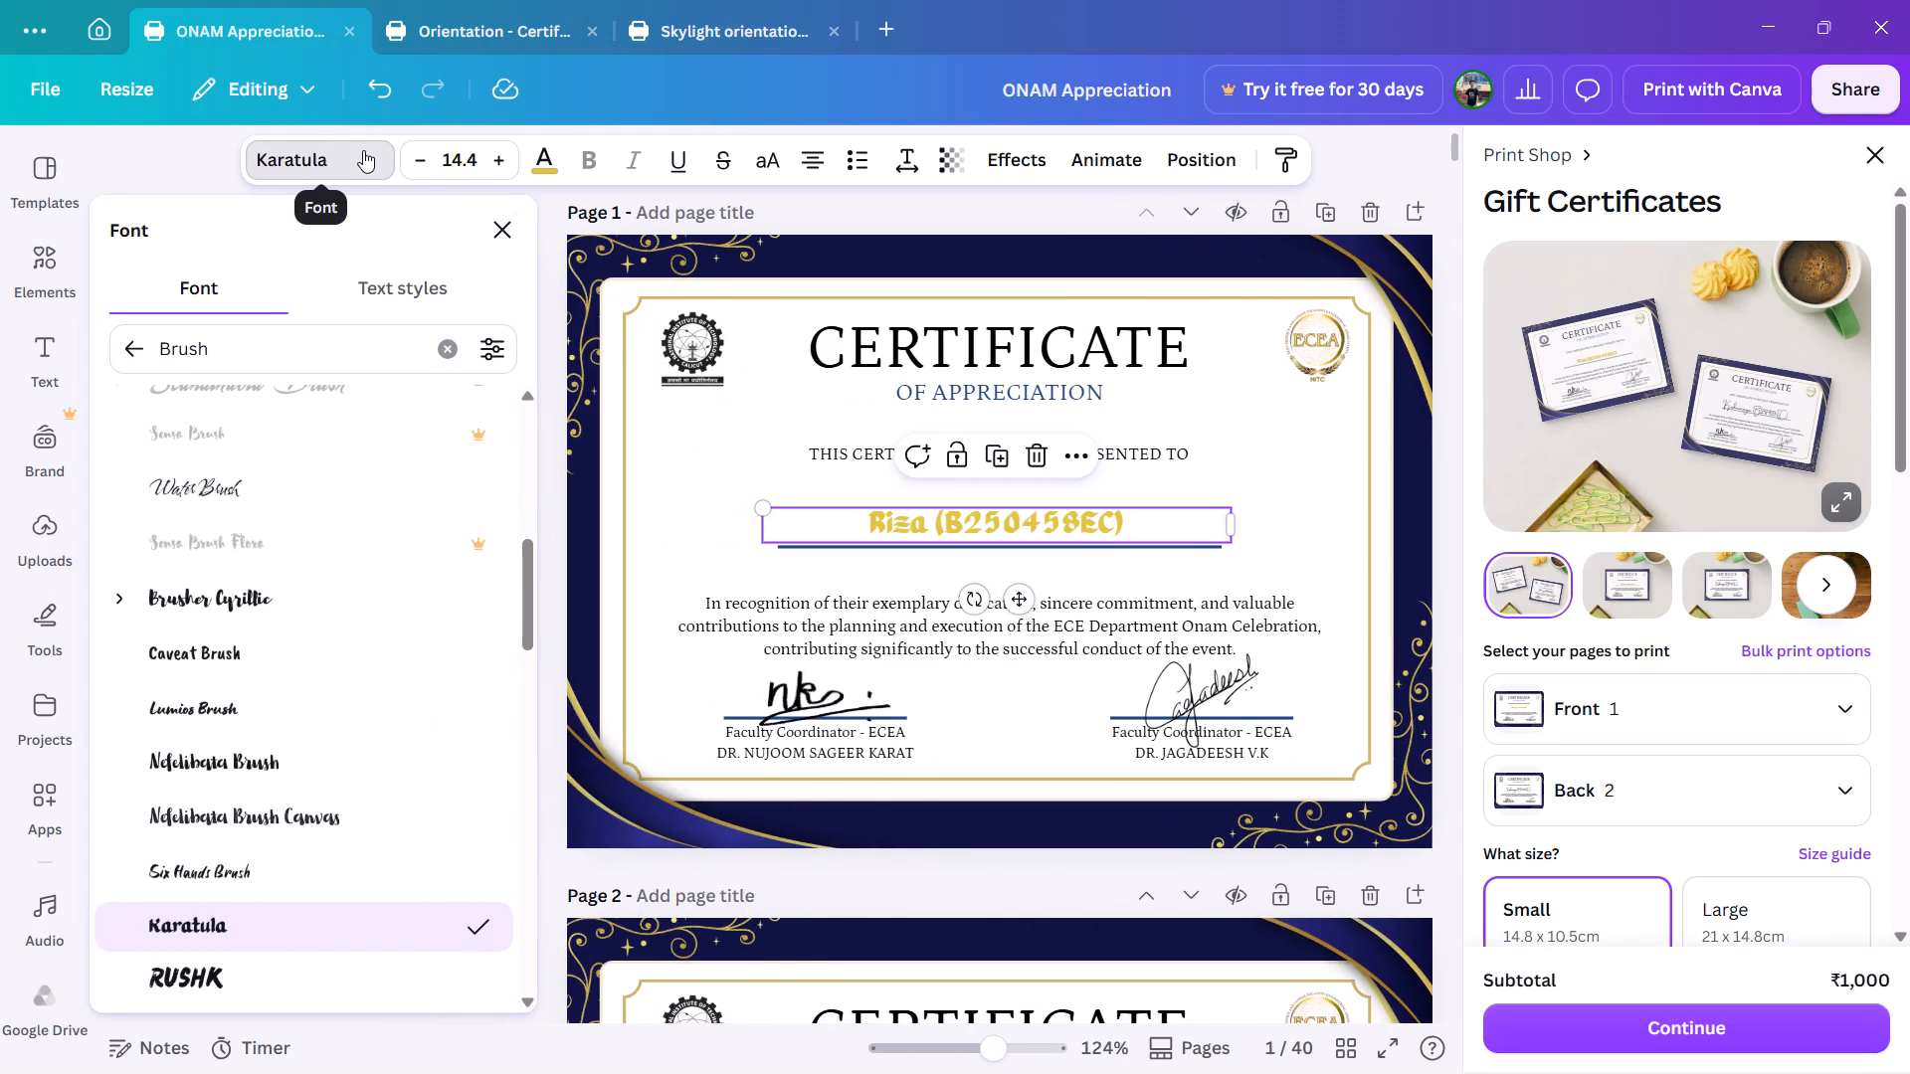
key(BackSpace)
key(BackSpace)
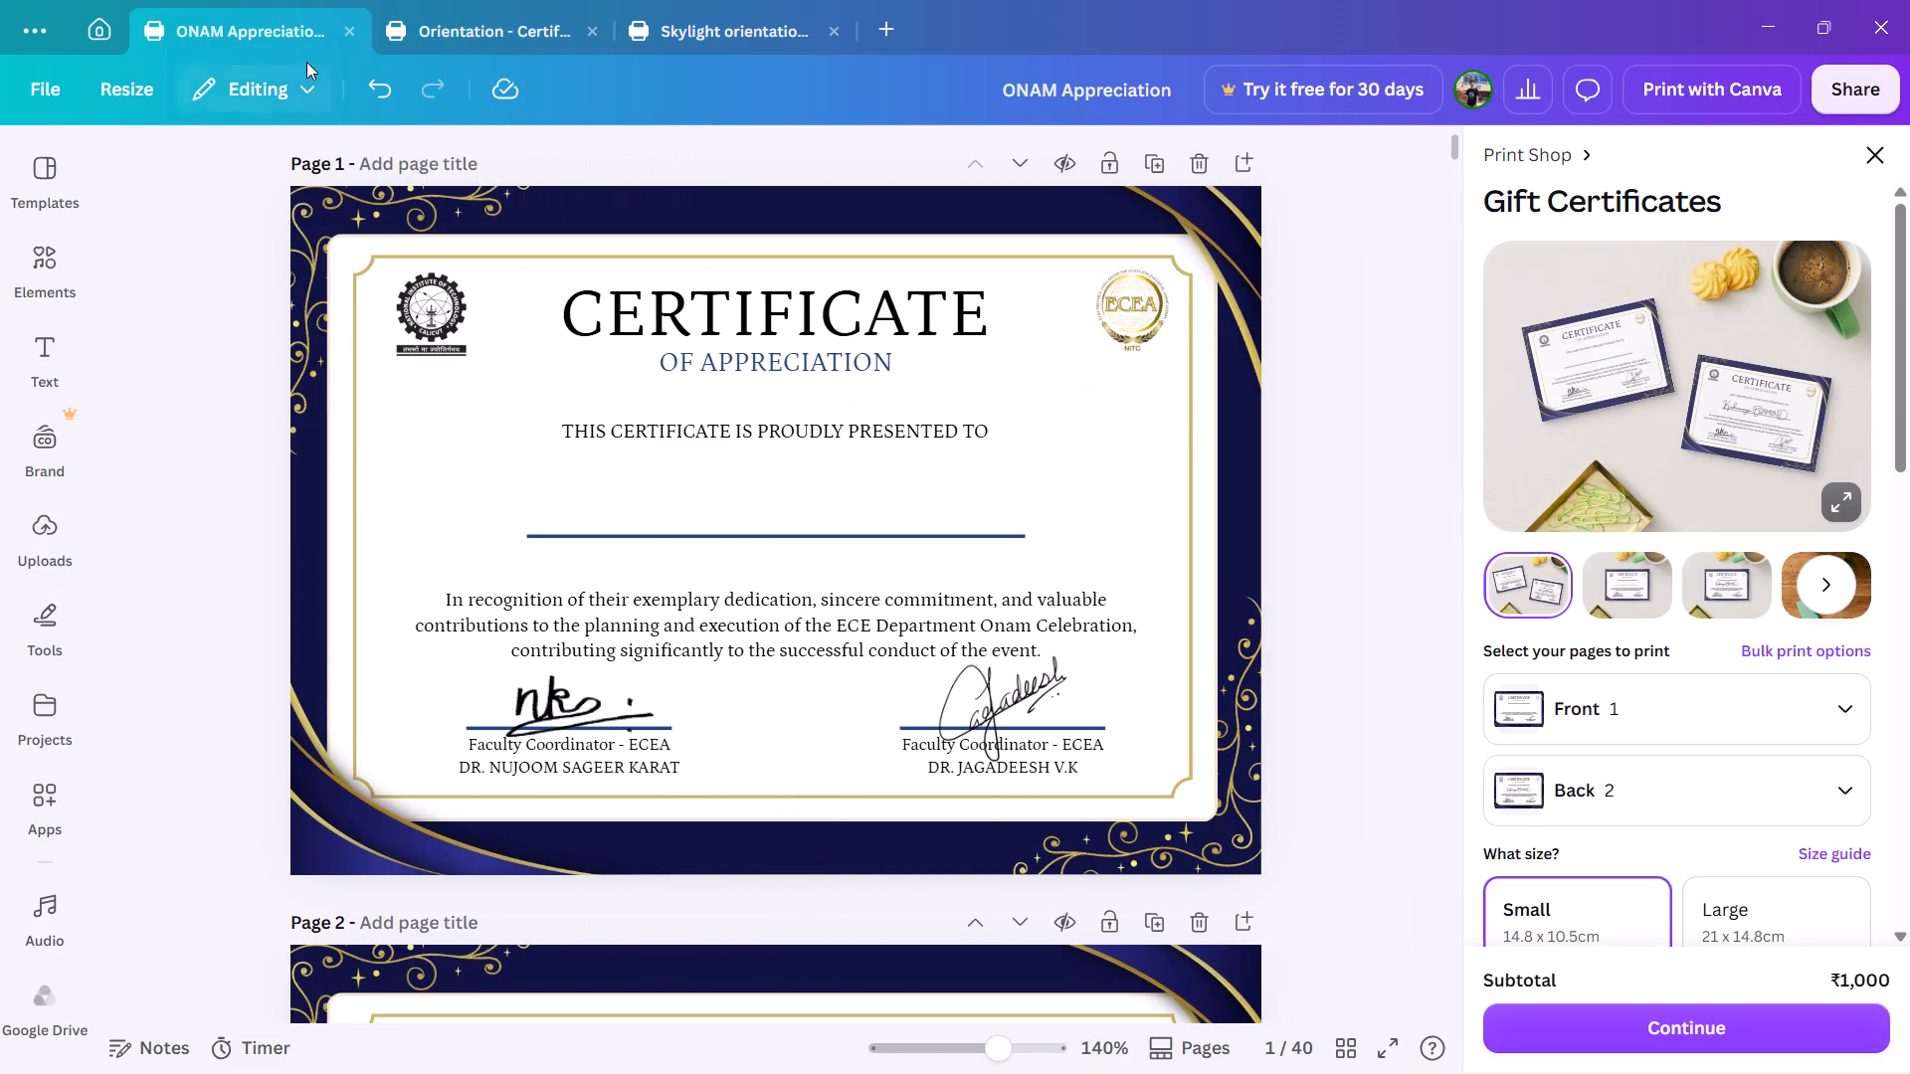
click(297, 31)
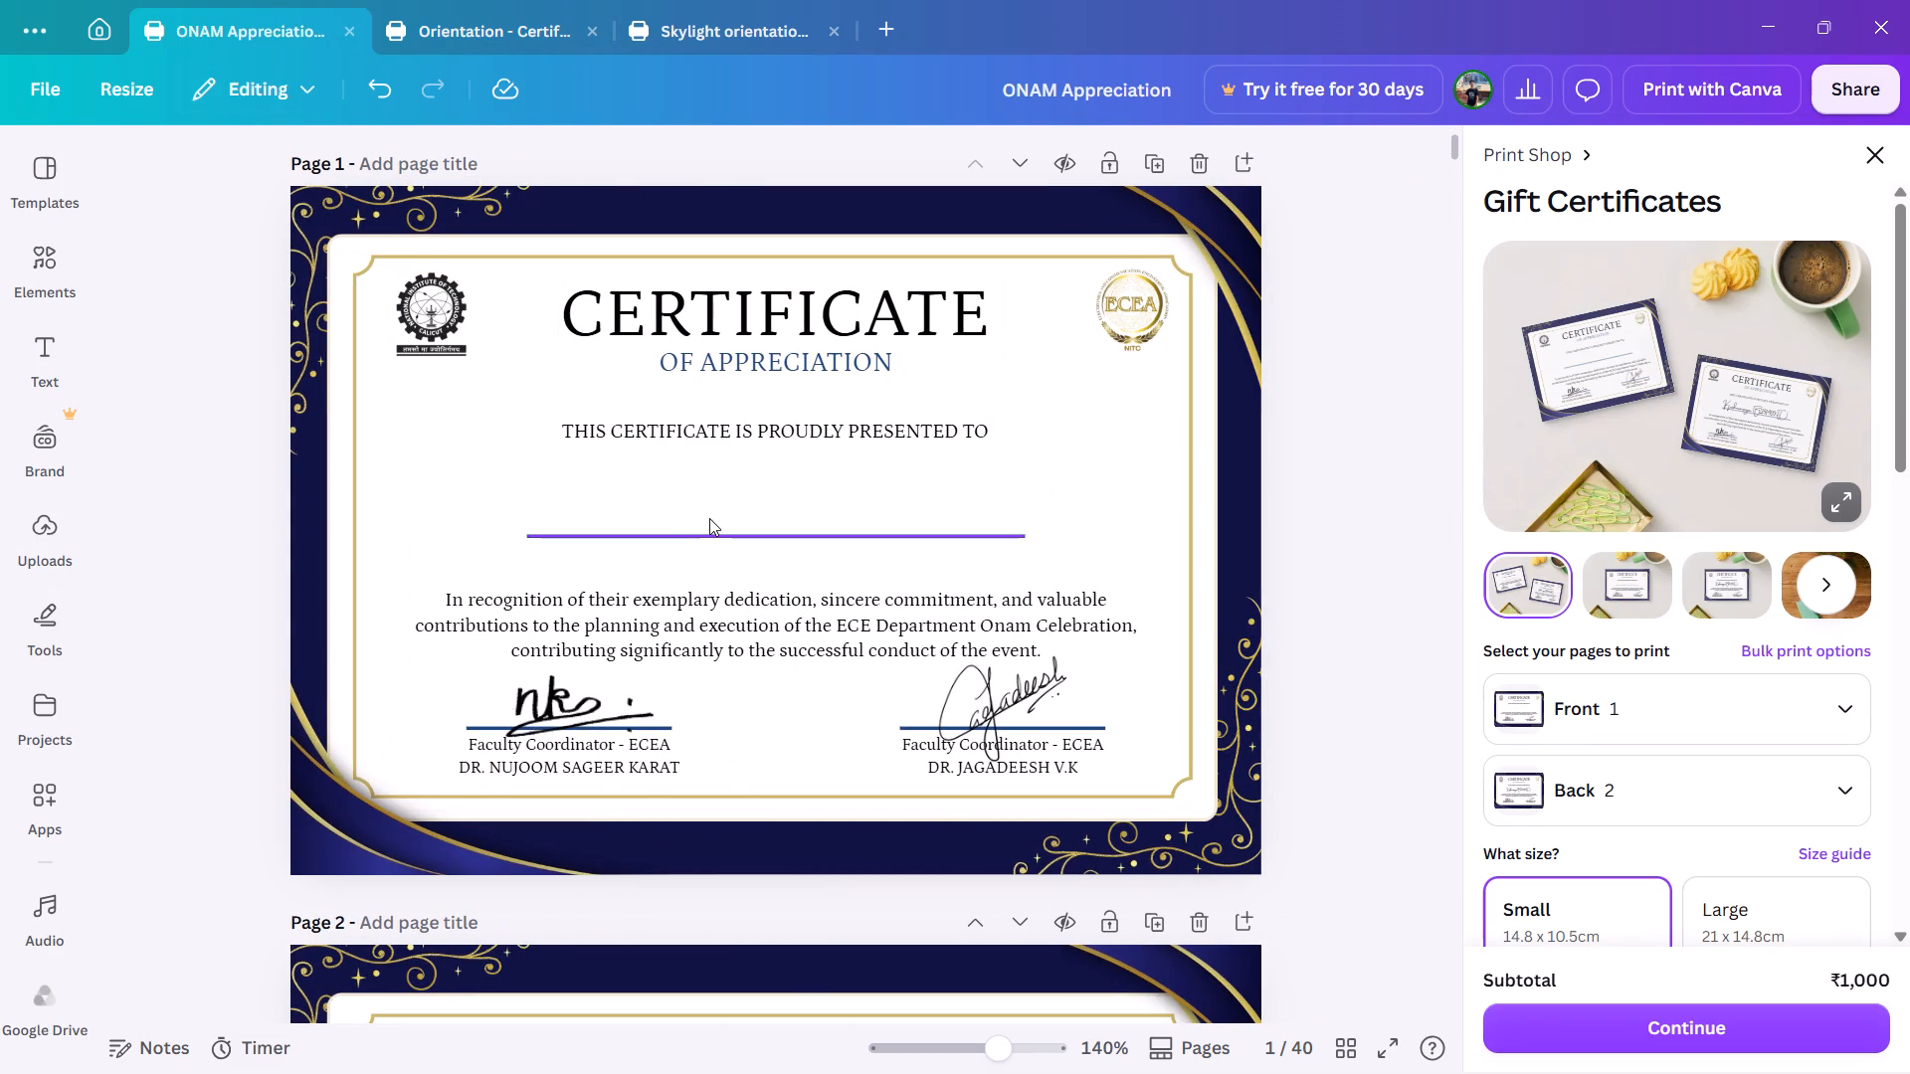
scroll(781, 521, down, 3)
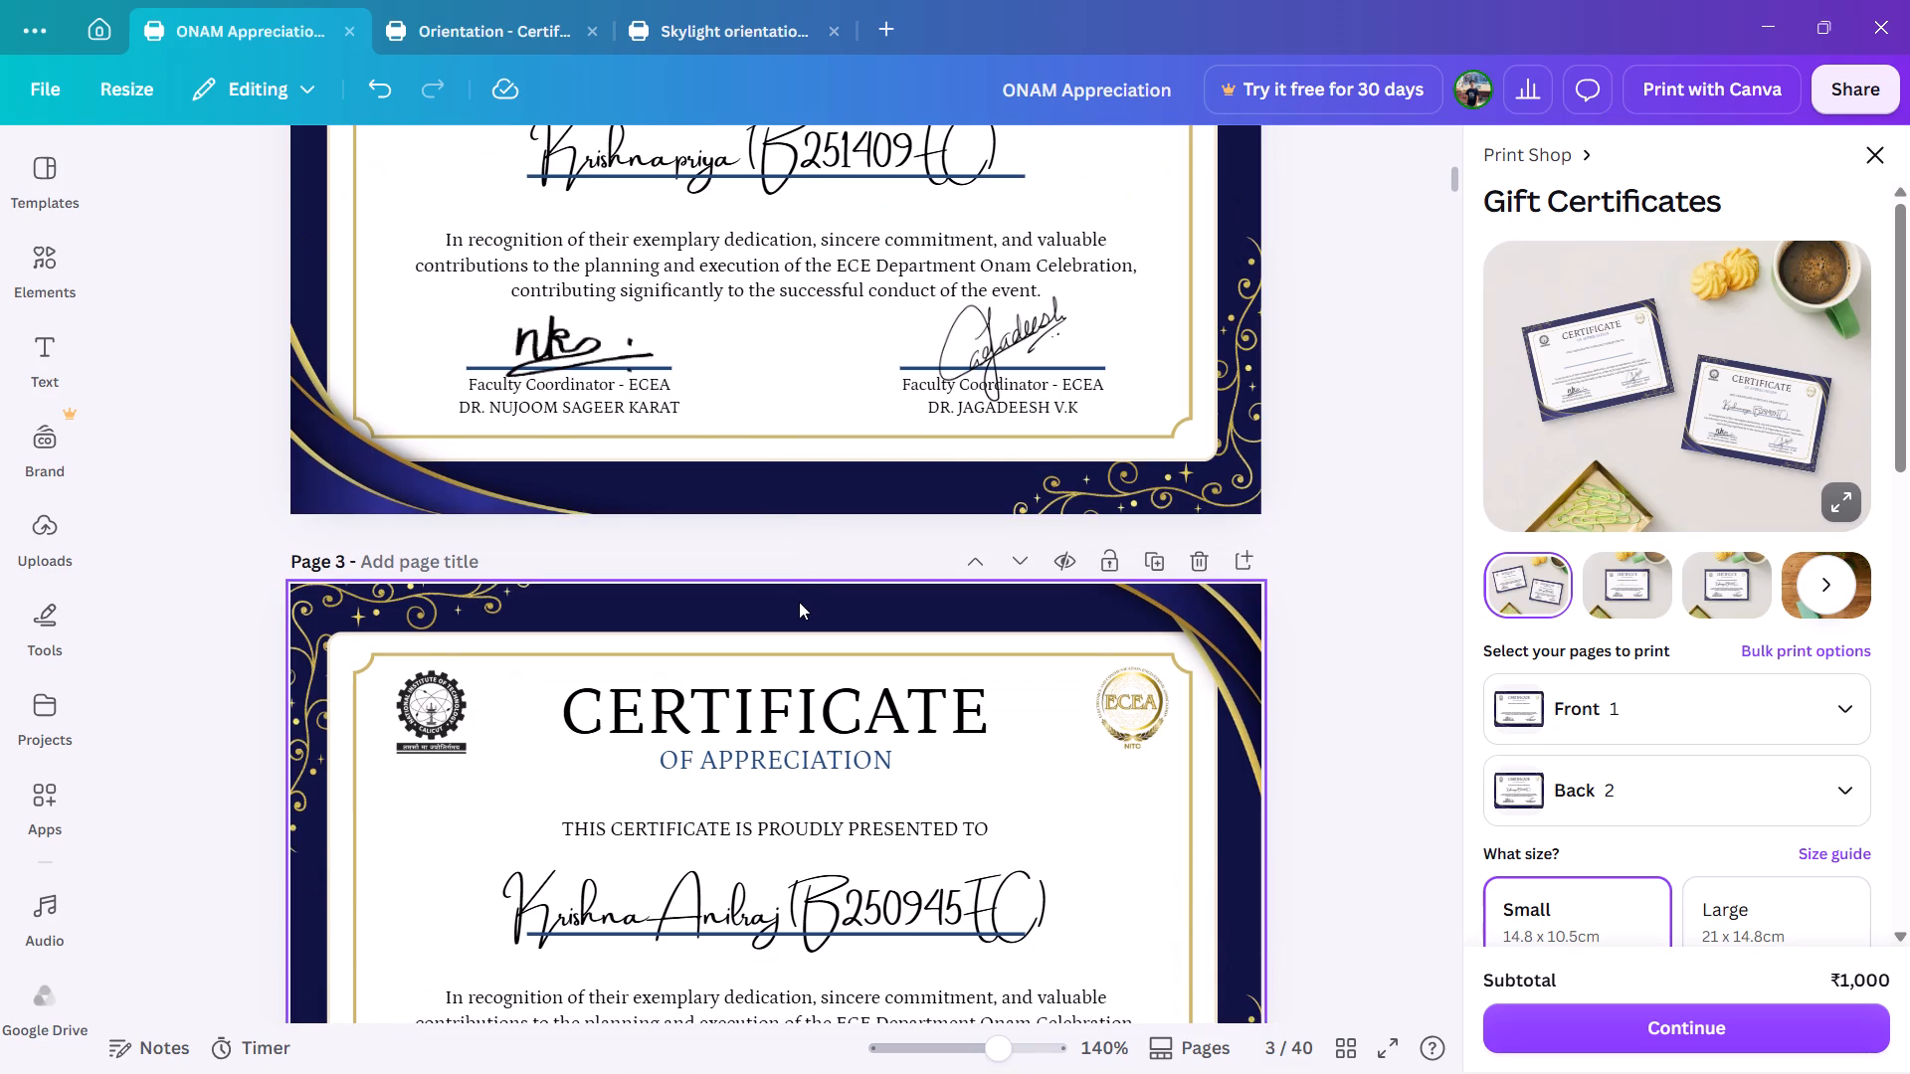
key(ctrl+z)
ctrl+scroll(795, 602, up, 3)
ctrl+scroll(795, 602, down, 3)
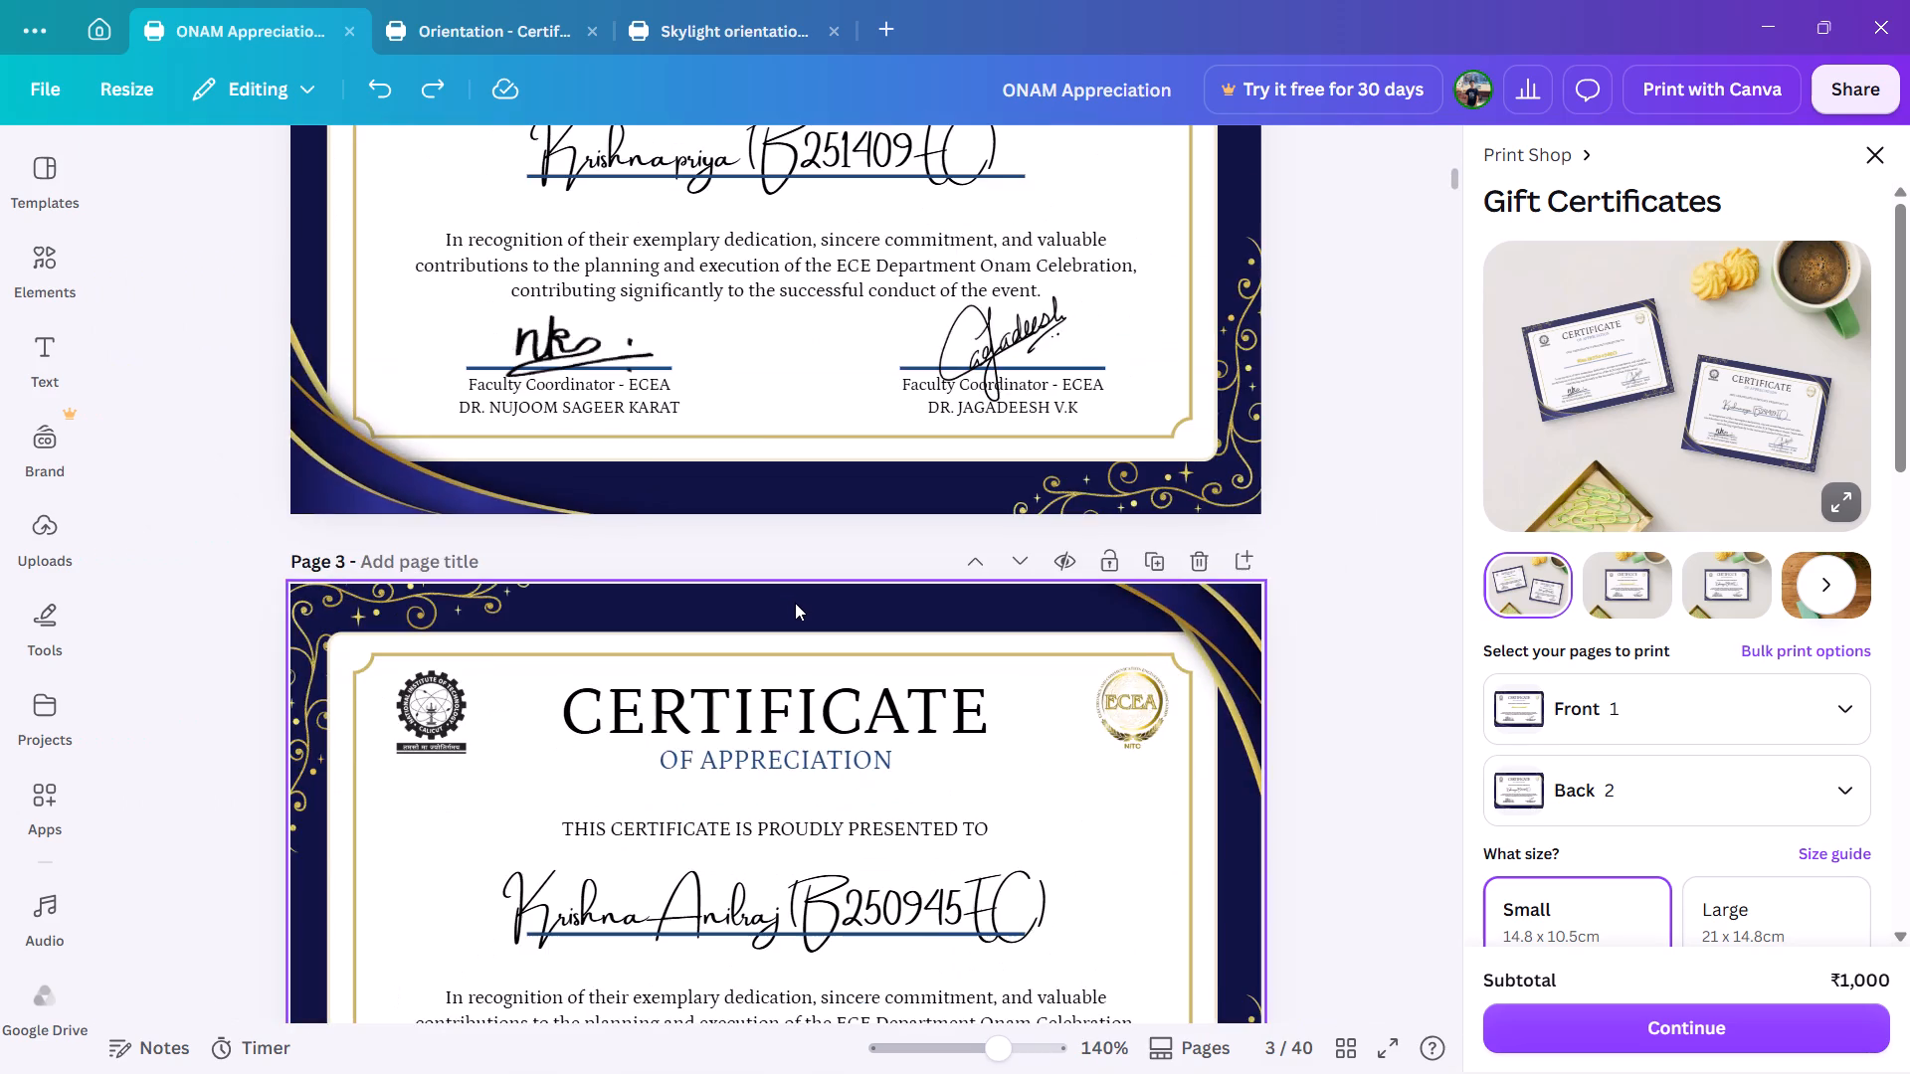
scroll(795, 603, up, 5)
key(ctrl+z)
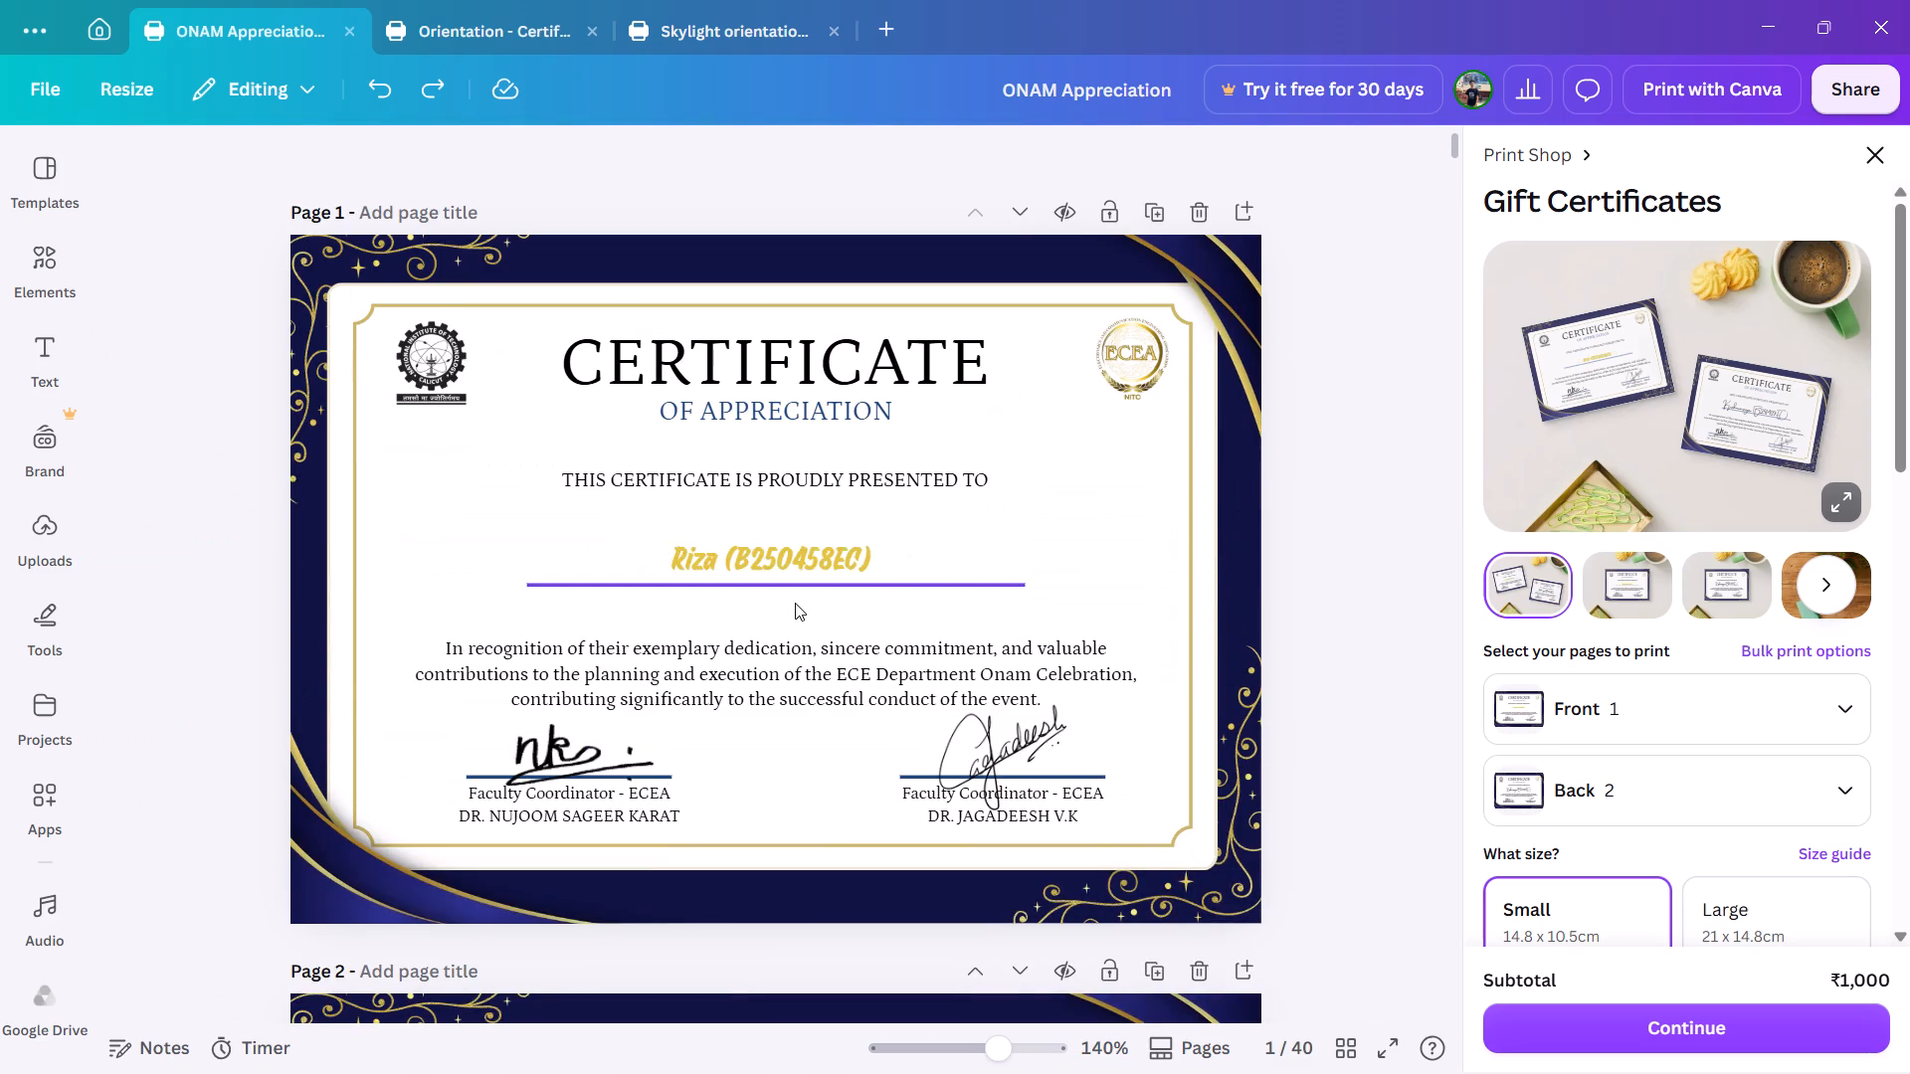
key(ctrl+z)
Search the fonts for "she" and set page 1's recipient name to Shelley Script.
click(795, 575)
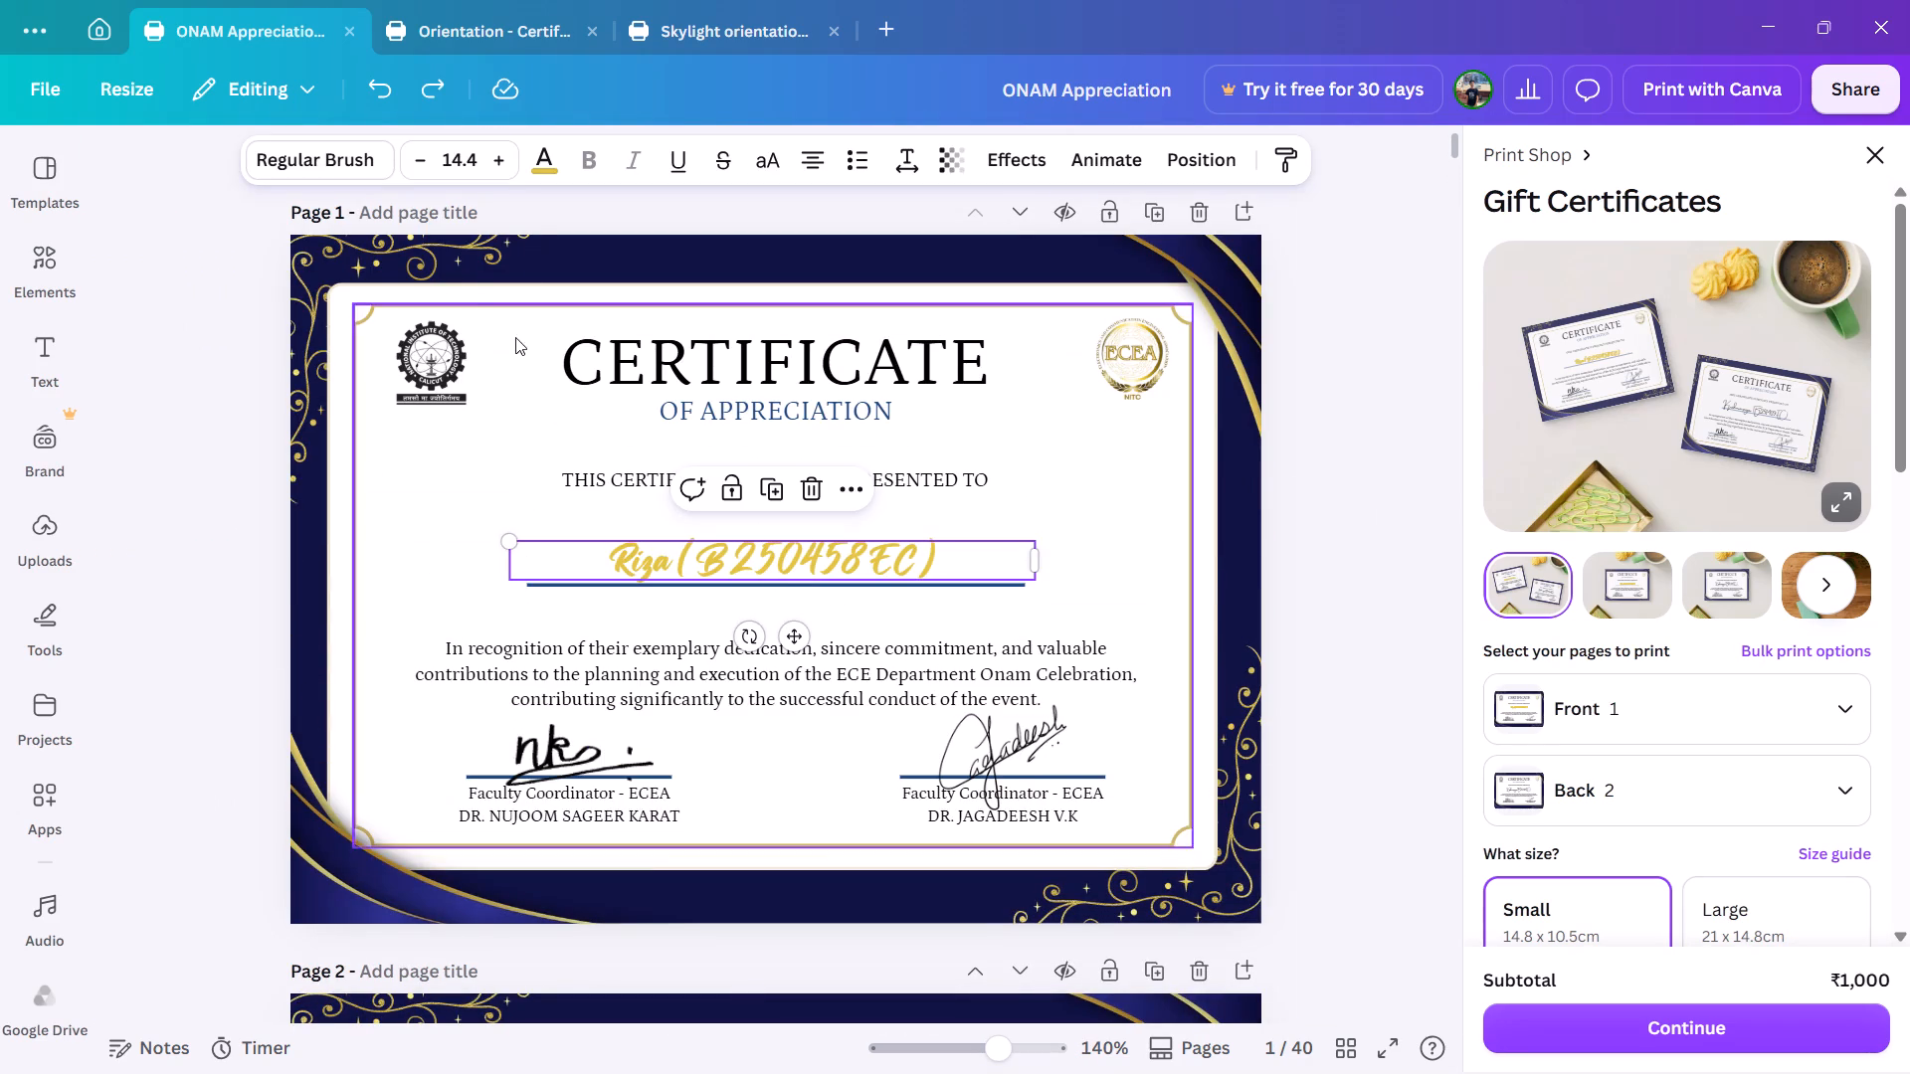
click(369, 153)
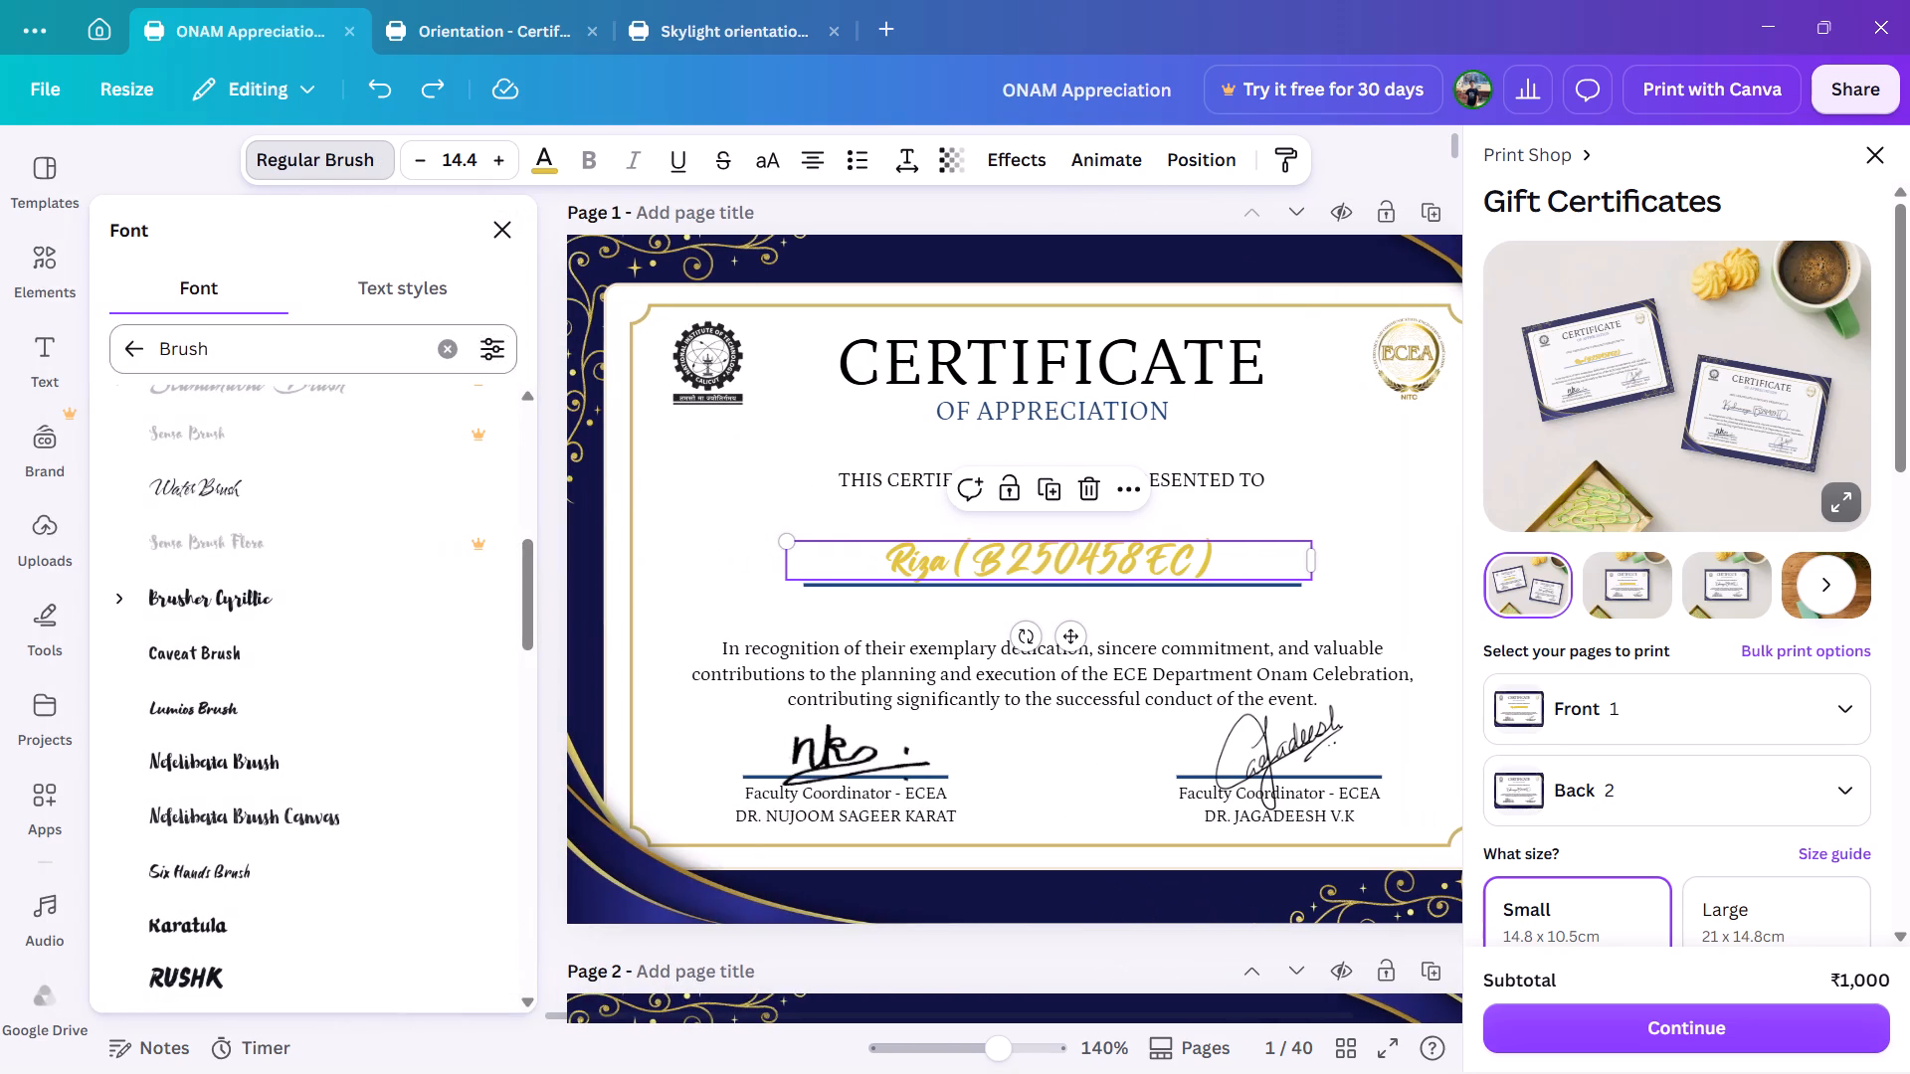
drag(295, 355, 184, 375)
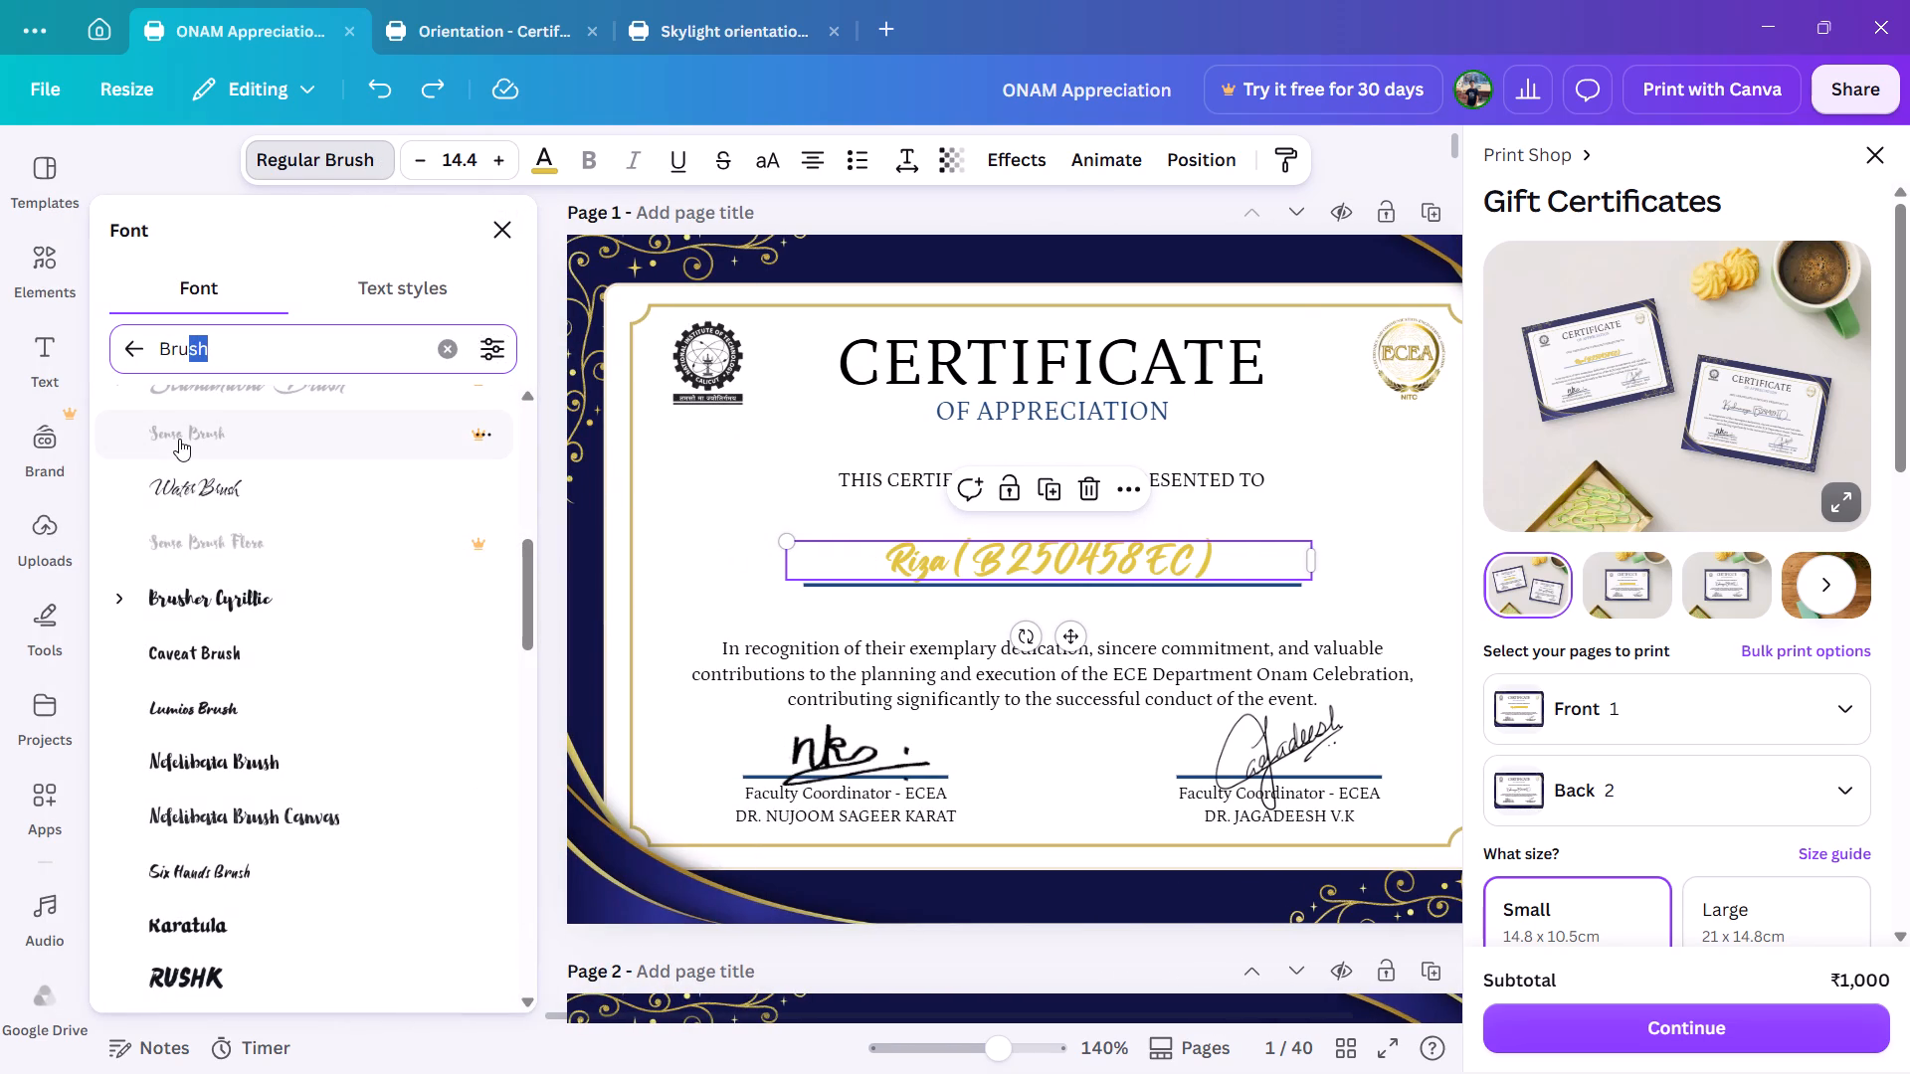
key(BackSpace)
key(BackSpace)
key(BackSpace)
key(BackSpace)
key(BackSpace)
key(BackSpace)
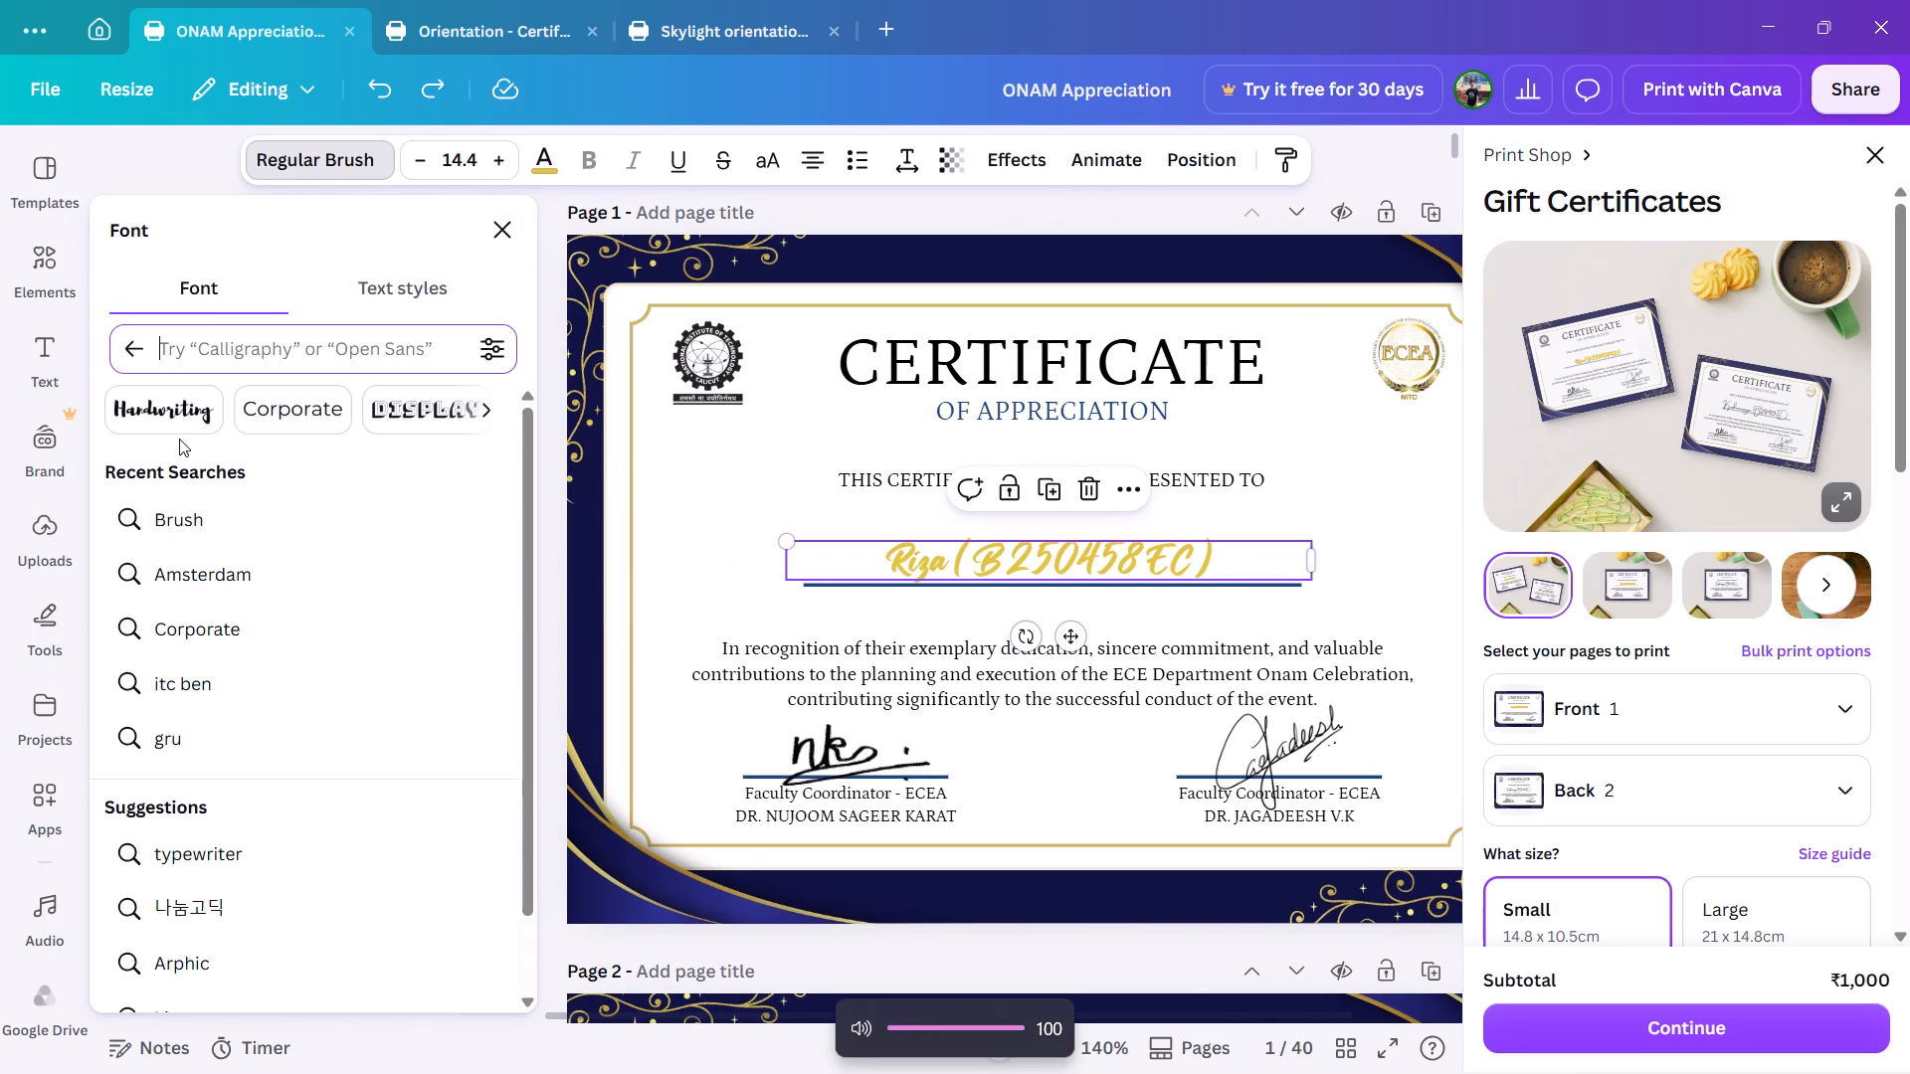
text(she)
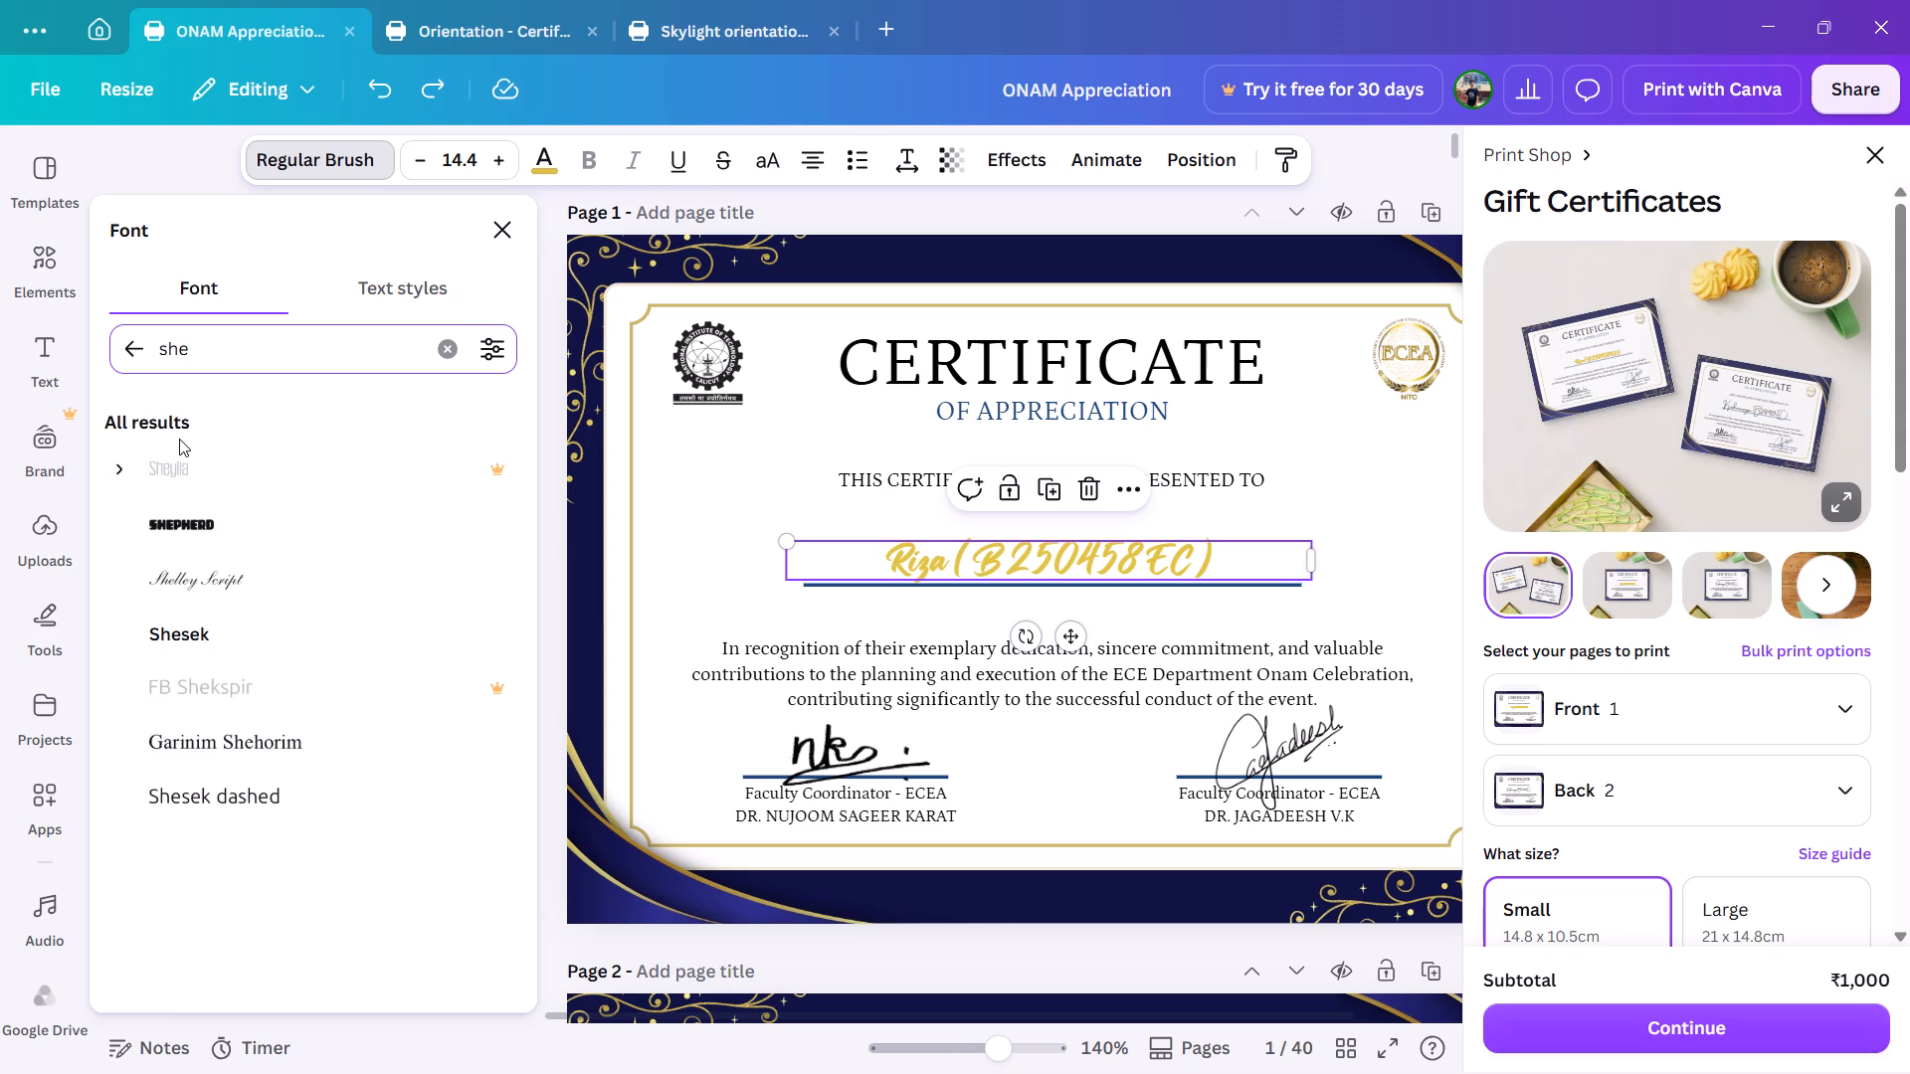
click(213, 571)
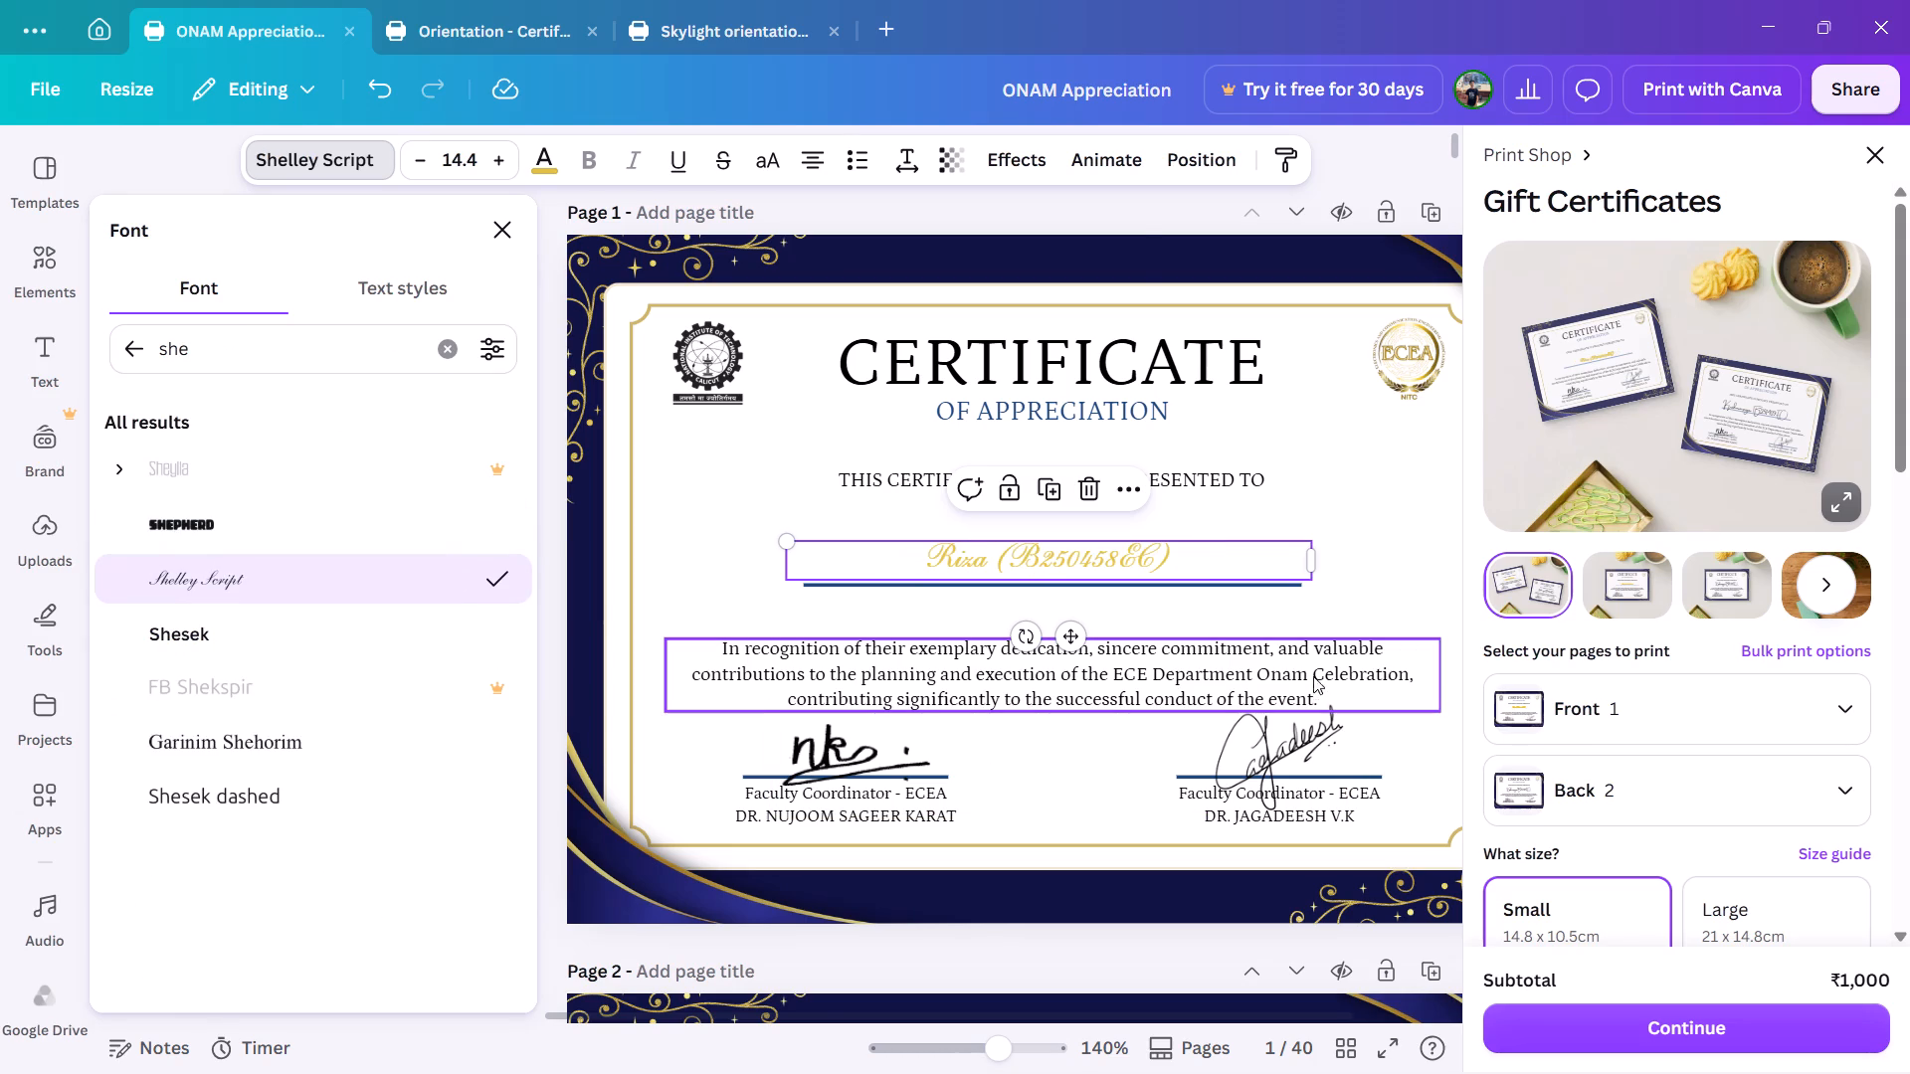
click(1384, 567)
Nudge page 1's recipient name slightly down, closer to the blue underline.
click(857, 557)
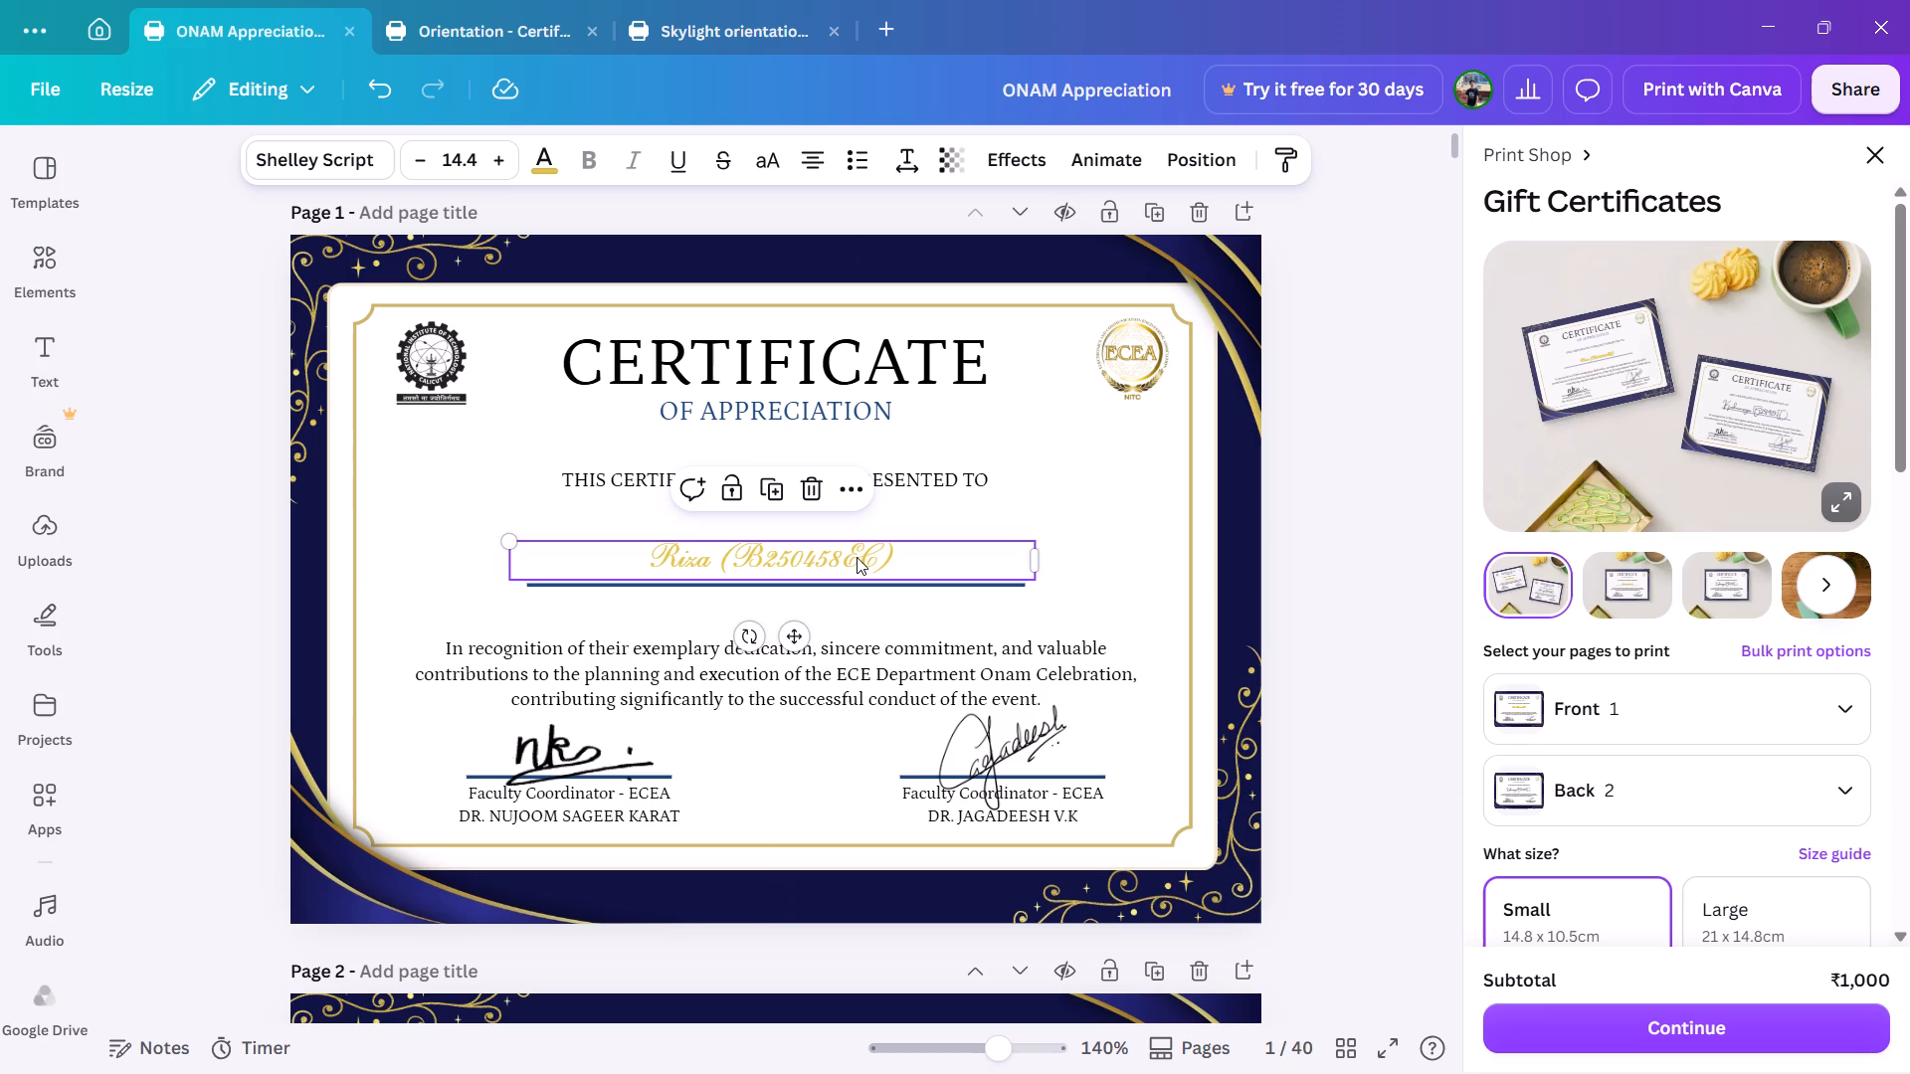
key(Down)
key(Down)
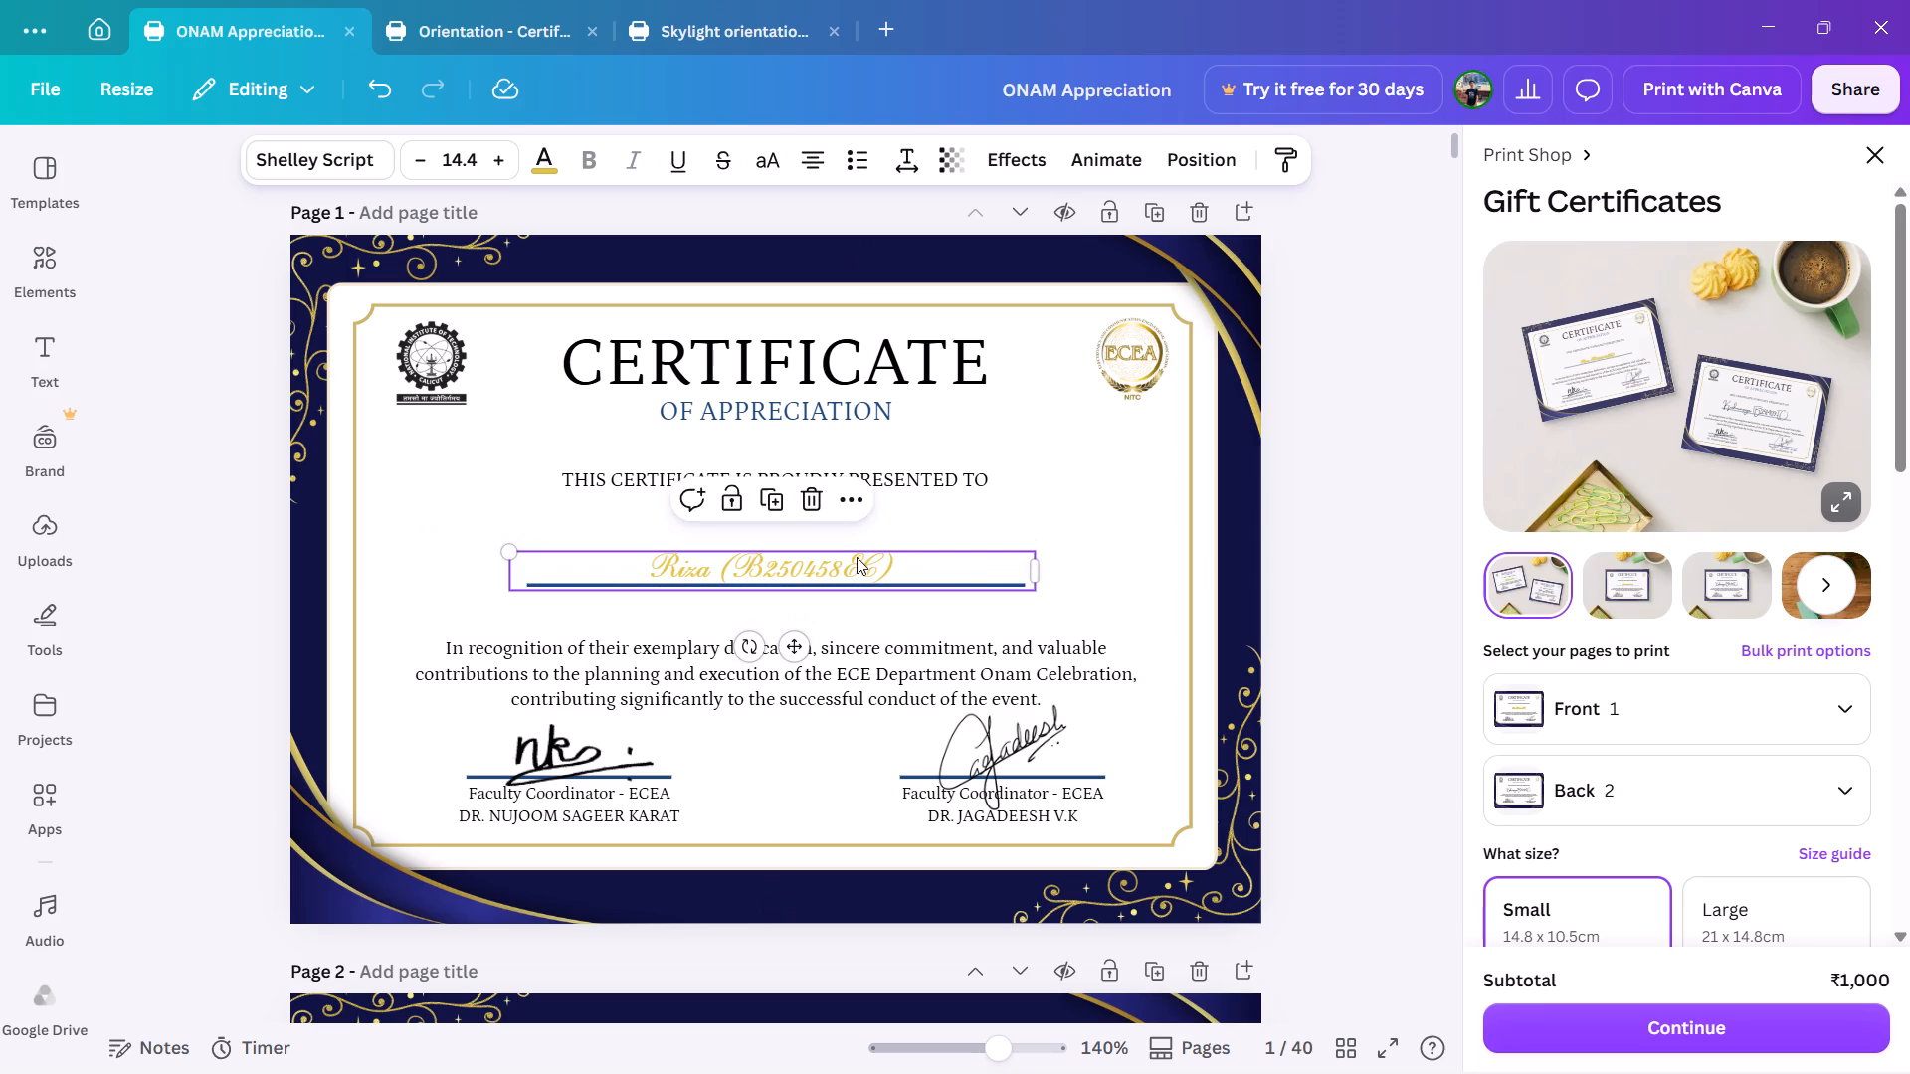
Copy the hex code of the recipient name's text color, #A98937, from the Skylight orientation design.
click(714, 19)
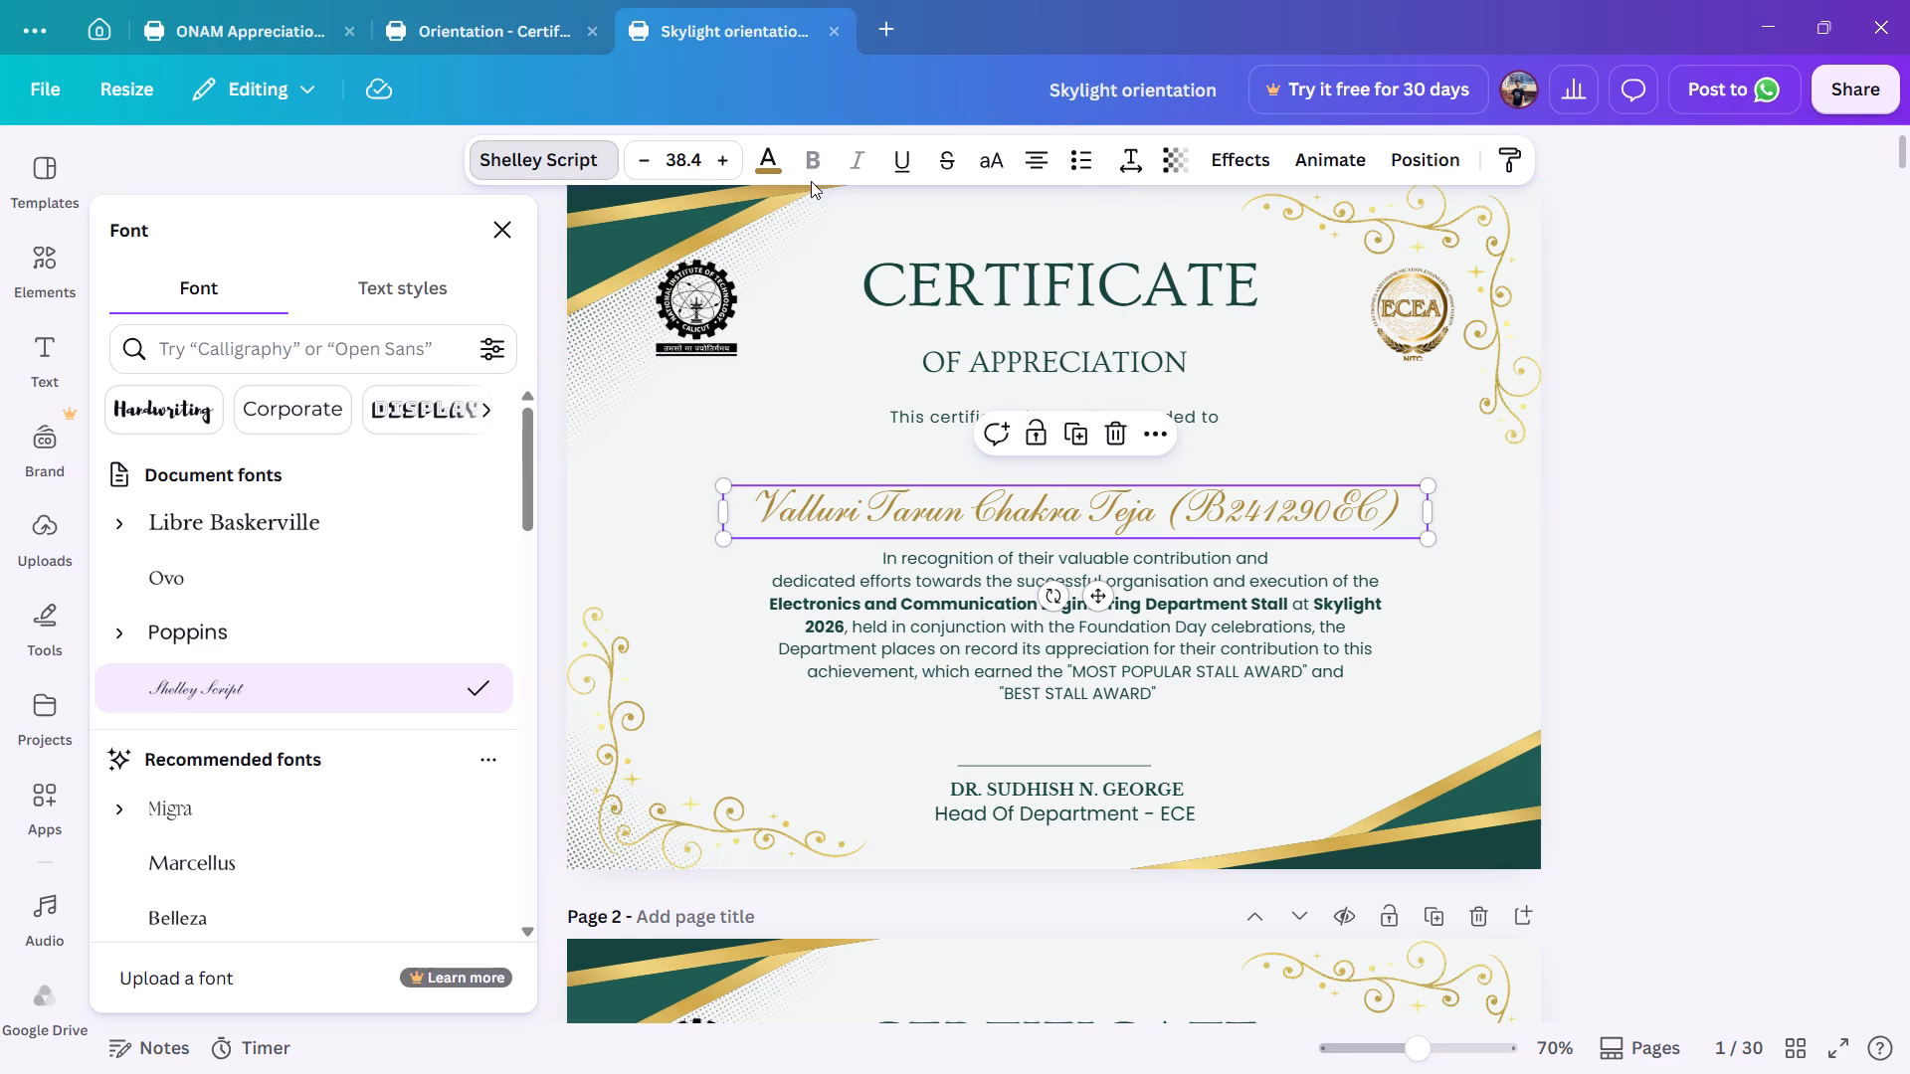
click(766, 166)
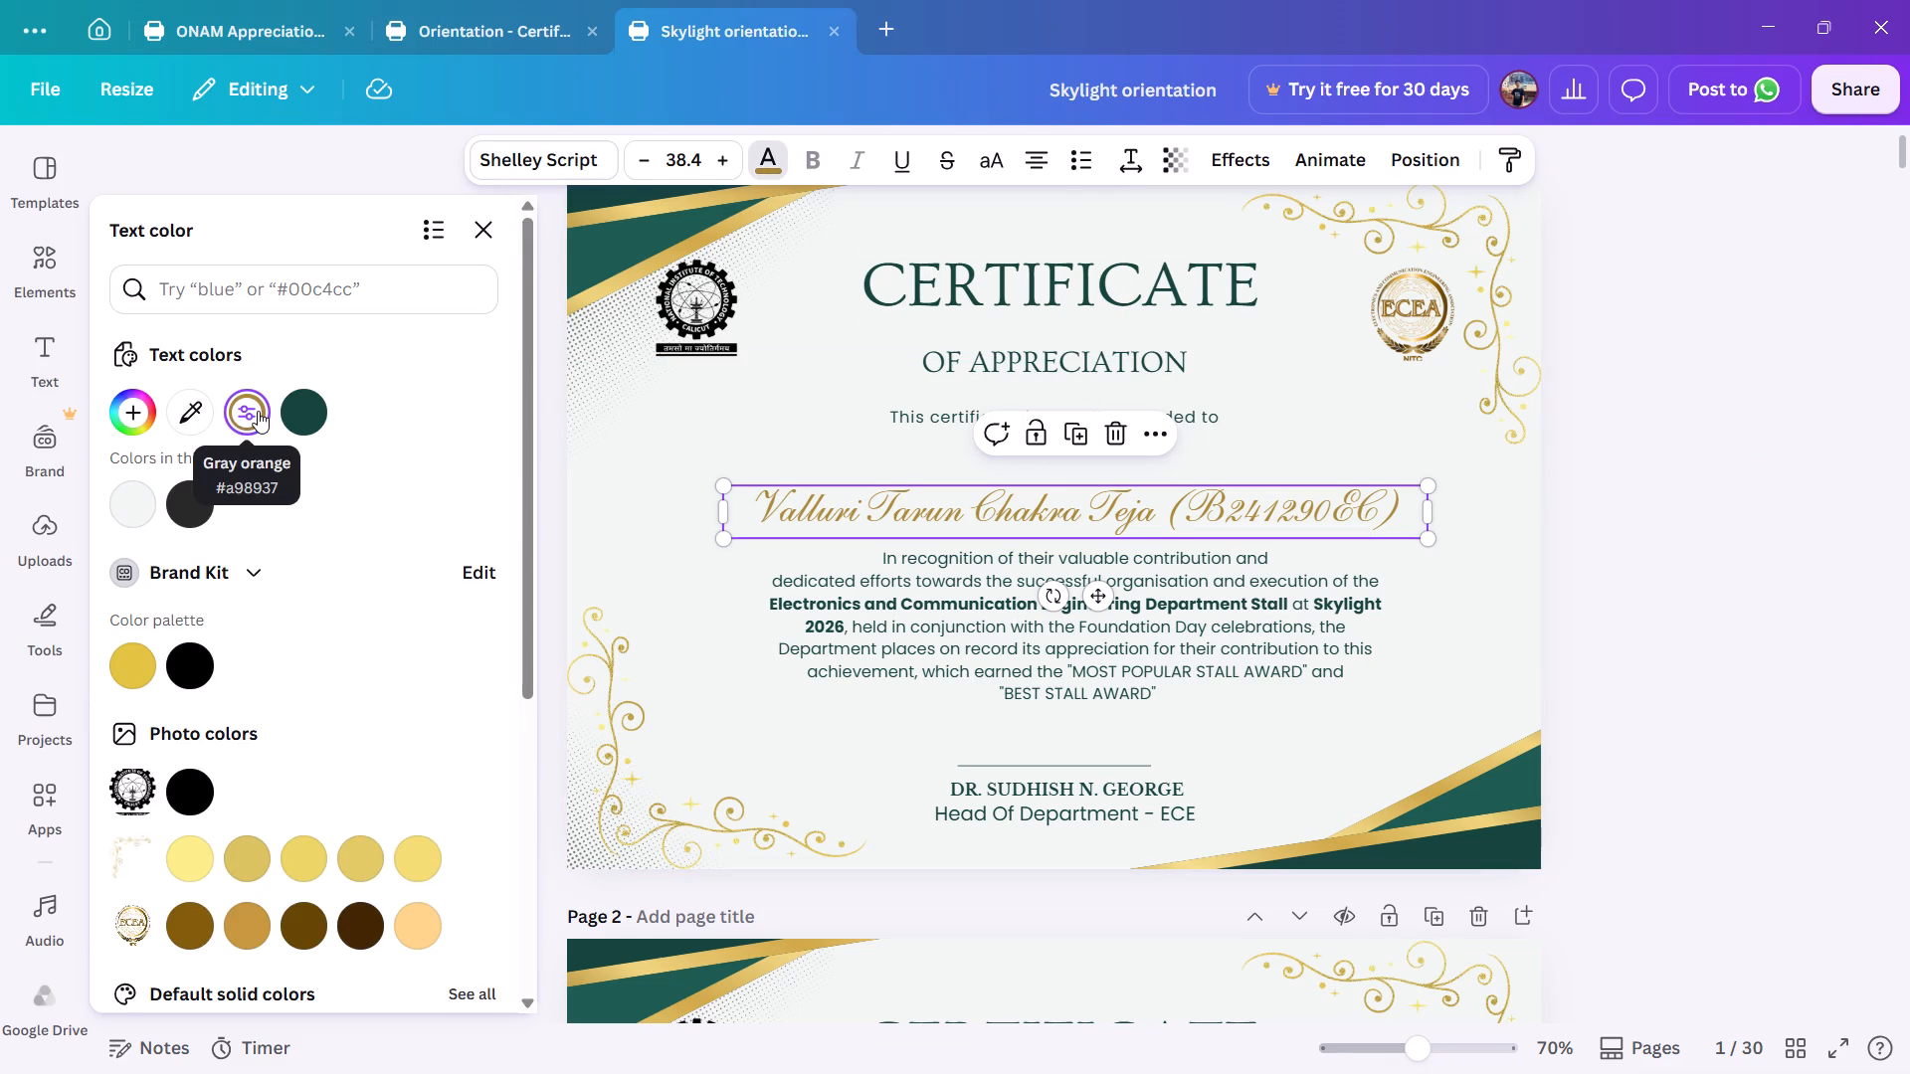
click(258, 411)
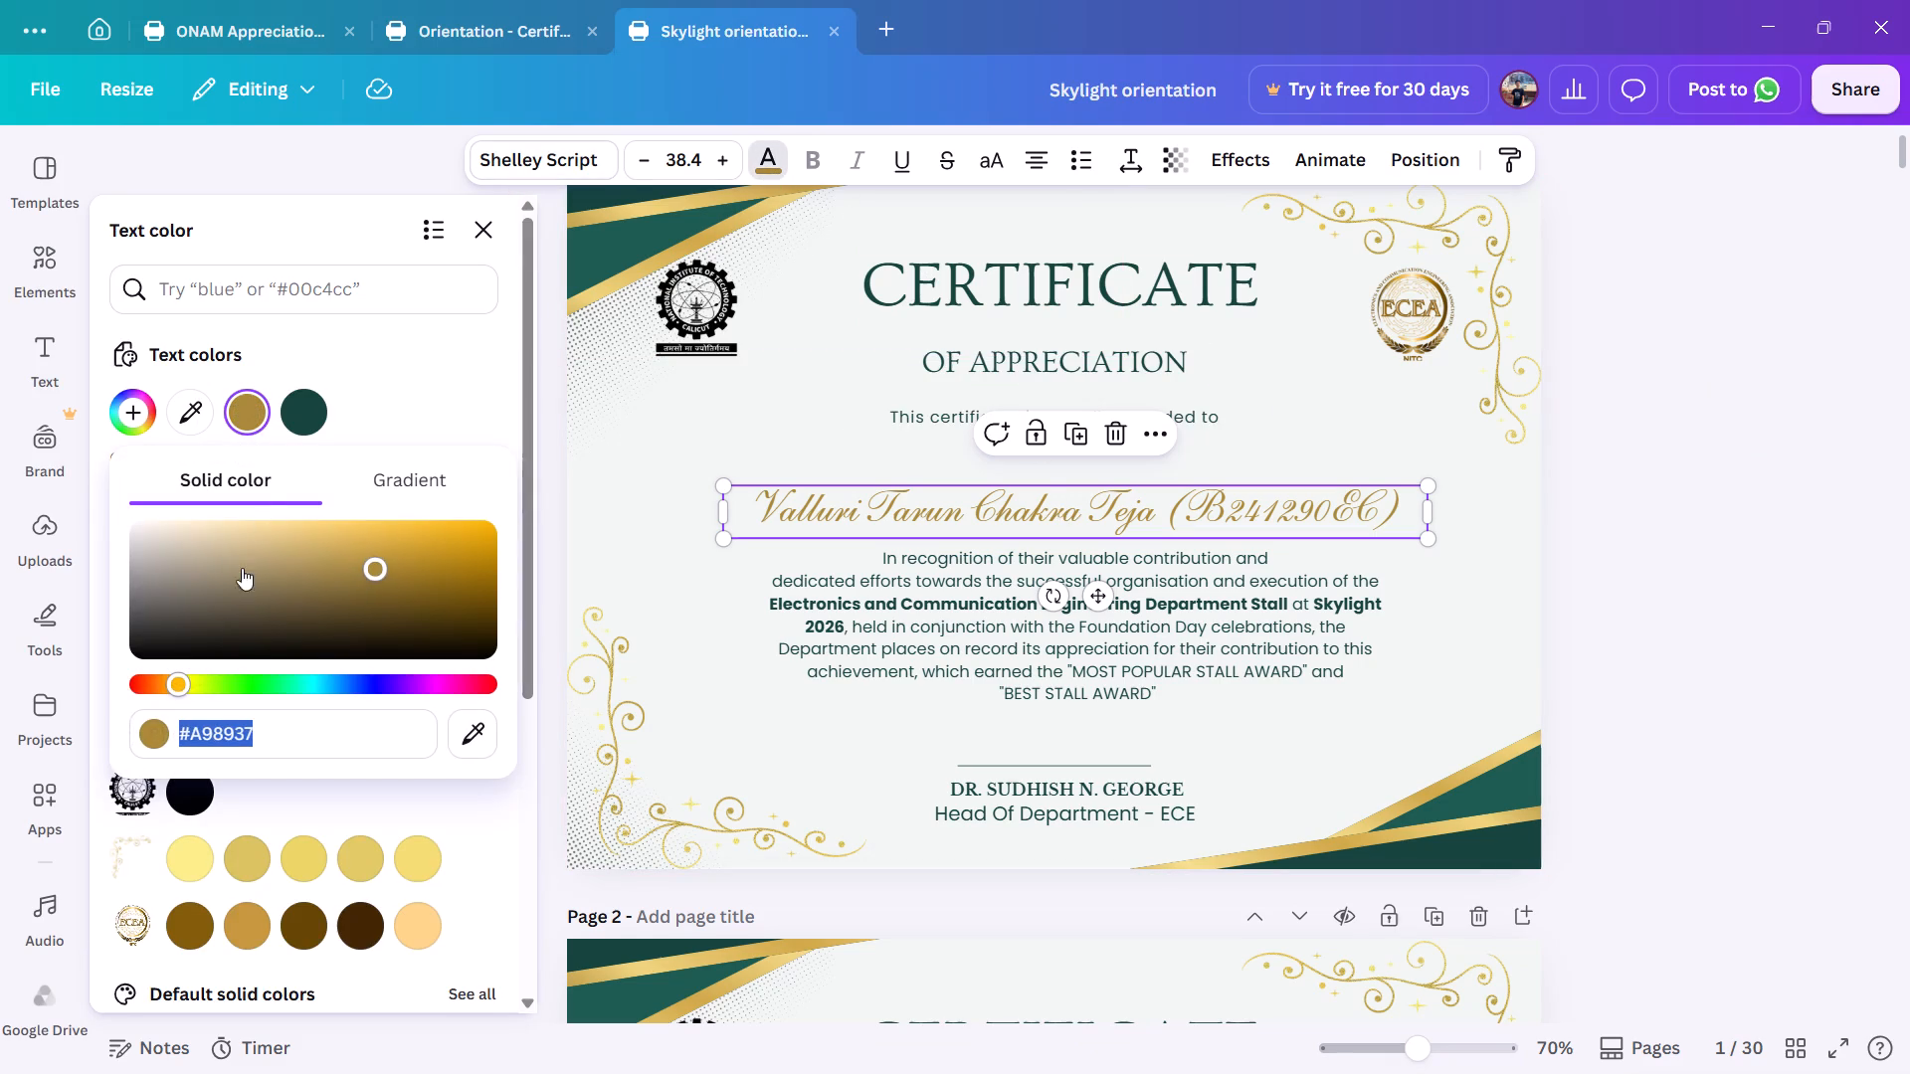
key(ctrl+c)
Apply the copied text color #a98937 to page 1's recipient name in the ONAM Appreciation design.
click(278, 16)
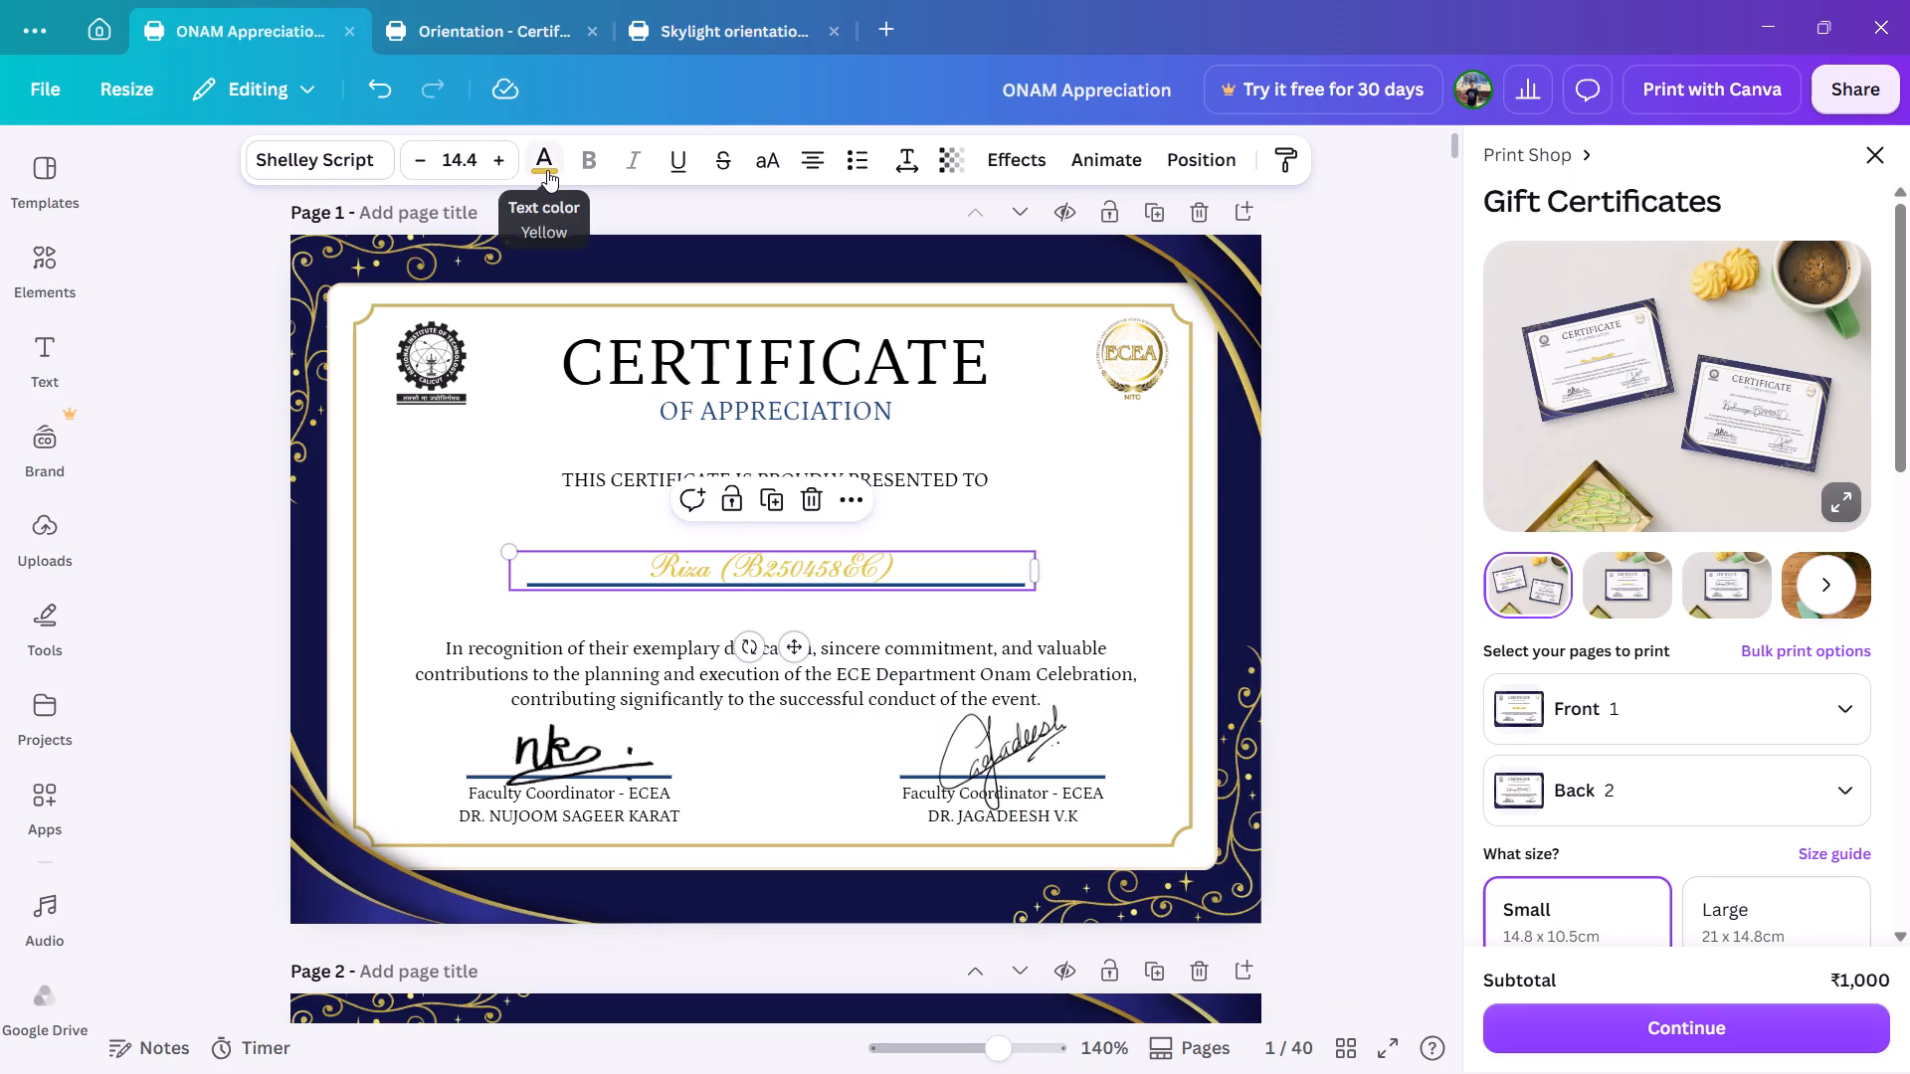
click(668, 579)
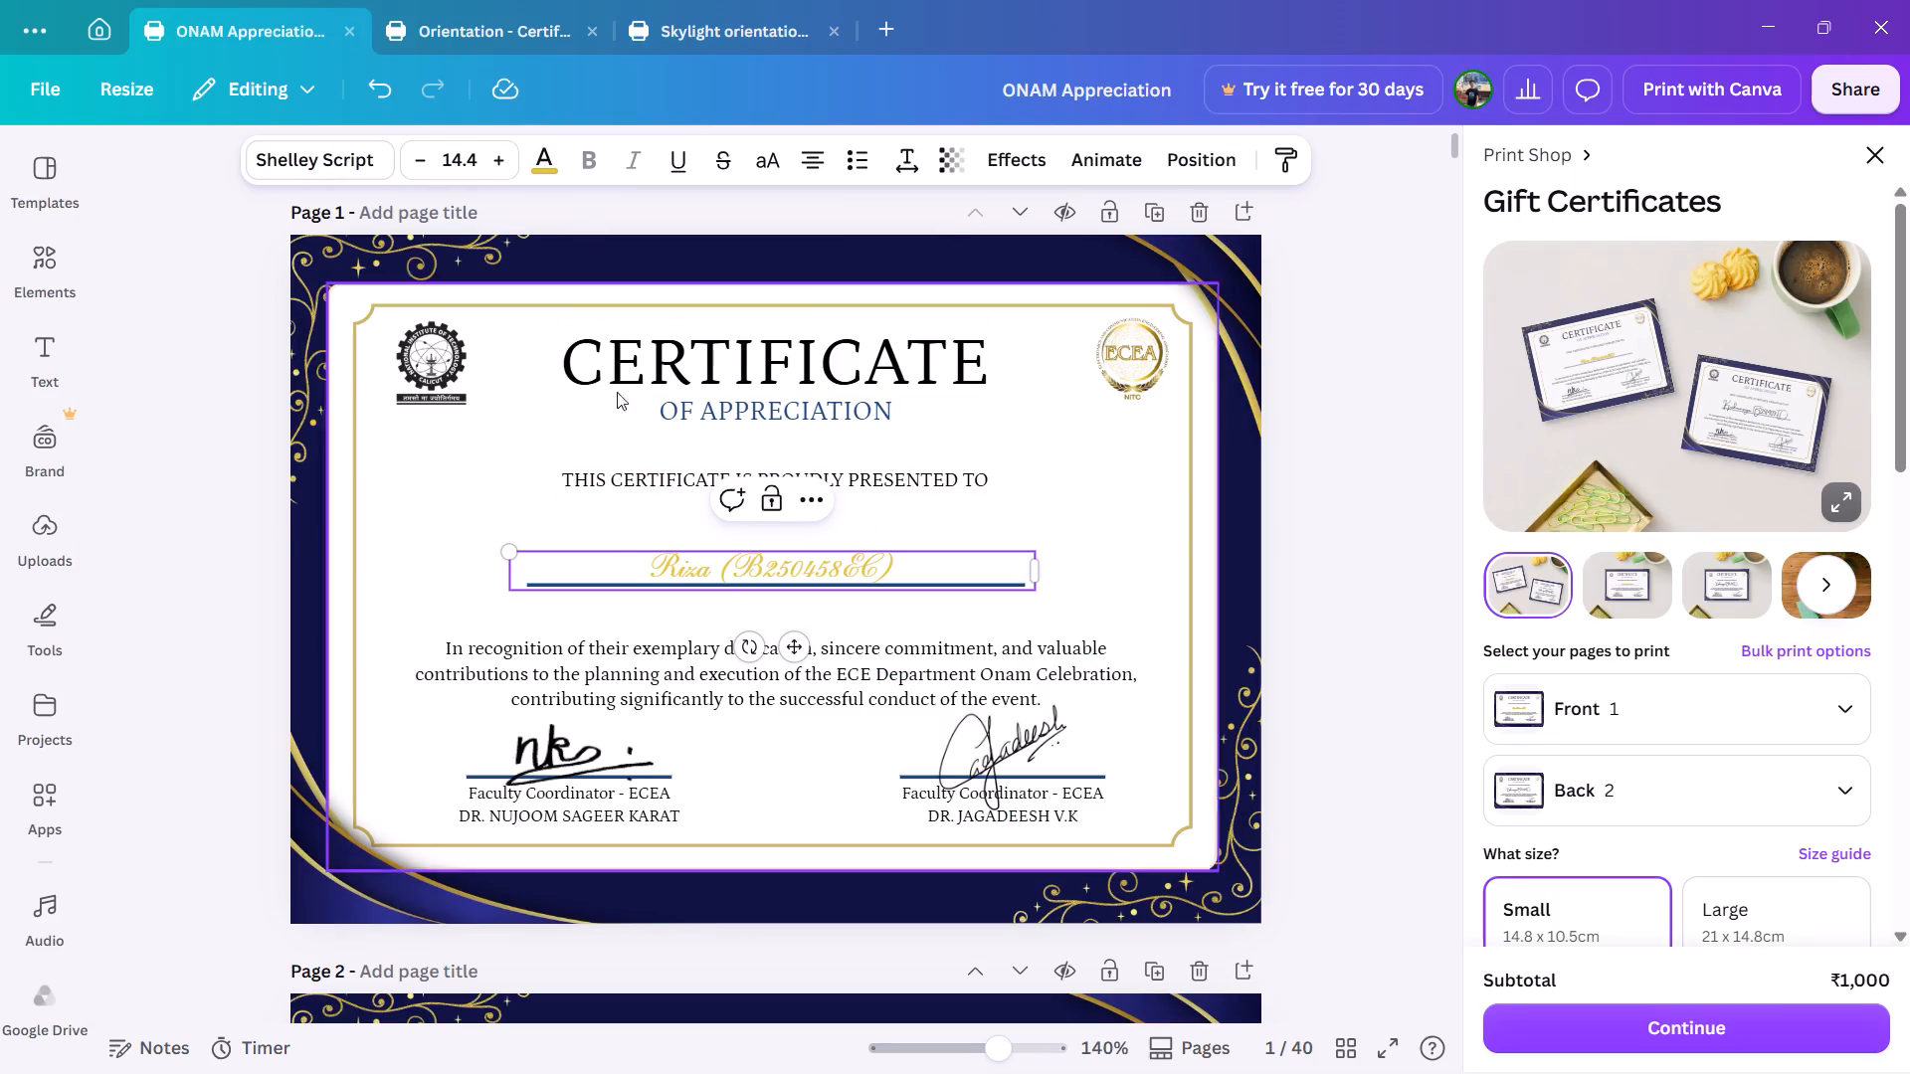
click(578, 521)
click(676, 581)
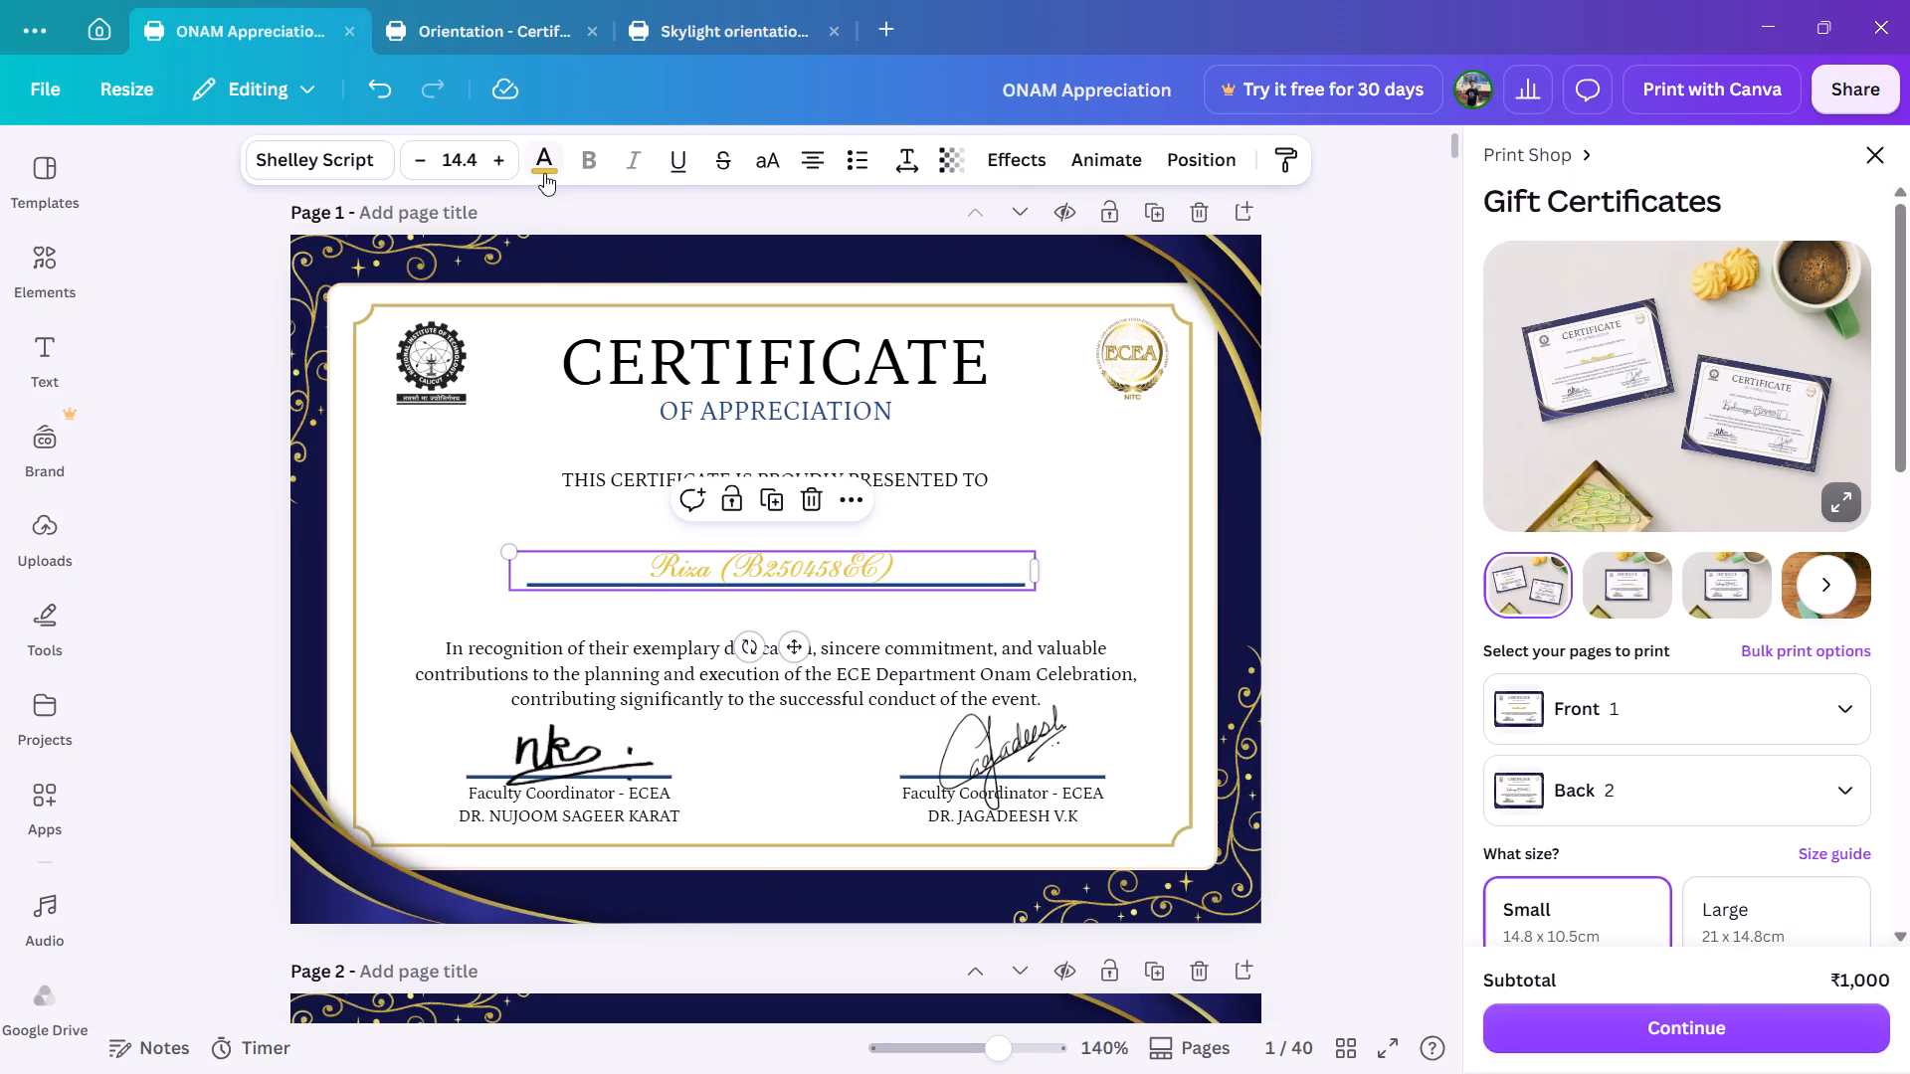
click(544, 173)
click(249, 277)
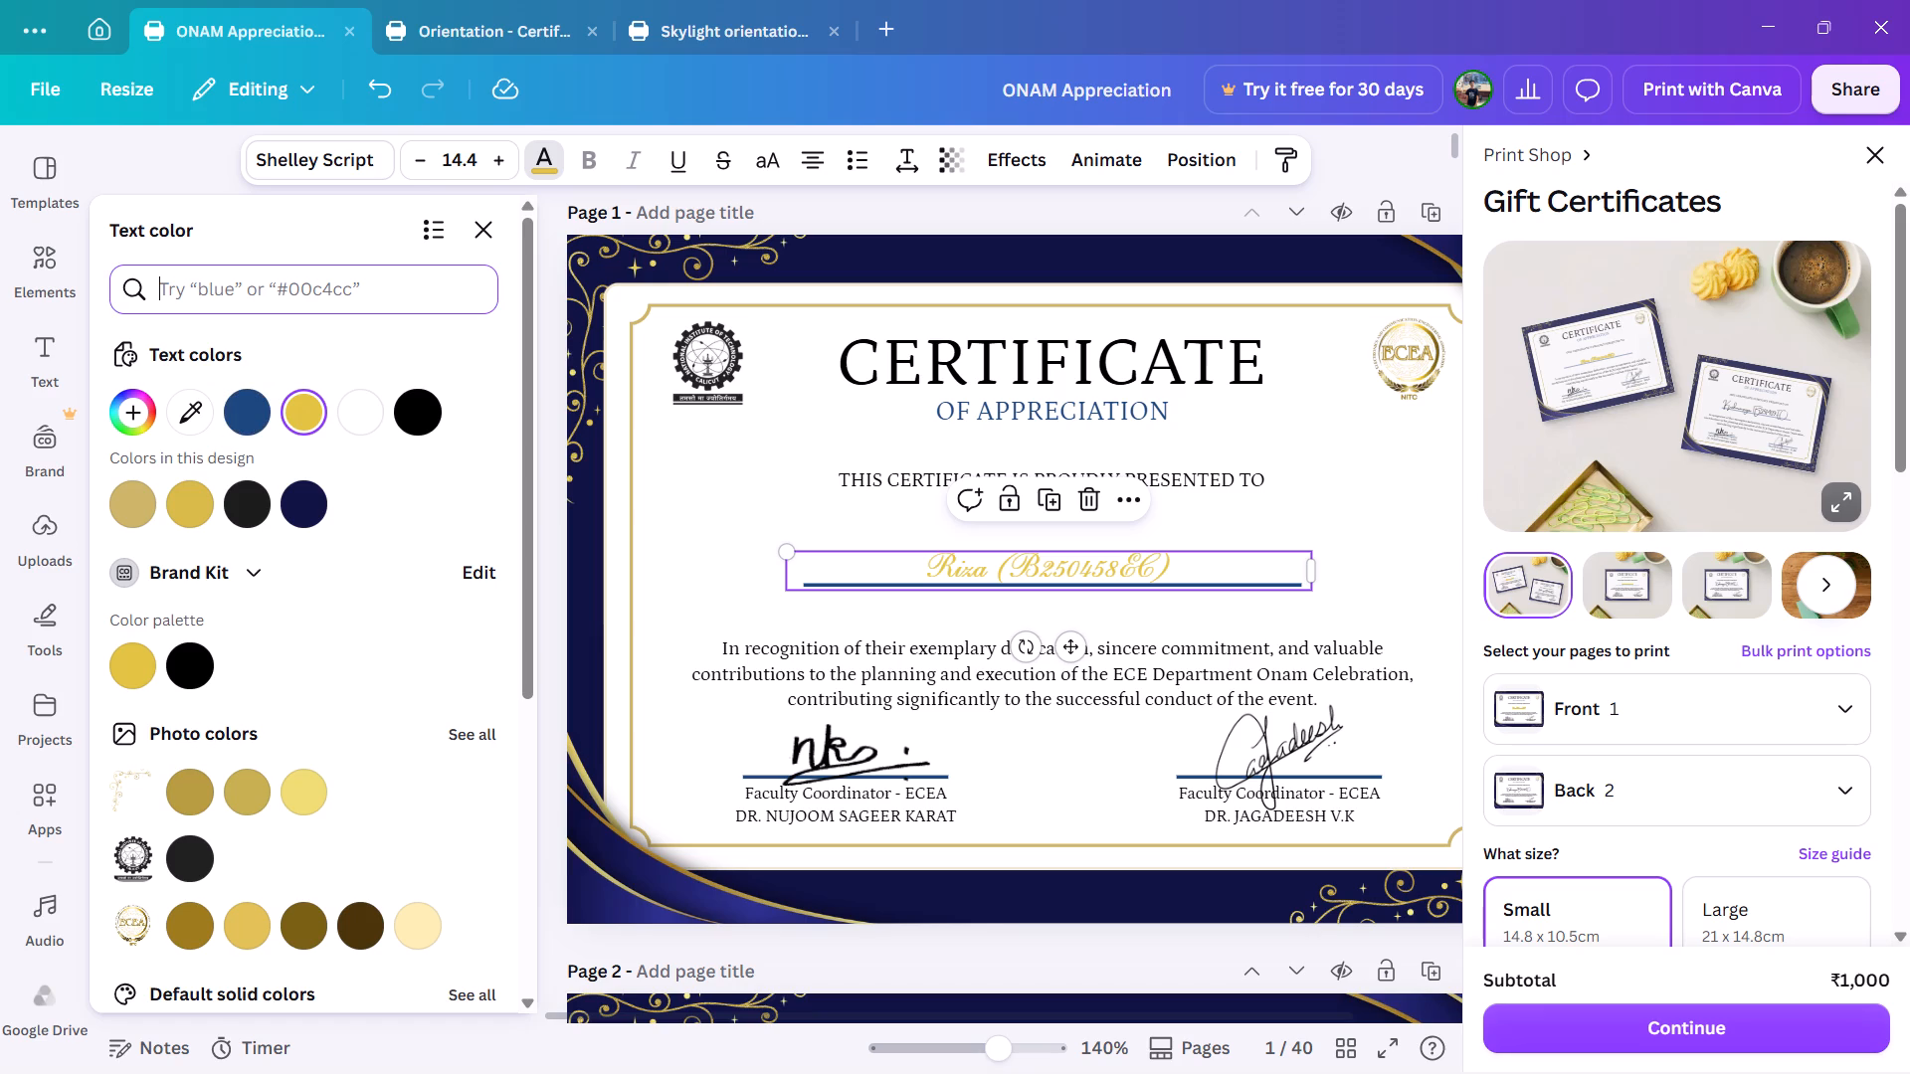
key(ctrl+v)
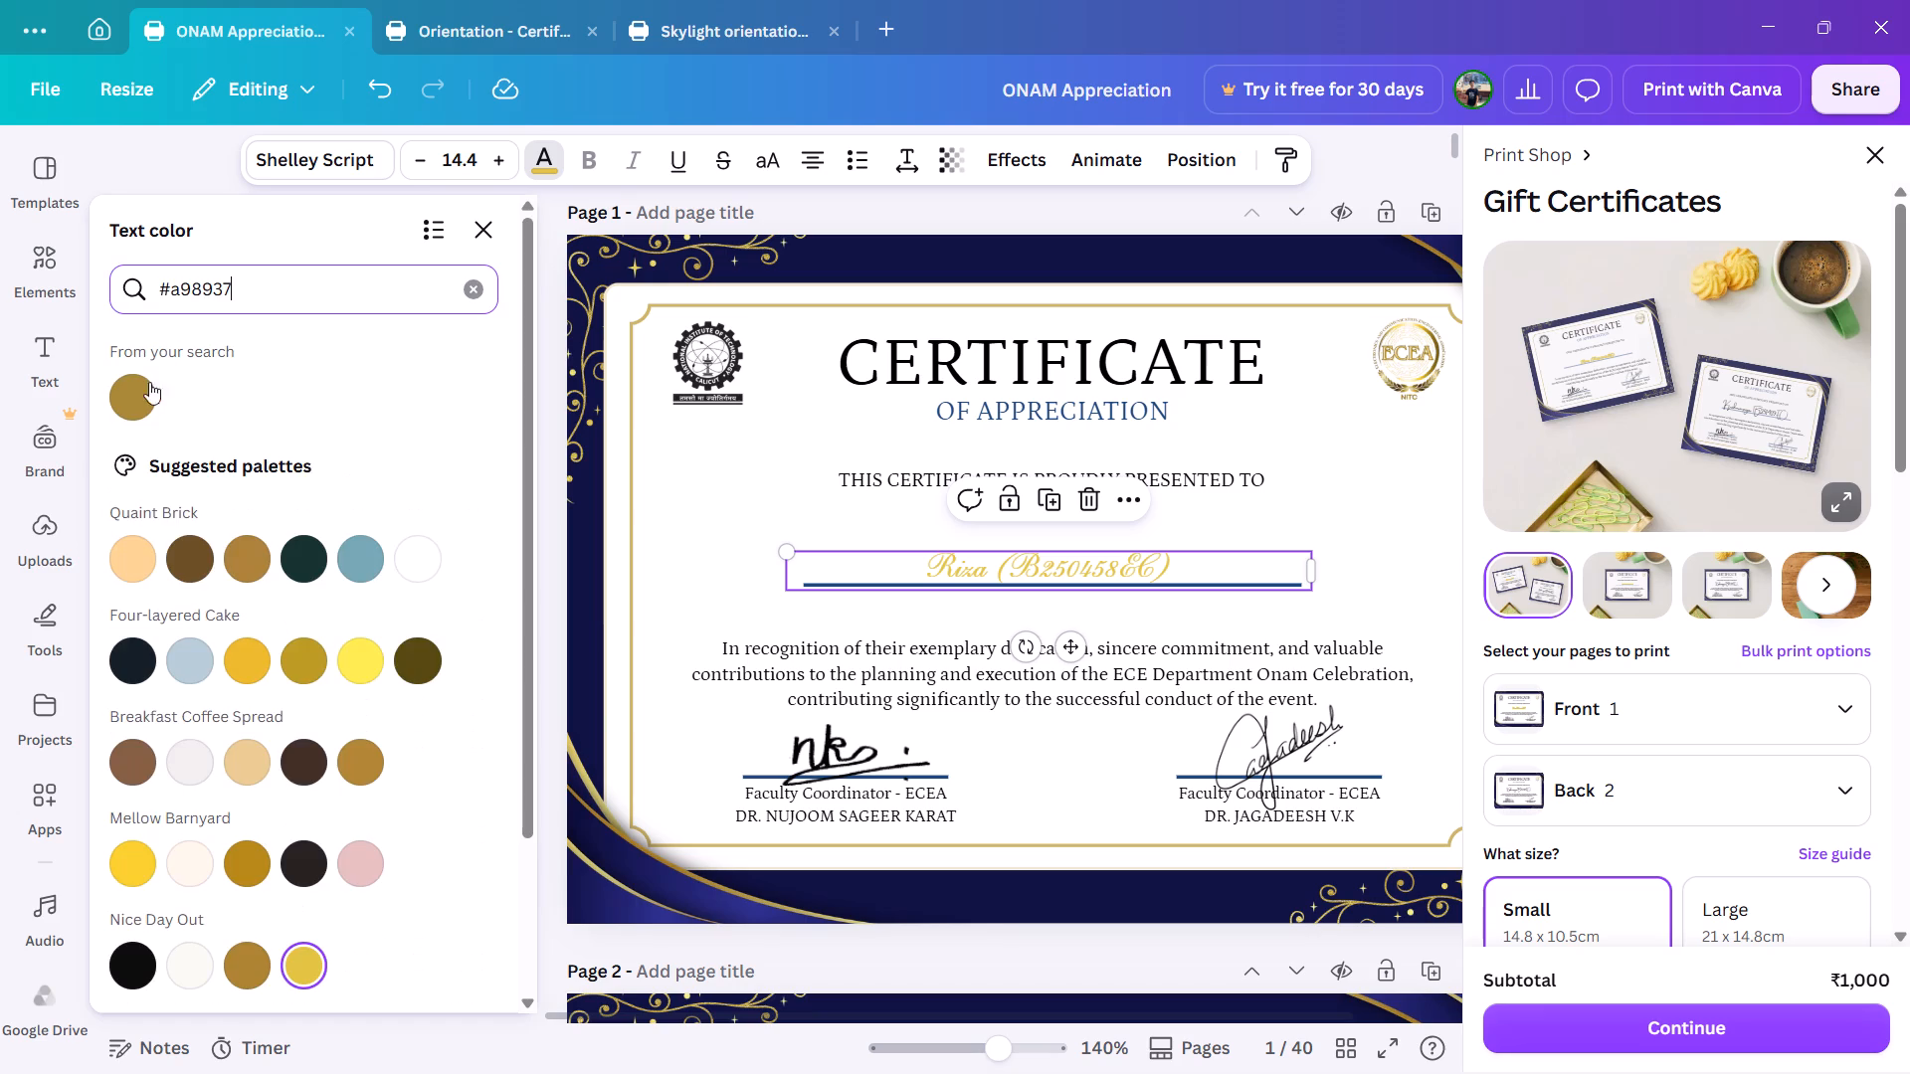
click(137, 395)
click(675, 472)
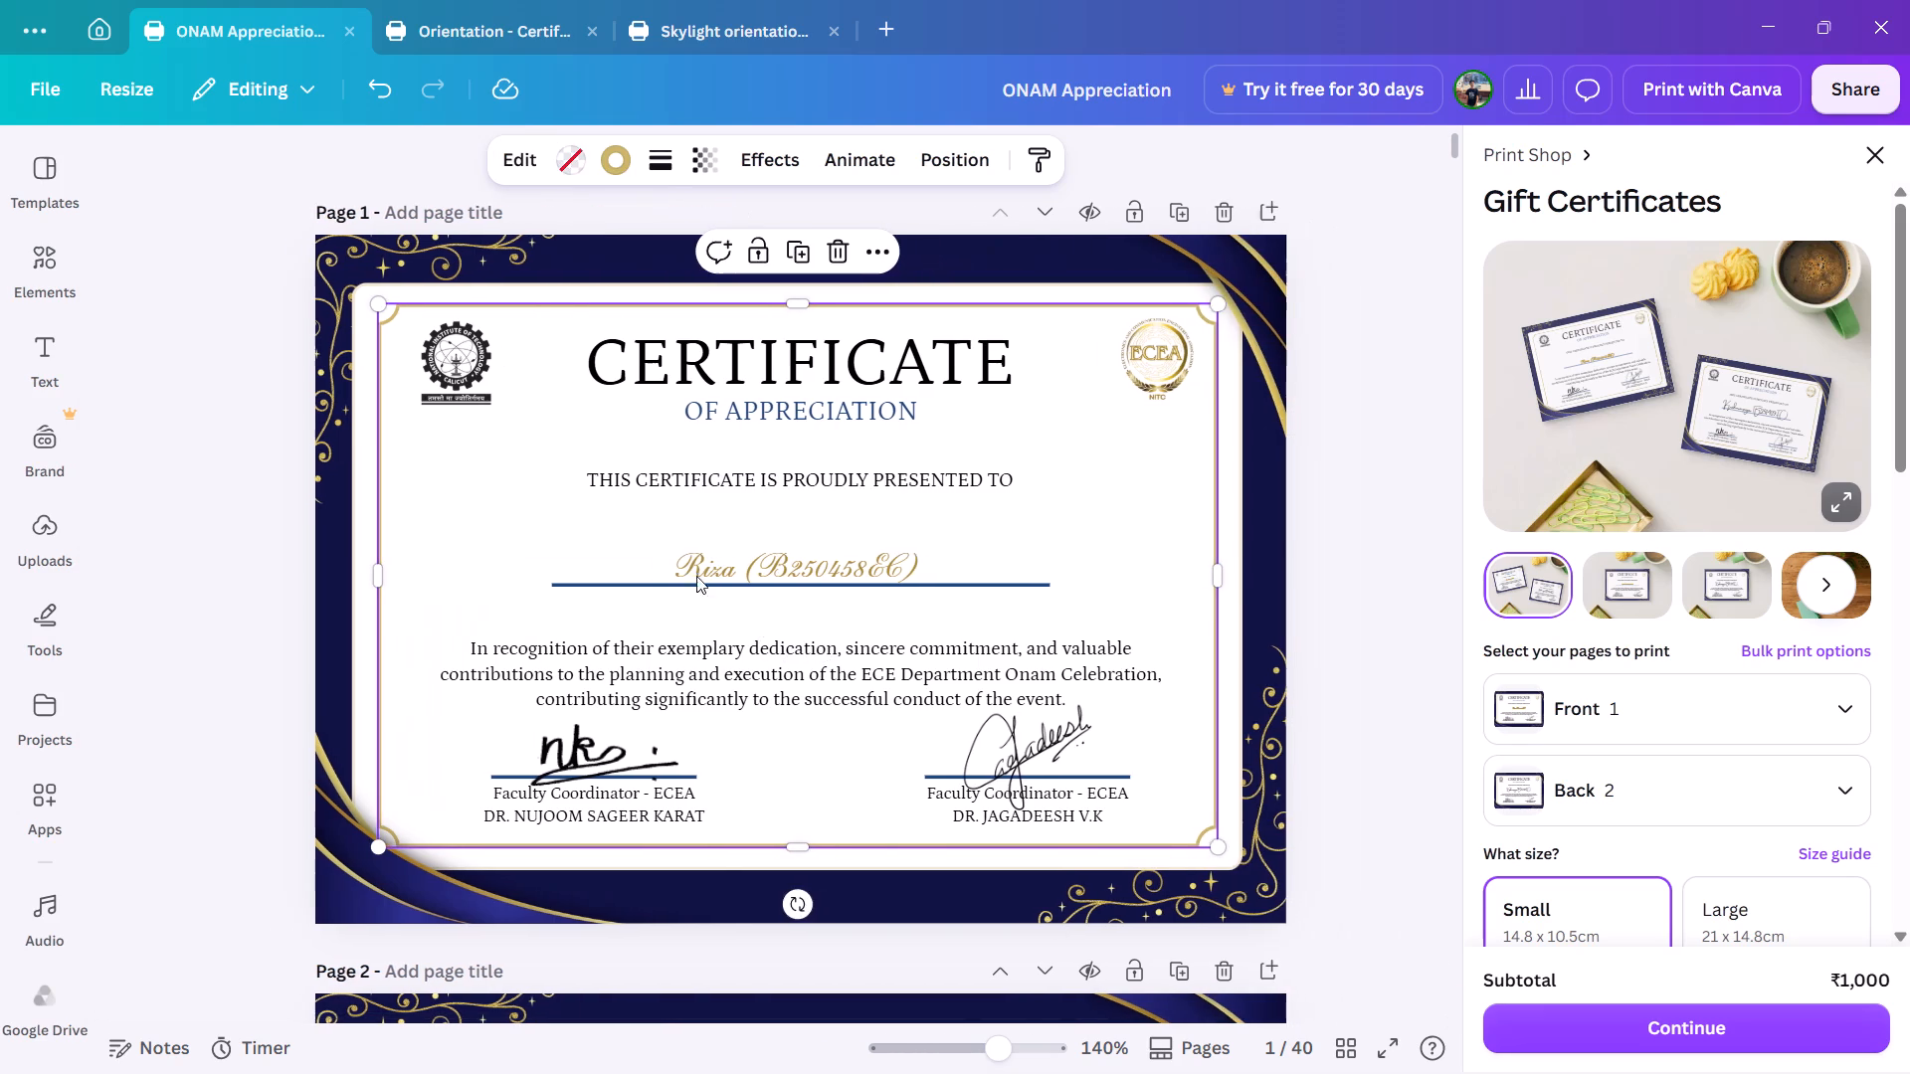
Set the text color of page 2's recipient name to #a98937.
scroll(957, 715, down, 2)
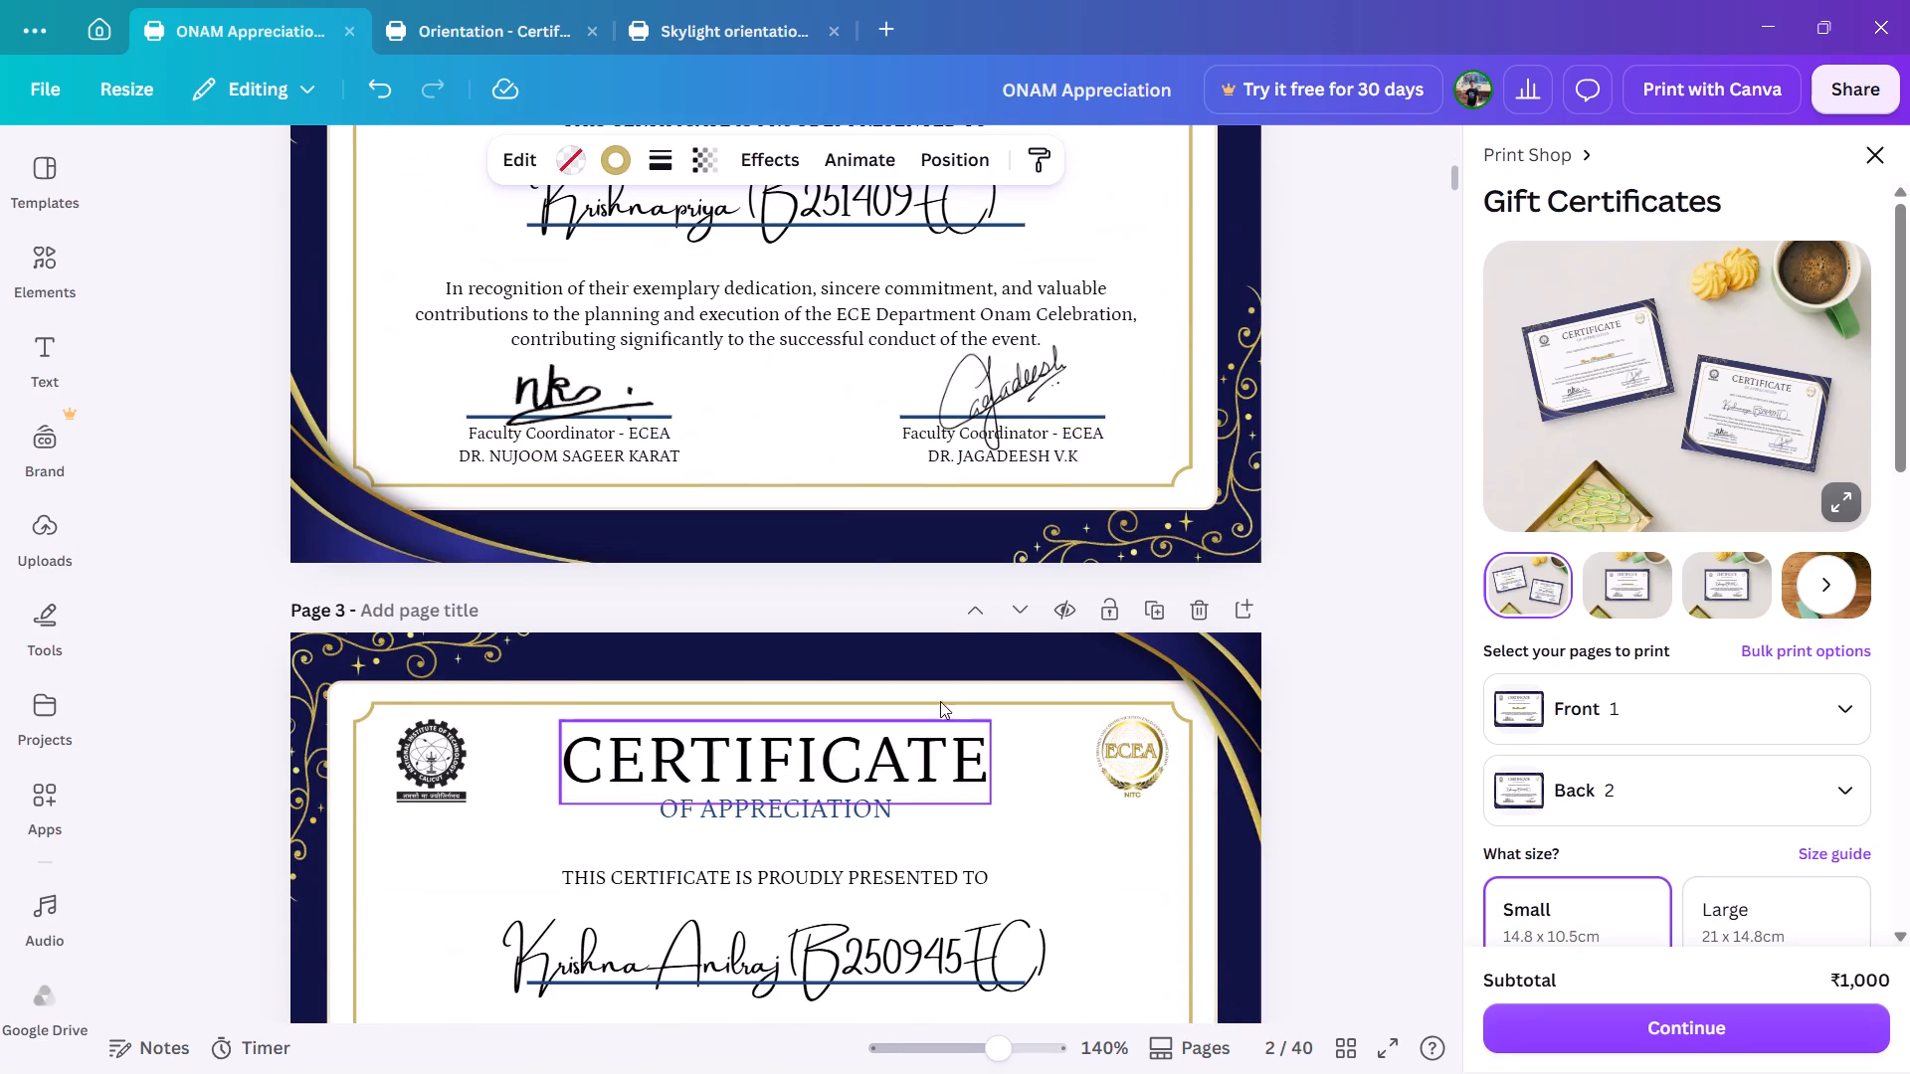
scroll(836, 513, up, 1)
click(839, 557)
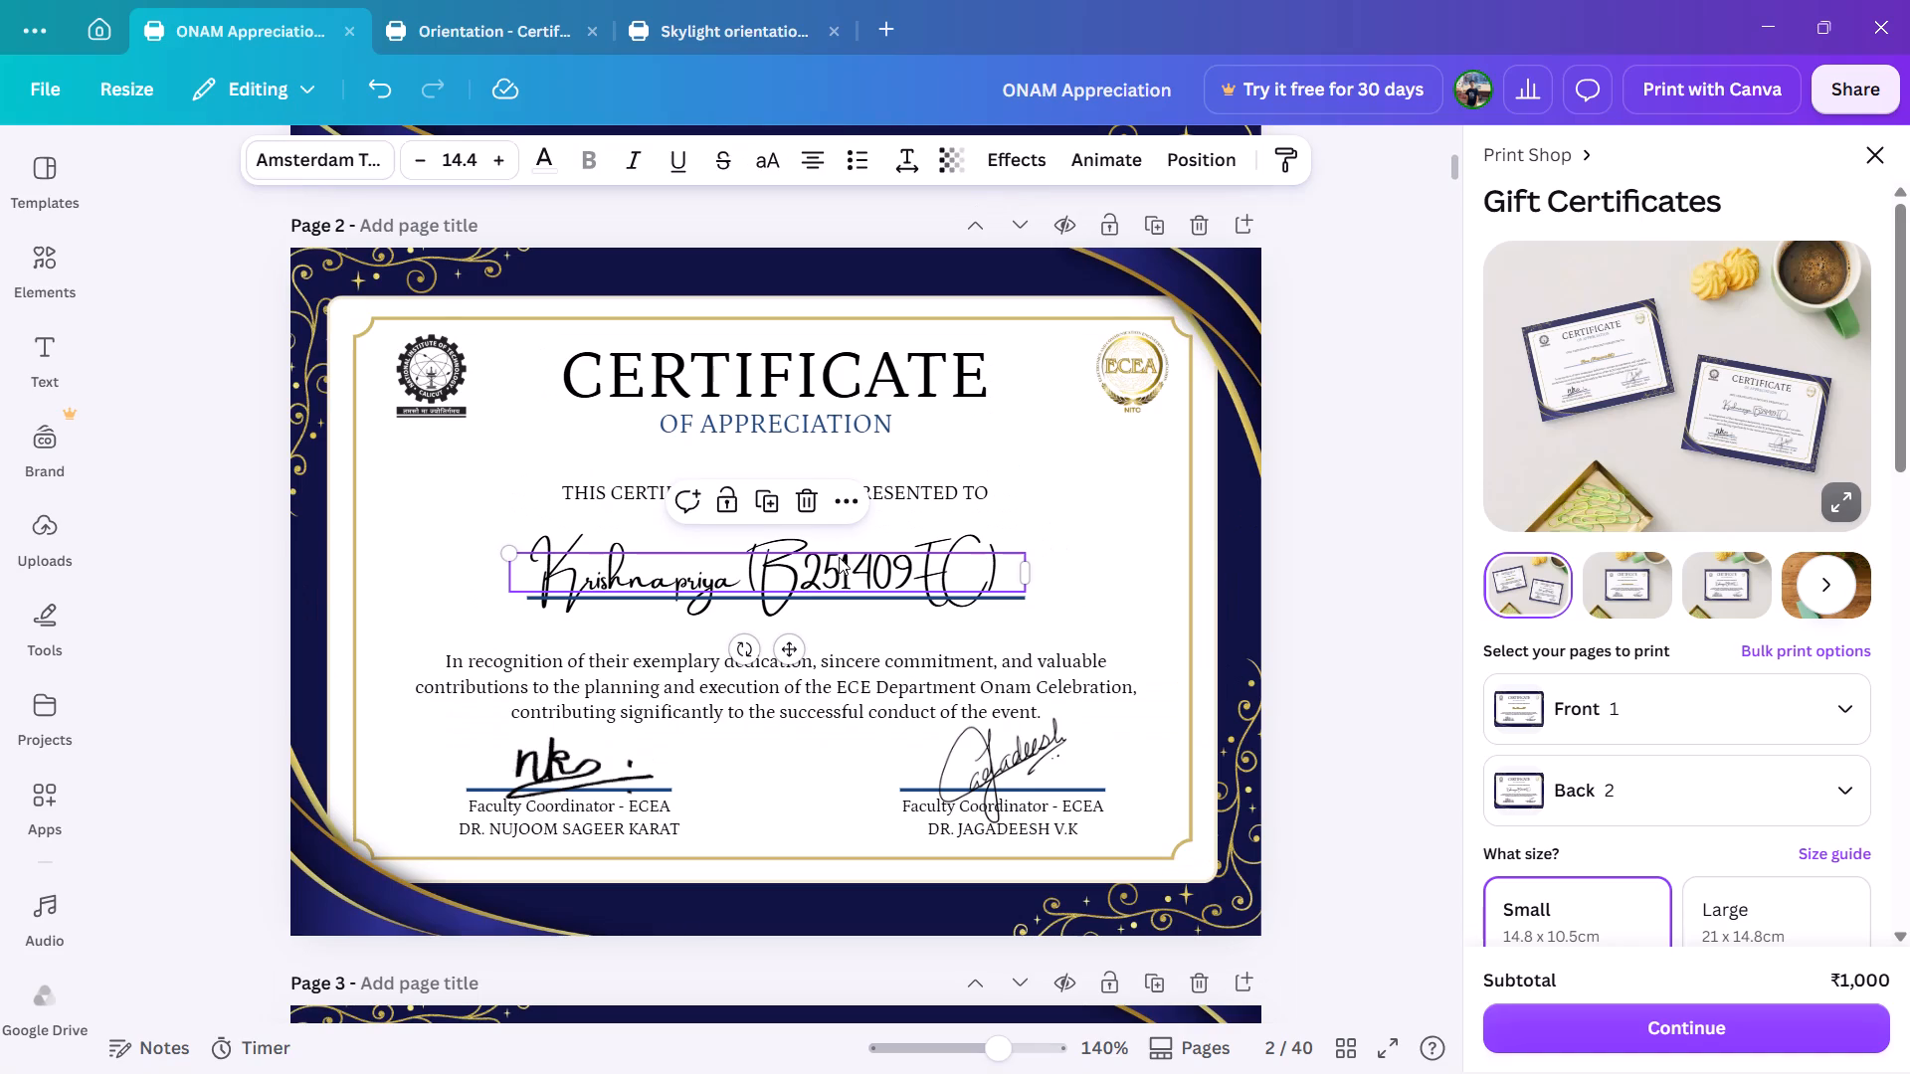
click(545, 158)
click(143, 405)
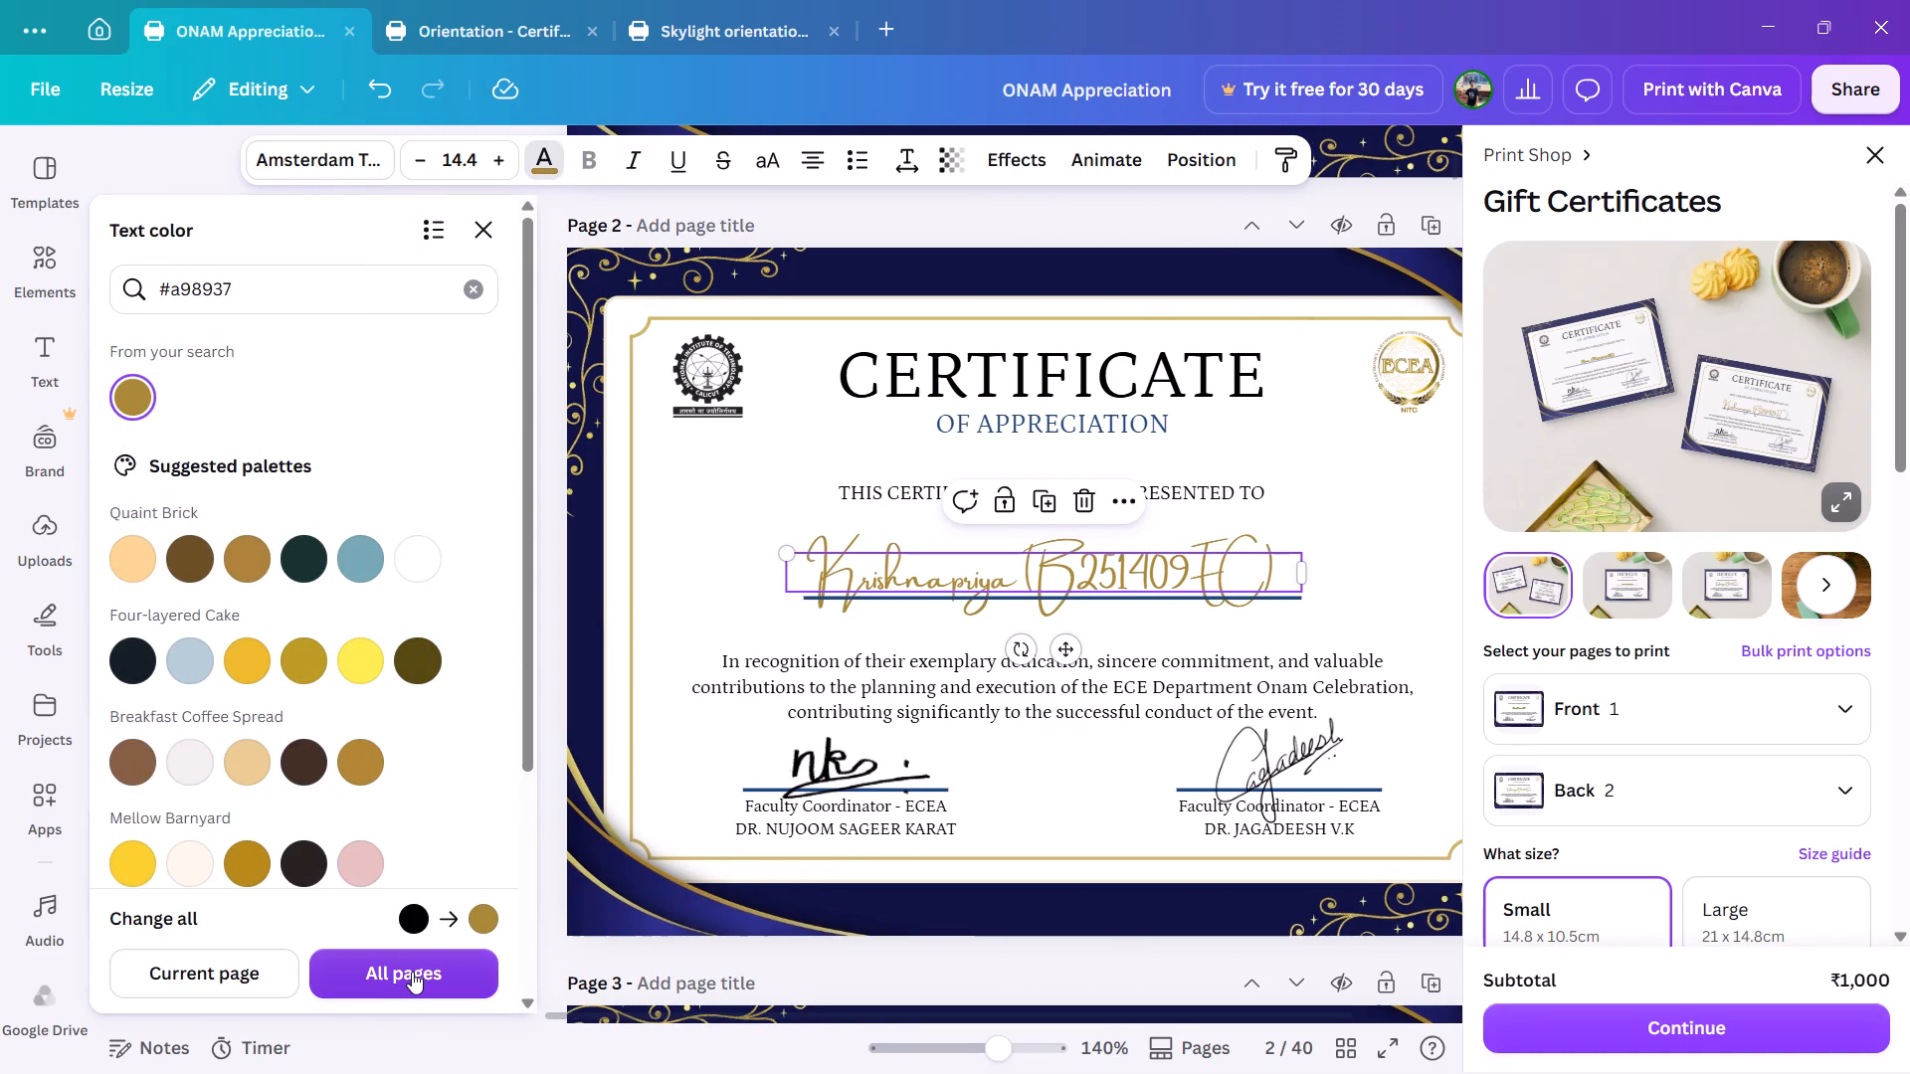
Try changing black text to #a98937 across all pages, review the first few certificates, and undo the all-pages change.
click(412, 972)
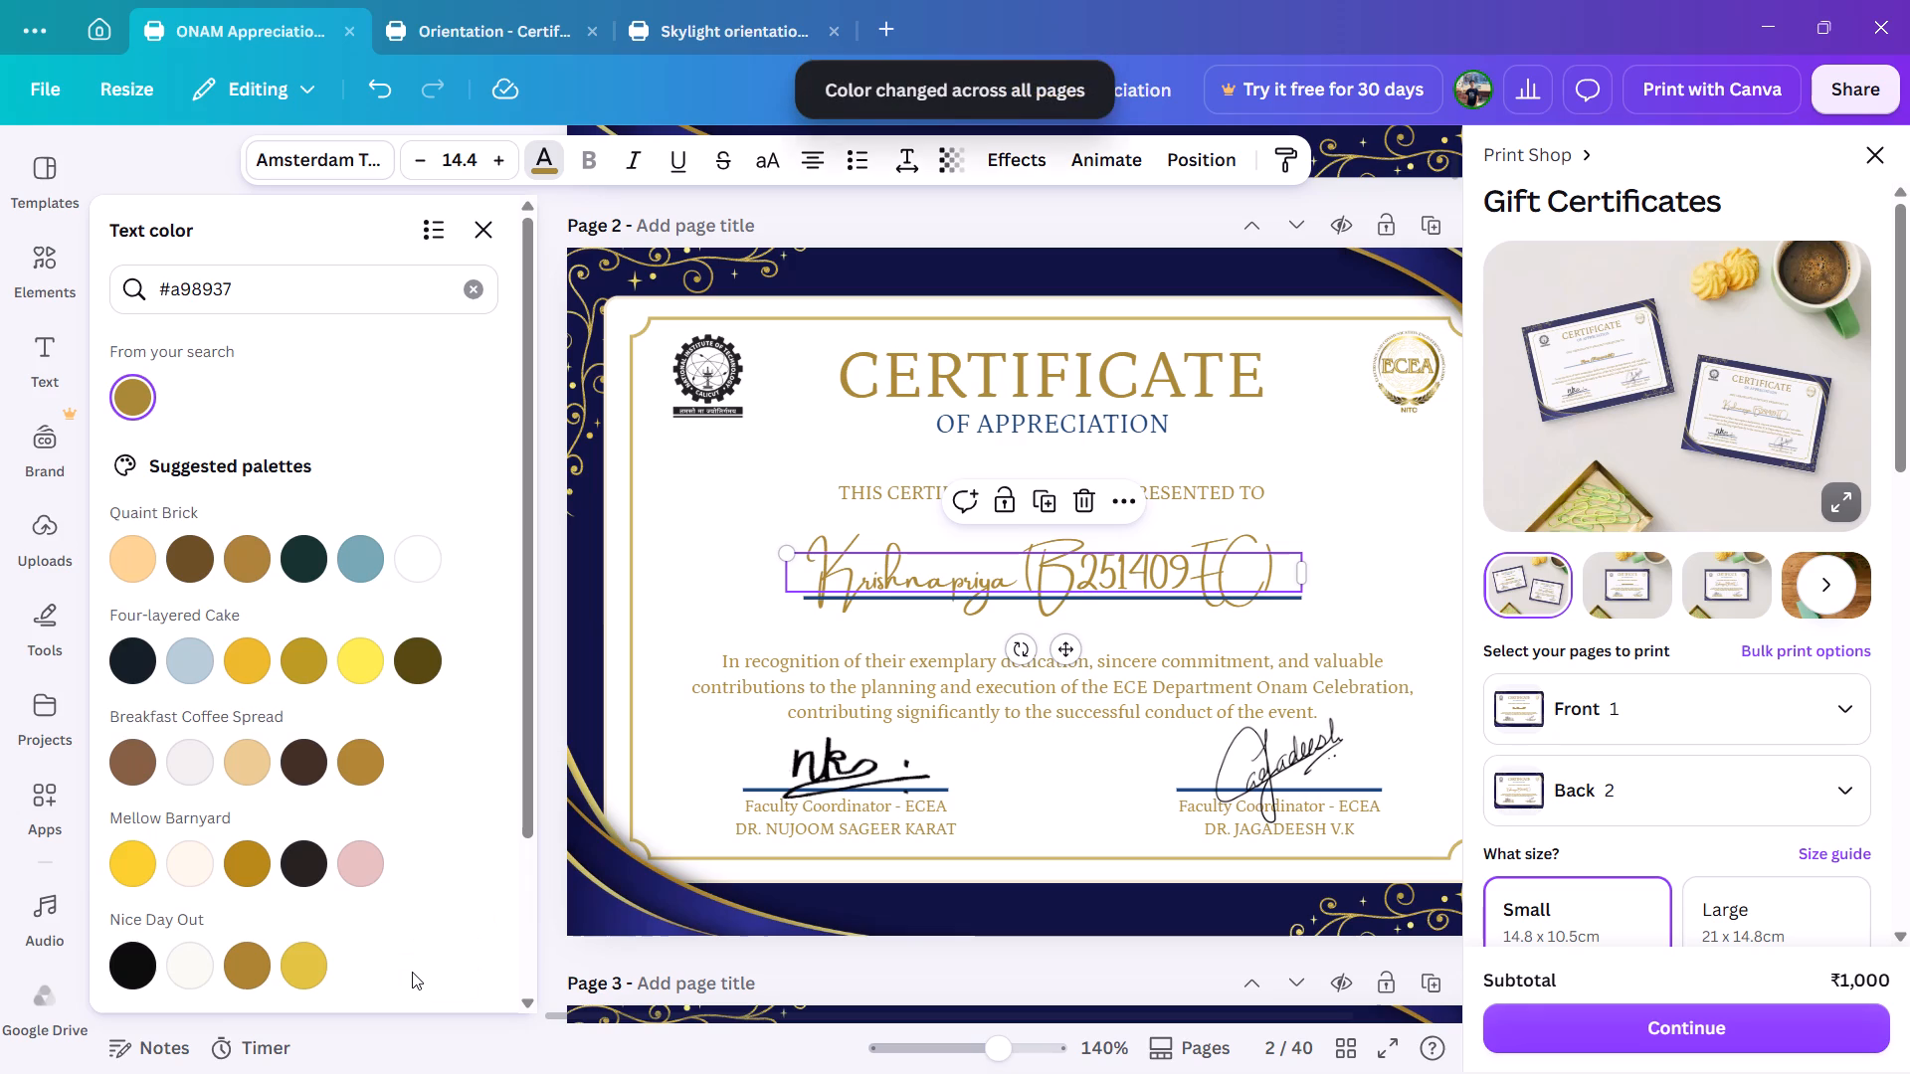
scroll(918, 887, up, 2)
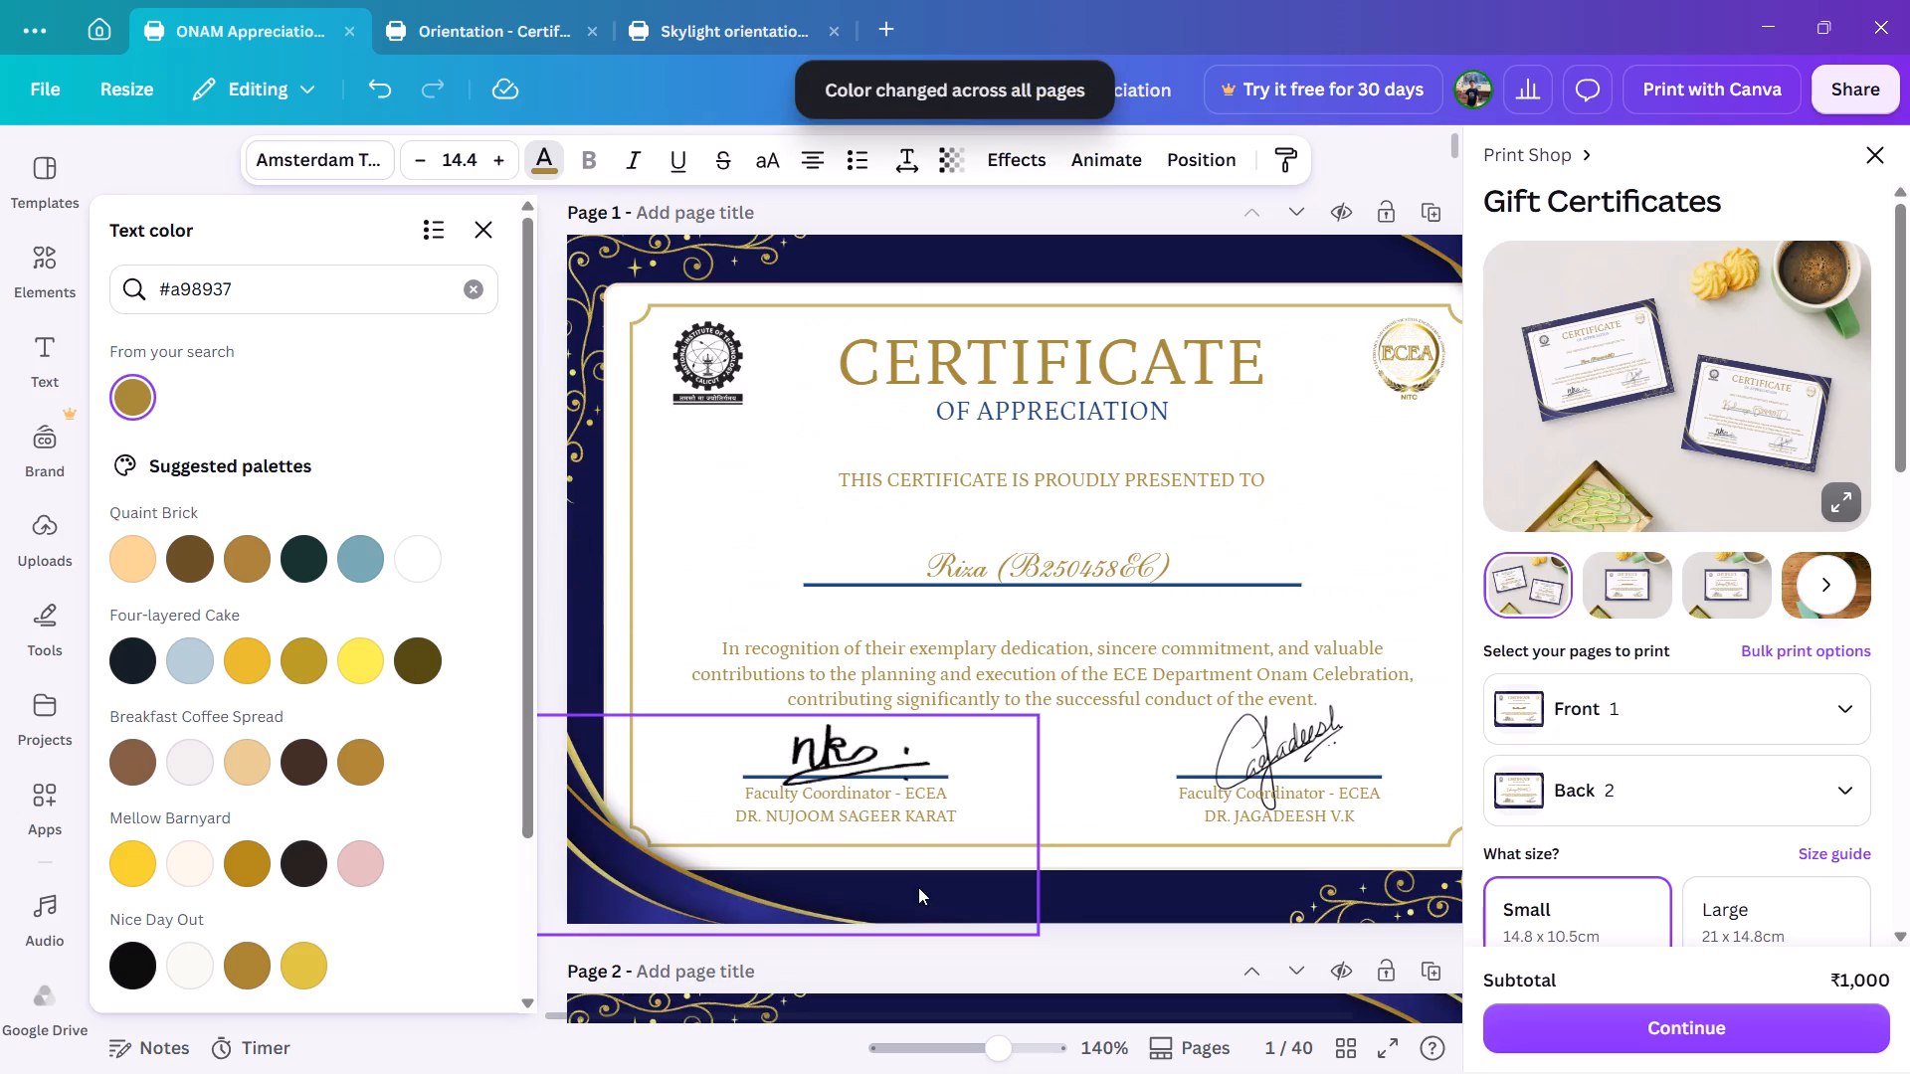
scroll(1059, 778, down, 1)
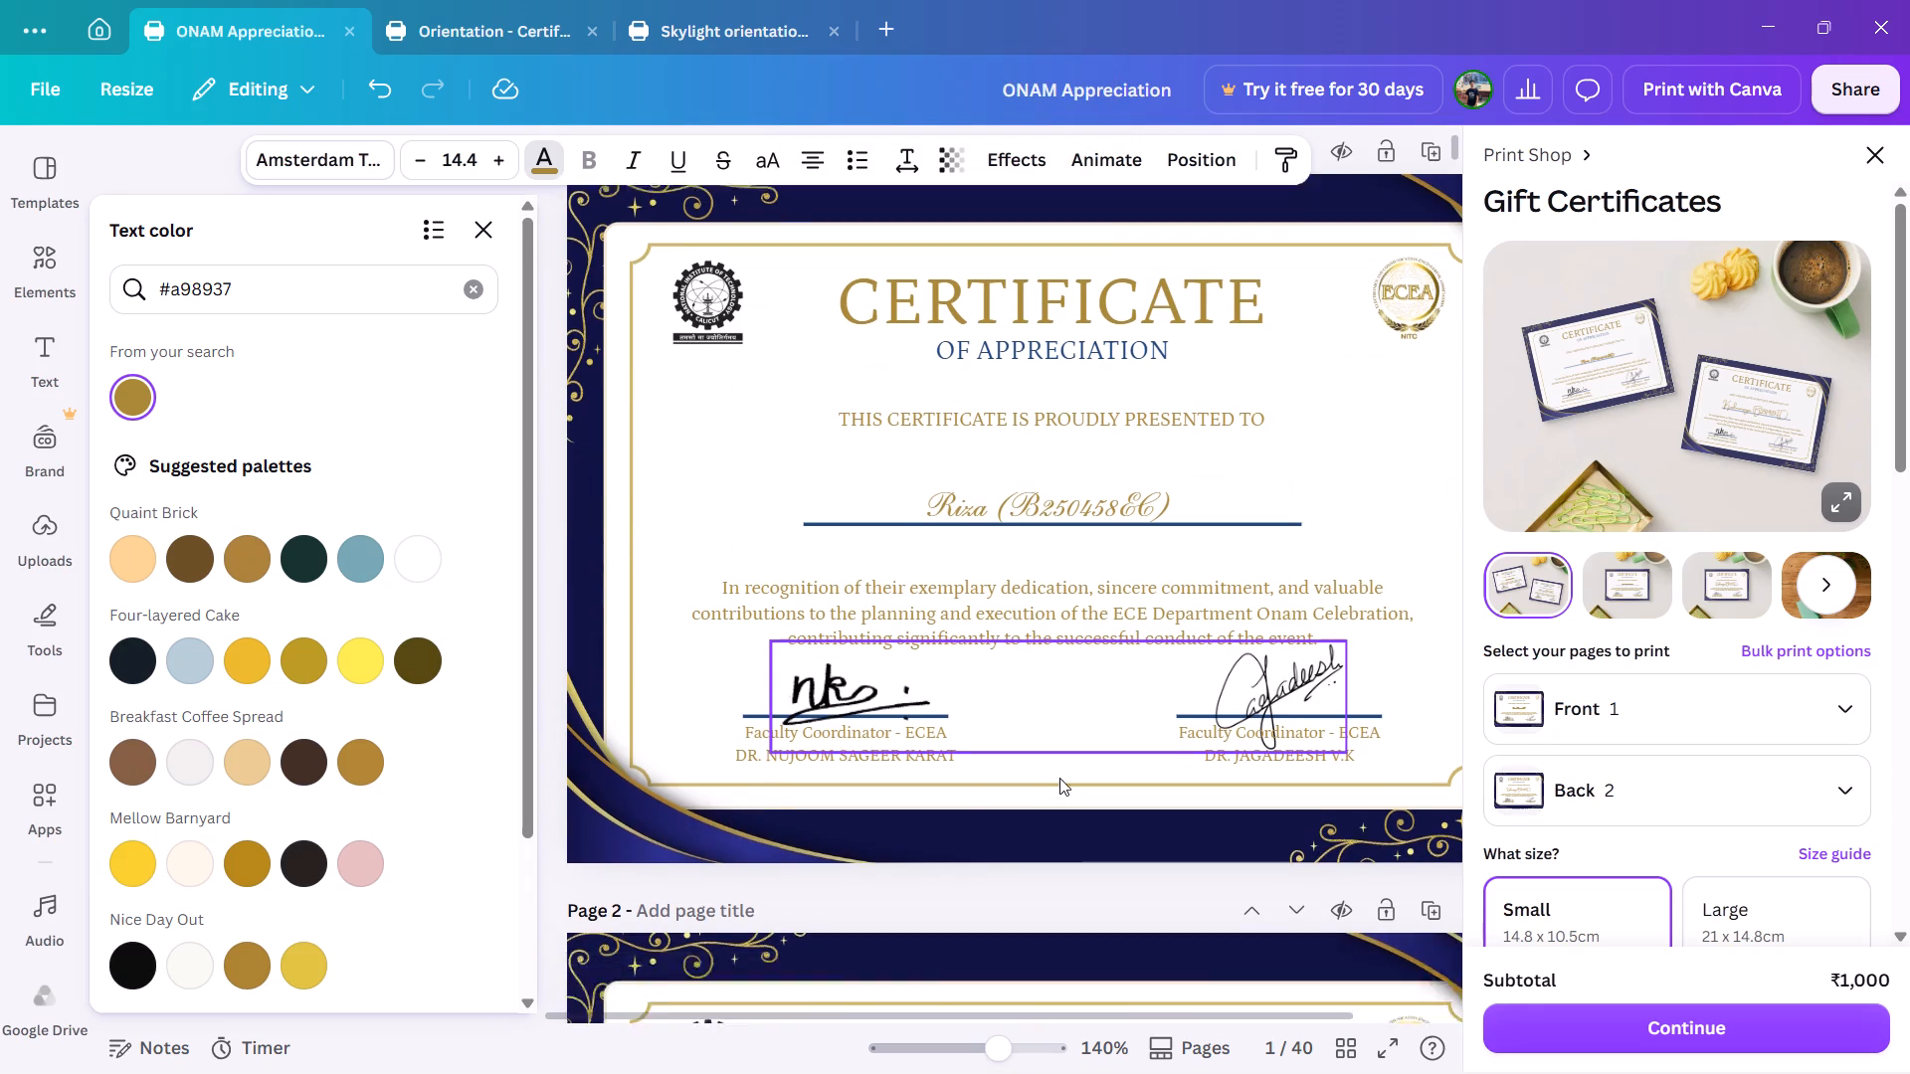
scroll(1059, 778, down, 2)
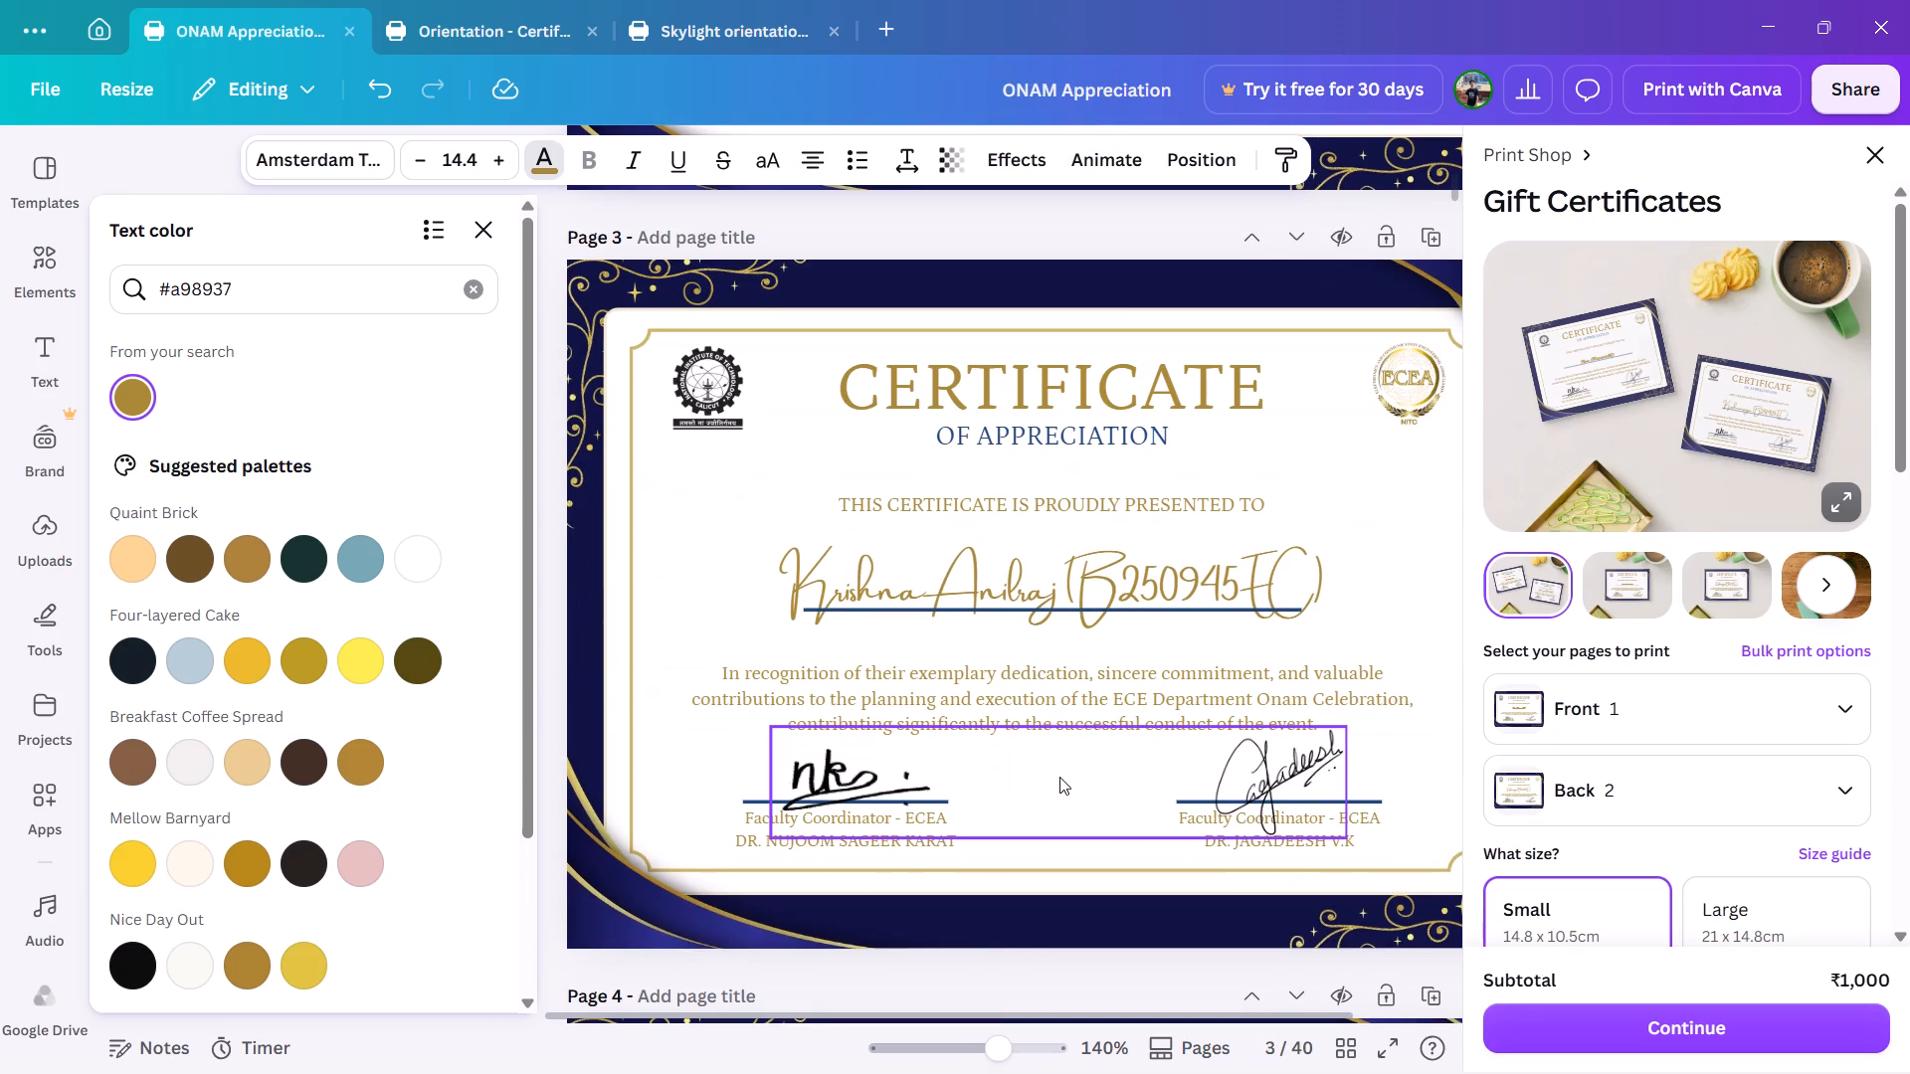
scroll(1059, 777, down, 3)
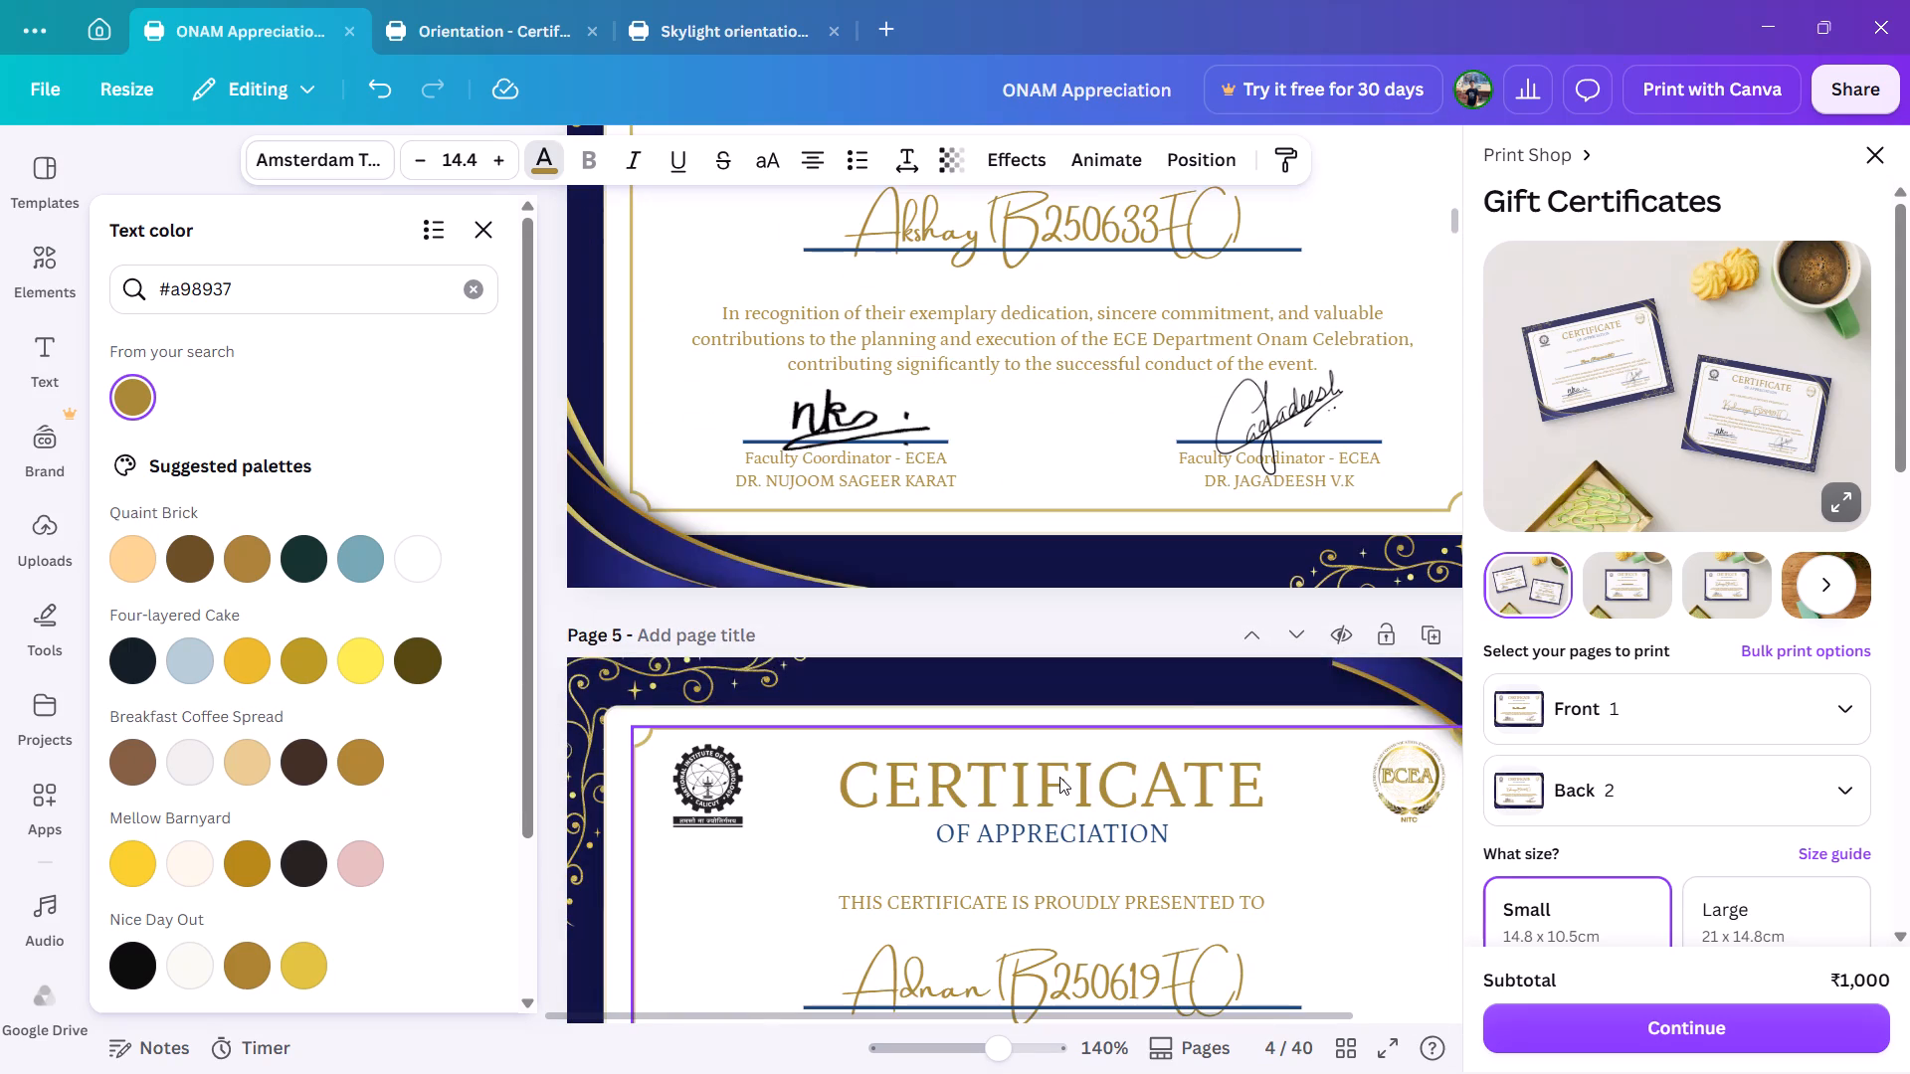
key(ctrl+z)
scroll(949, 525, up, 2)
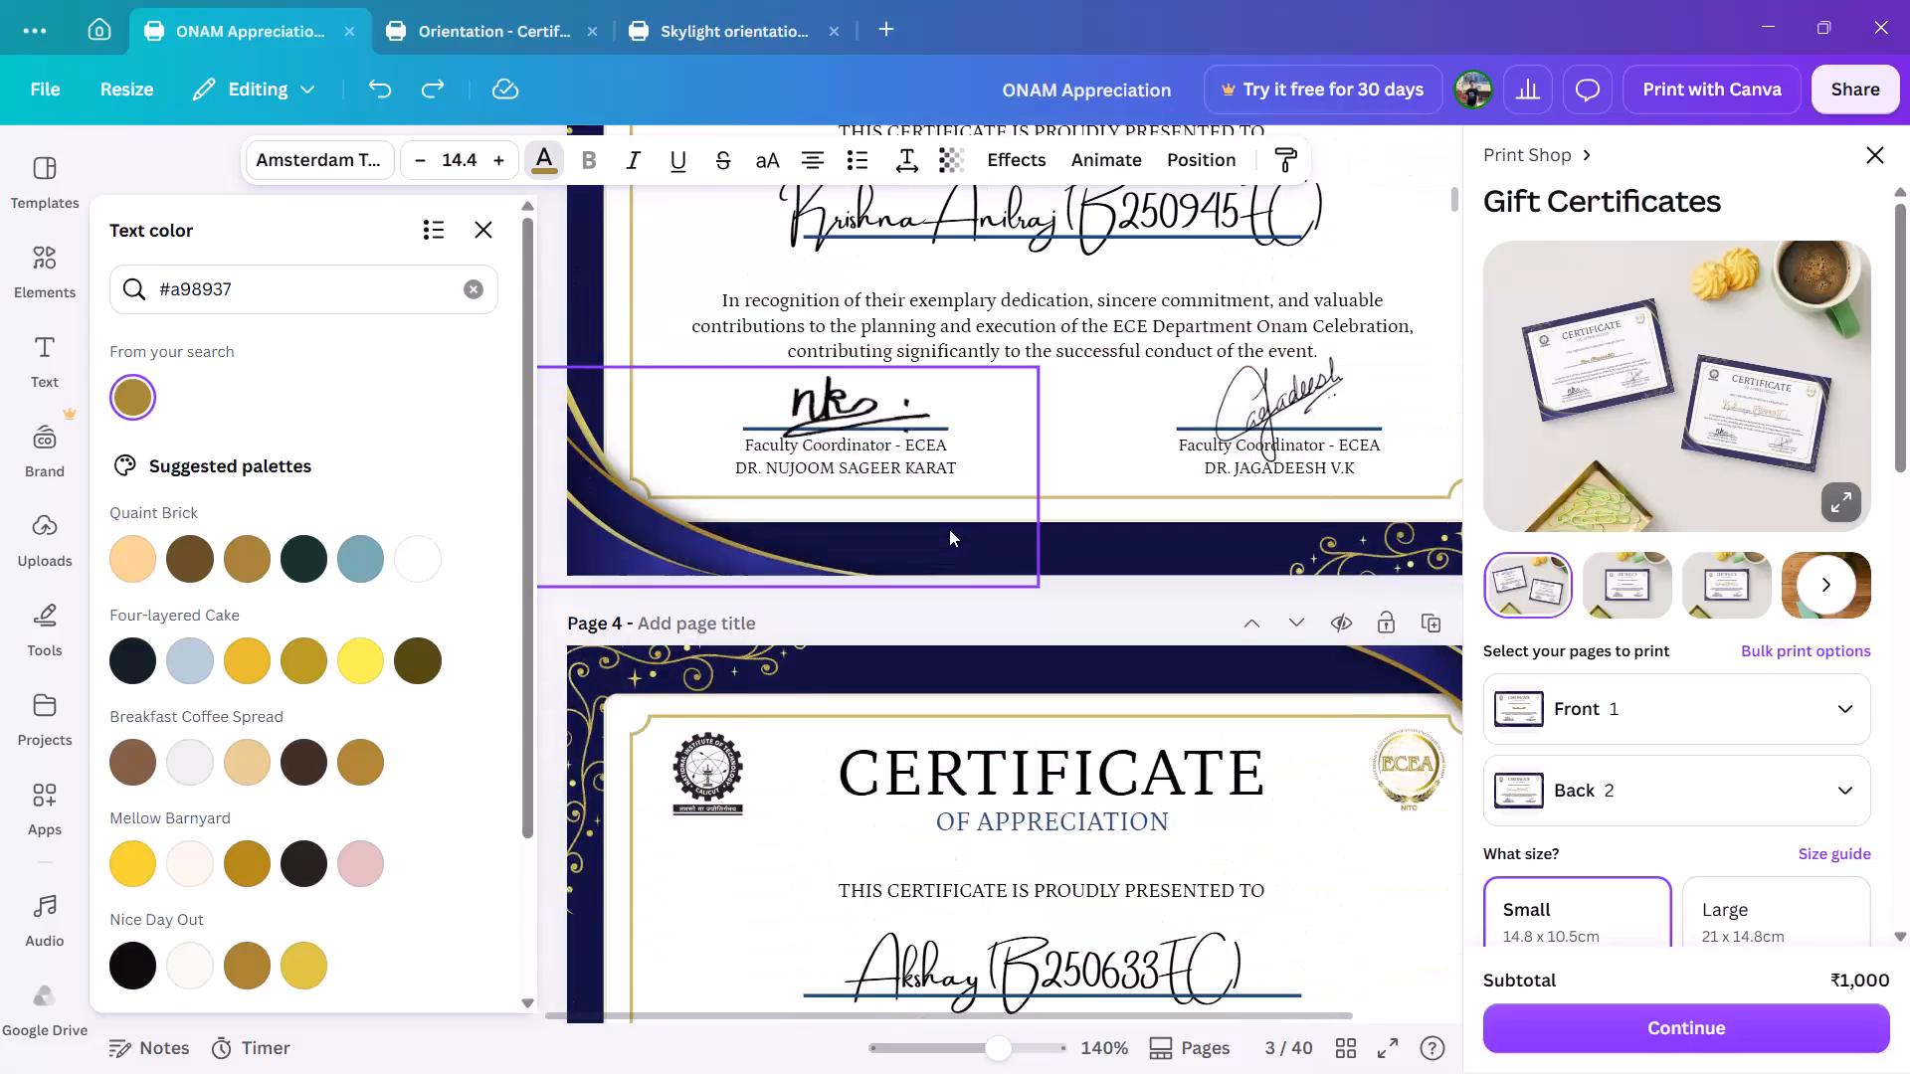
Set the text color of page 4's recipient name to #a98937.
scroll(949, 529, up, 4)
scroll(962, 604, down, 1)
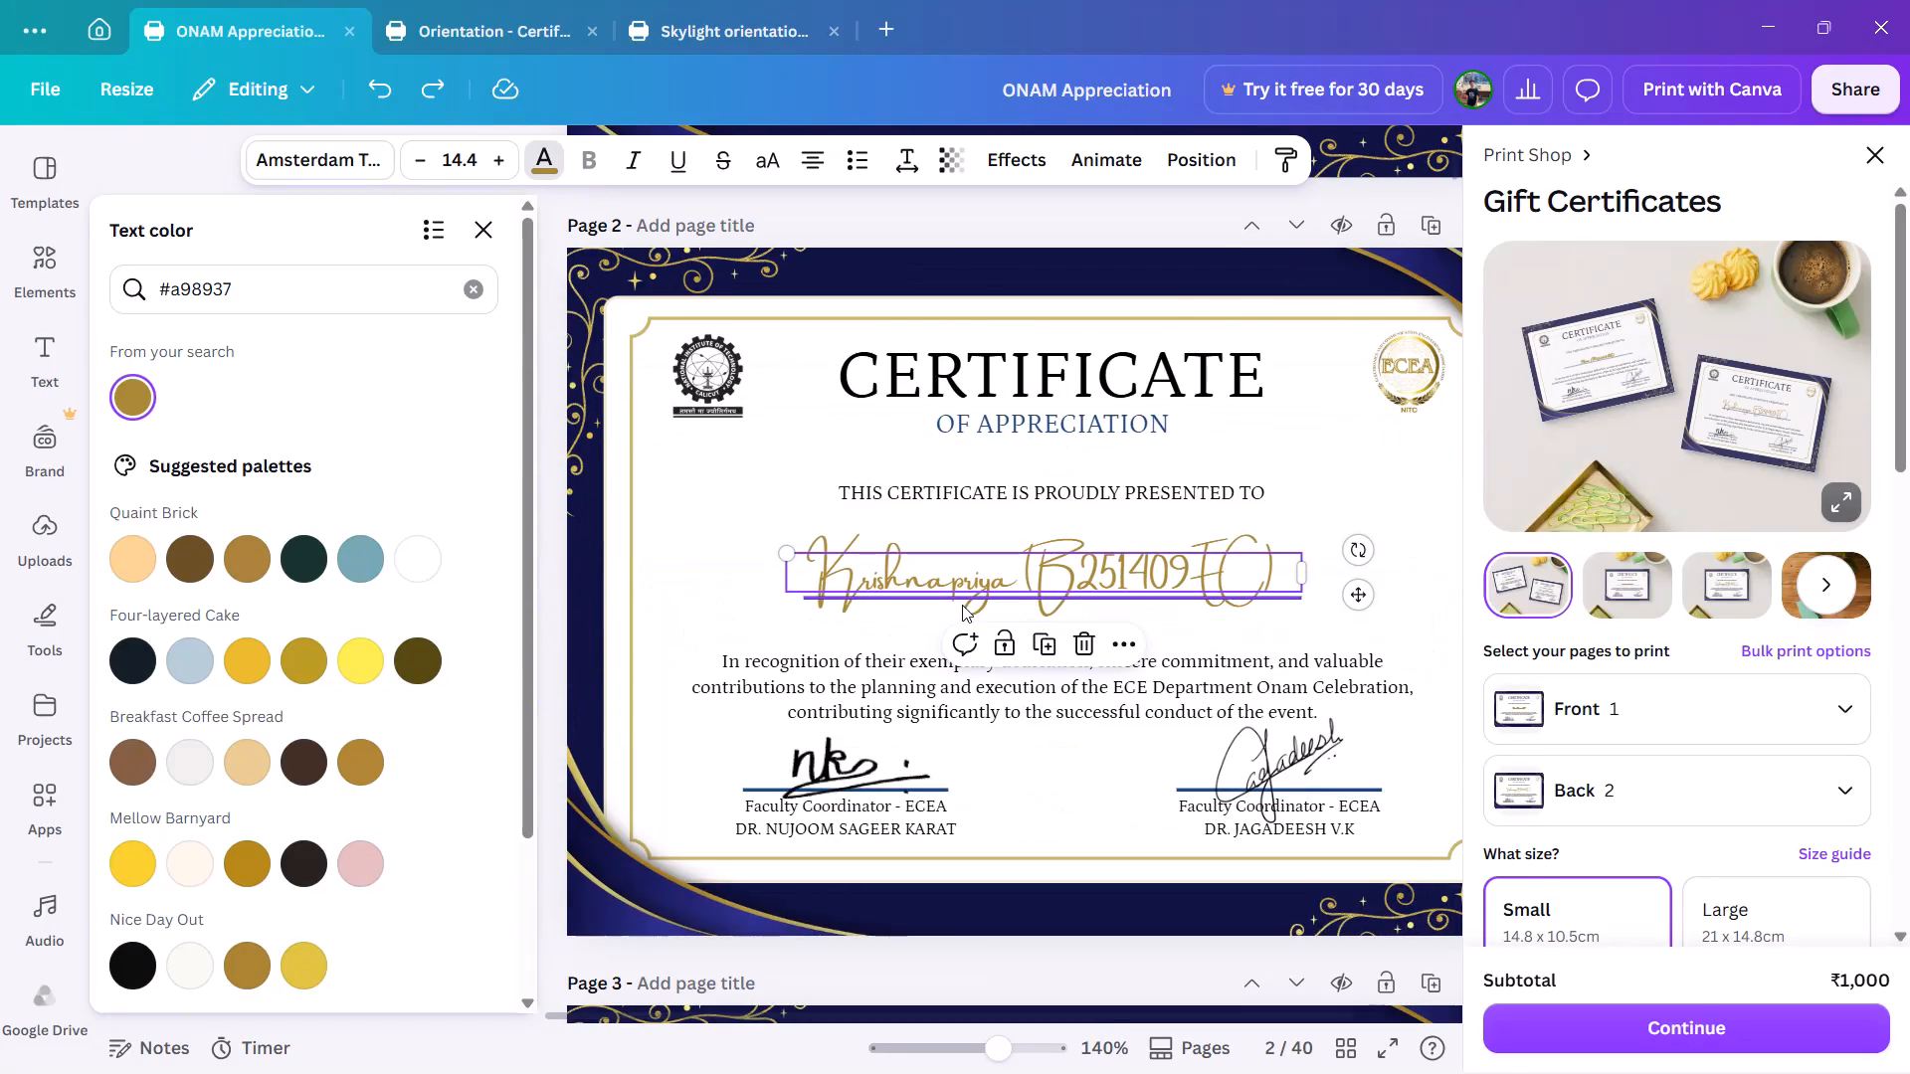
scroll(993, 629, down, 2)
click(994, 605)
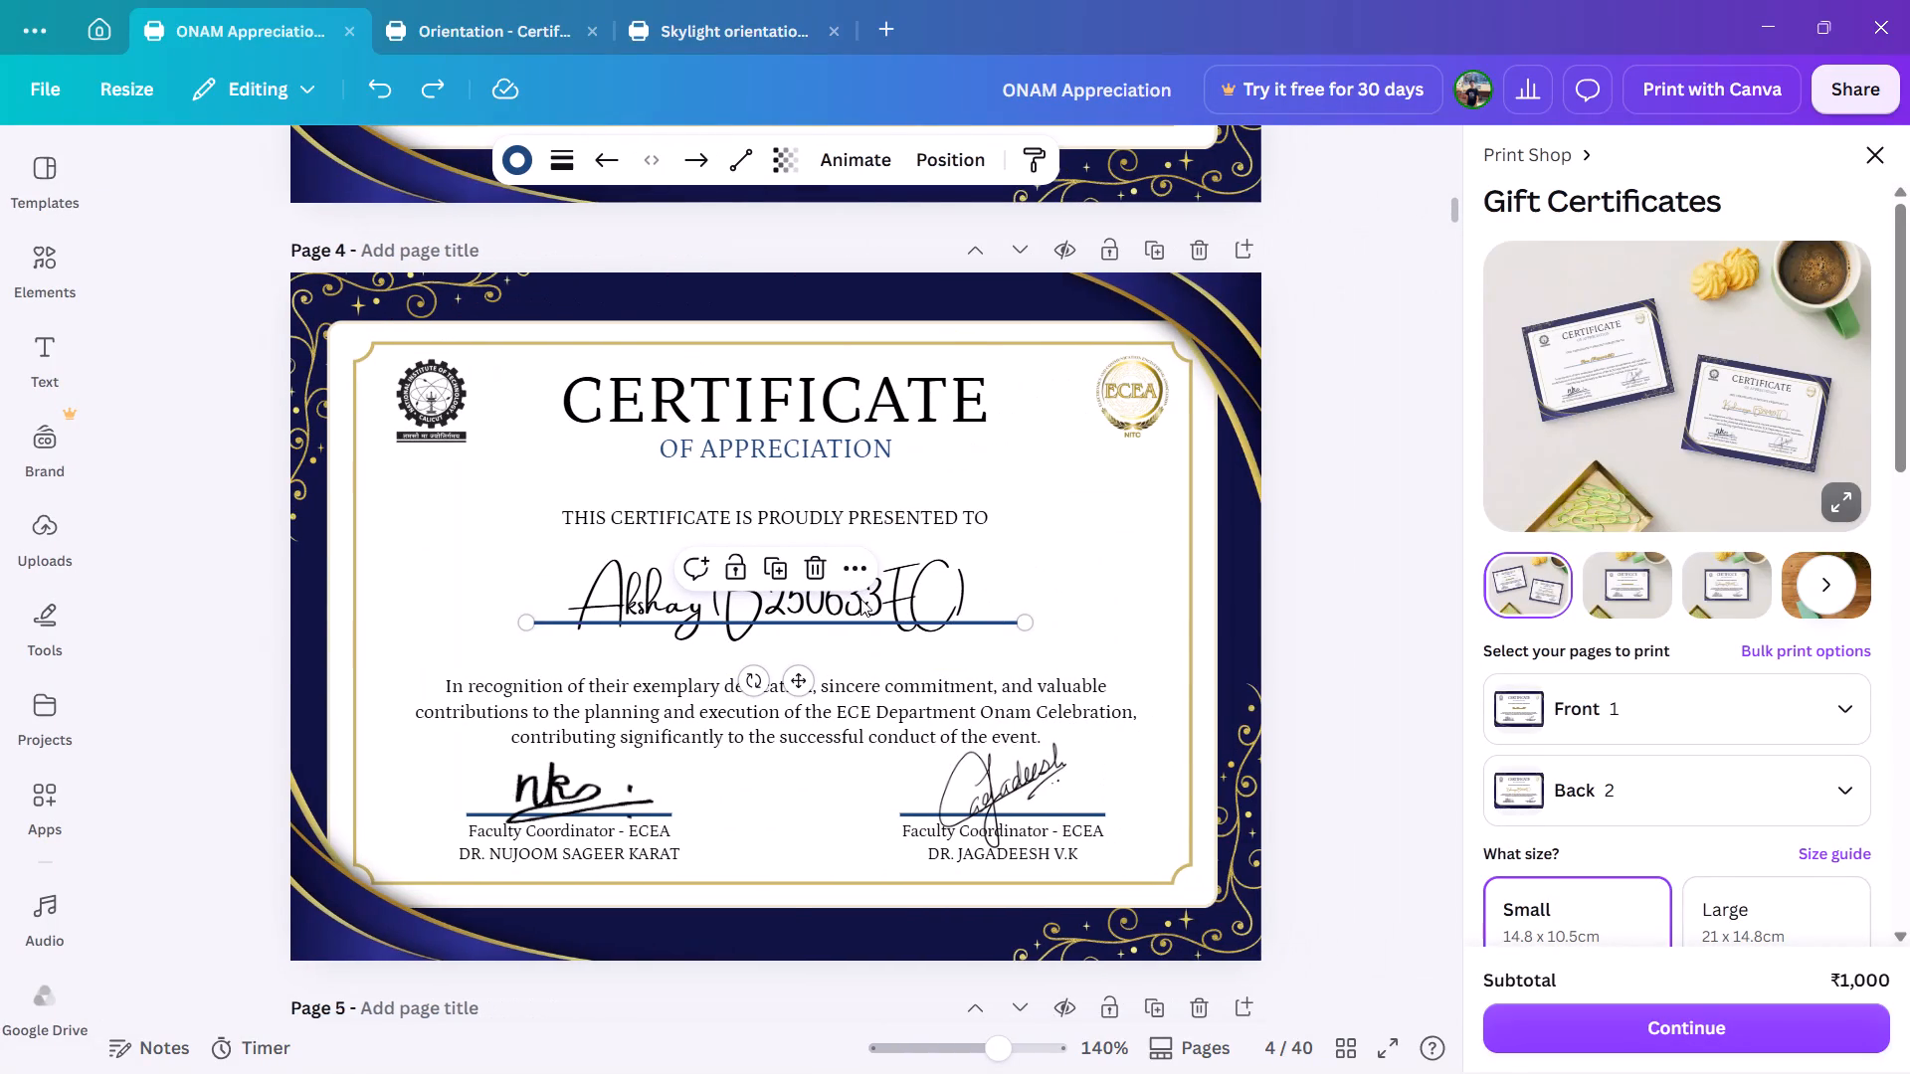
click(847, 594)
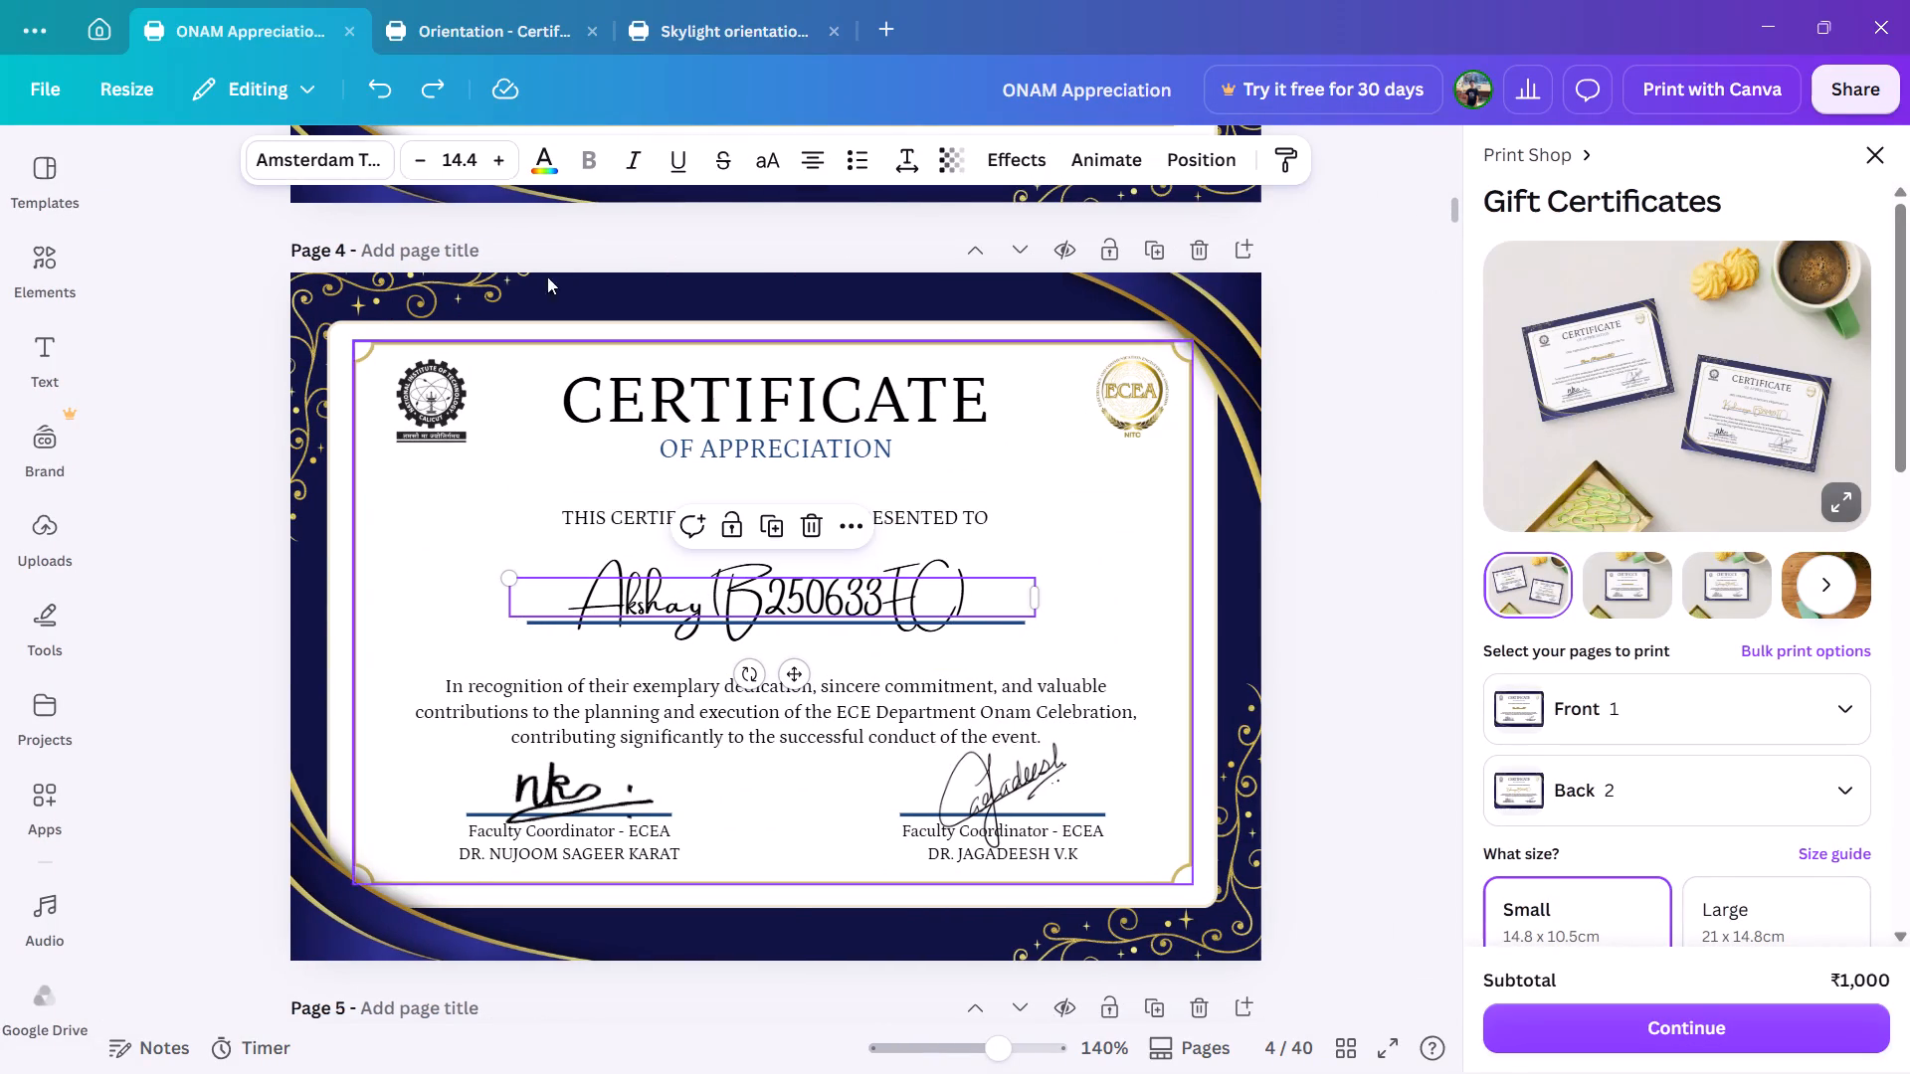
click(543, 172)
click(132, 393)
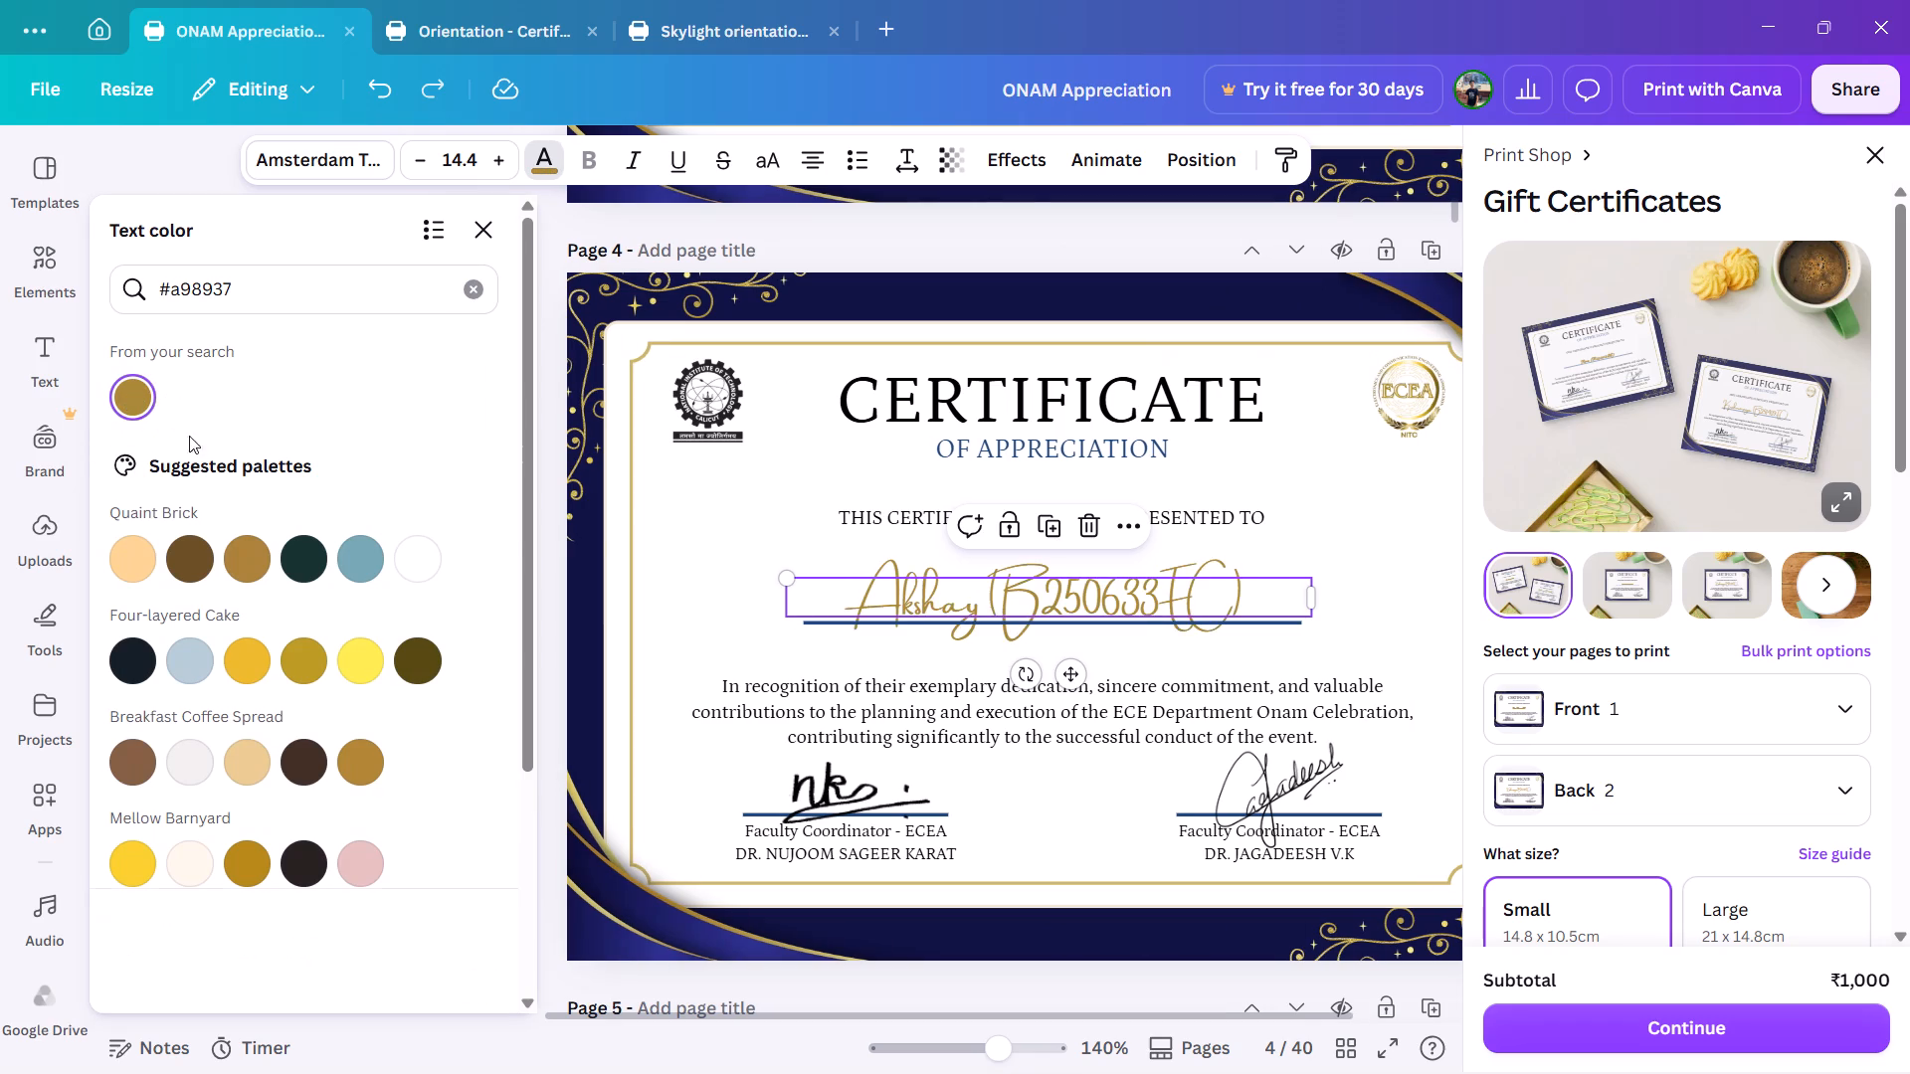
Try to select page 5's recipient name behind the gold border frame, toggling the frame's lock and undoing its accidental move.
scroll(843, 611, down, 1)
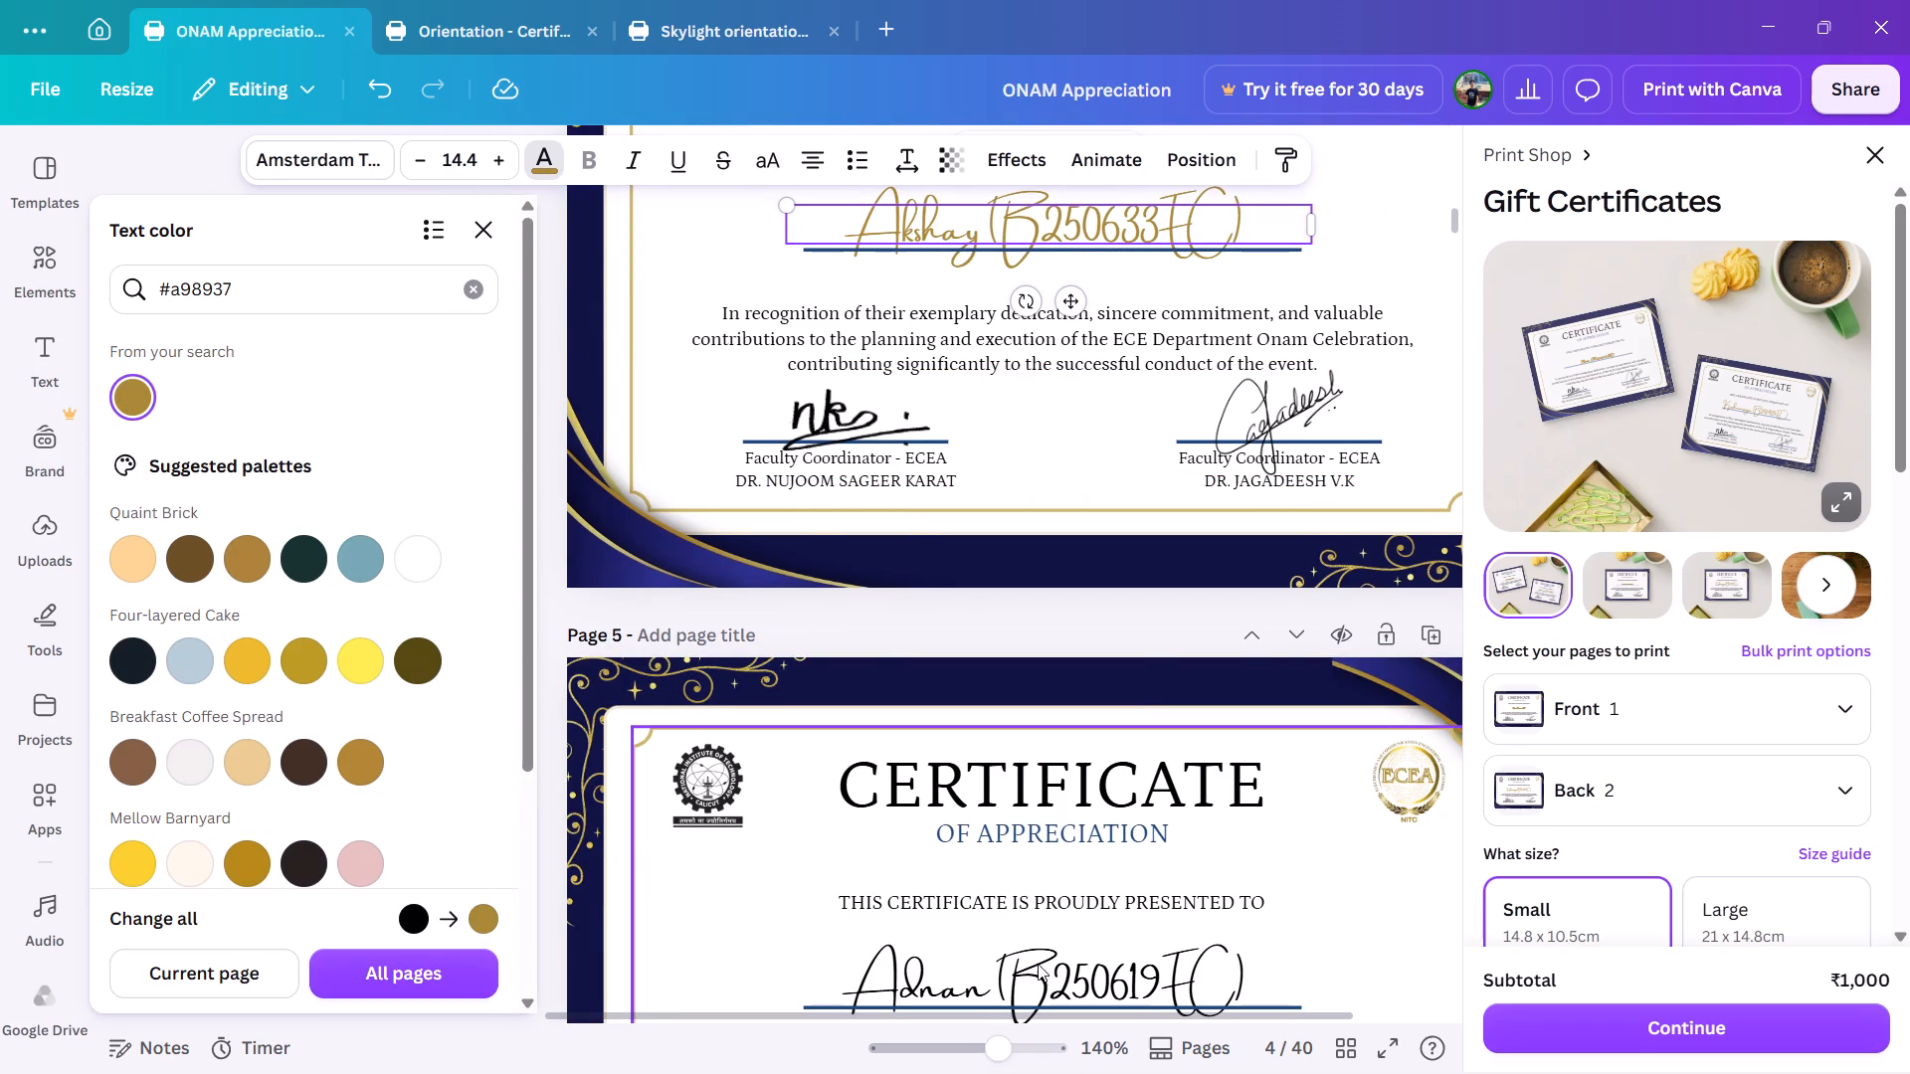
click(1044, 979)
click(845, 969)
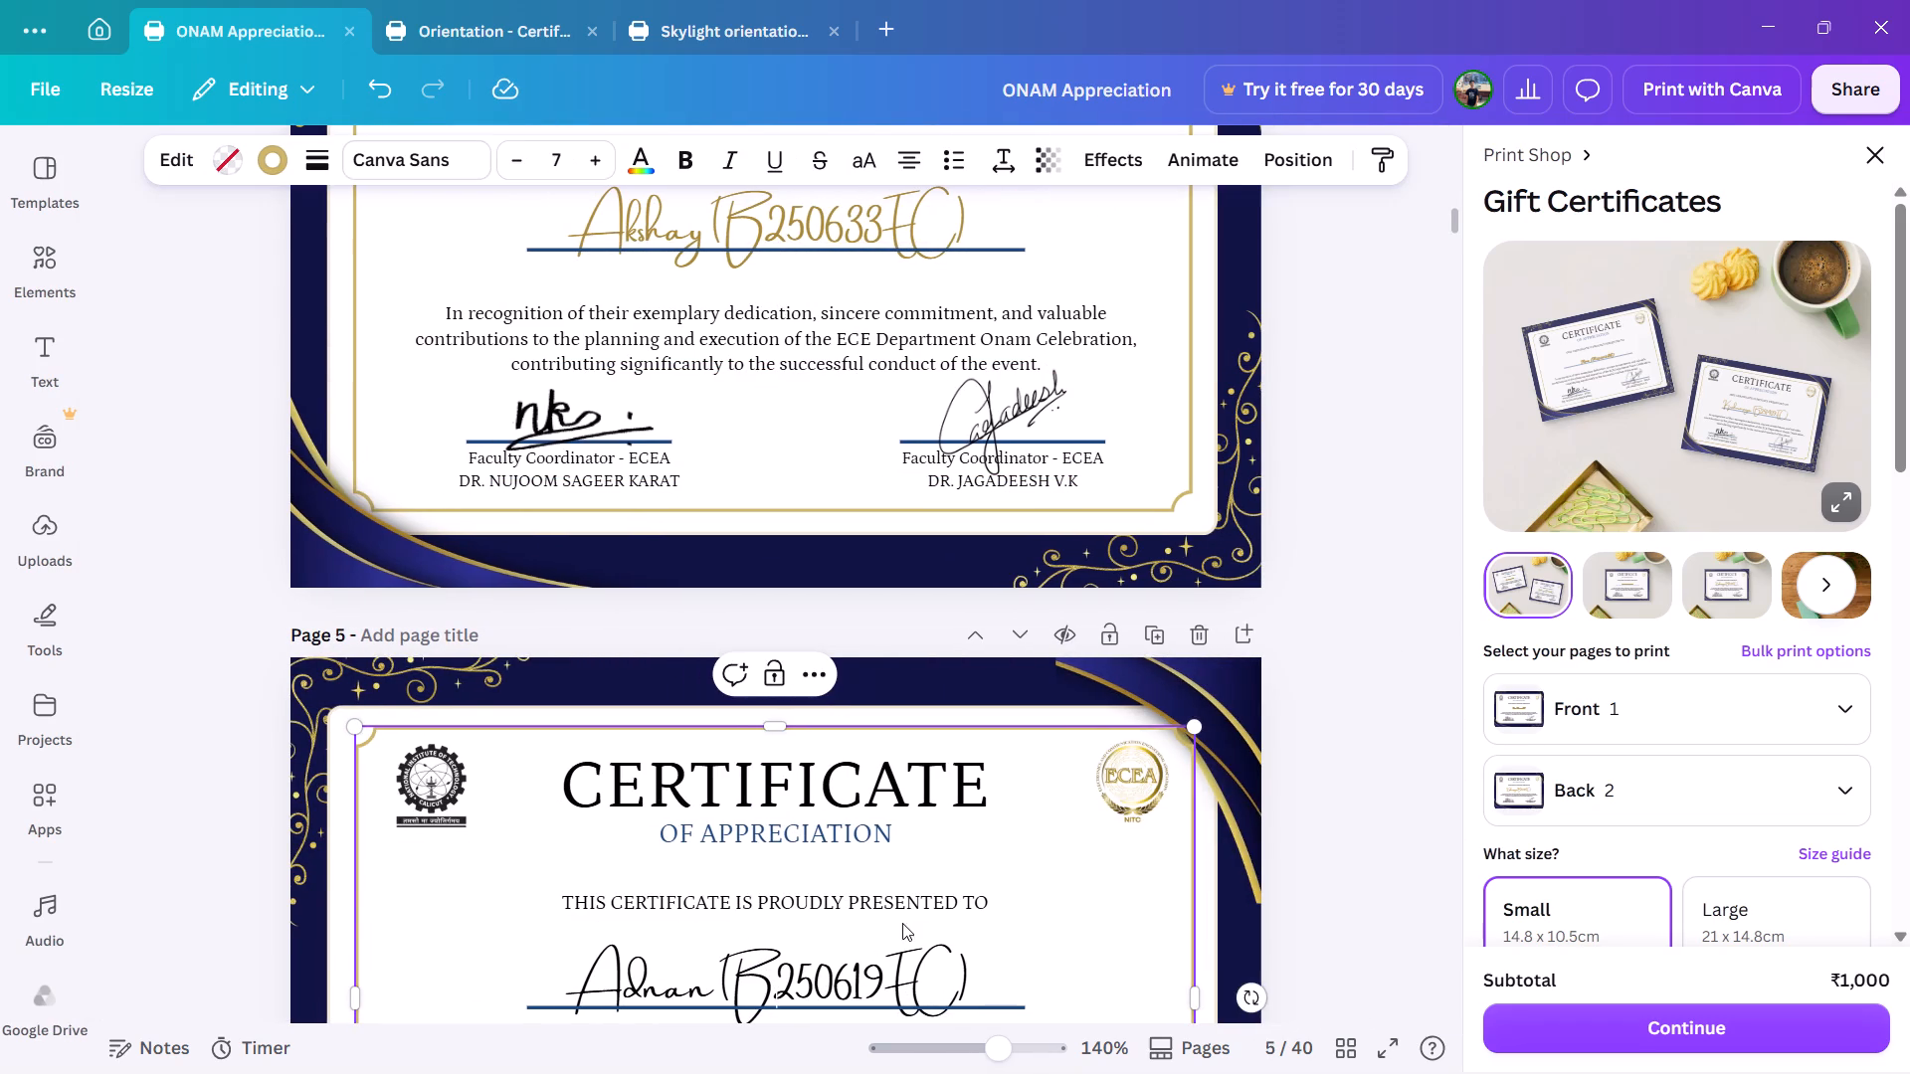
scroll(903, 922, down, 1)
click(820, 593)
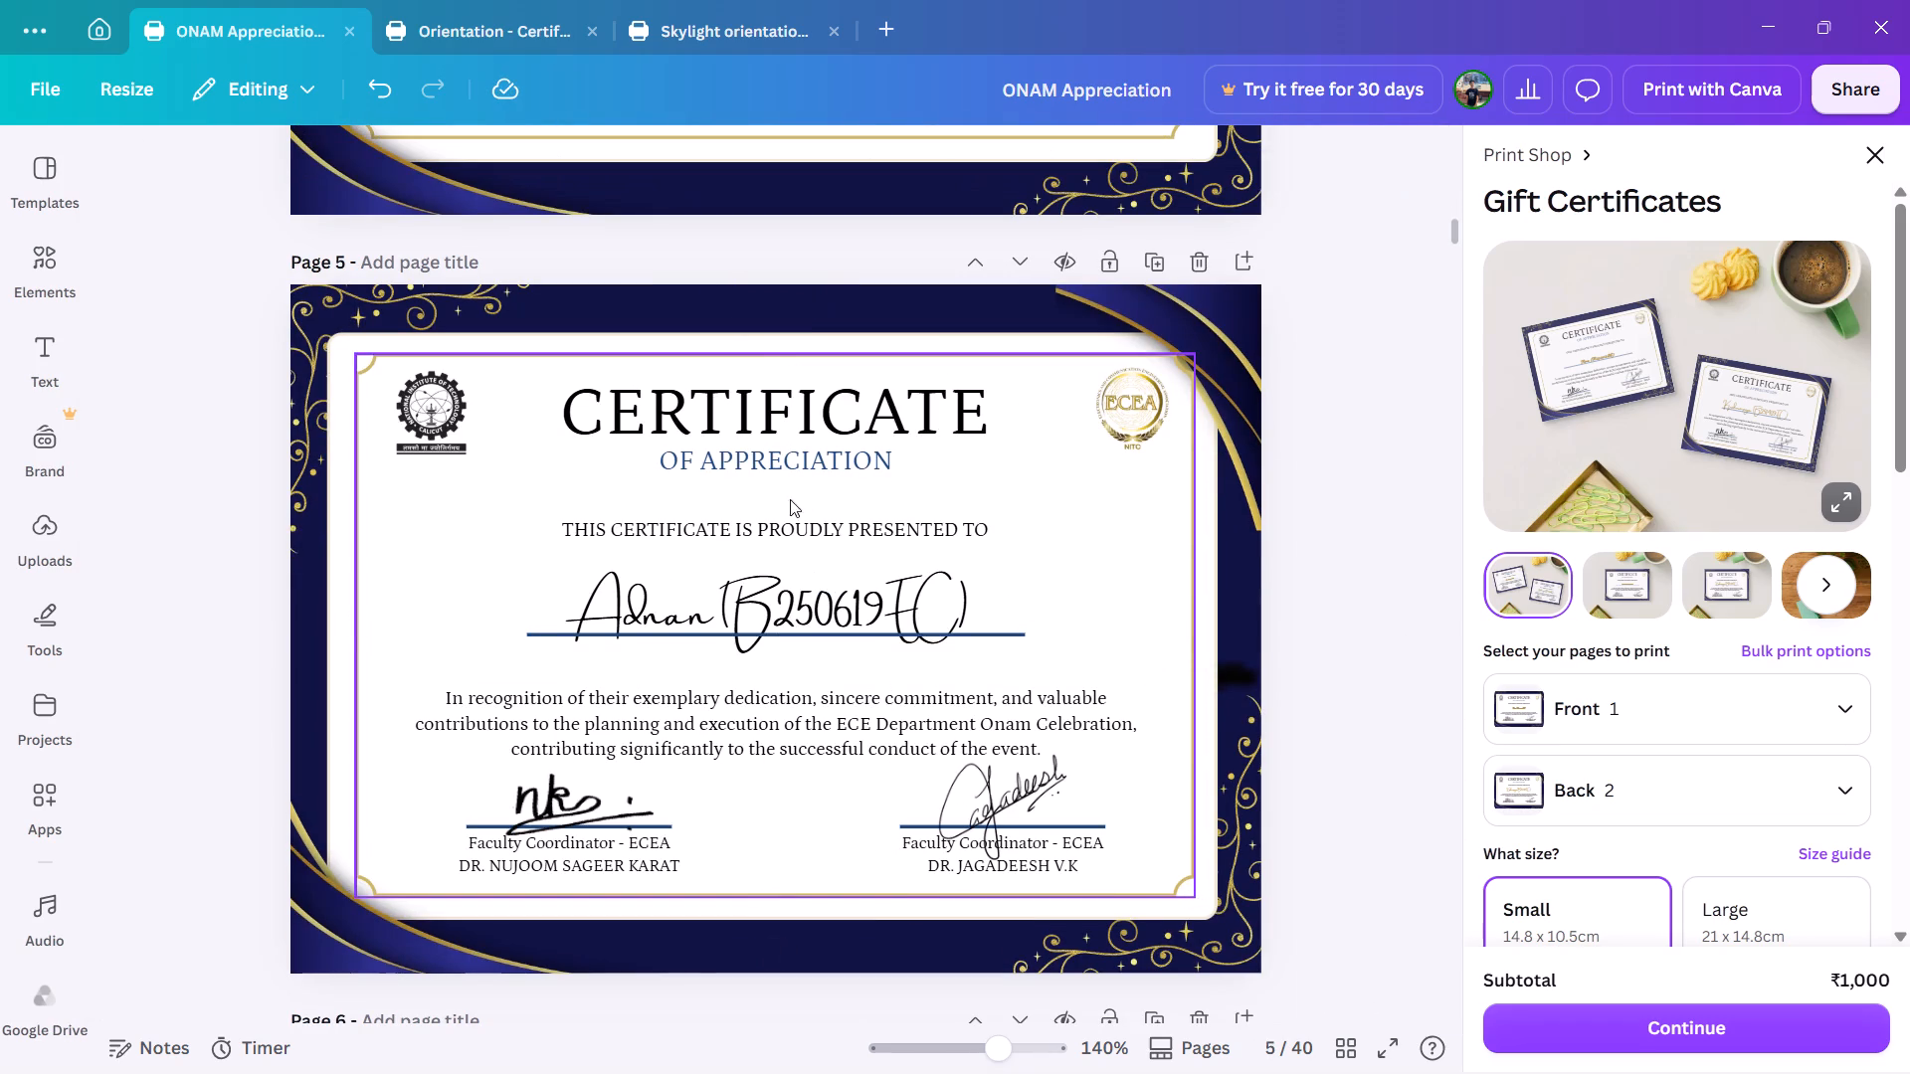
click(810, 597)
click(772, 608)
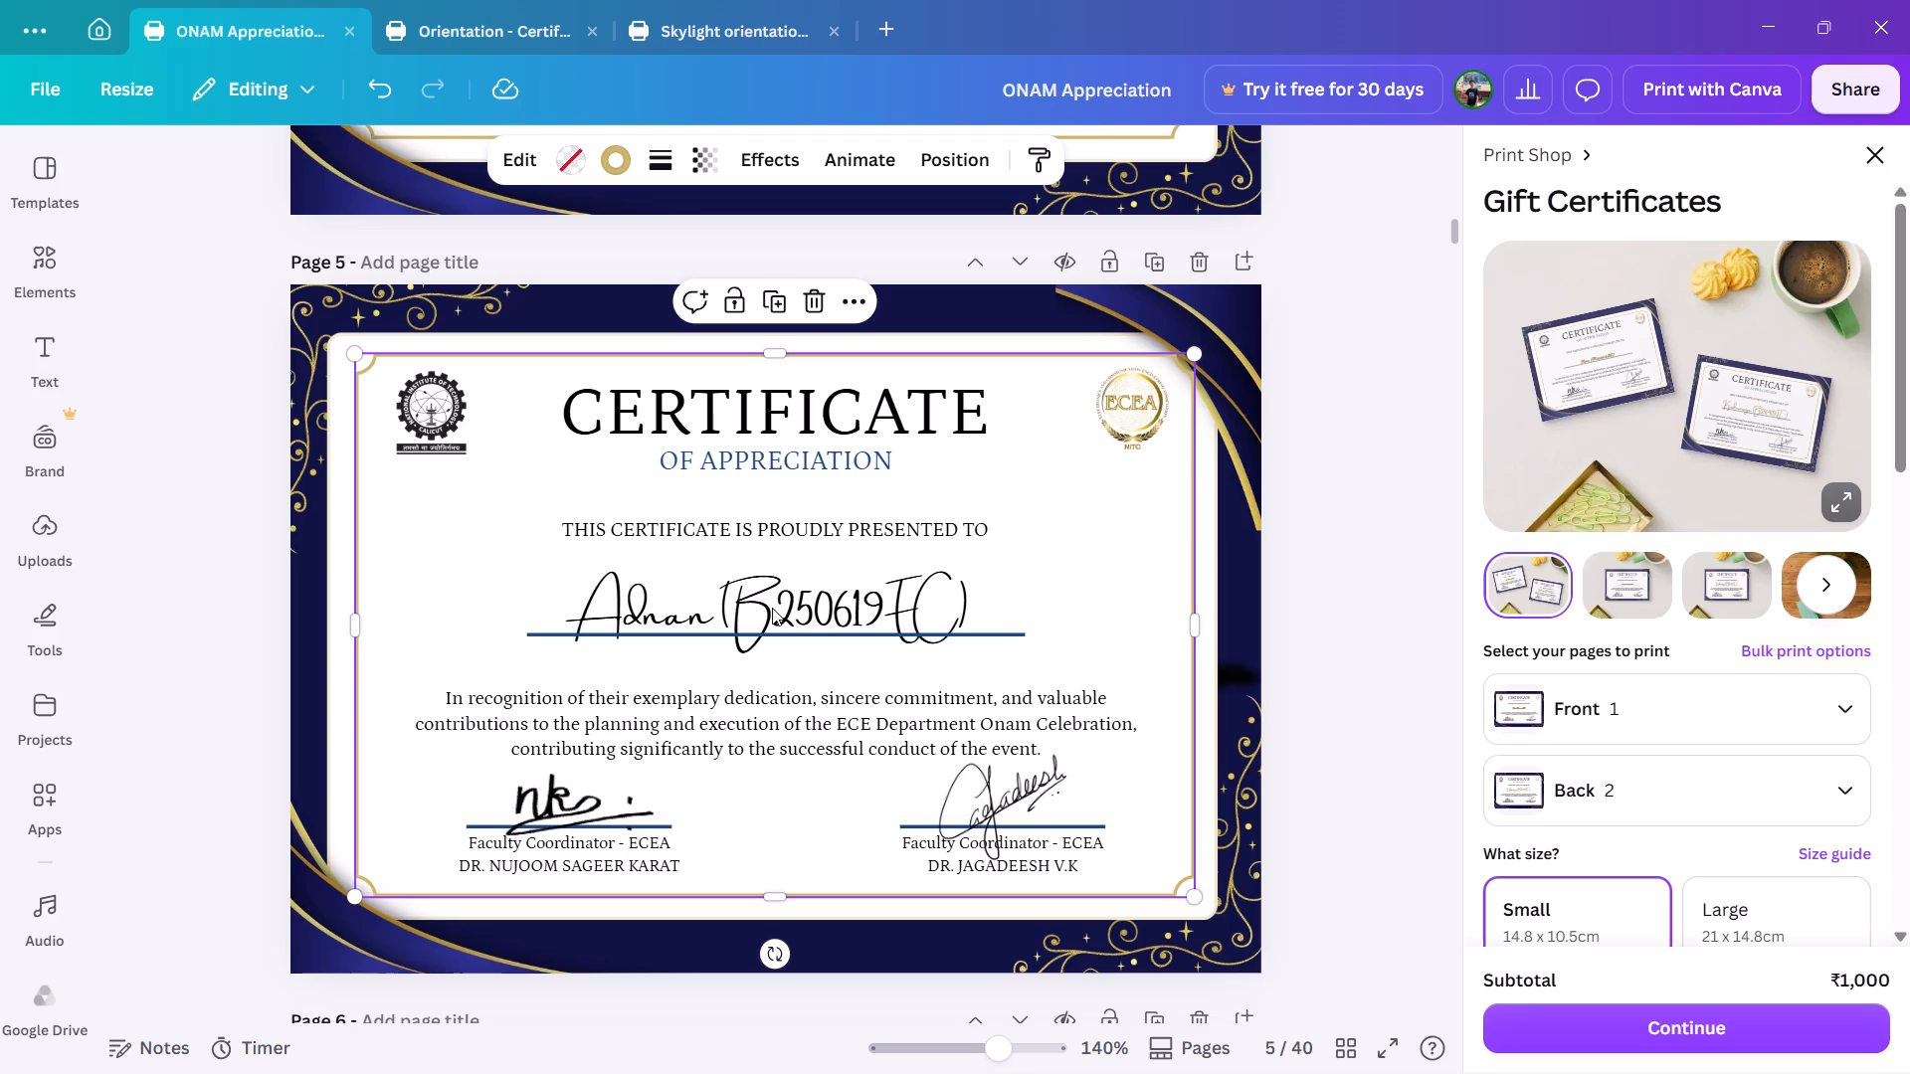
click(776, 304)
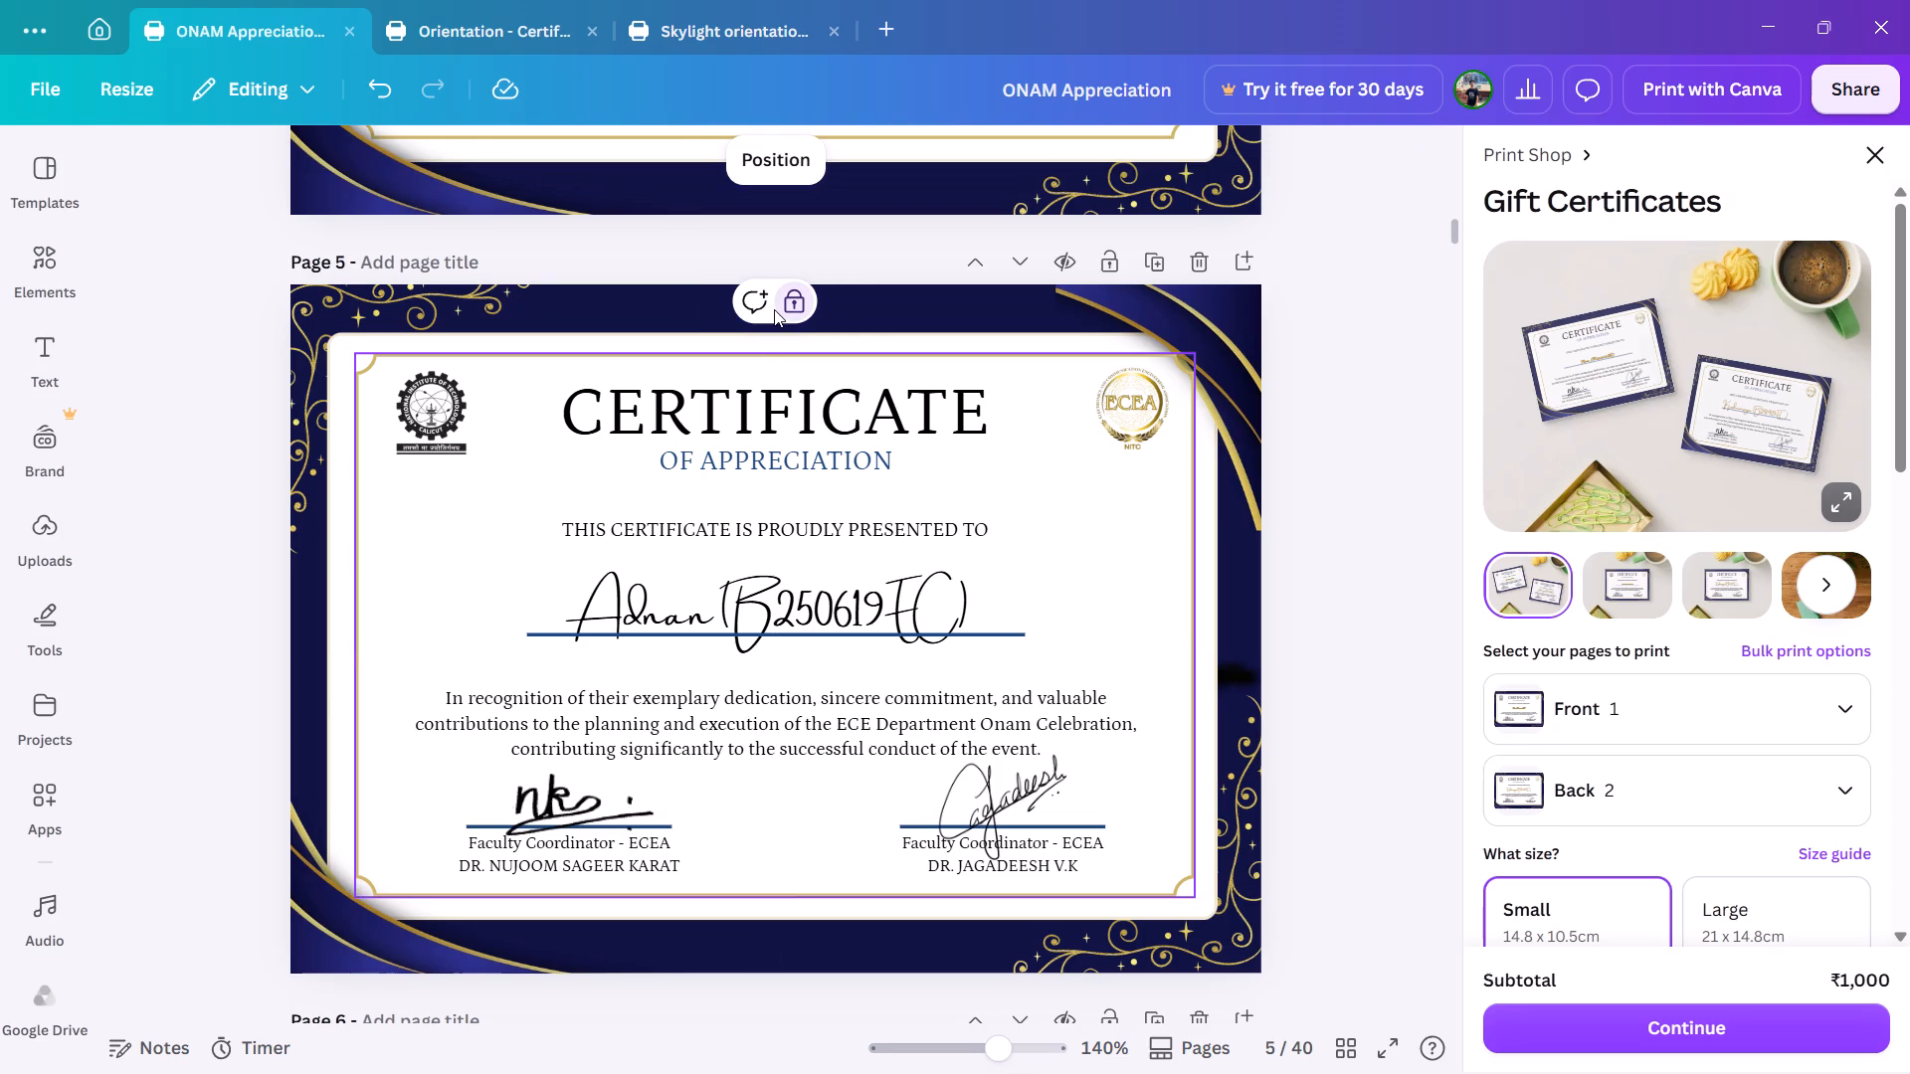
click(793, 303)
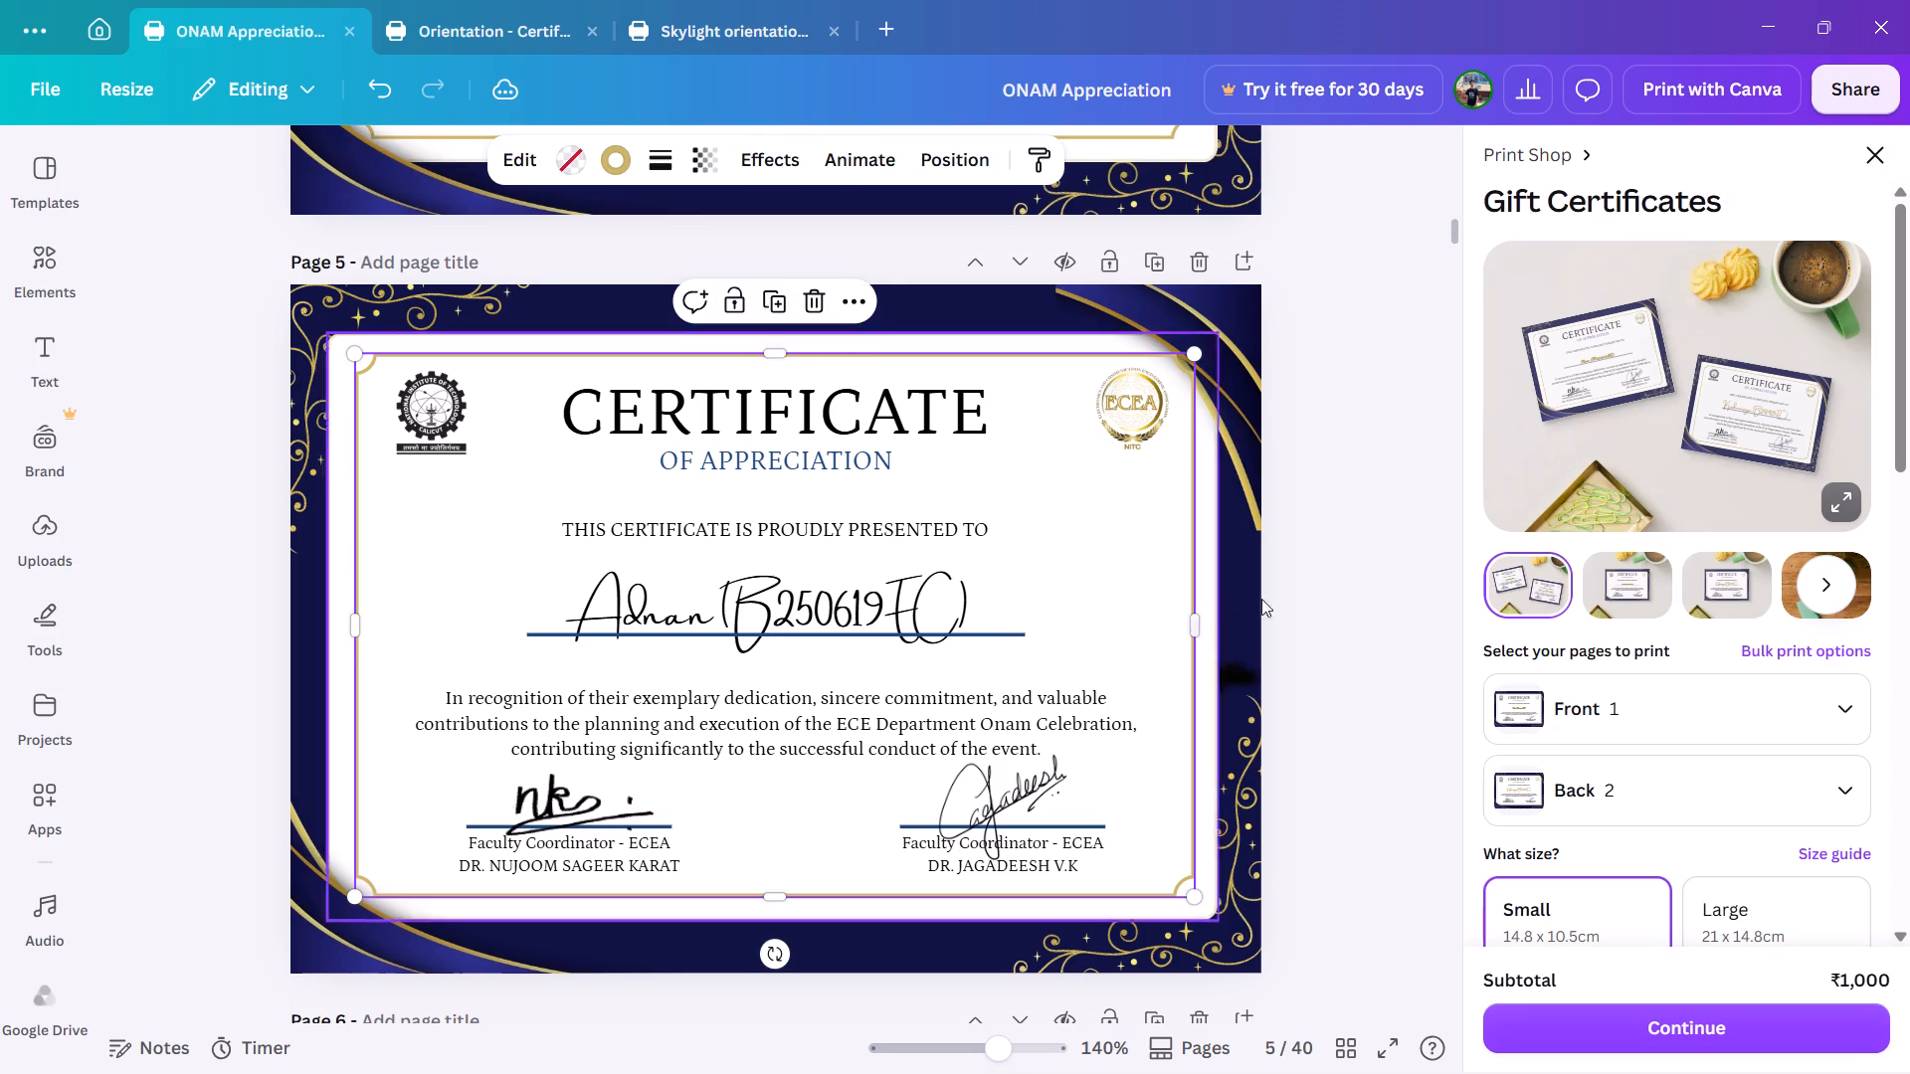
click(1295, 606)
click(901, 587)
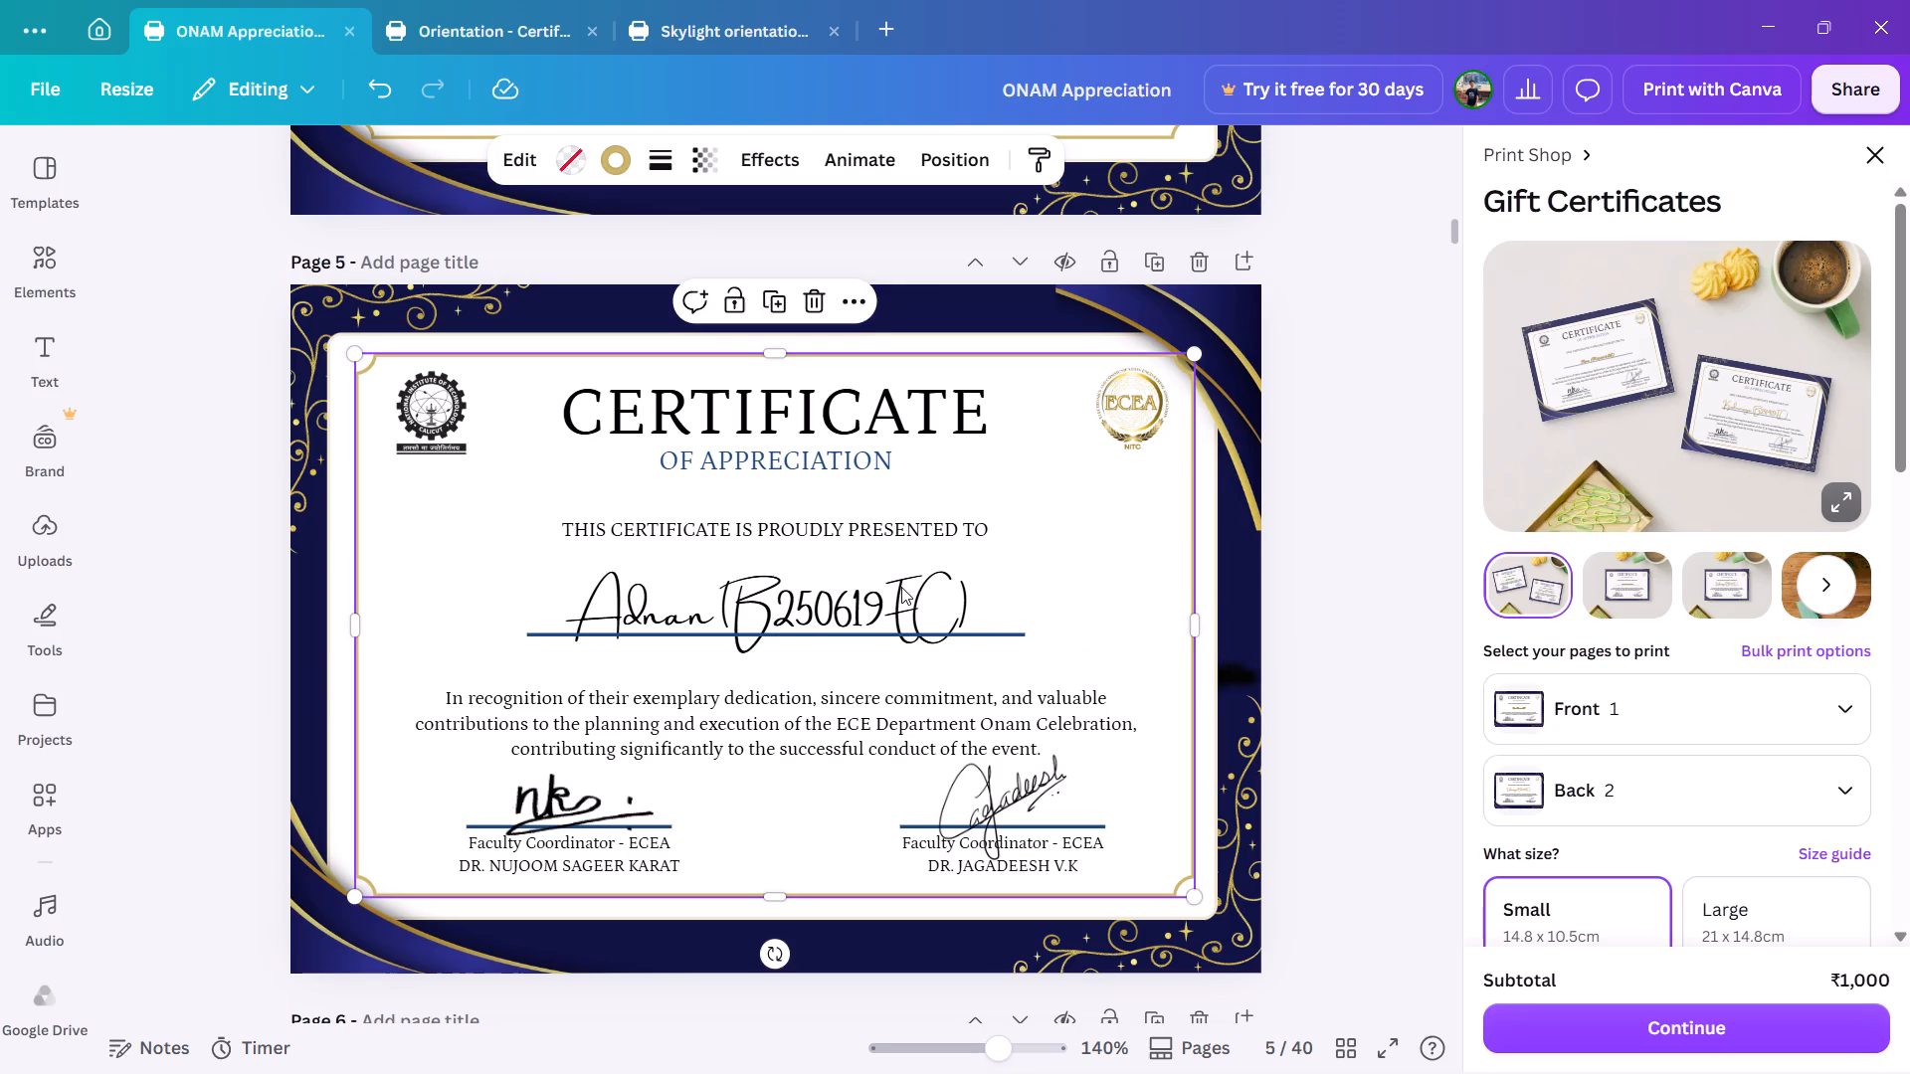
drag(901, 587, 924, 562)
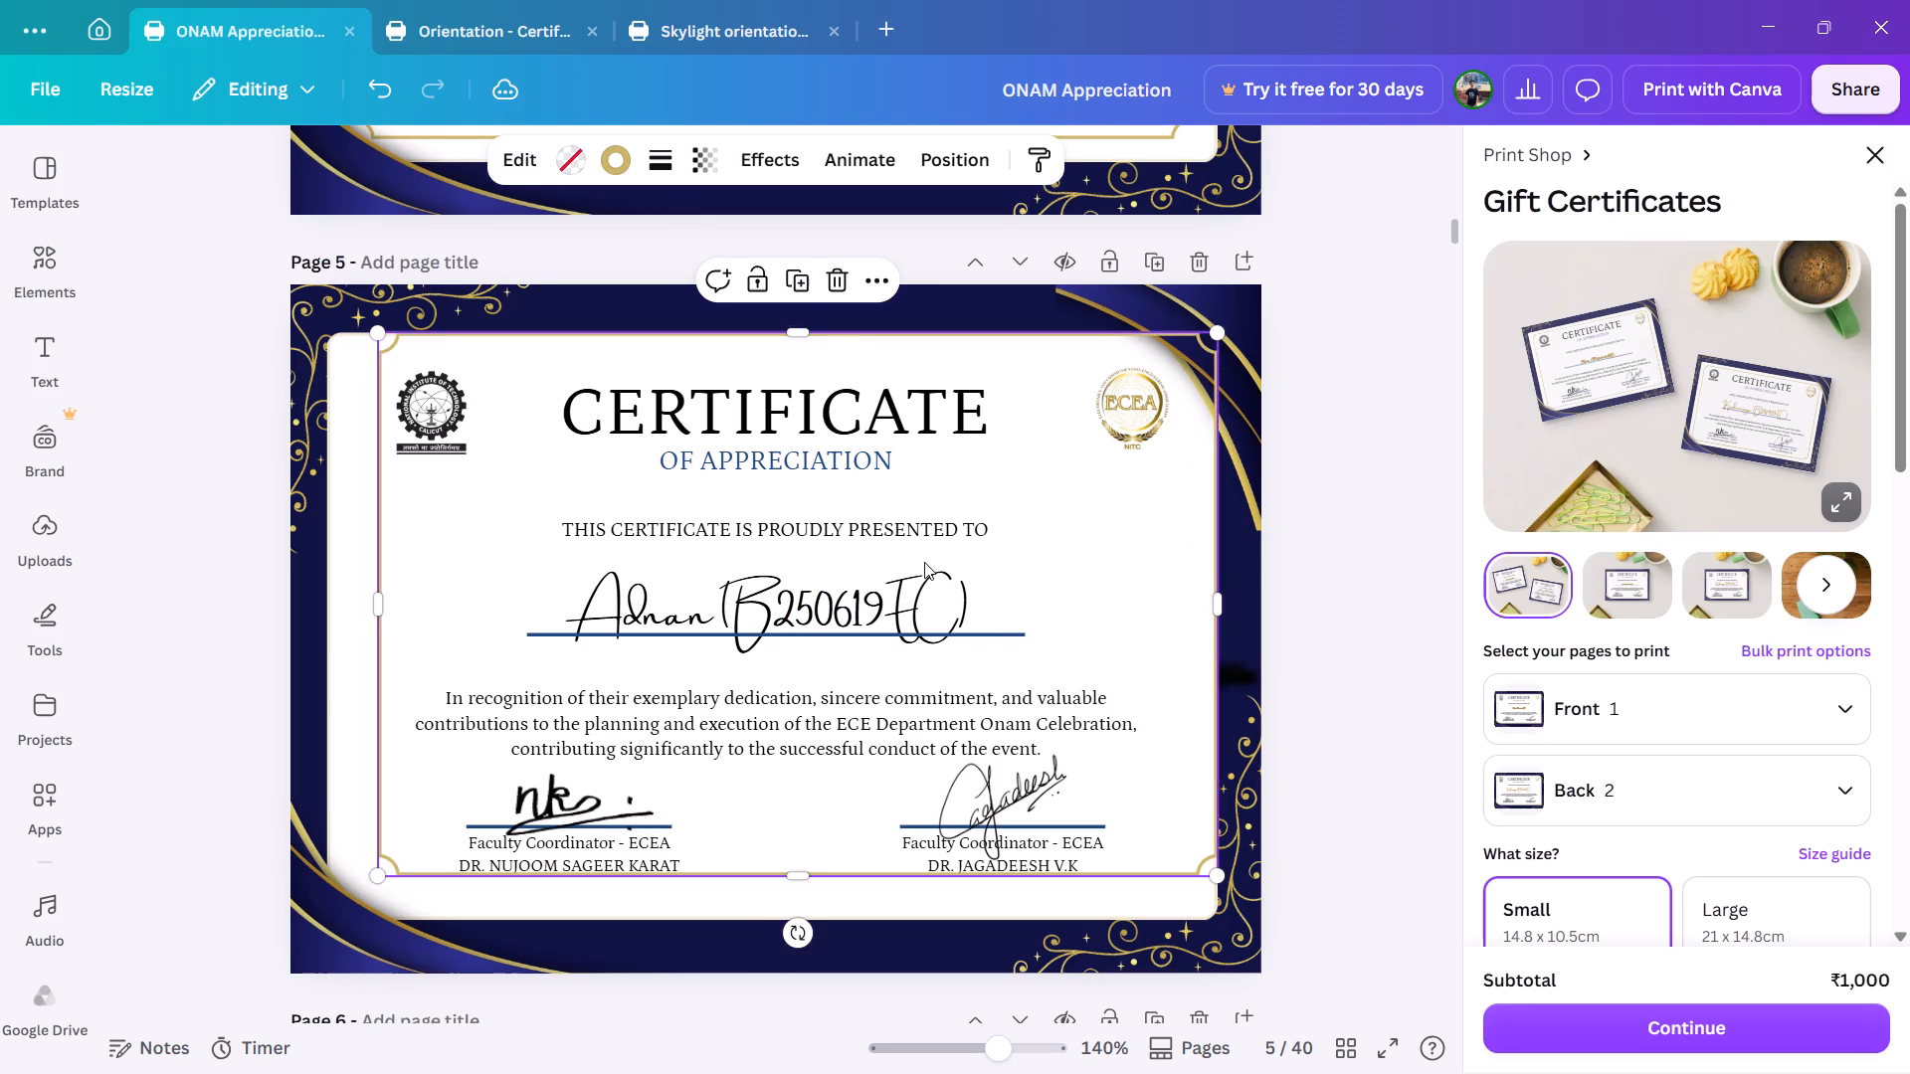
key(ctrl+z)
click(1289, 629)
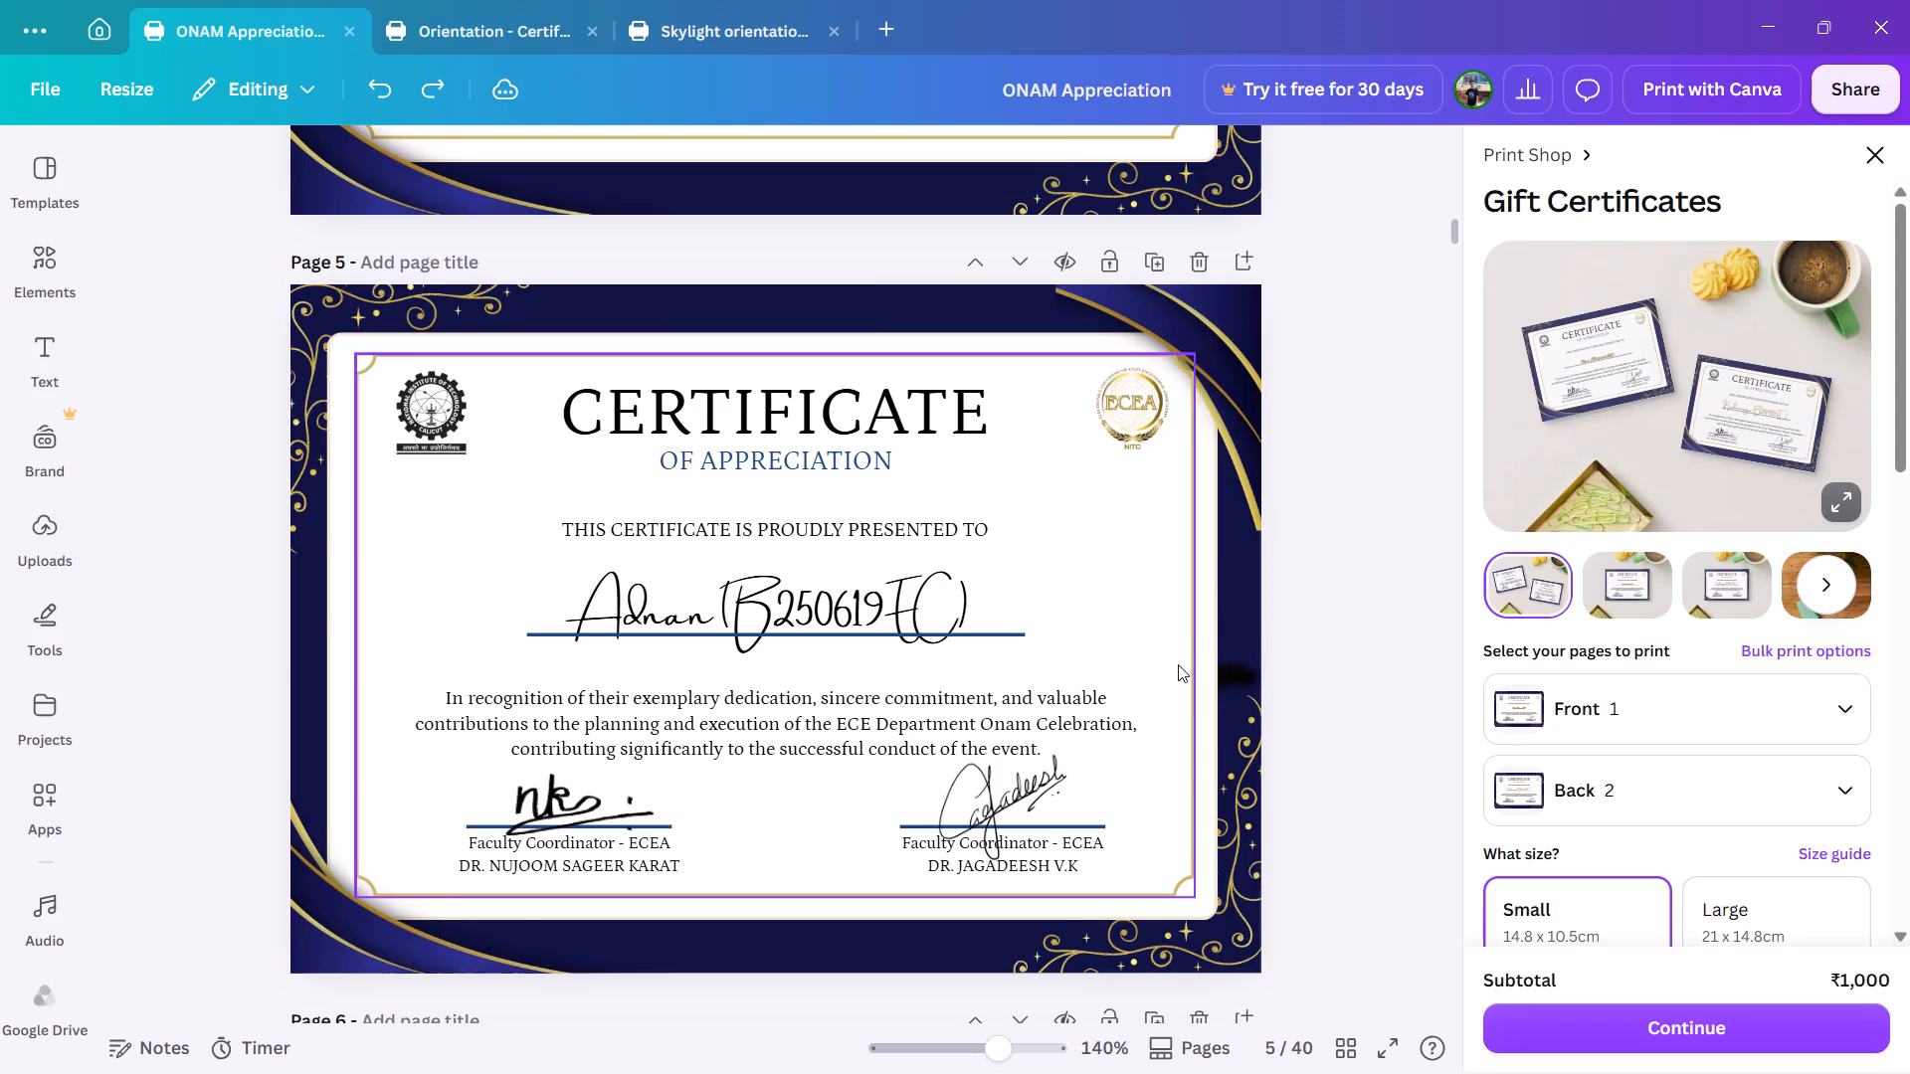
Set the text color of the recipient names on pages 6, 7 and 8 to #a98937.
scroll(1177, 665, down, 2)
click(891, 610)
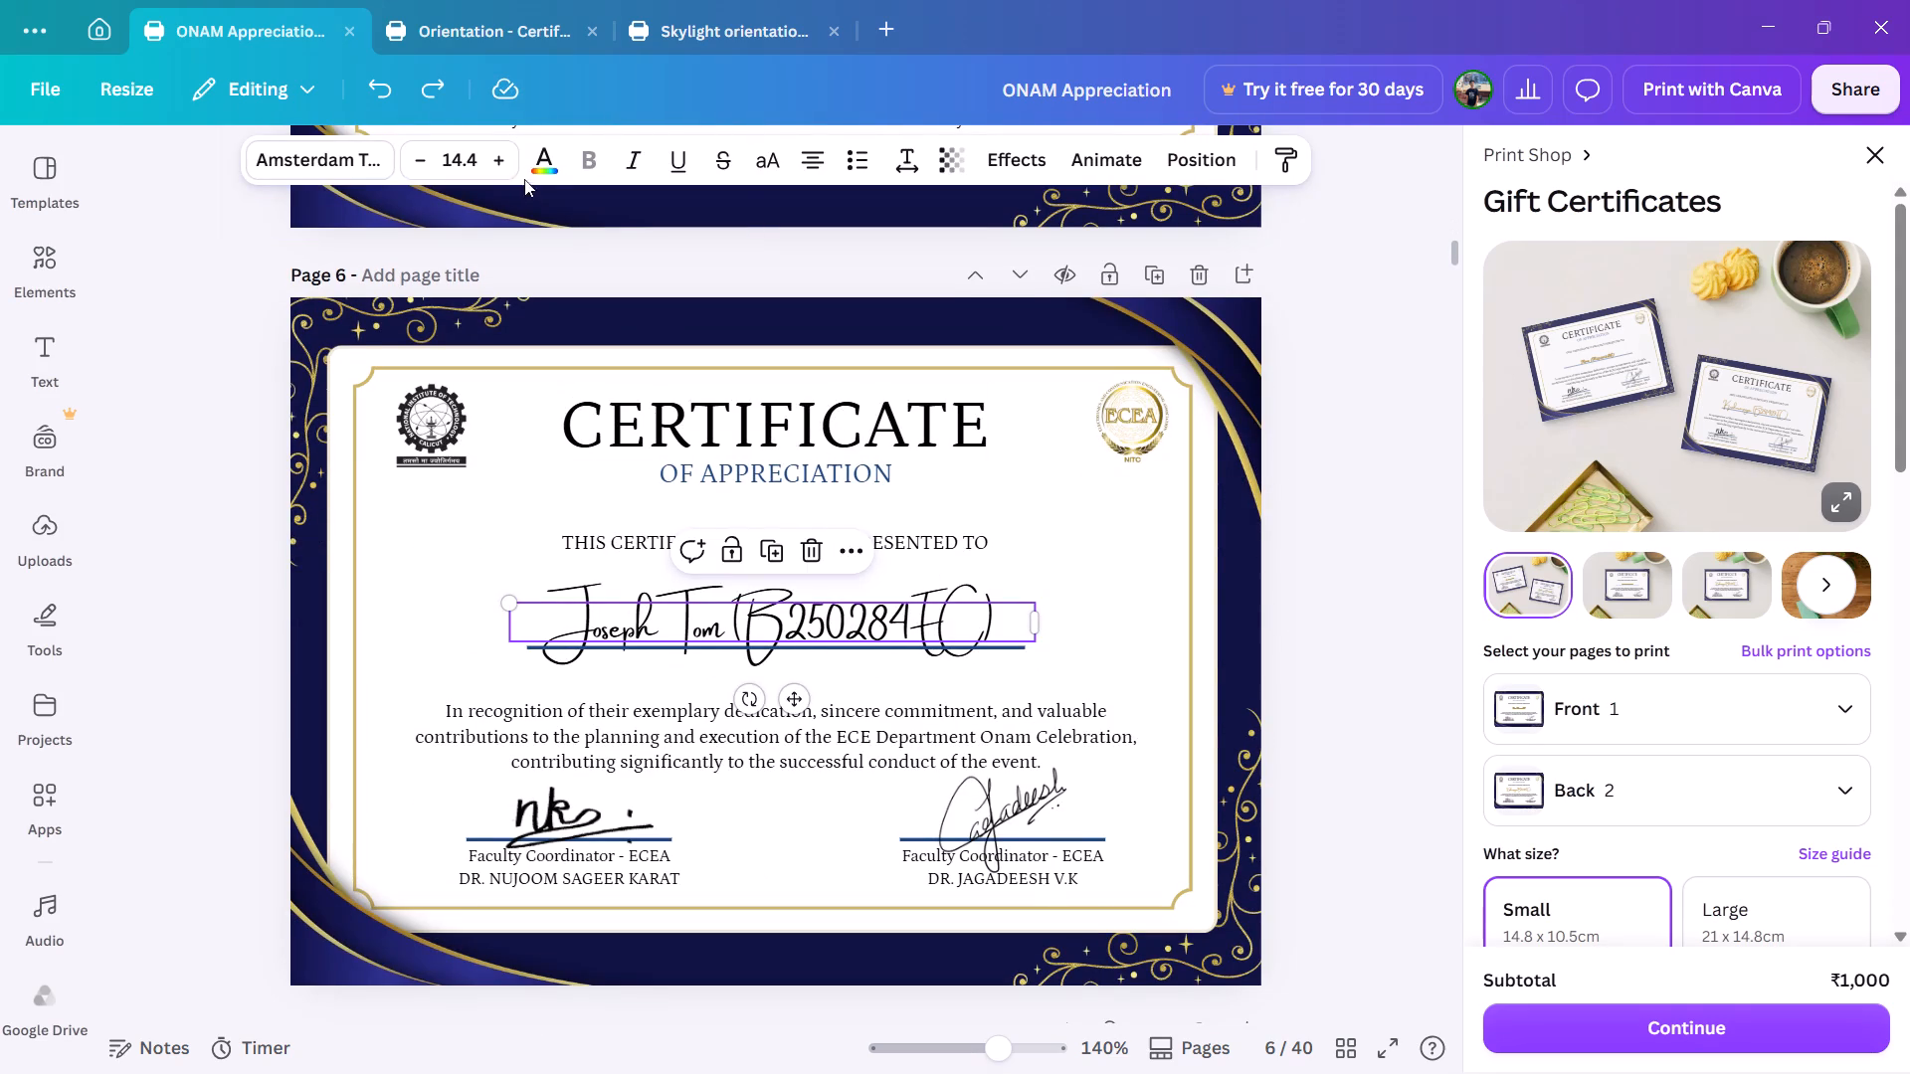
click(546, 149)
click(147, 393)
scroll(917, 603, down, 1)
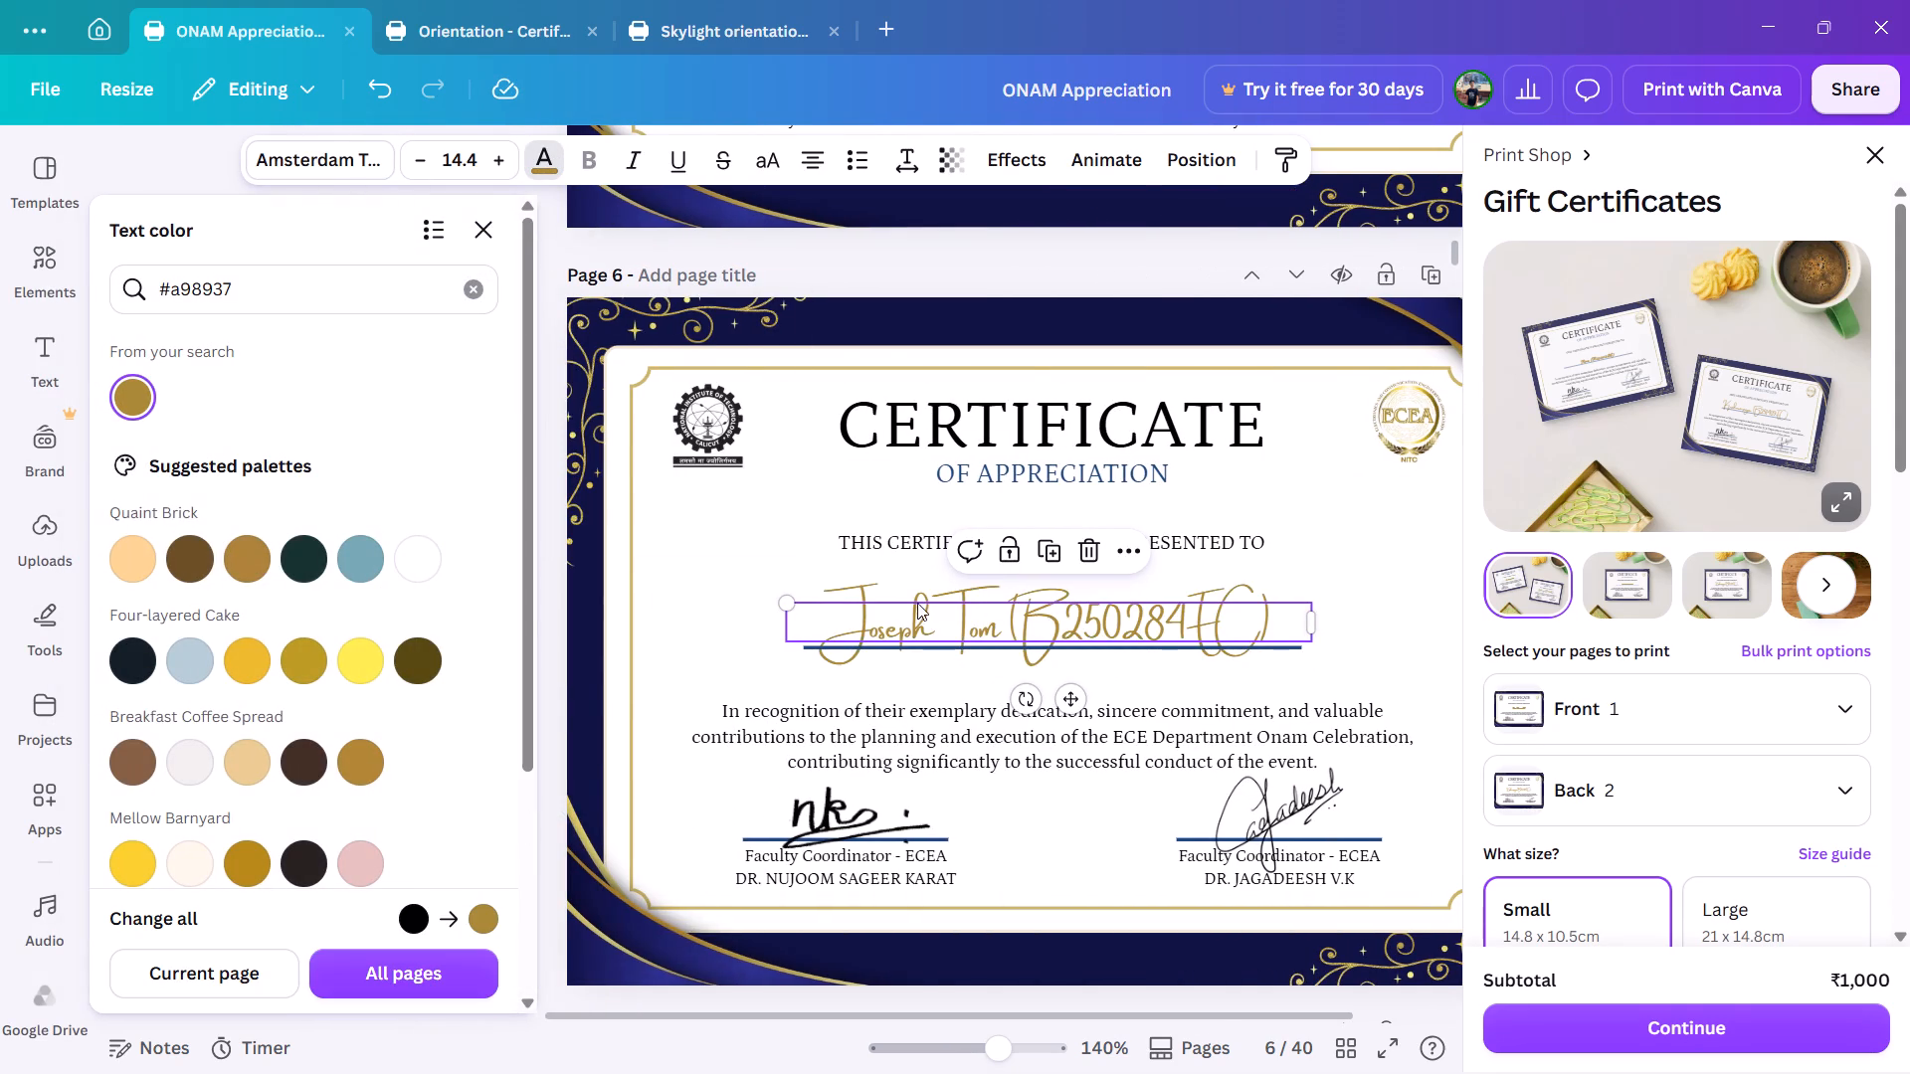
click(919, 603)
click(136, 405)
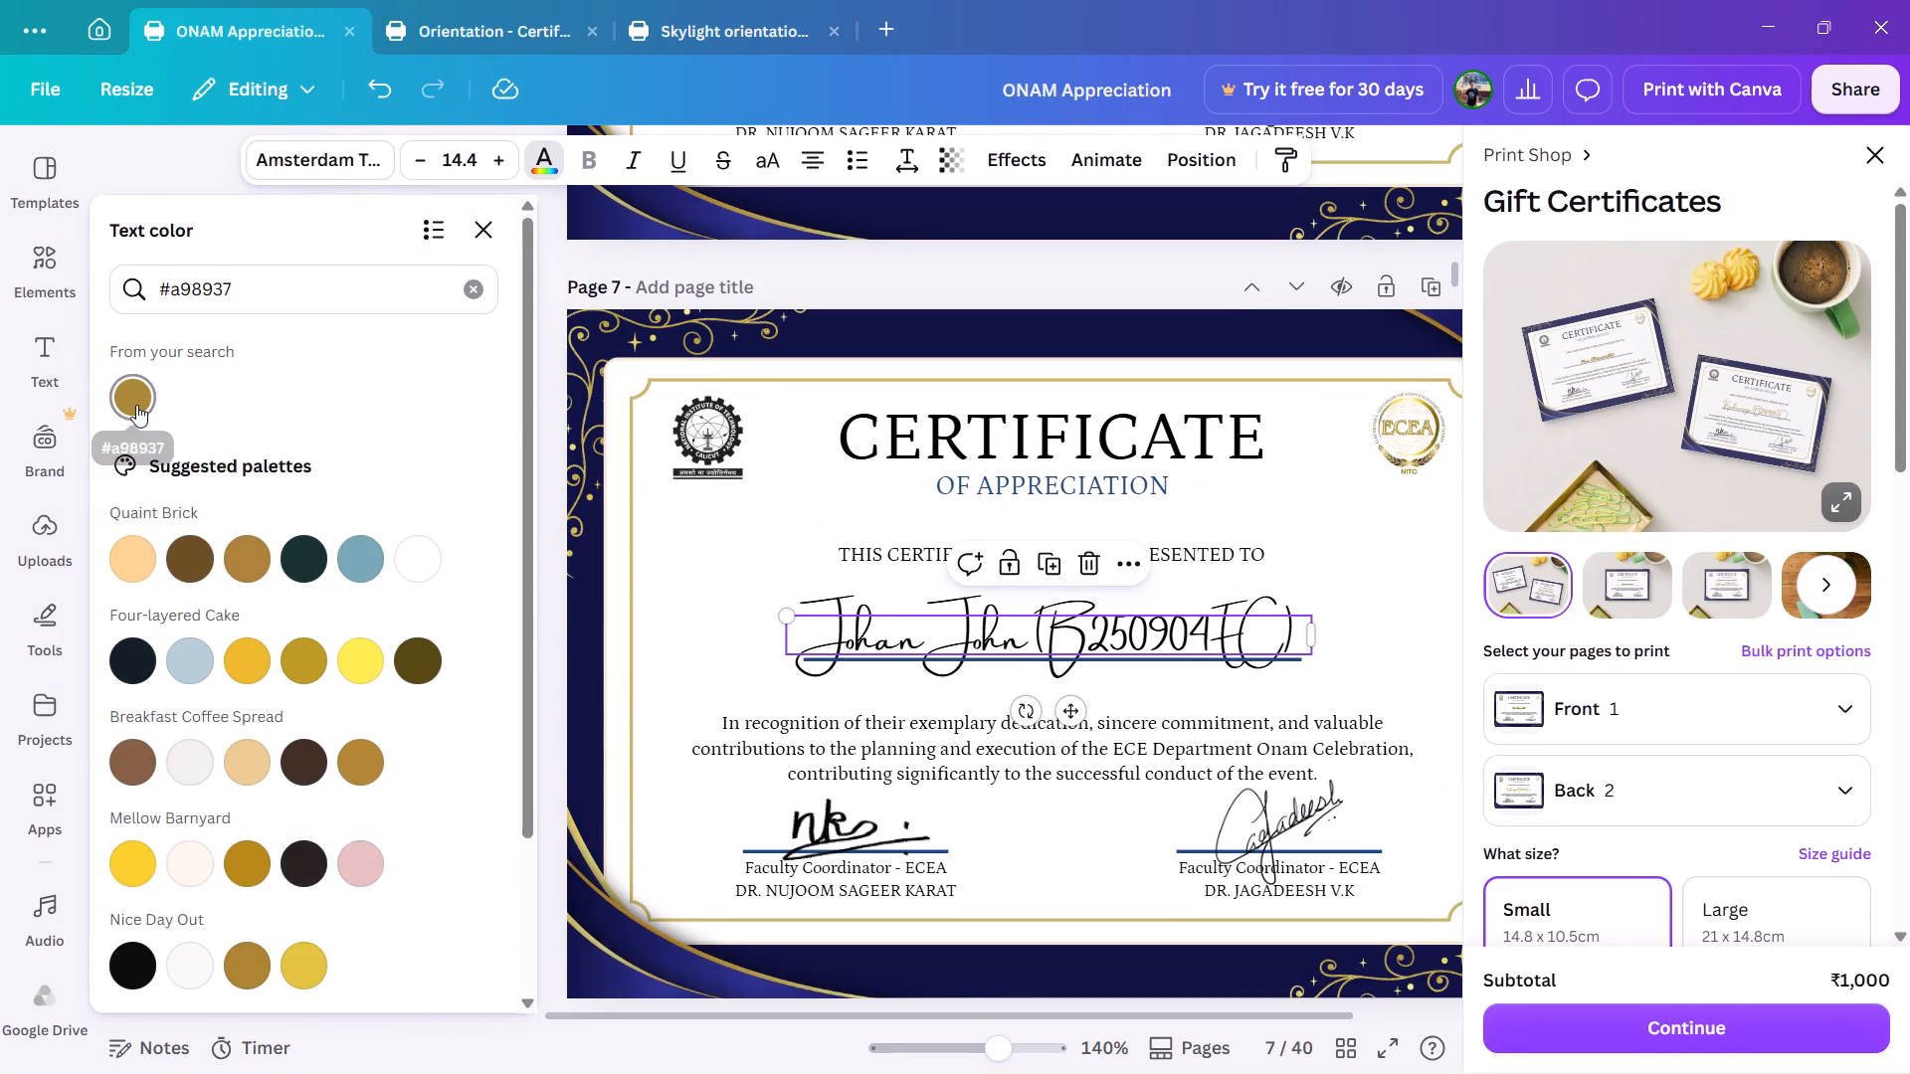
scroll(841, 570, down, 2)
click(917, 621)
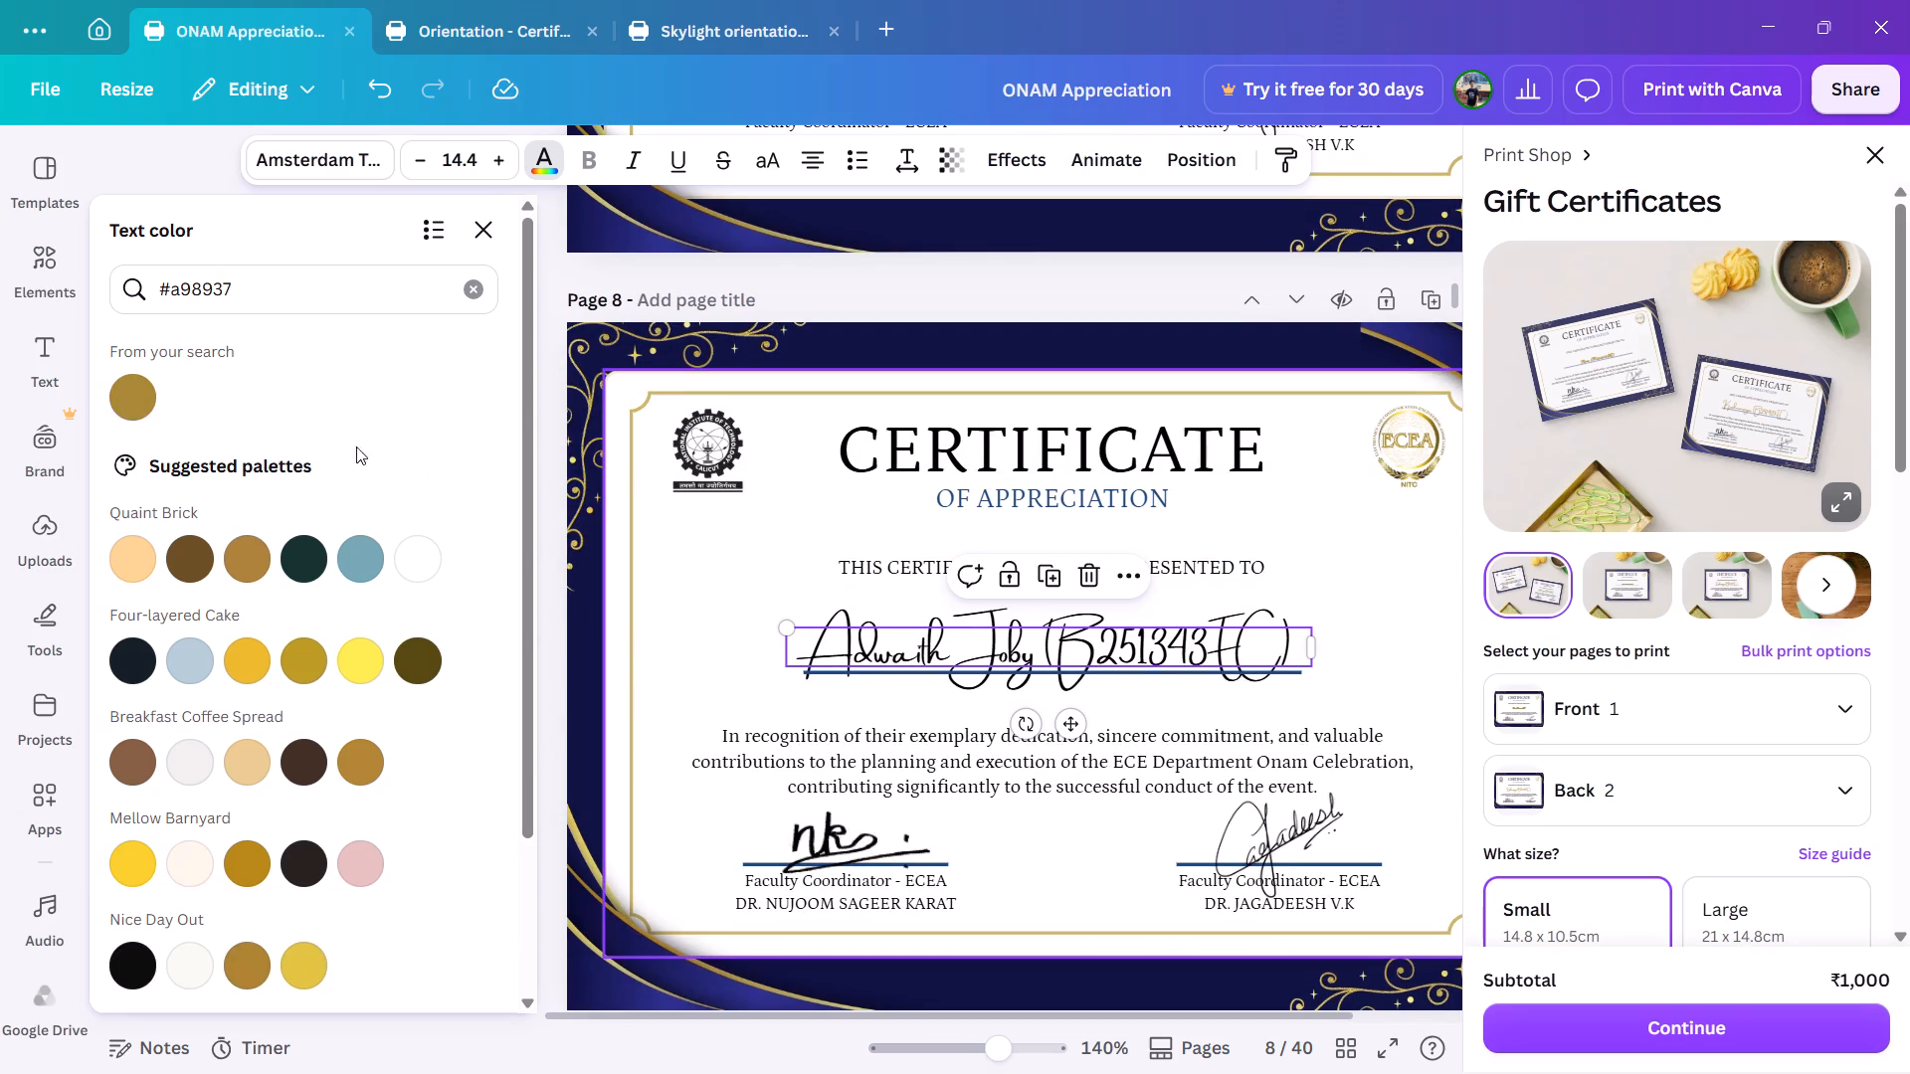
click(124, 390)
Change the recipient names on pages 9, 10 and 11 to the text color #a98937.
scroll(1068, 654, down, 1)
scroll(1063, 772, down, 1)
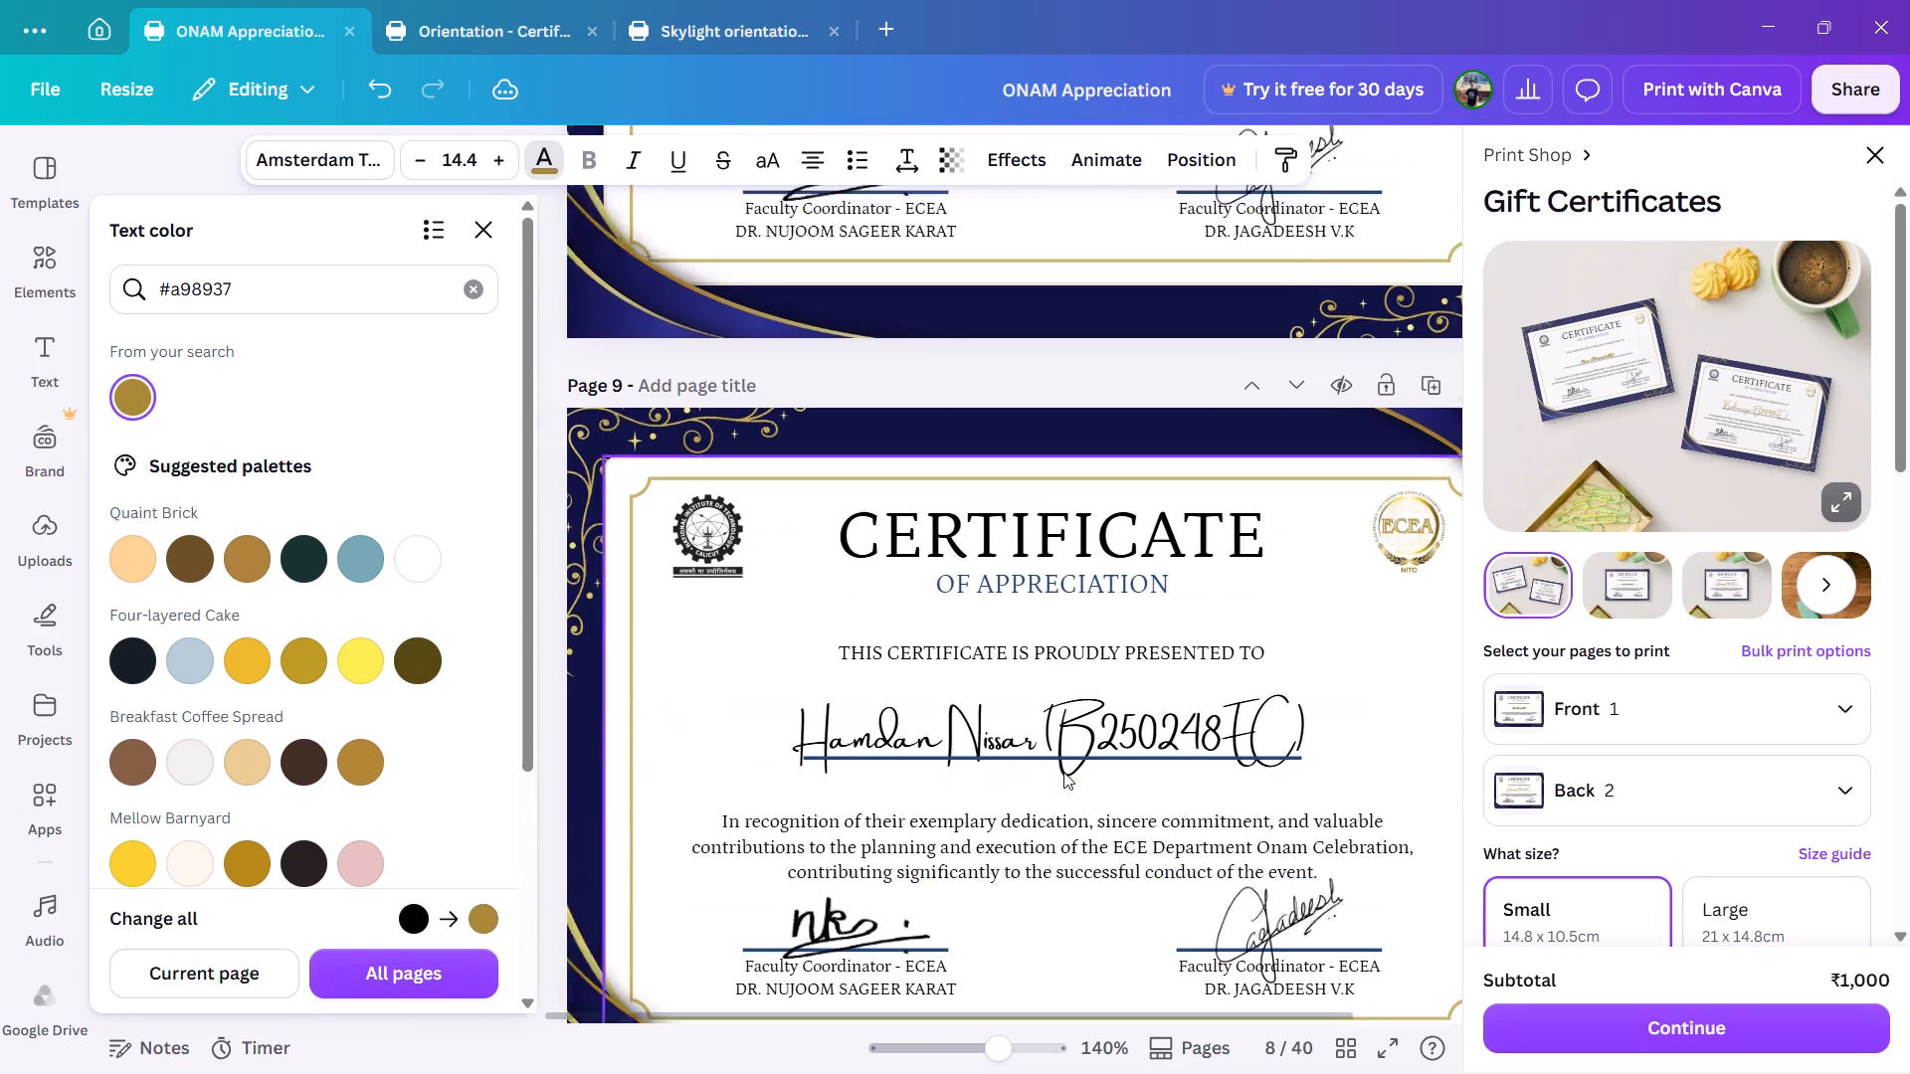
click(1066, 649)
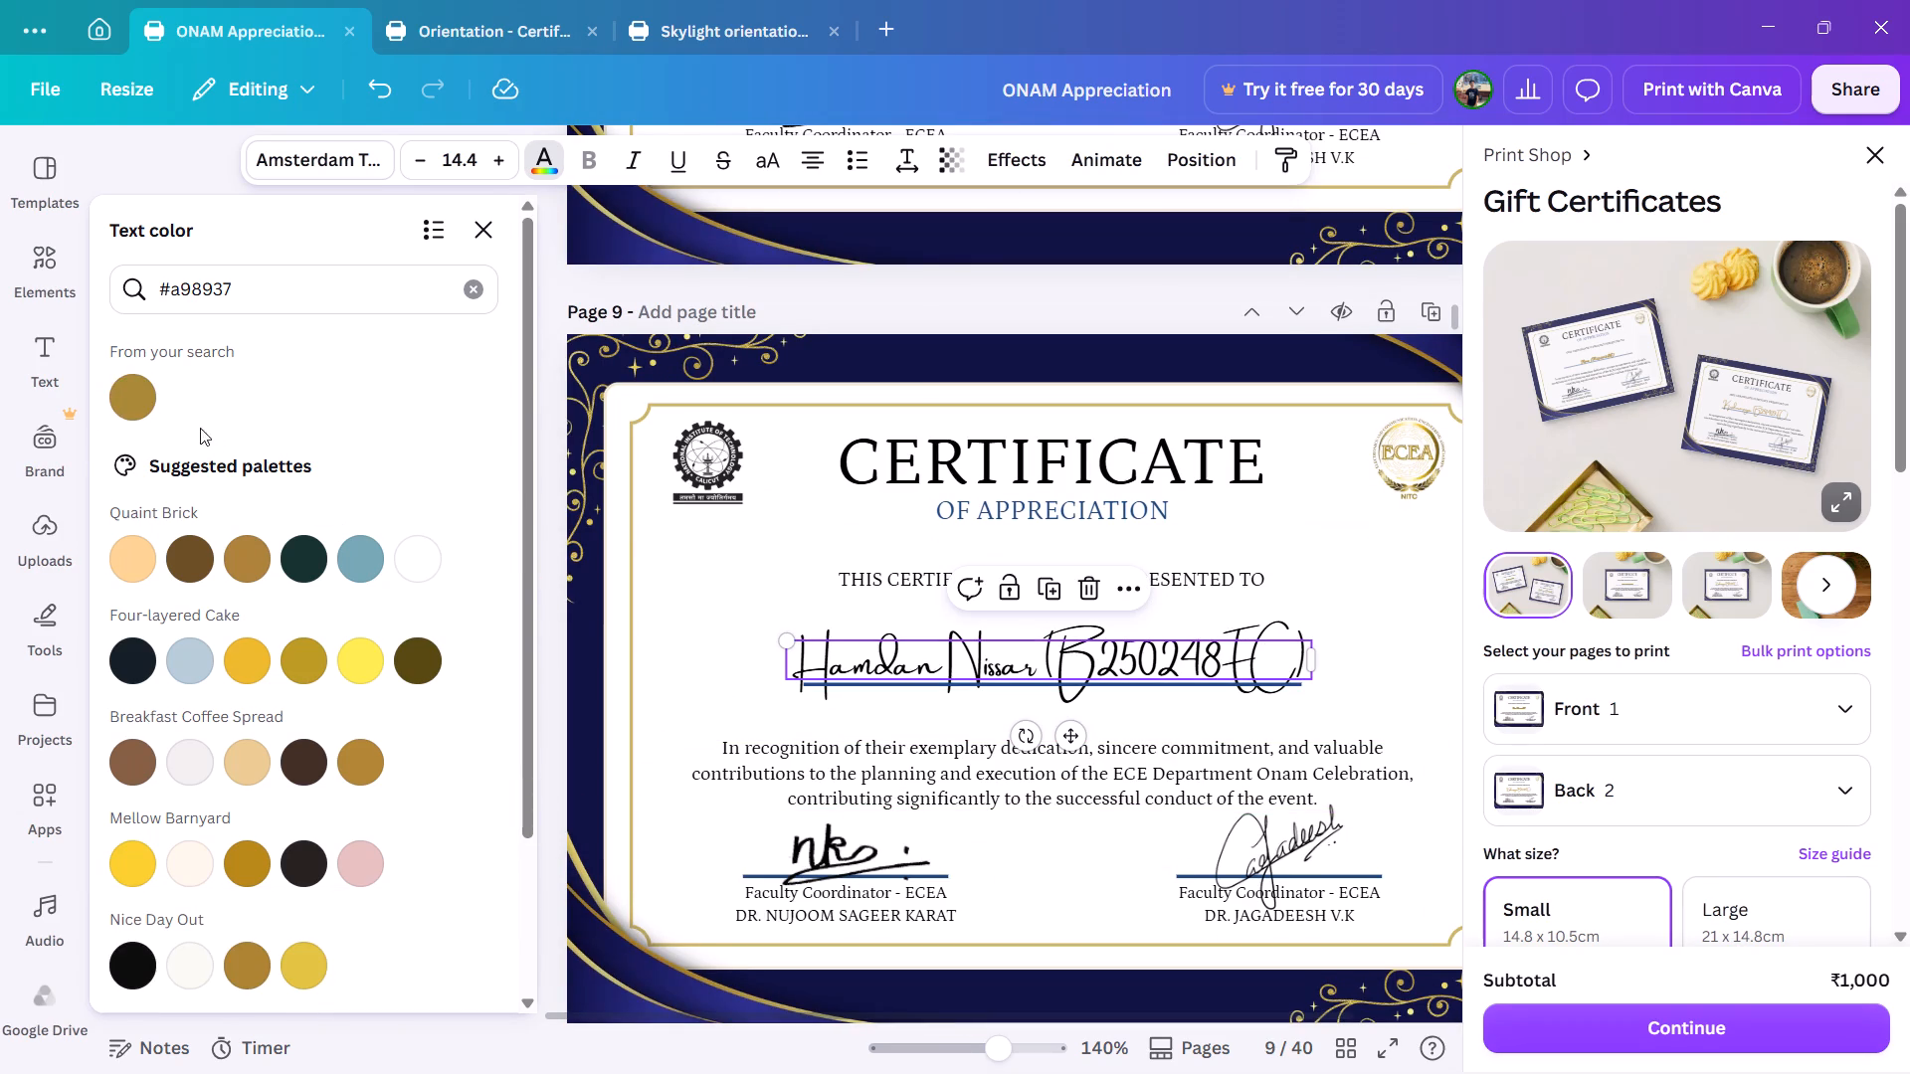
click(119, 404)
scroll(971, 602, down, 1)
scroll(1041, 810, down, 1)
click(1010, 662)
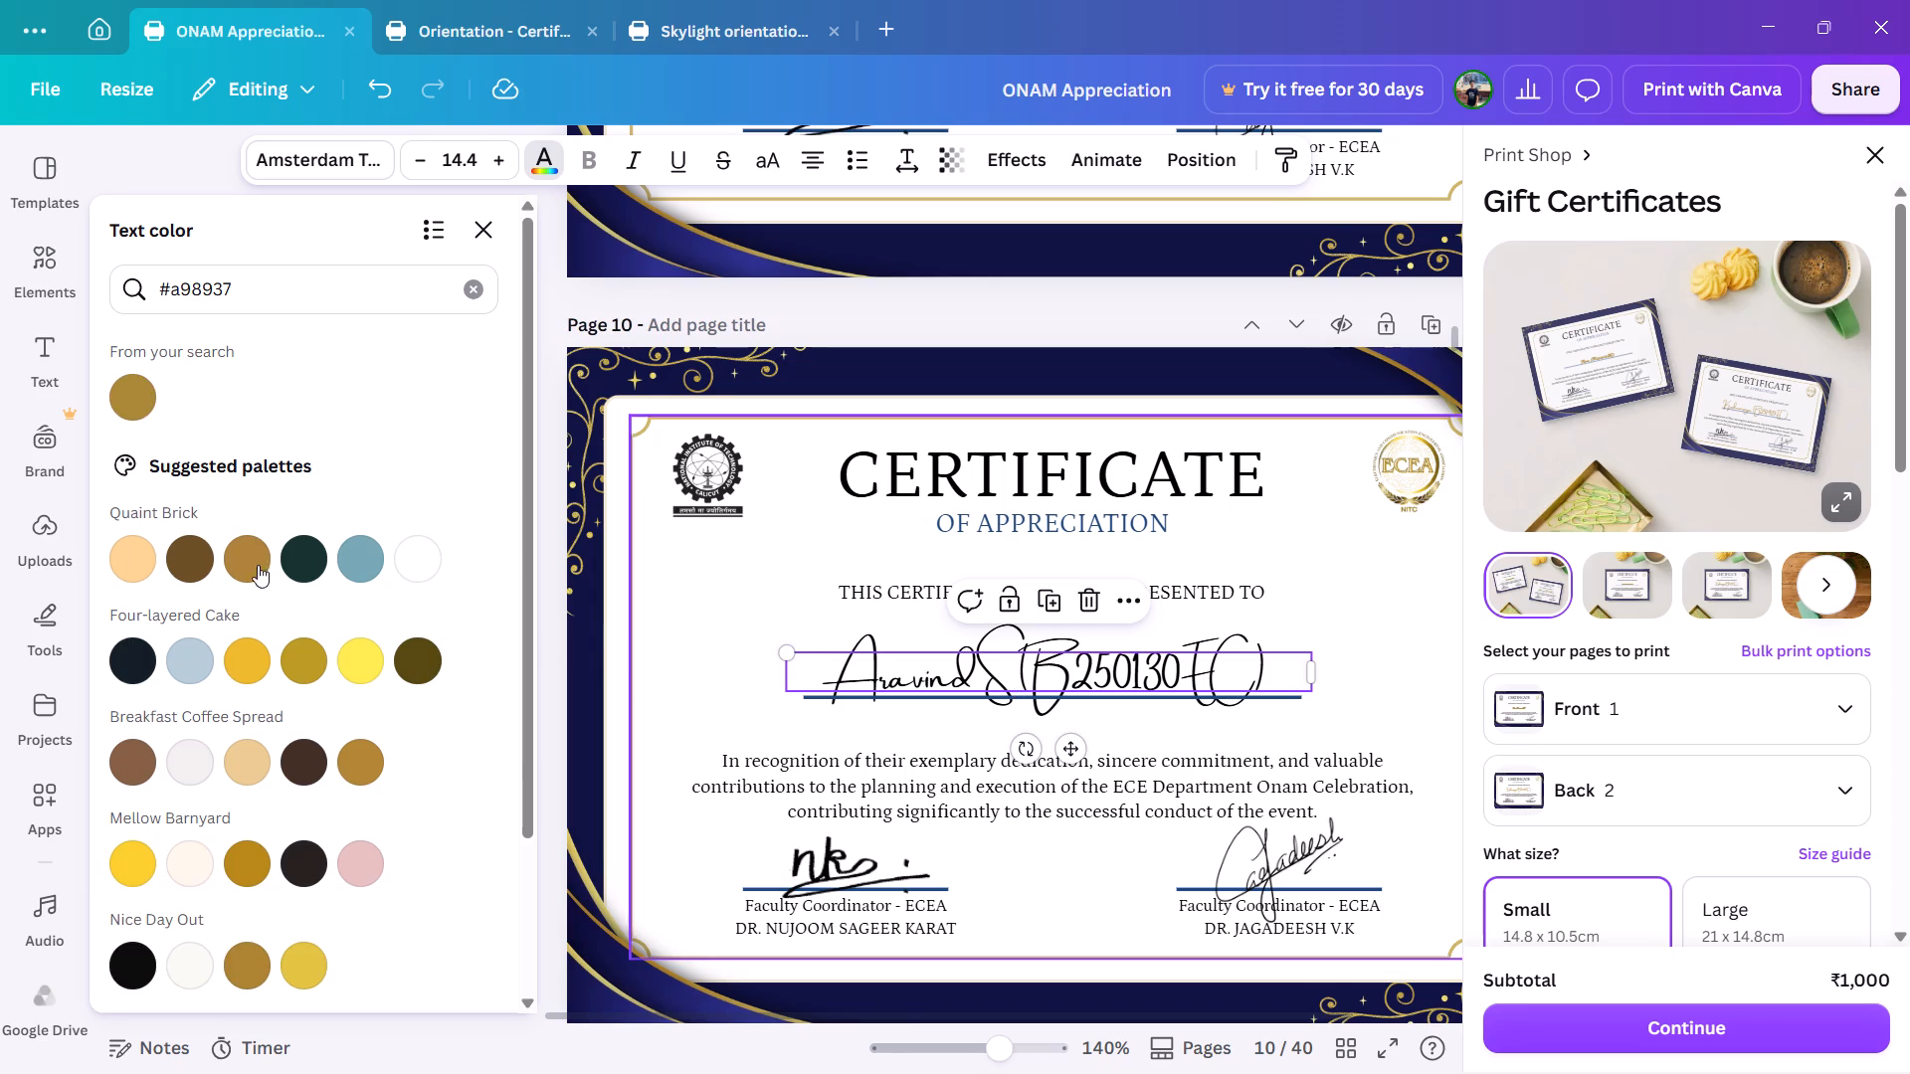
click(143, 396)
scroll(942, 692, down, 2)
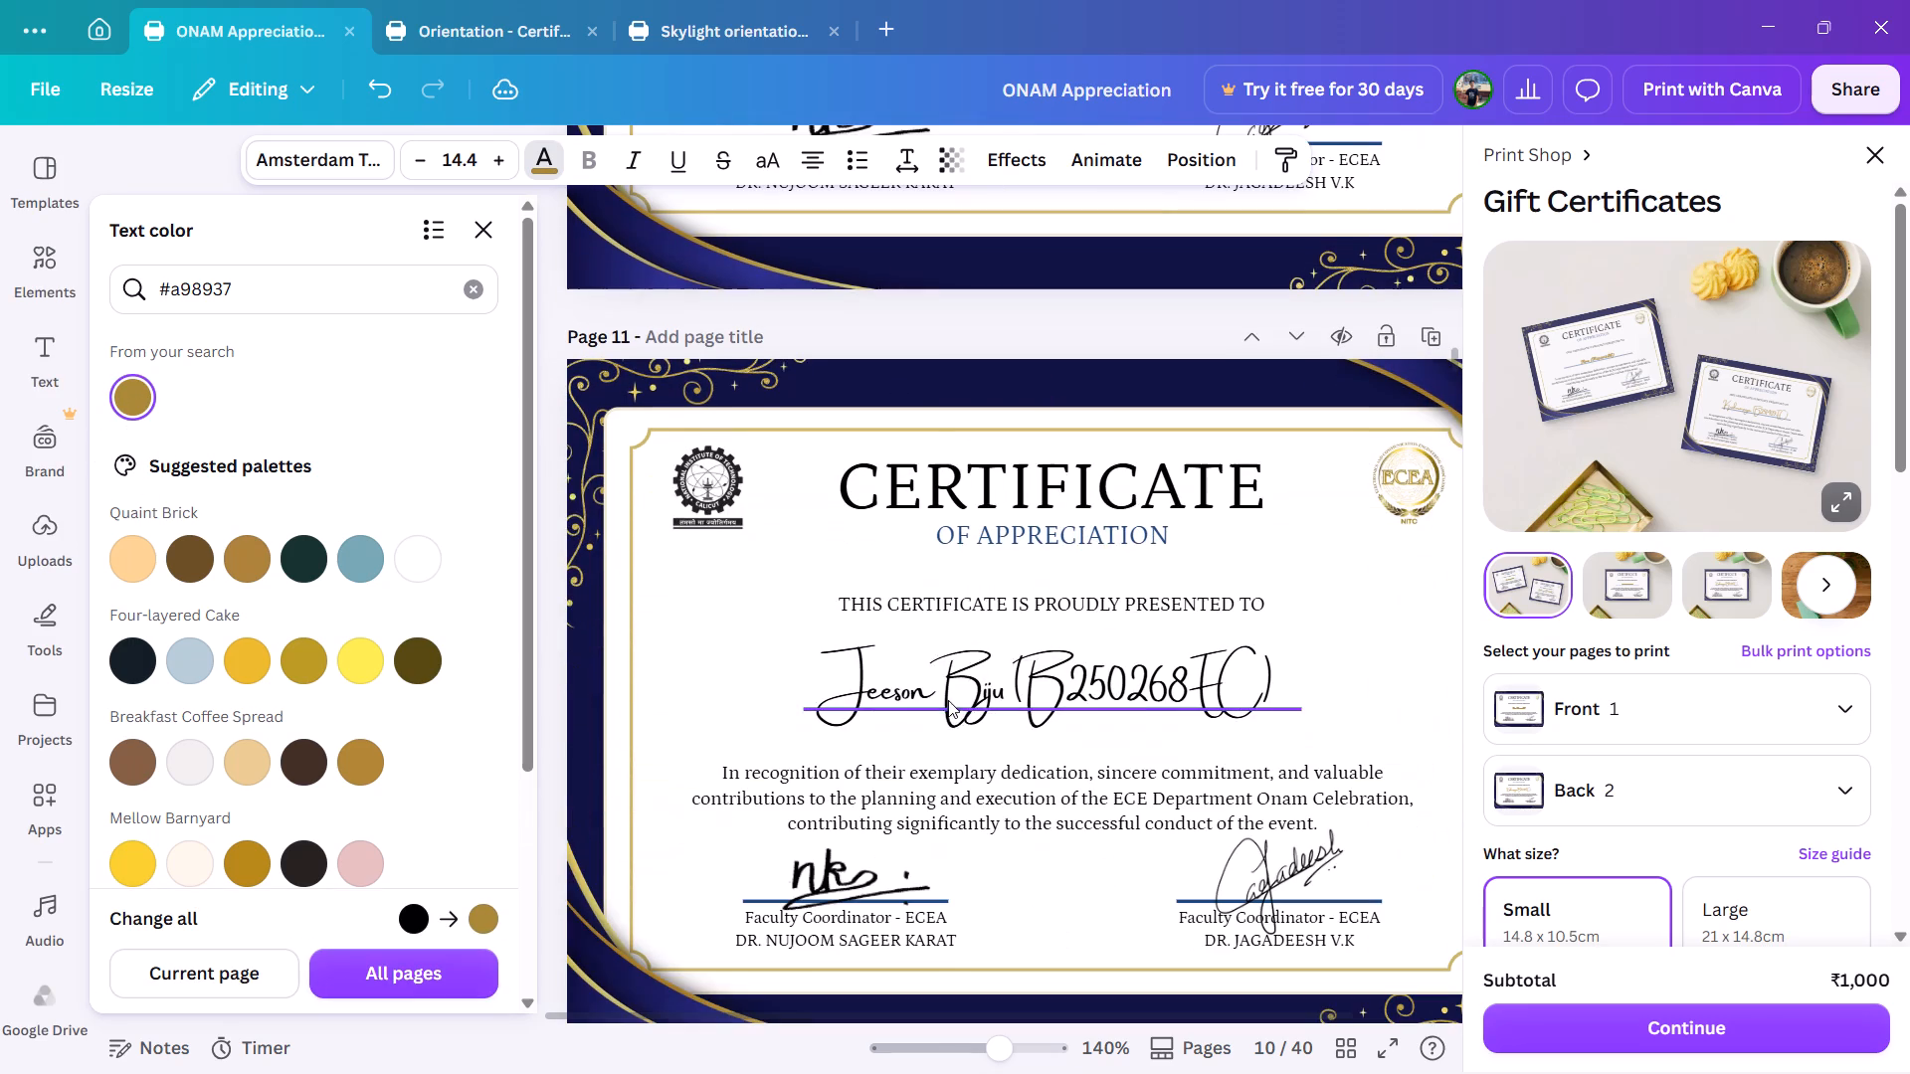
click(985, 666)
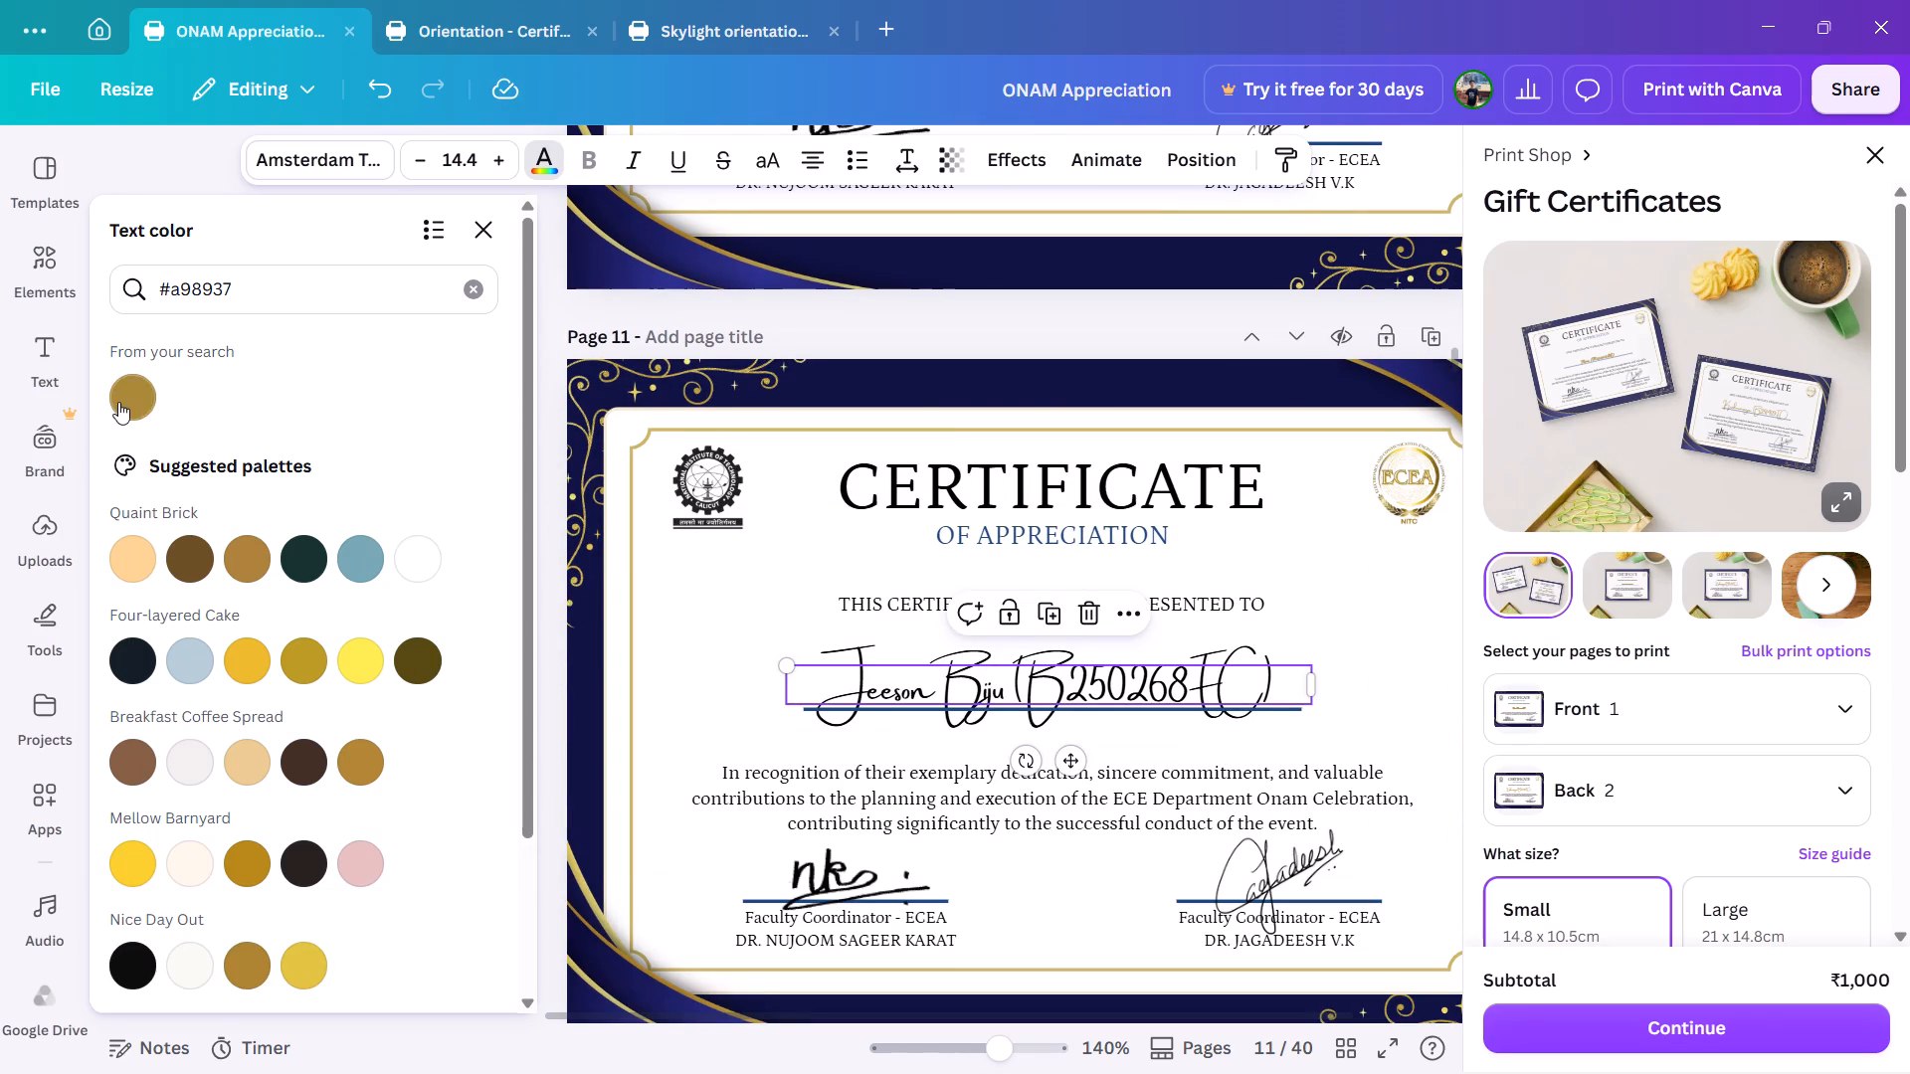
click(118, 402)
Recolor the recipient names on pages 12, 13 and 14 with #a98937.
scroll(1113, 830, down, 2)
click(1058, 684)
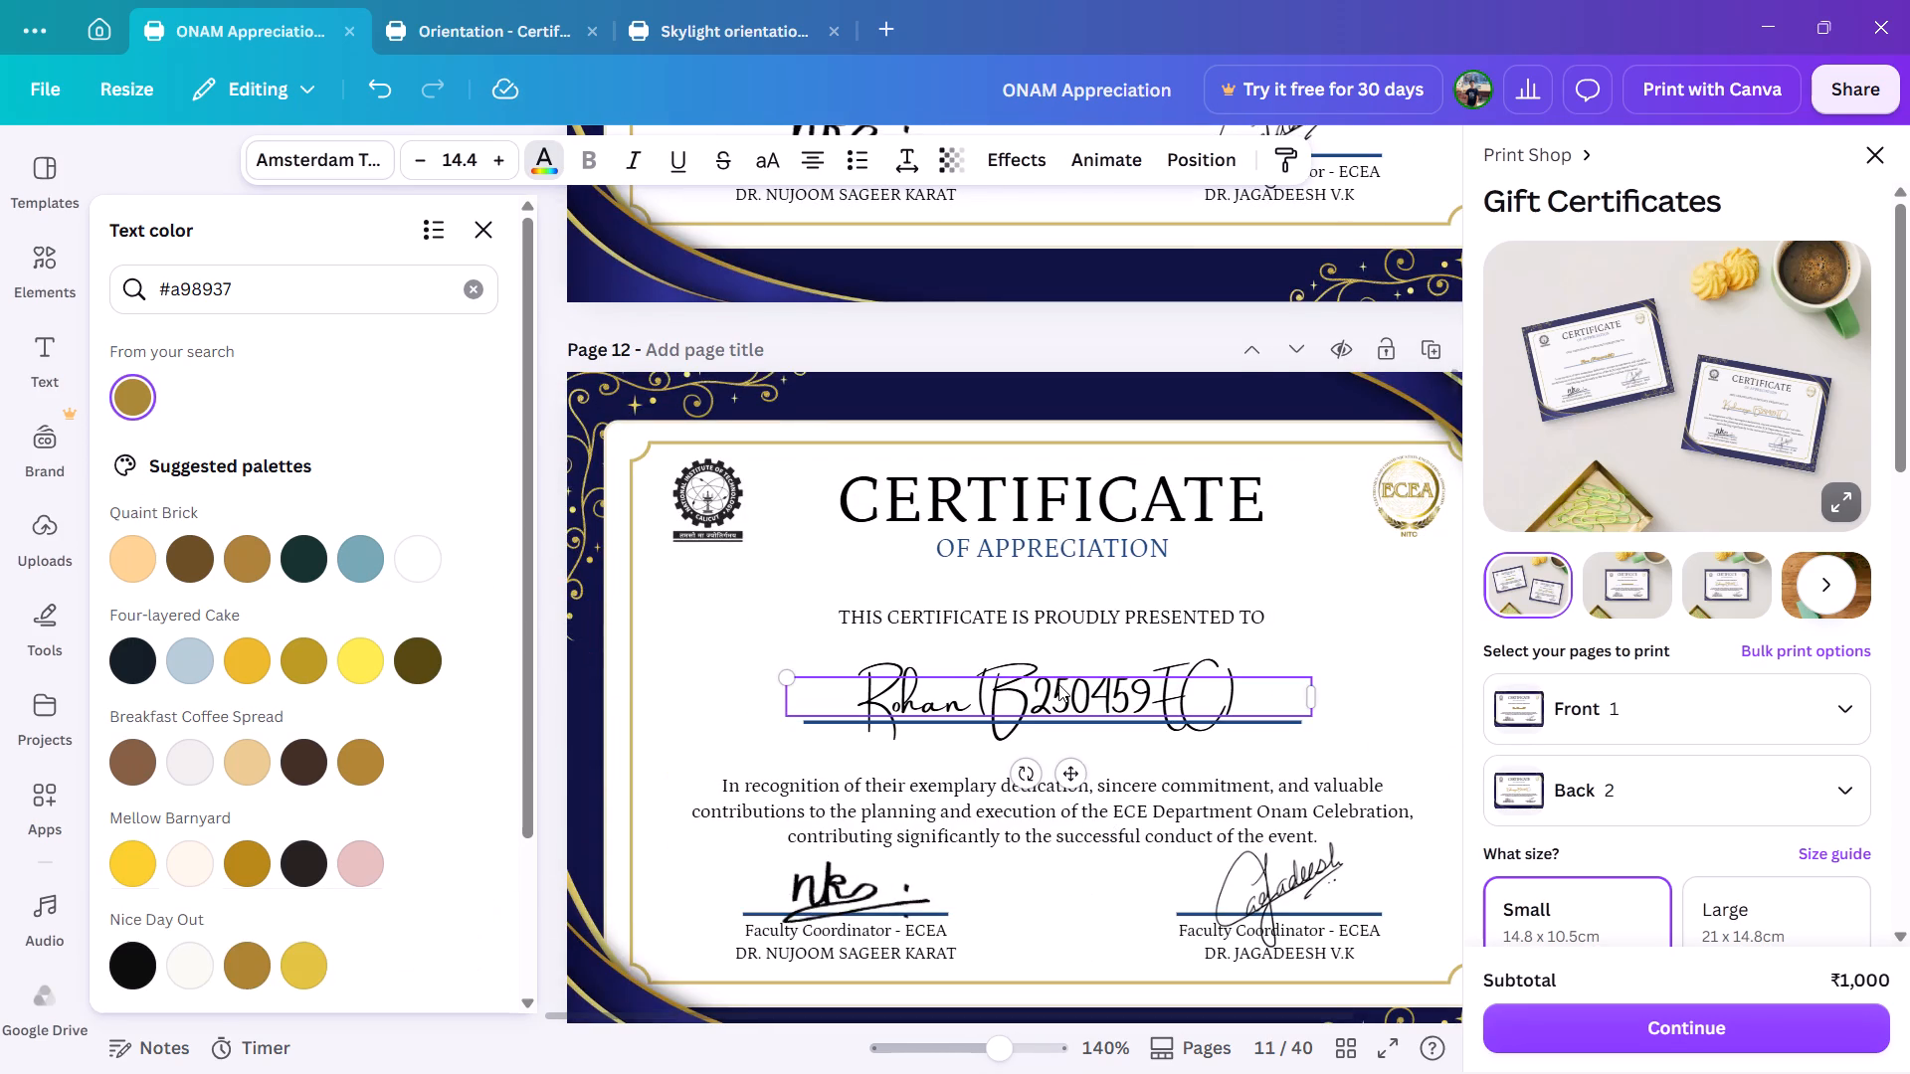
click(139, 390)
scroll(825, 551, down, 2)
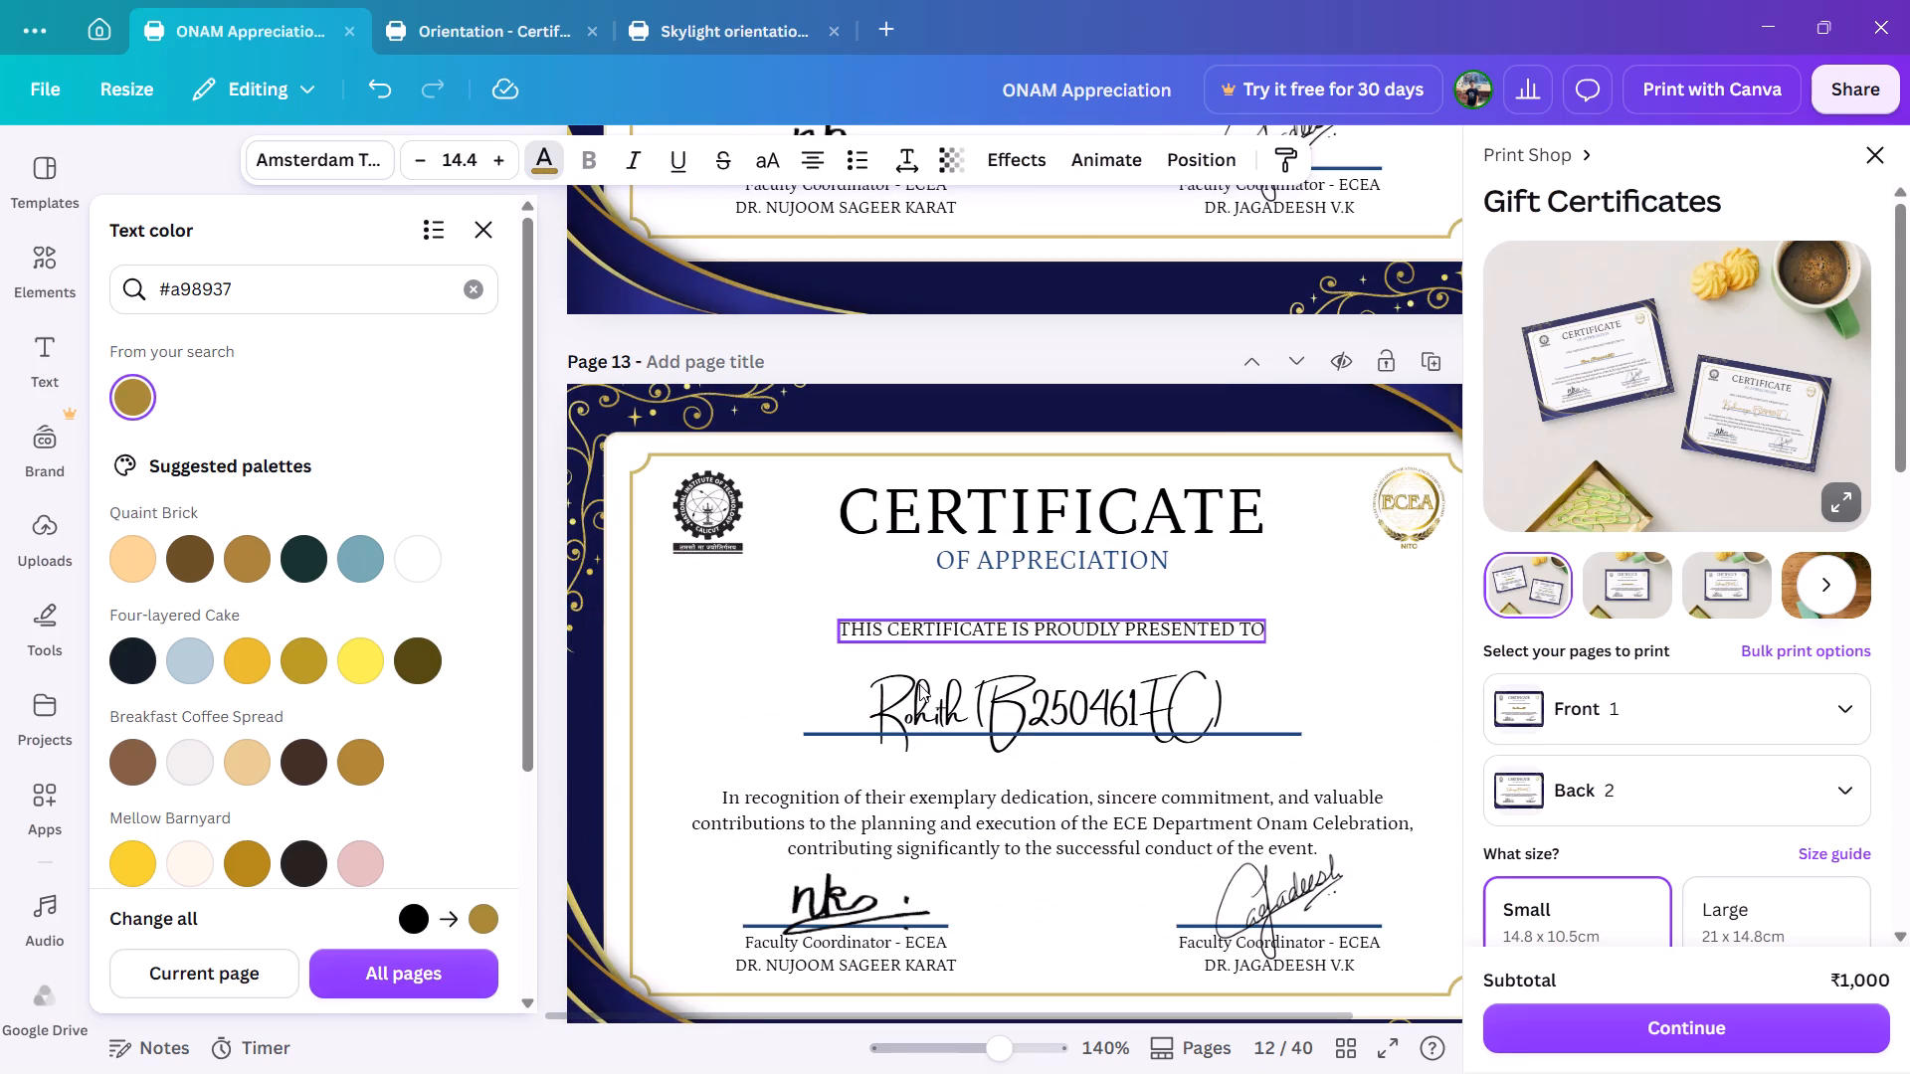
click(919, 684)
click(130, 390)
scroll(865, 606, down, 1)
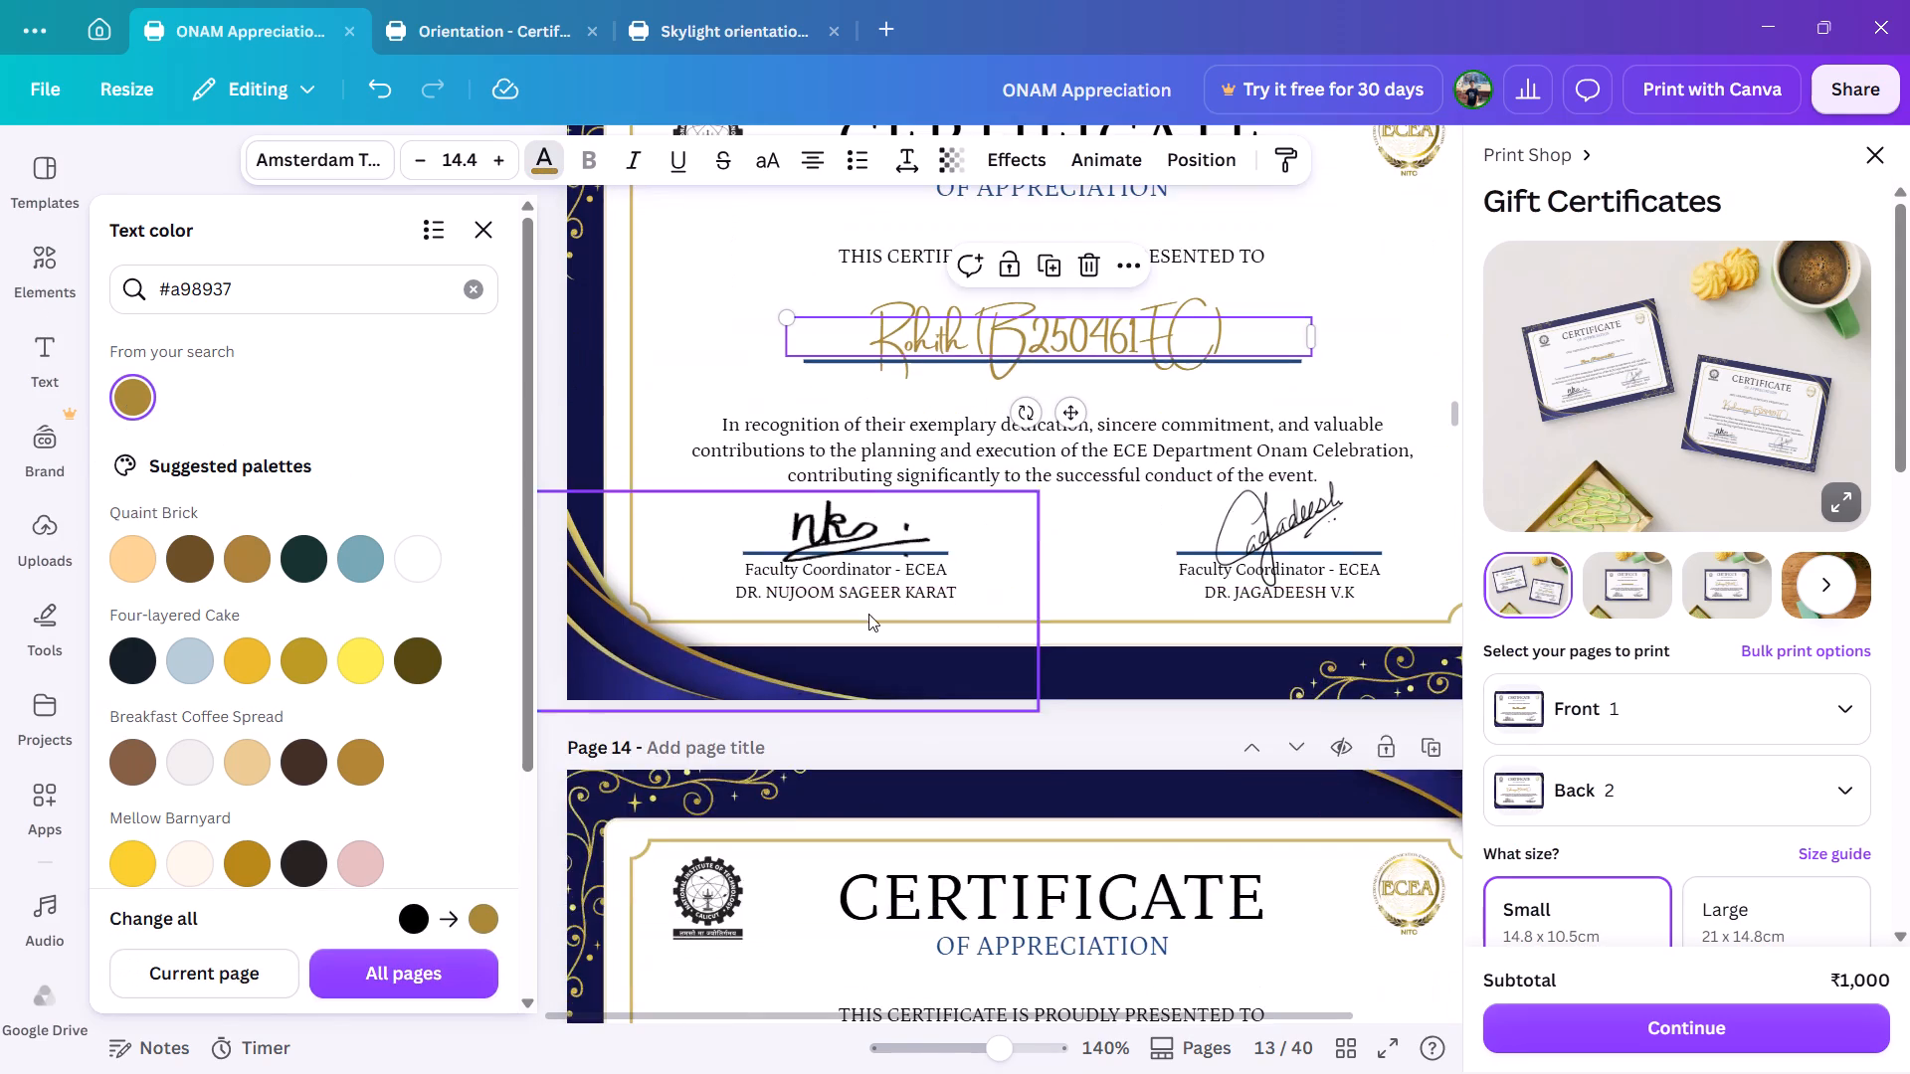
scroll(903, 723, down, 2)
click(919, 339)
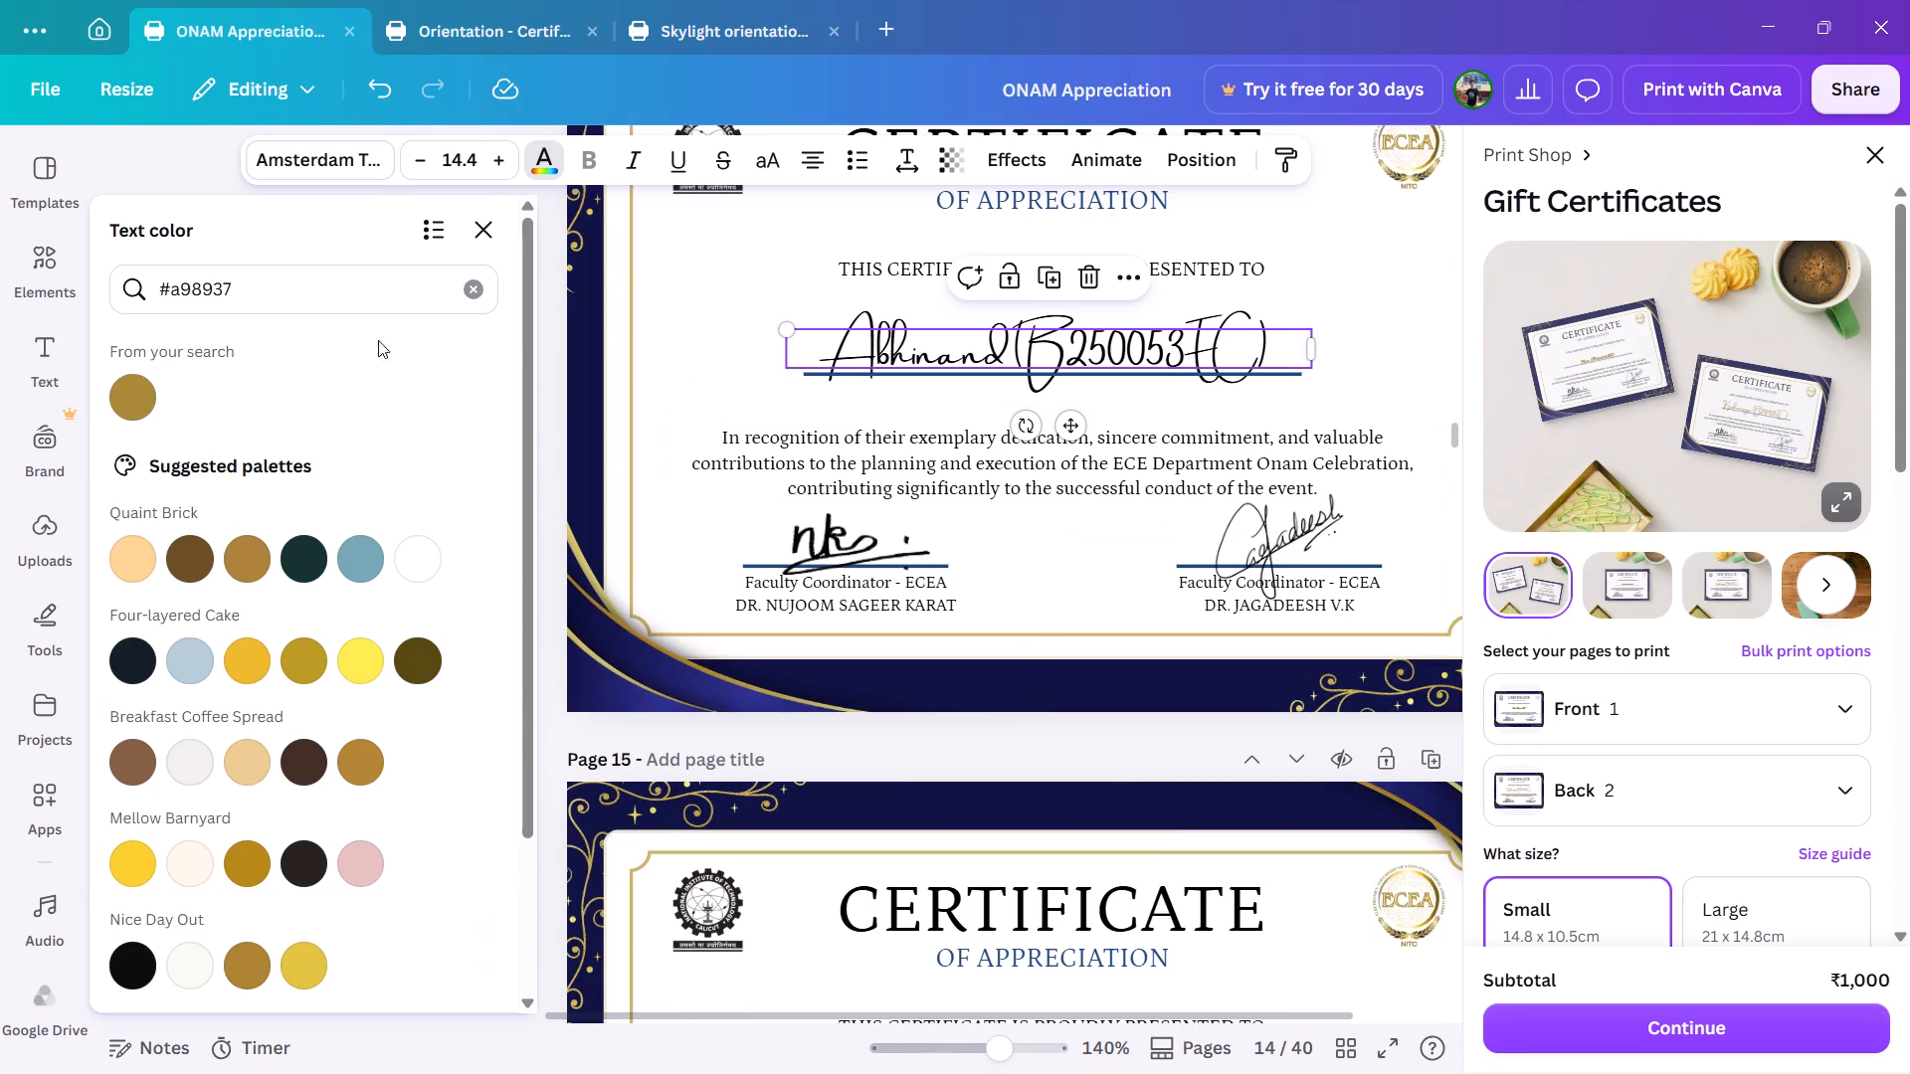
click(145, 392)
Apply the text color #a98937 to the recipient names on pages 15, 16 and 17.
scroll(915, 461, down, 1)
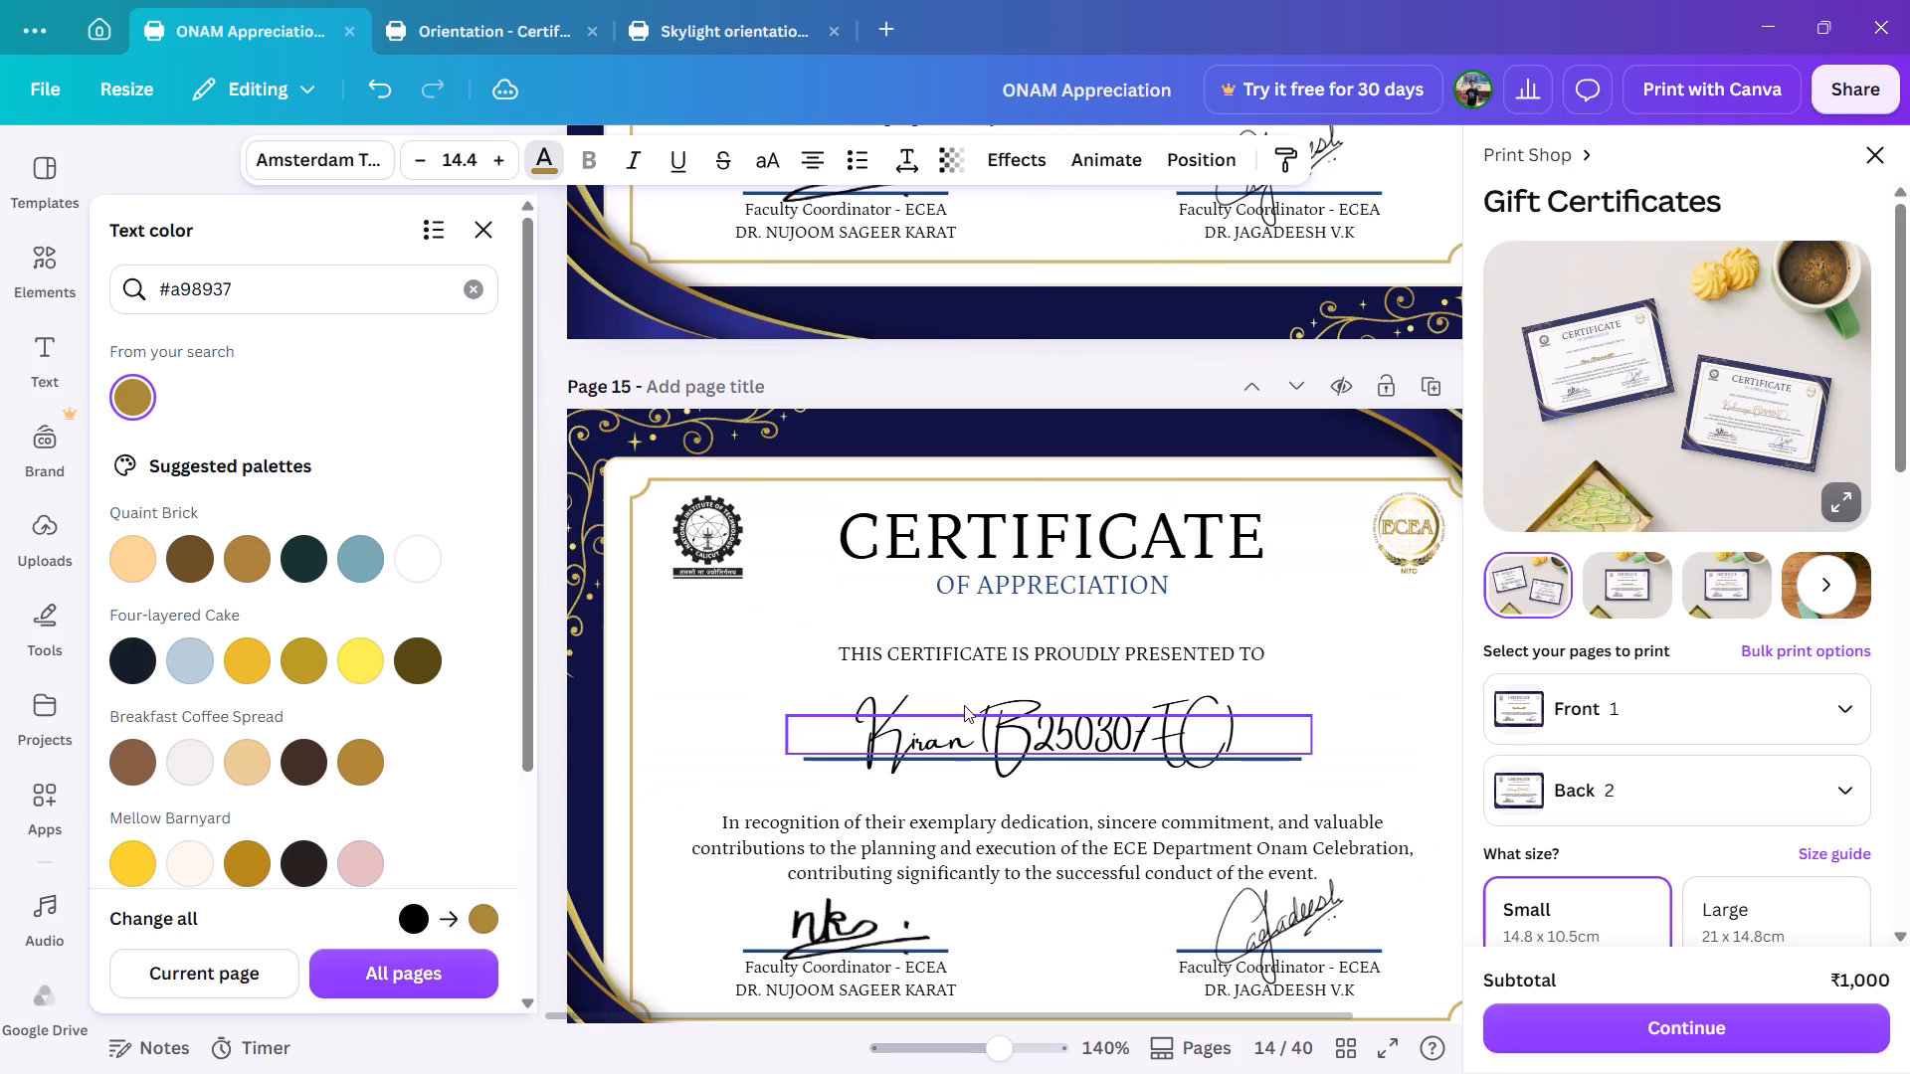
click(964, 705)
click(133, 395)
scroll(892, 585, down, 2)
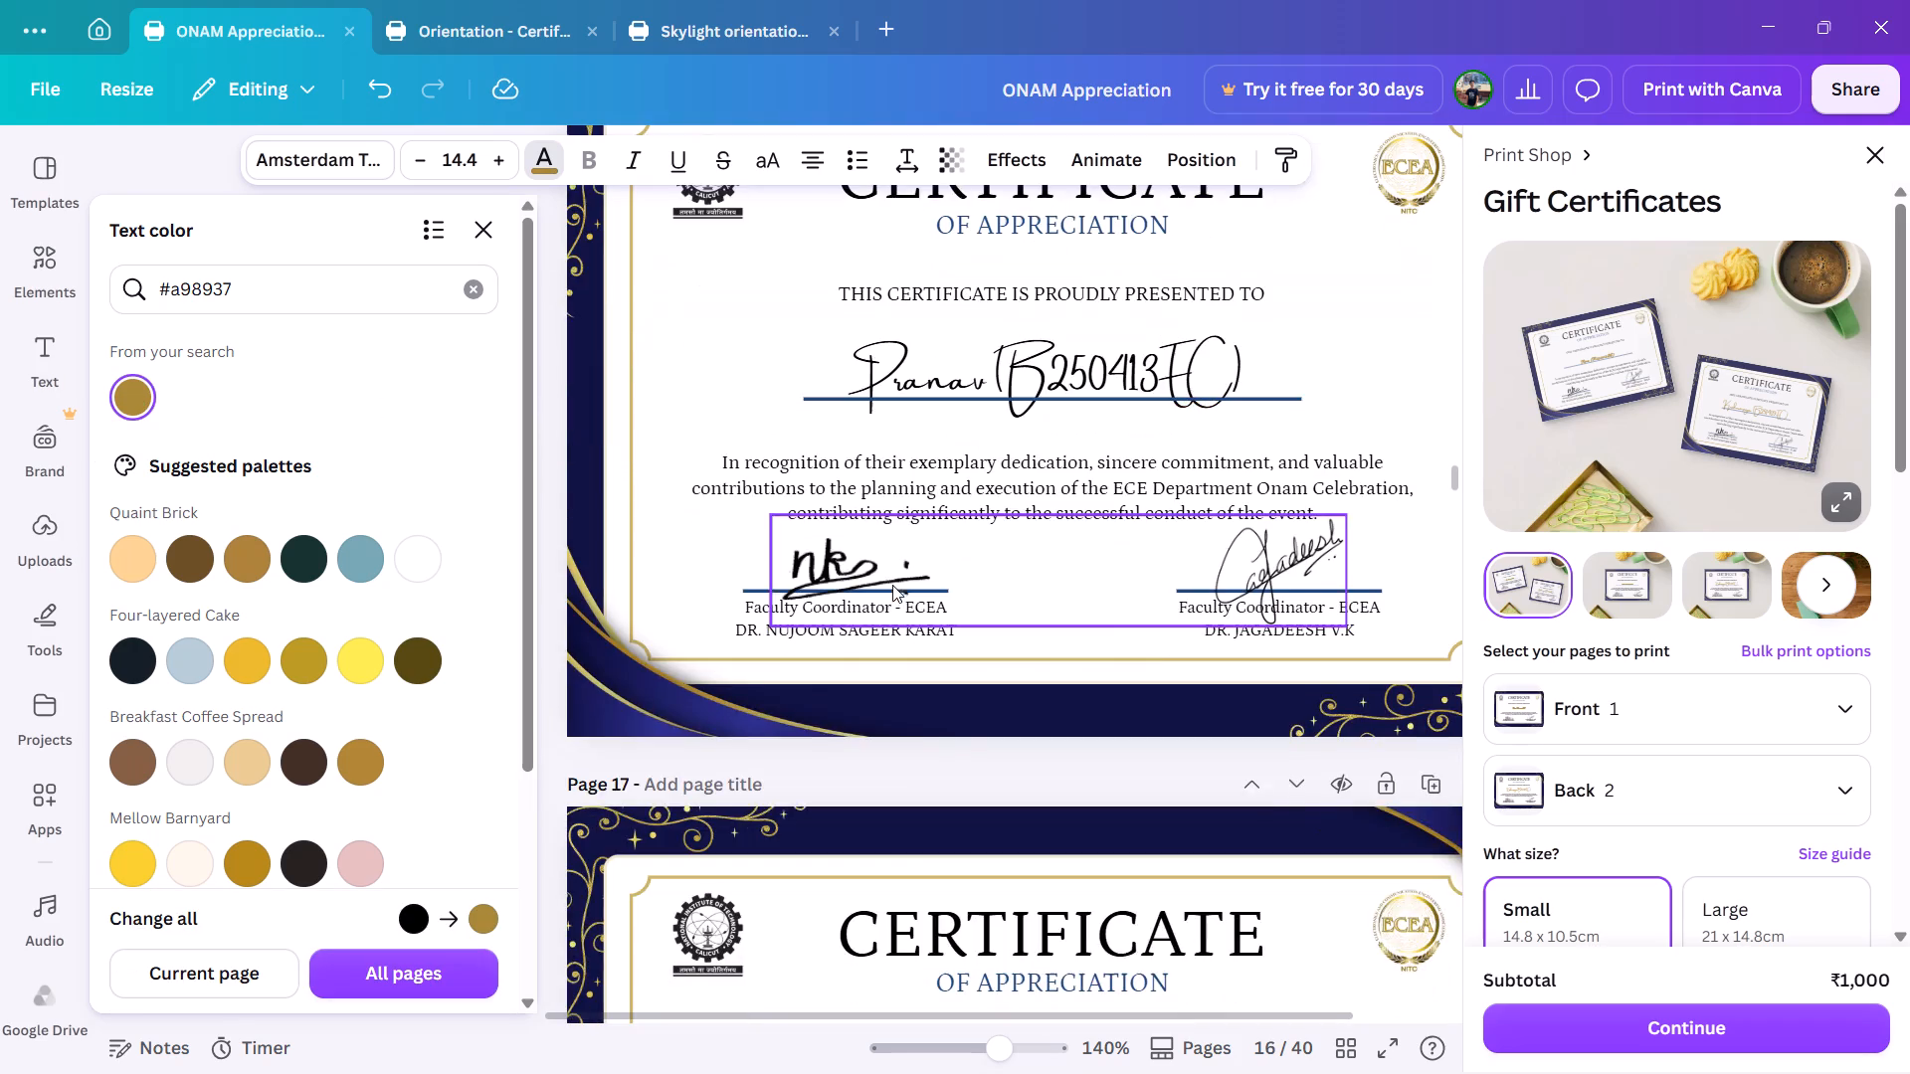
scroll(917, 476, up, 2)
scroll(917, 476, down, 2)
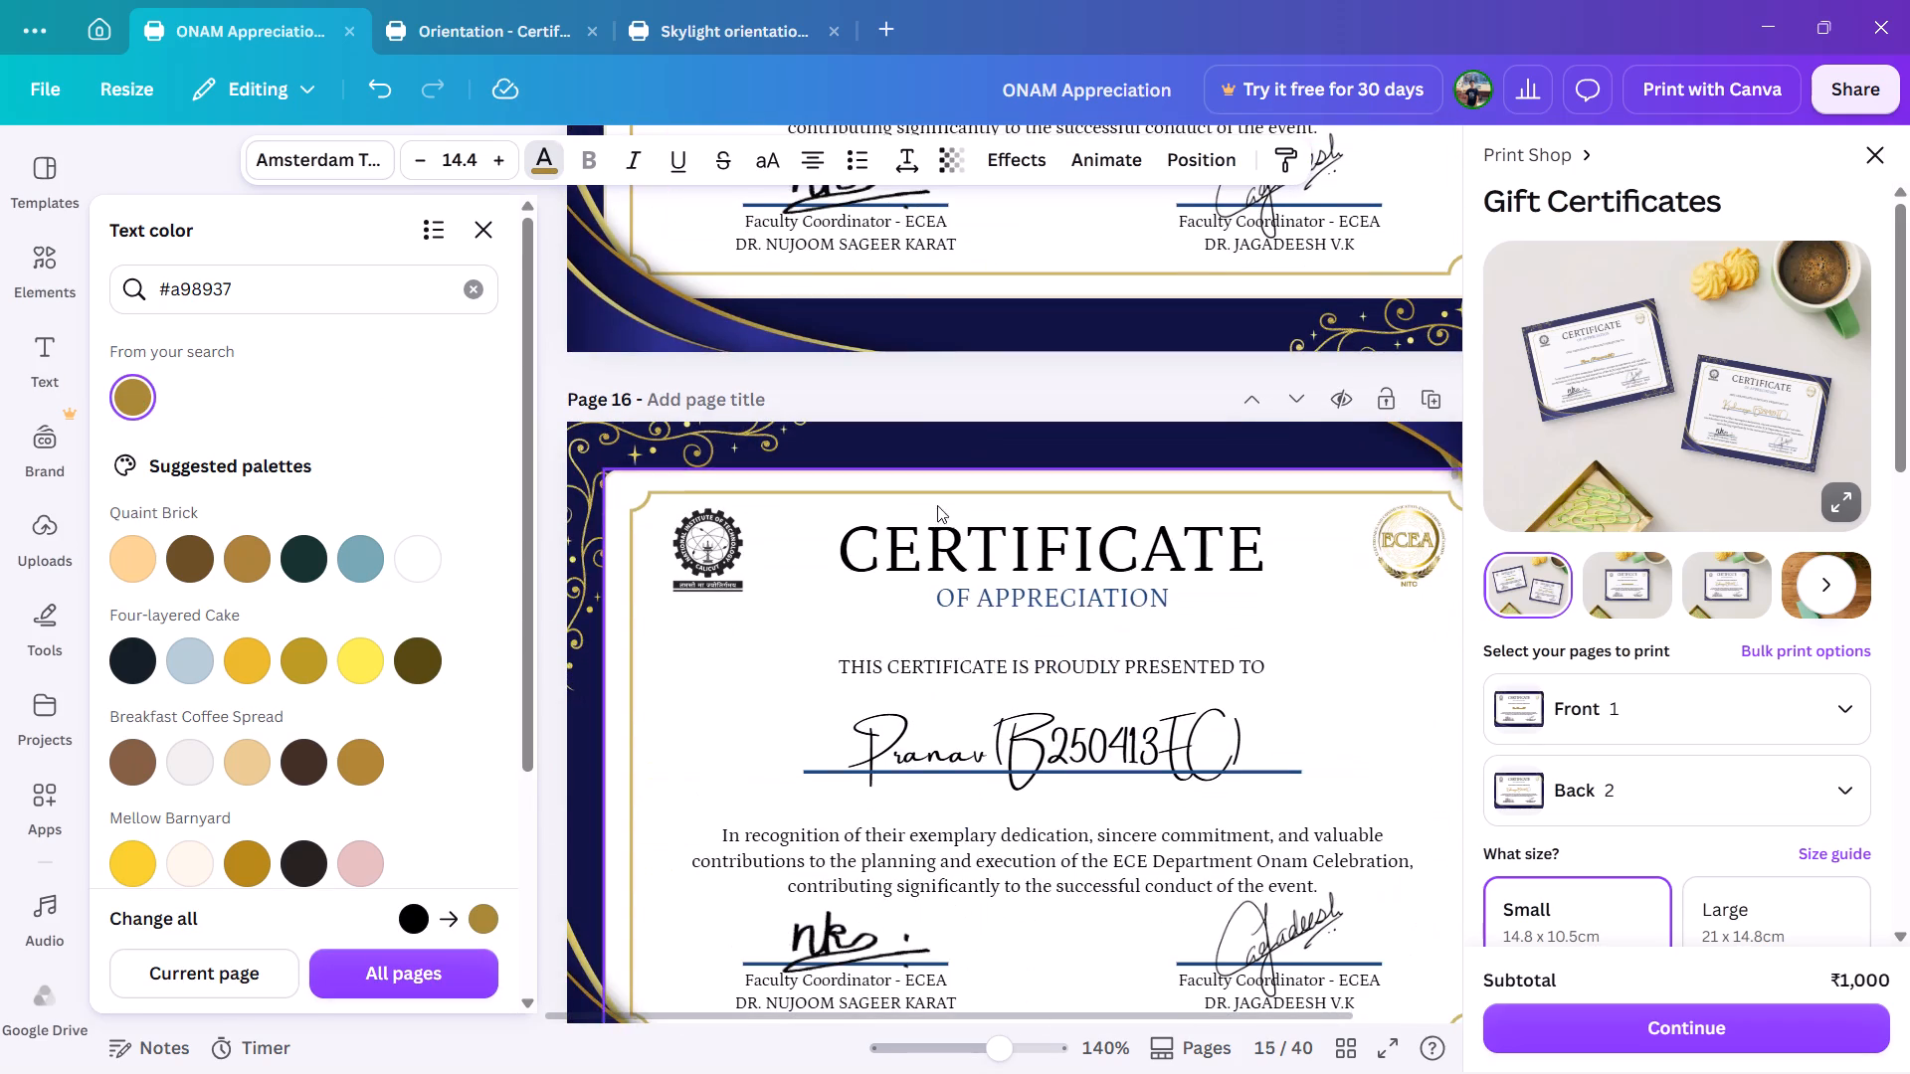
click(999, 719)
click(123, 393)
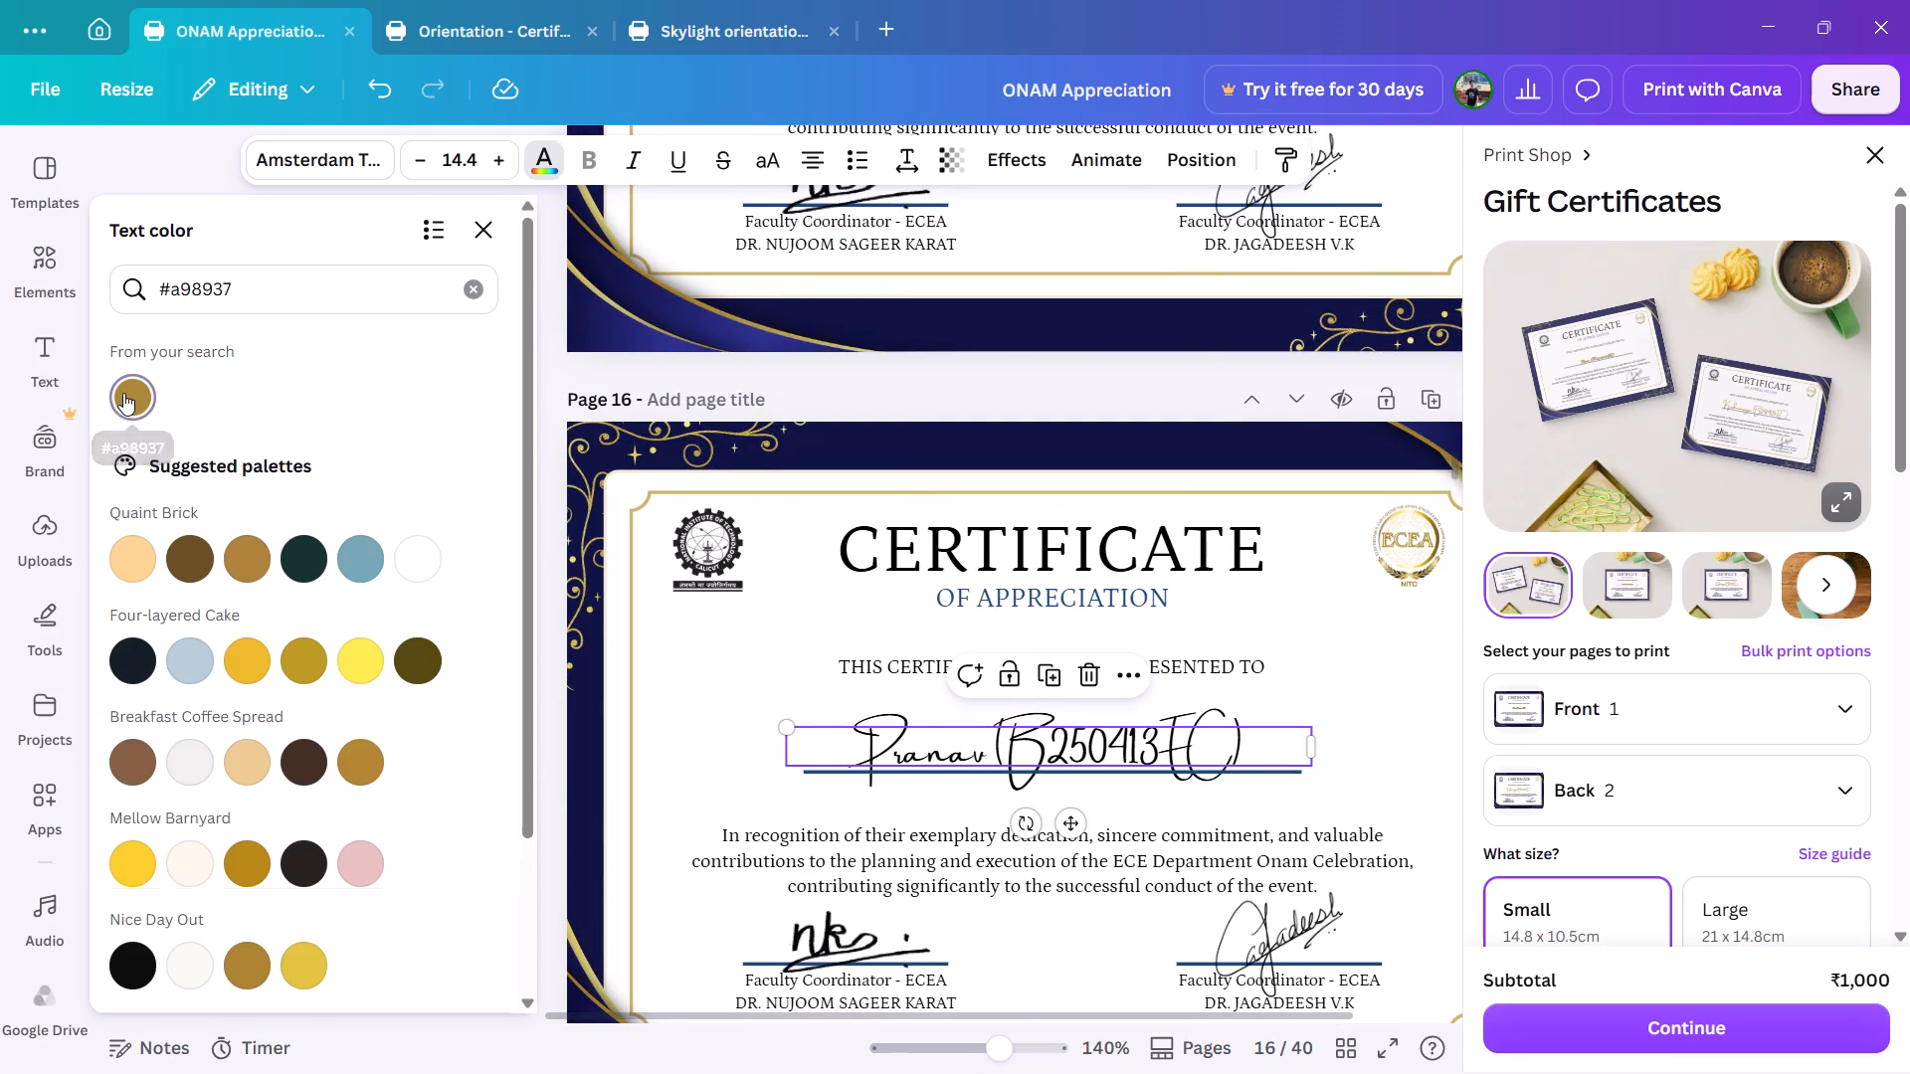
scroll(872, 557, down, 1)
scroll(914, 629, down, 1)
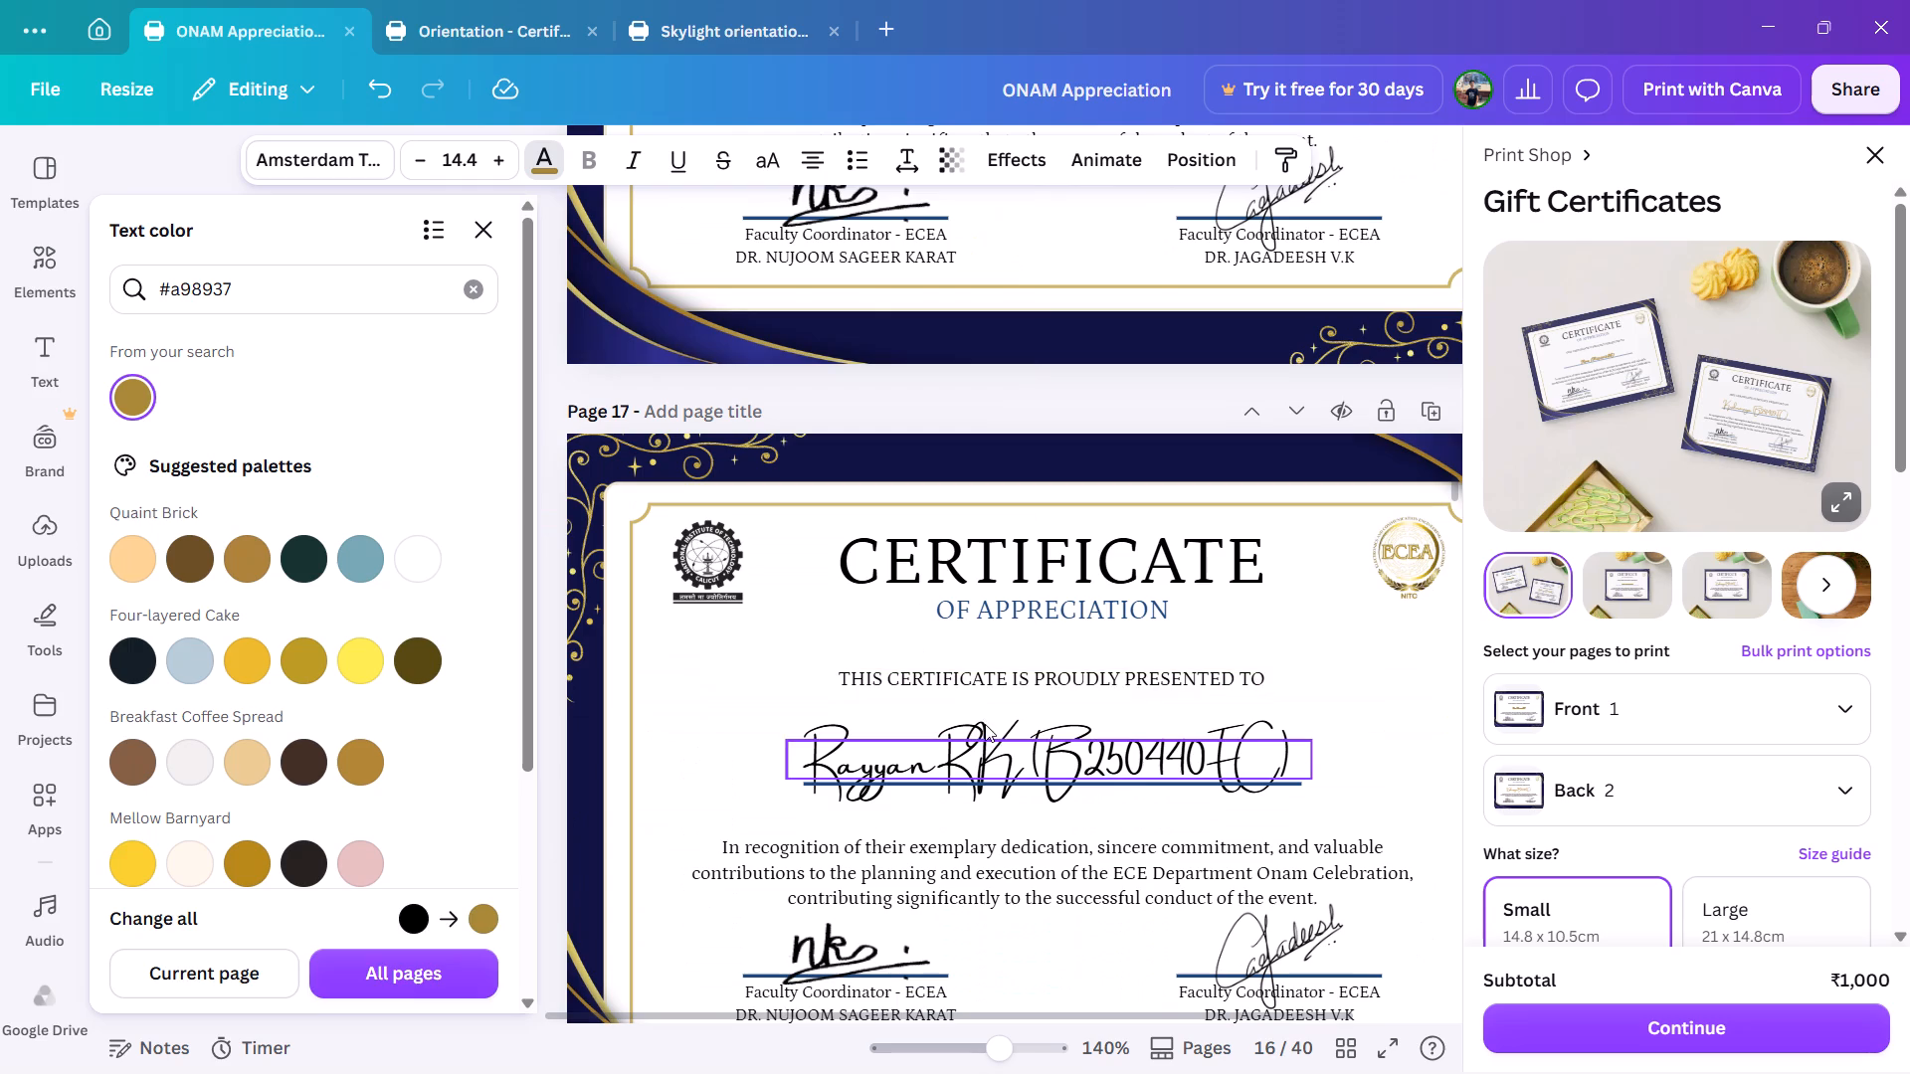
click(985, 725)
click(144, 388)
Set page 18's recipient name to the text color #a98937.
scroll(1148, 605, down, 2)
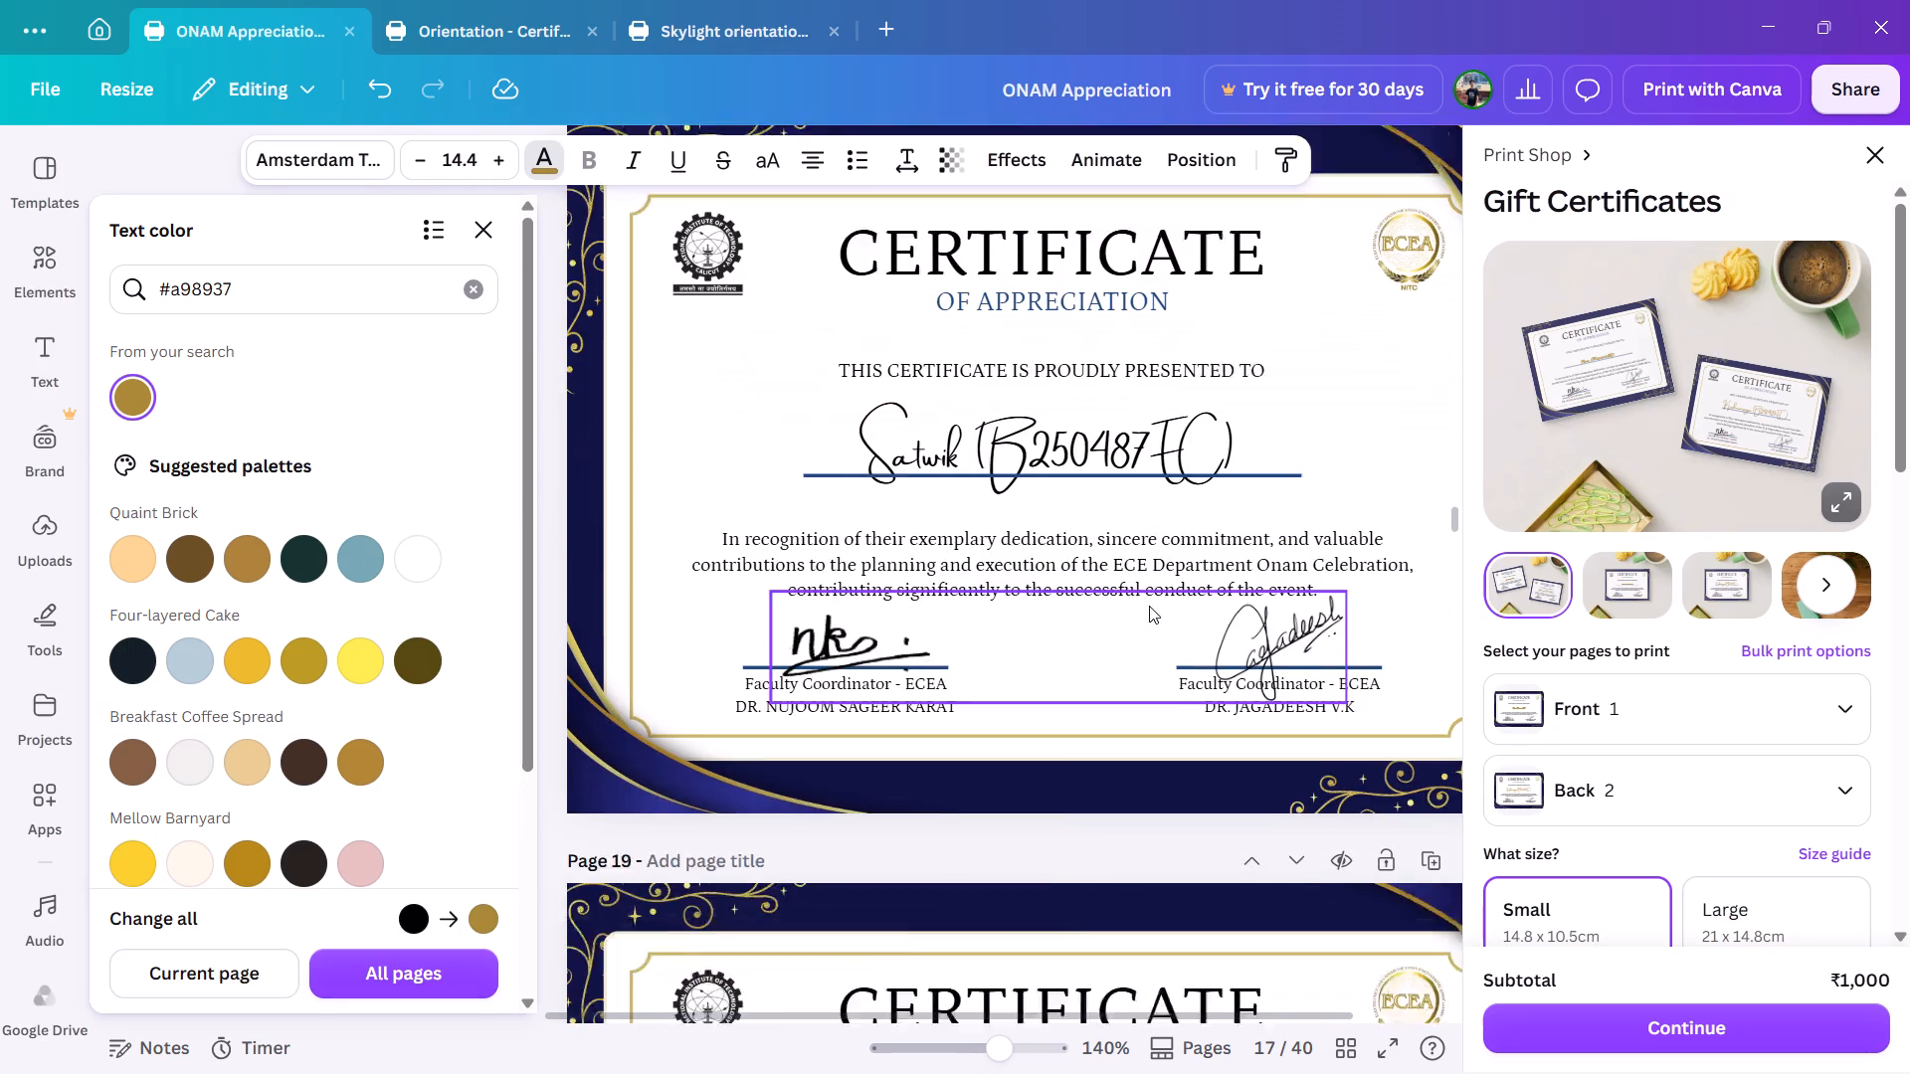
click(1115, 406)
click(950, 390)
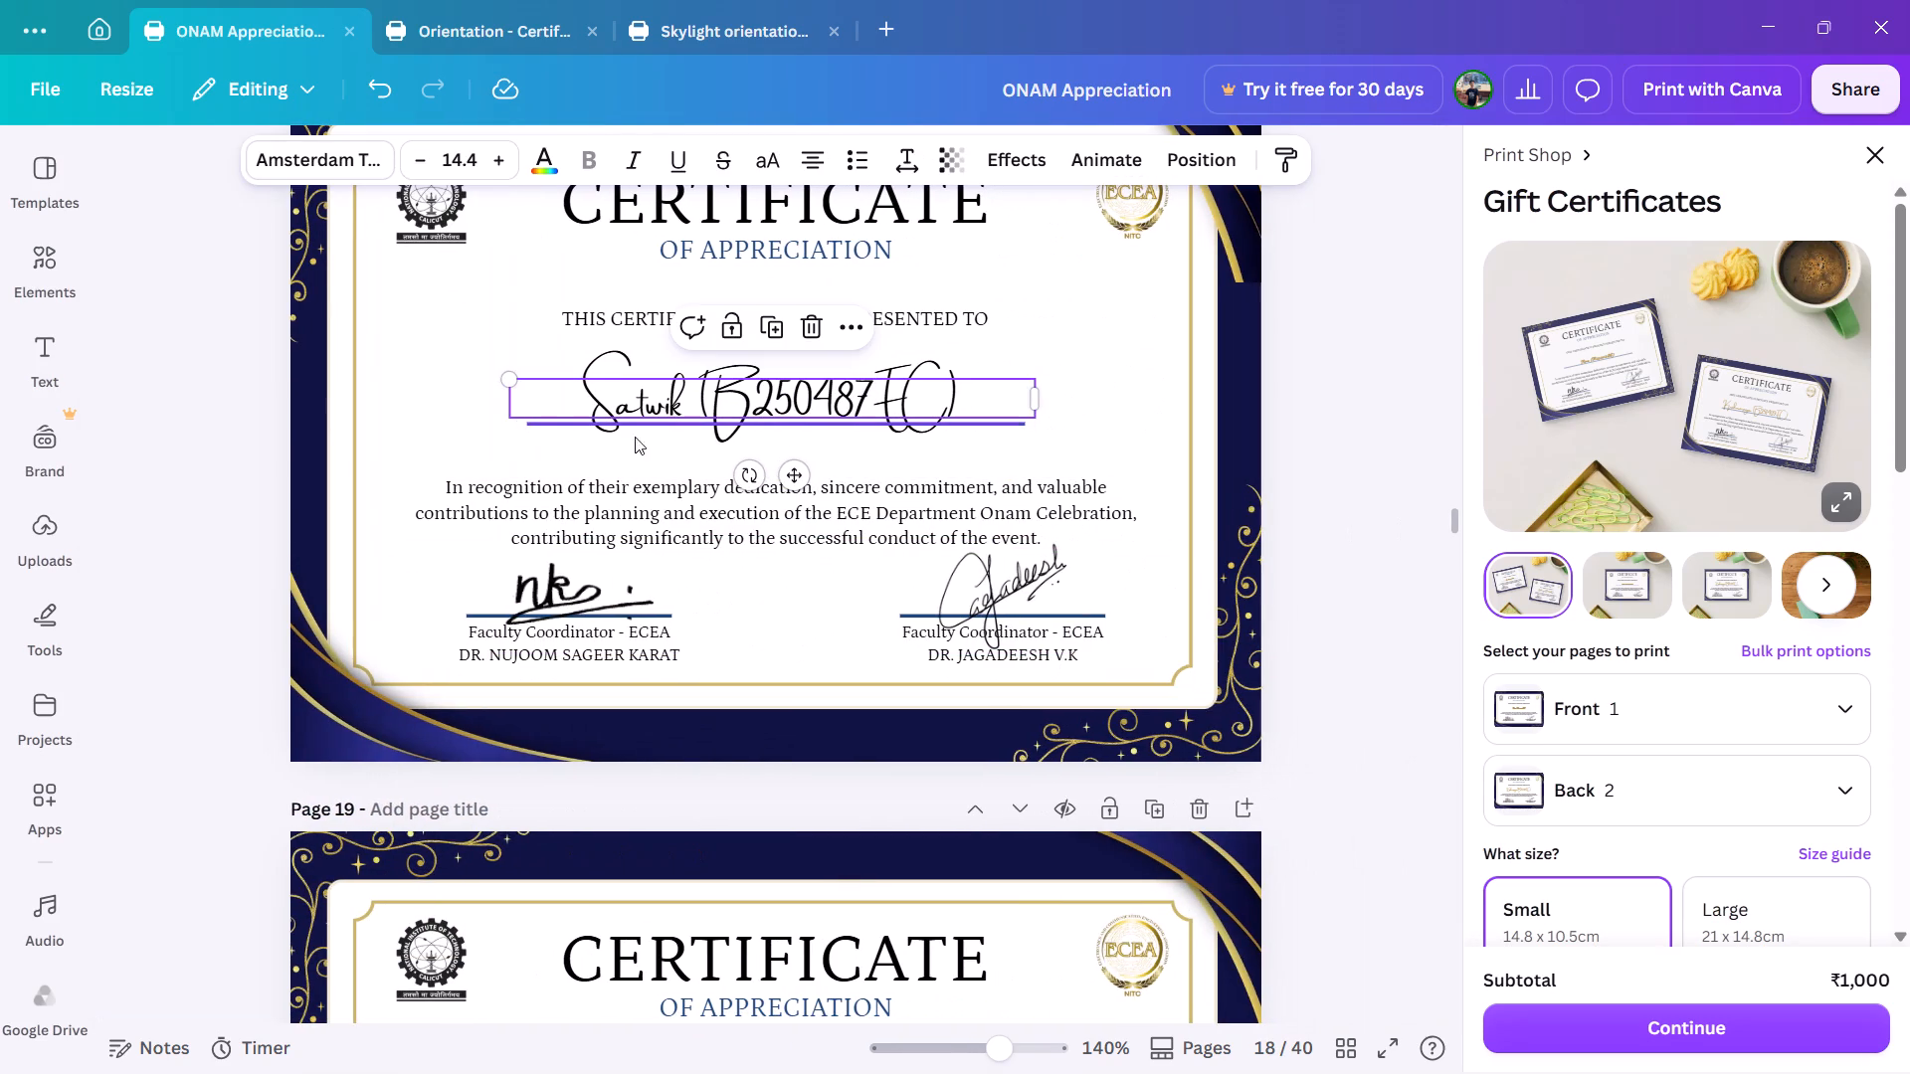
click(525, 168)
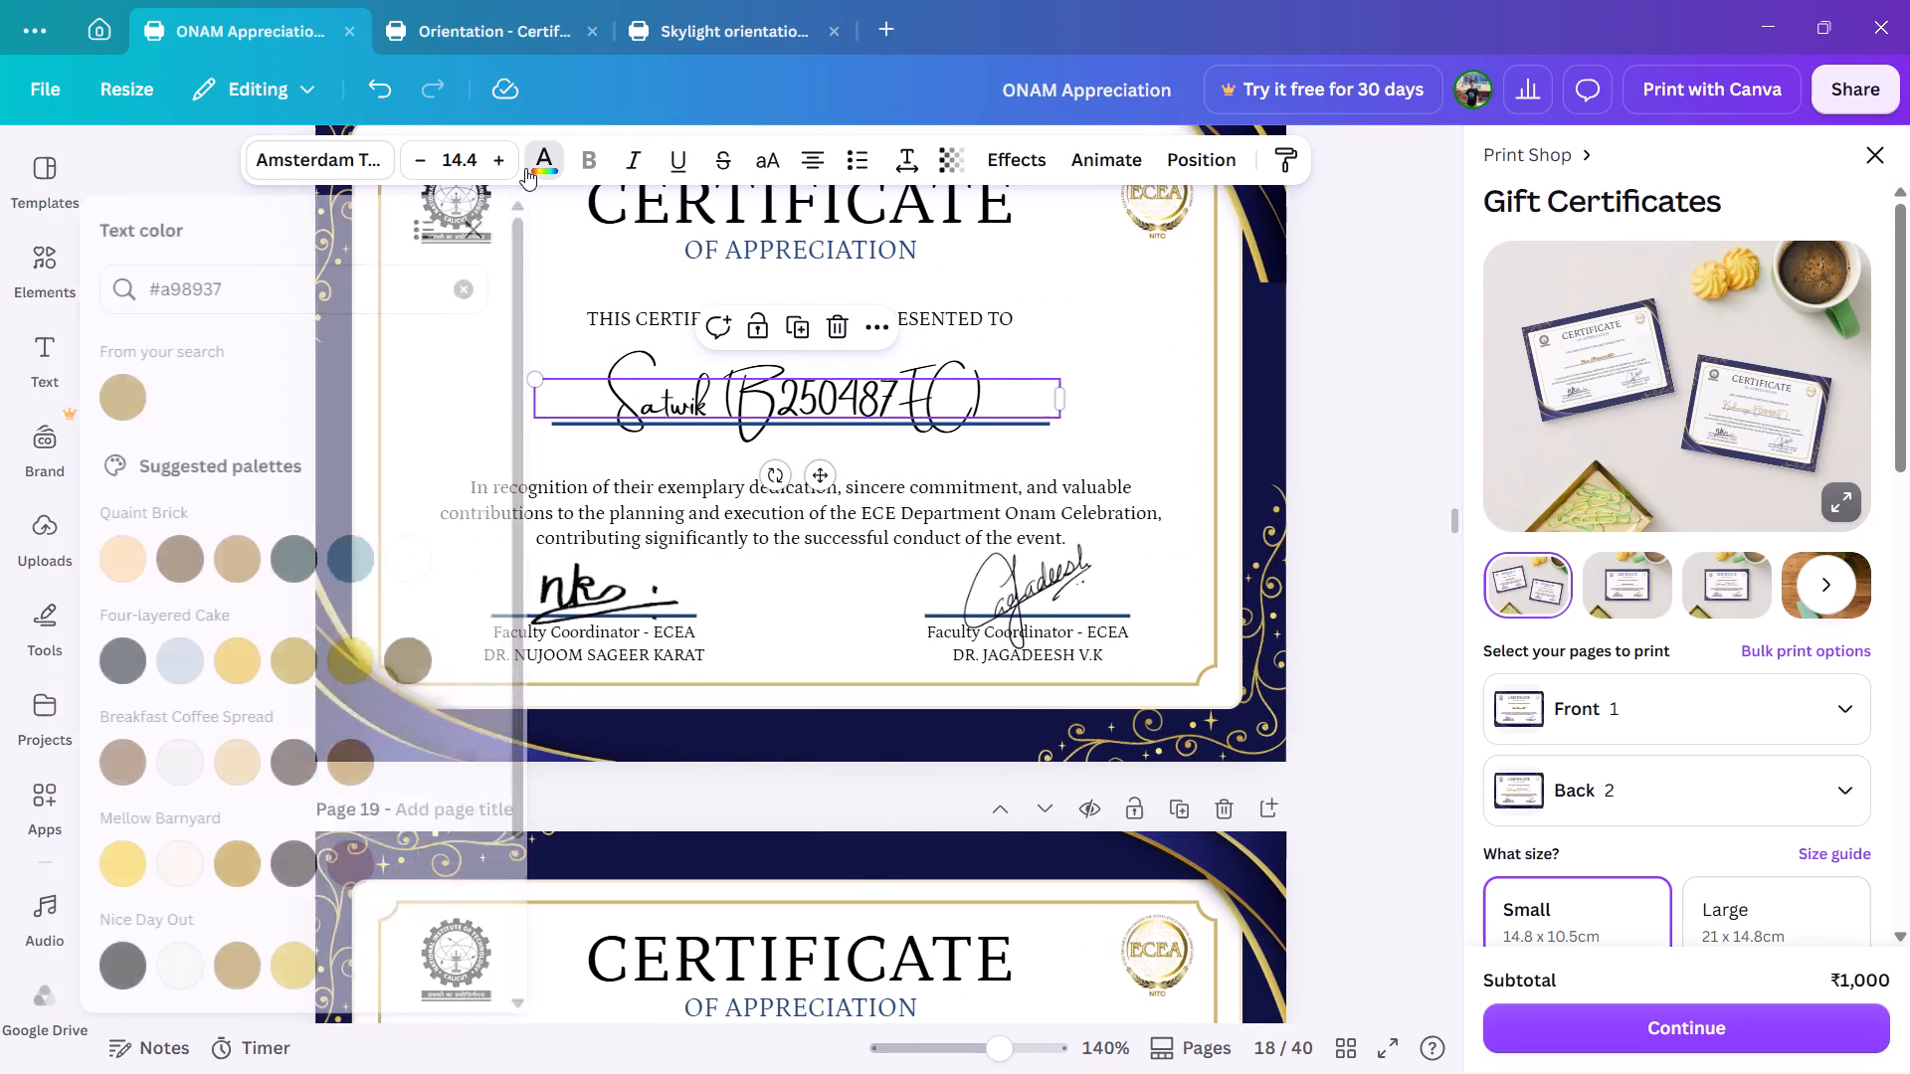
click(144, 399)
scroll(1063, 602, down, 1)
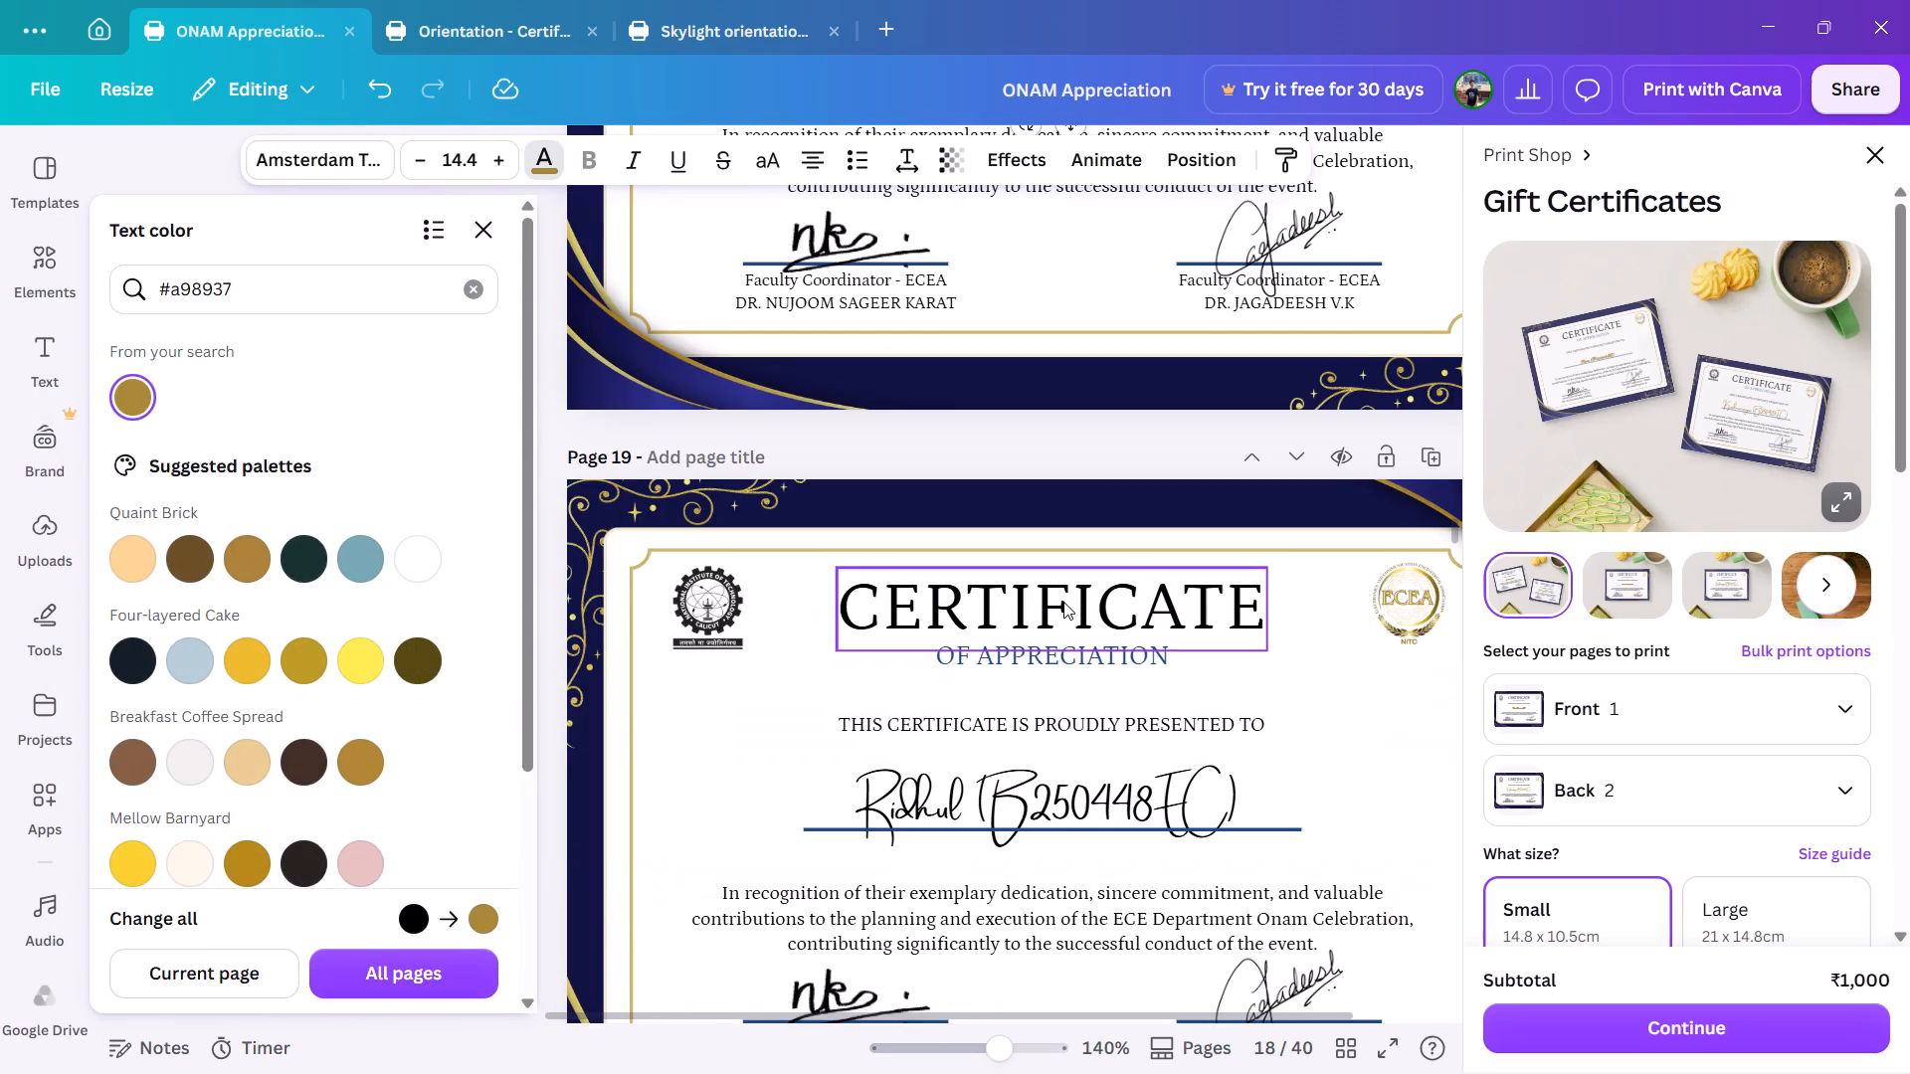
Apply the text color #a98937 to the recipient names on pages 19, 20 and 21.
click(1081, 766)
click(149, 408)
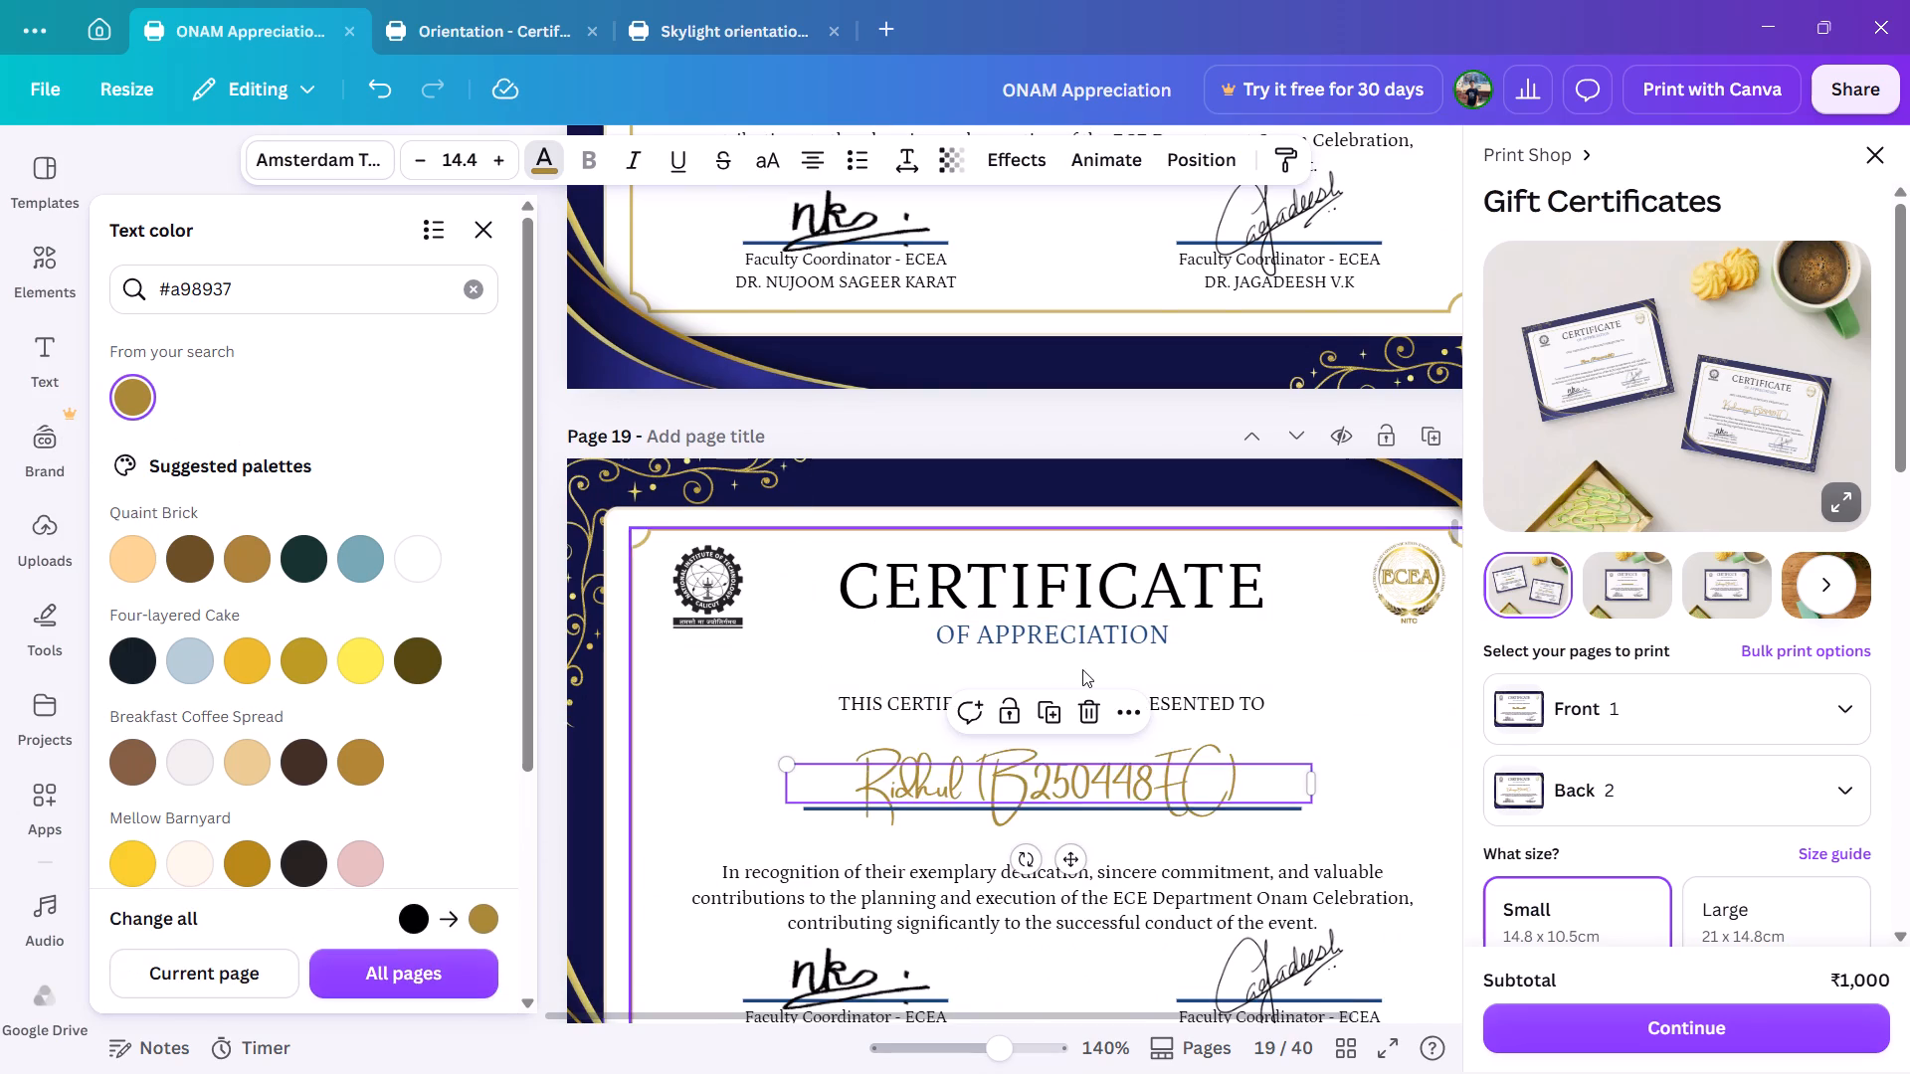
scroll(1082, 669, down, 2)
click(1072, 775)
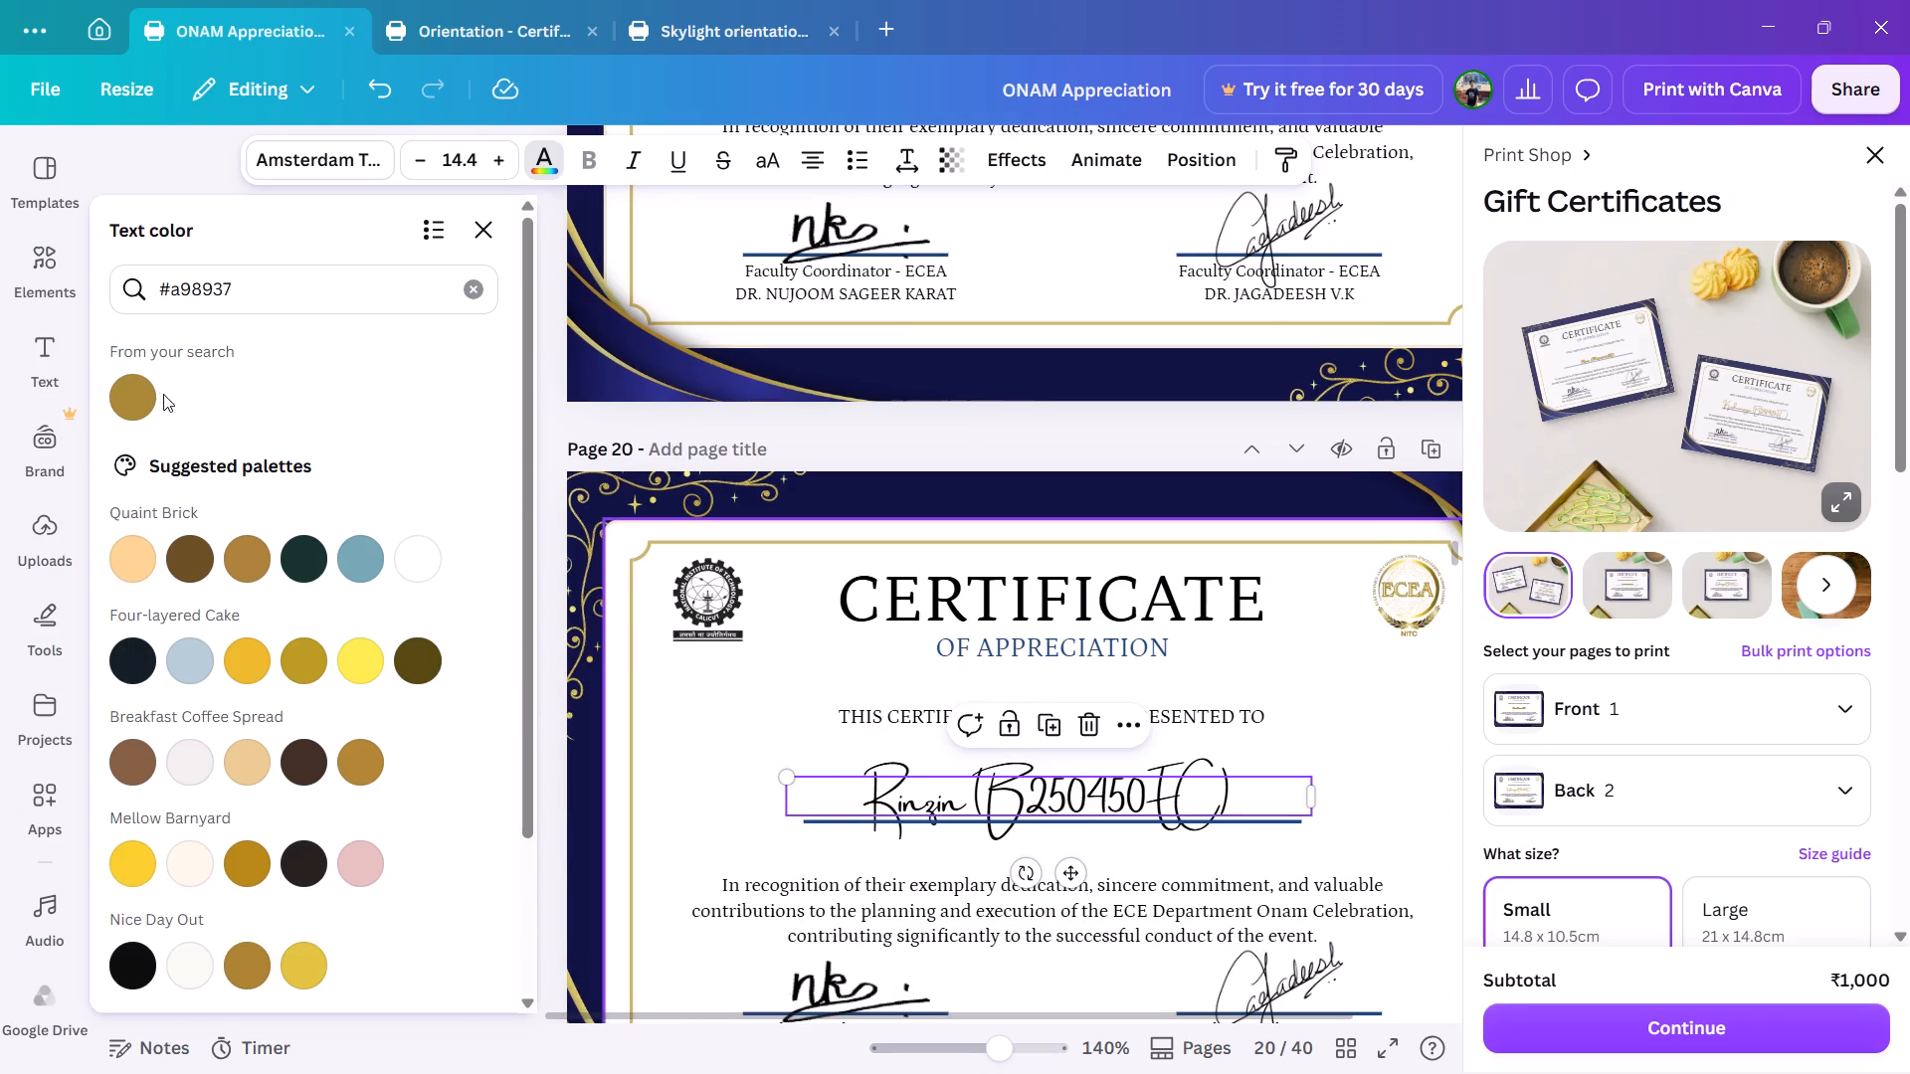
click(147, 392)
scroll(1019, 587, down, 2)
scroll(1019, 587, up, 2)
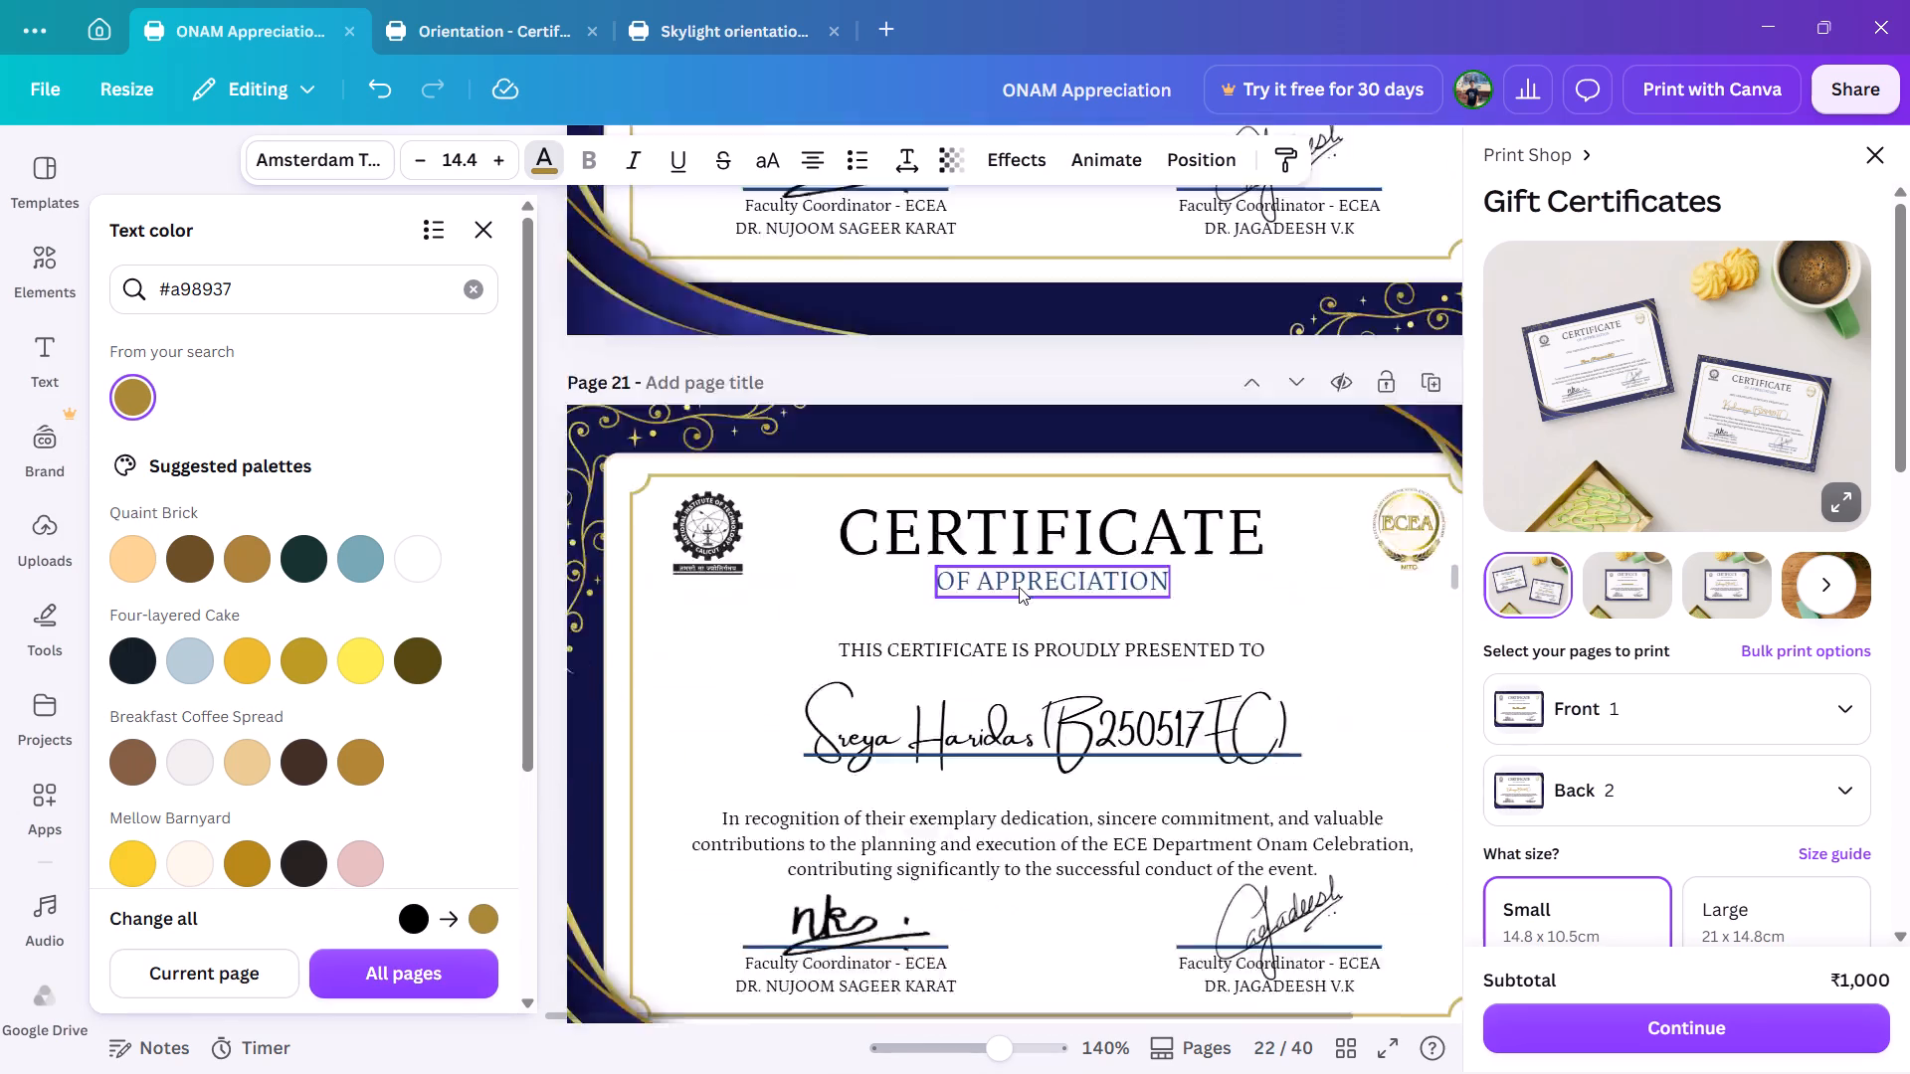
scroll(1033, 670, down, 3)
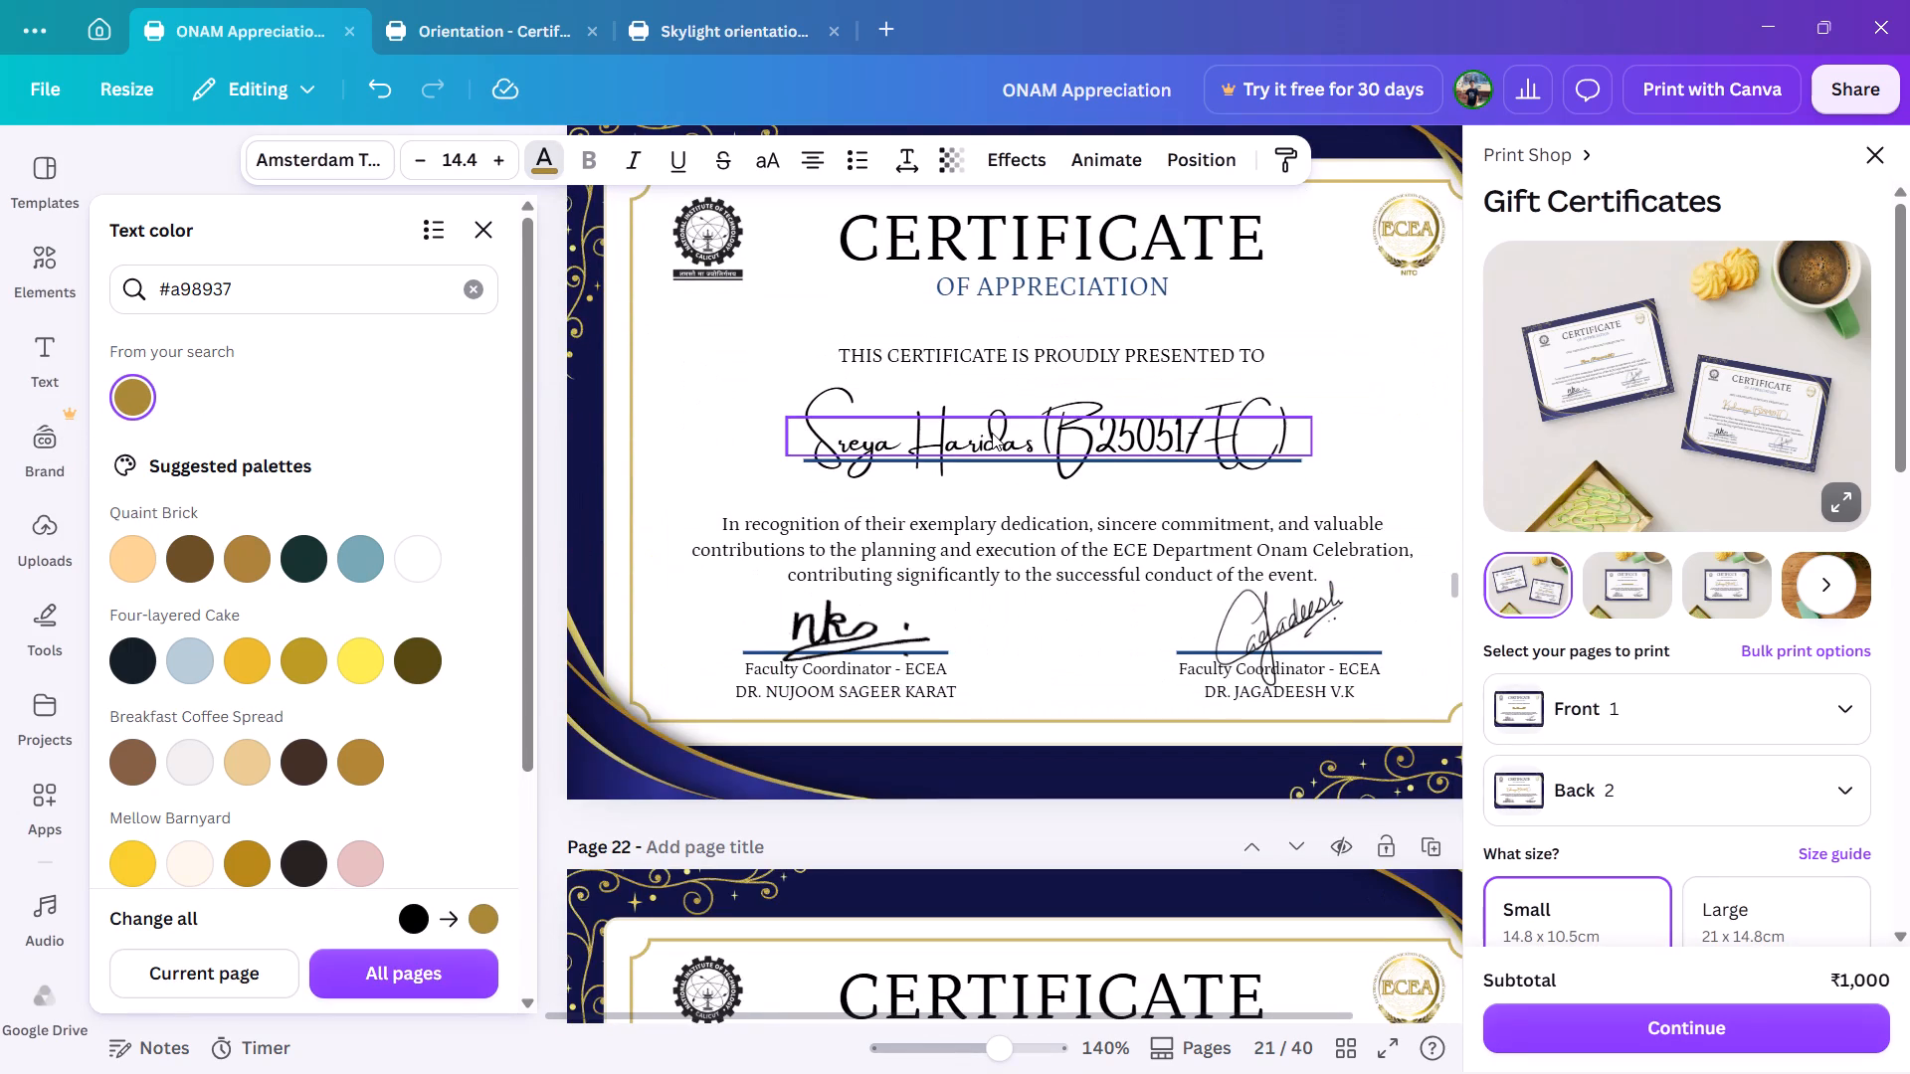
click(992, 432)
click(121, 377)
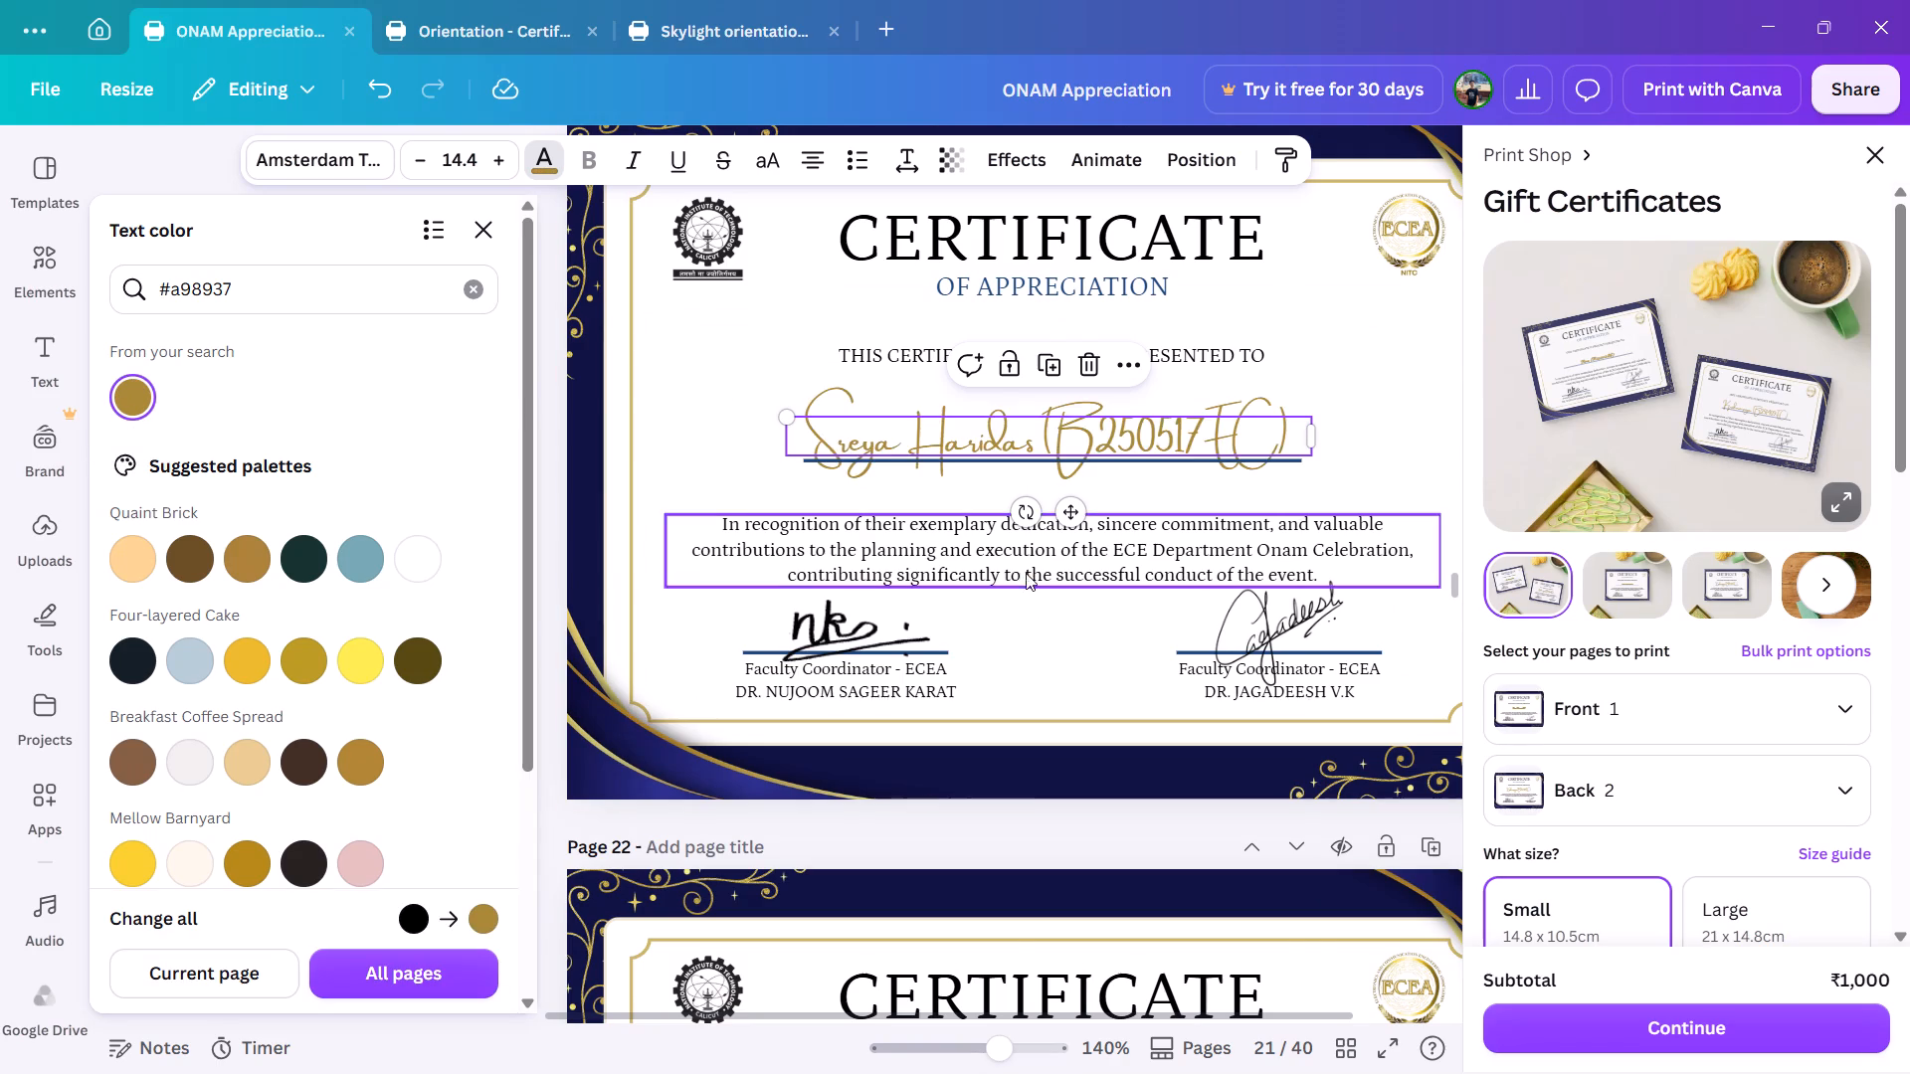
Recolor the recipient names on pages 22, 23 and 24 with #a98937.
scroll(1026, 573, down, 1)
click(1046, 802)
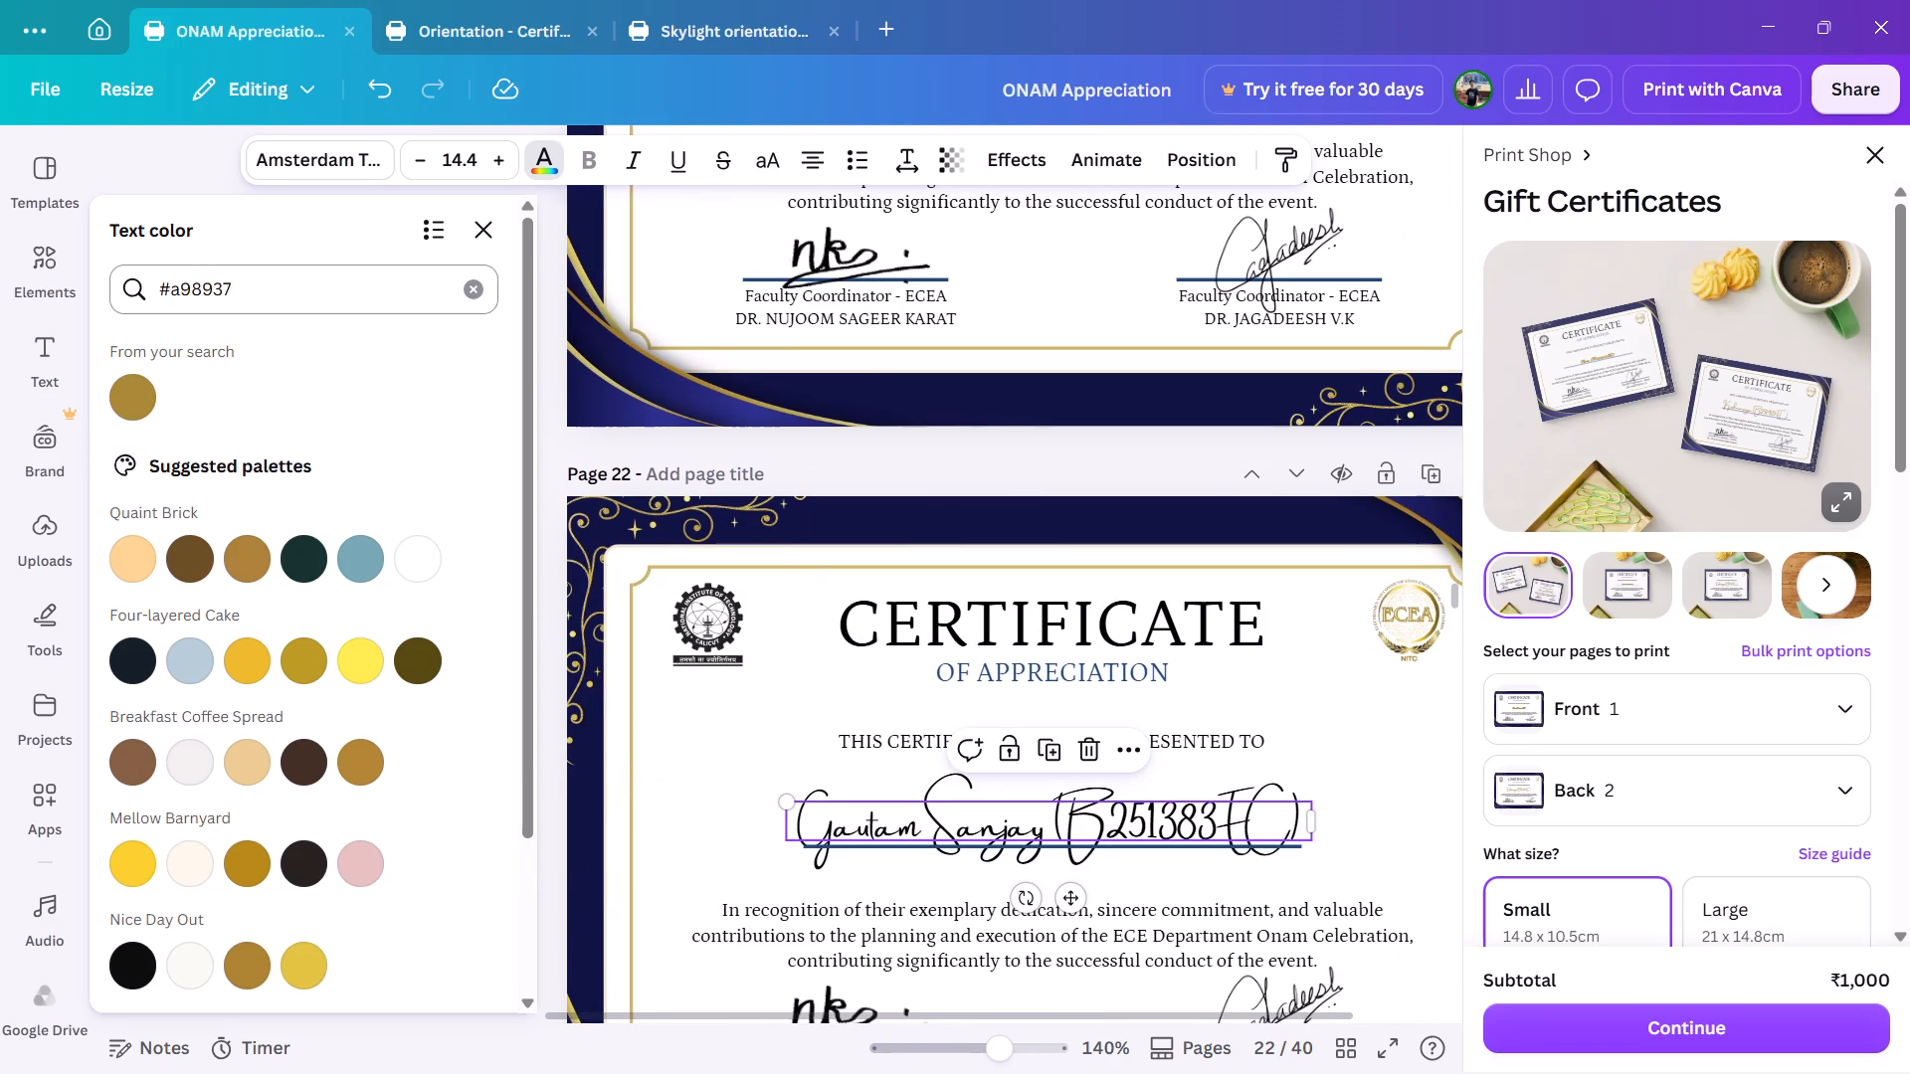
click(139, 400)
scroll(1000, 492, down, 2)
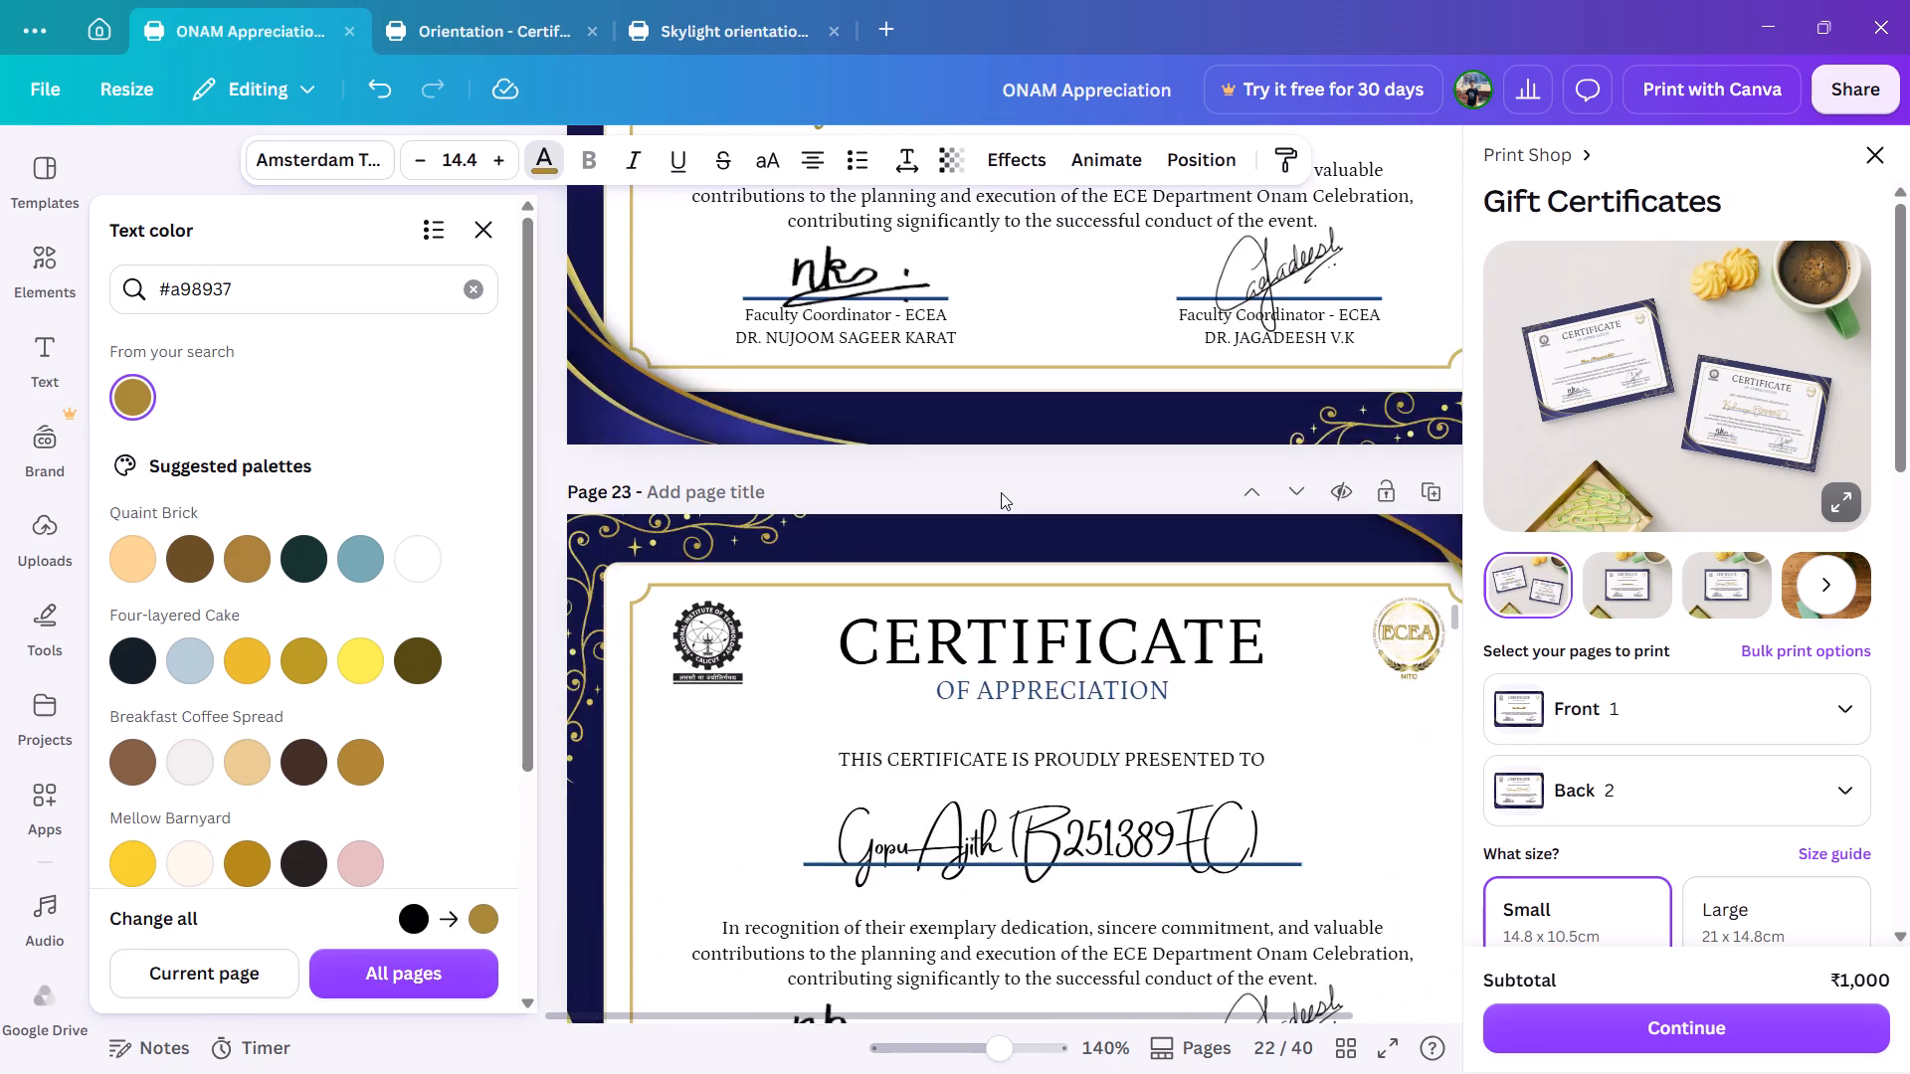
scroll(1001, 492, down, 1)
click(1038, 438)
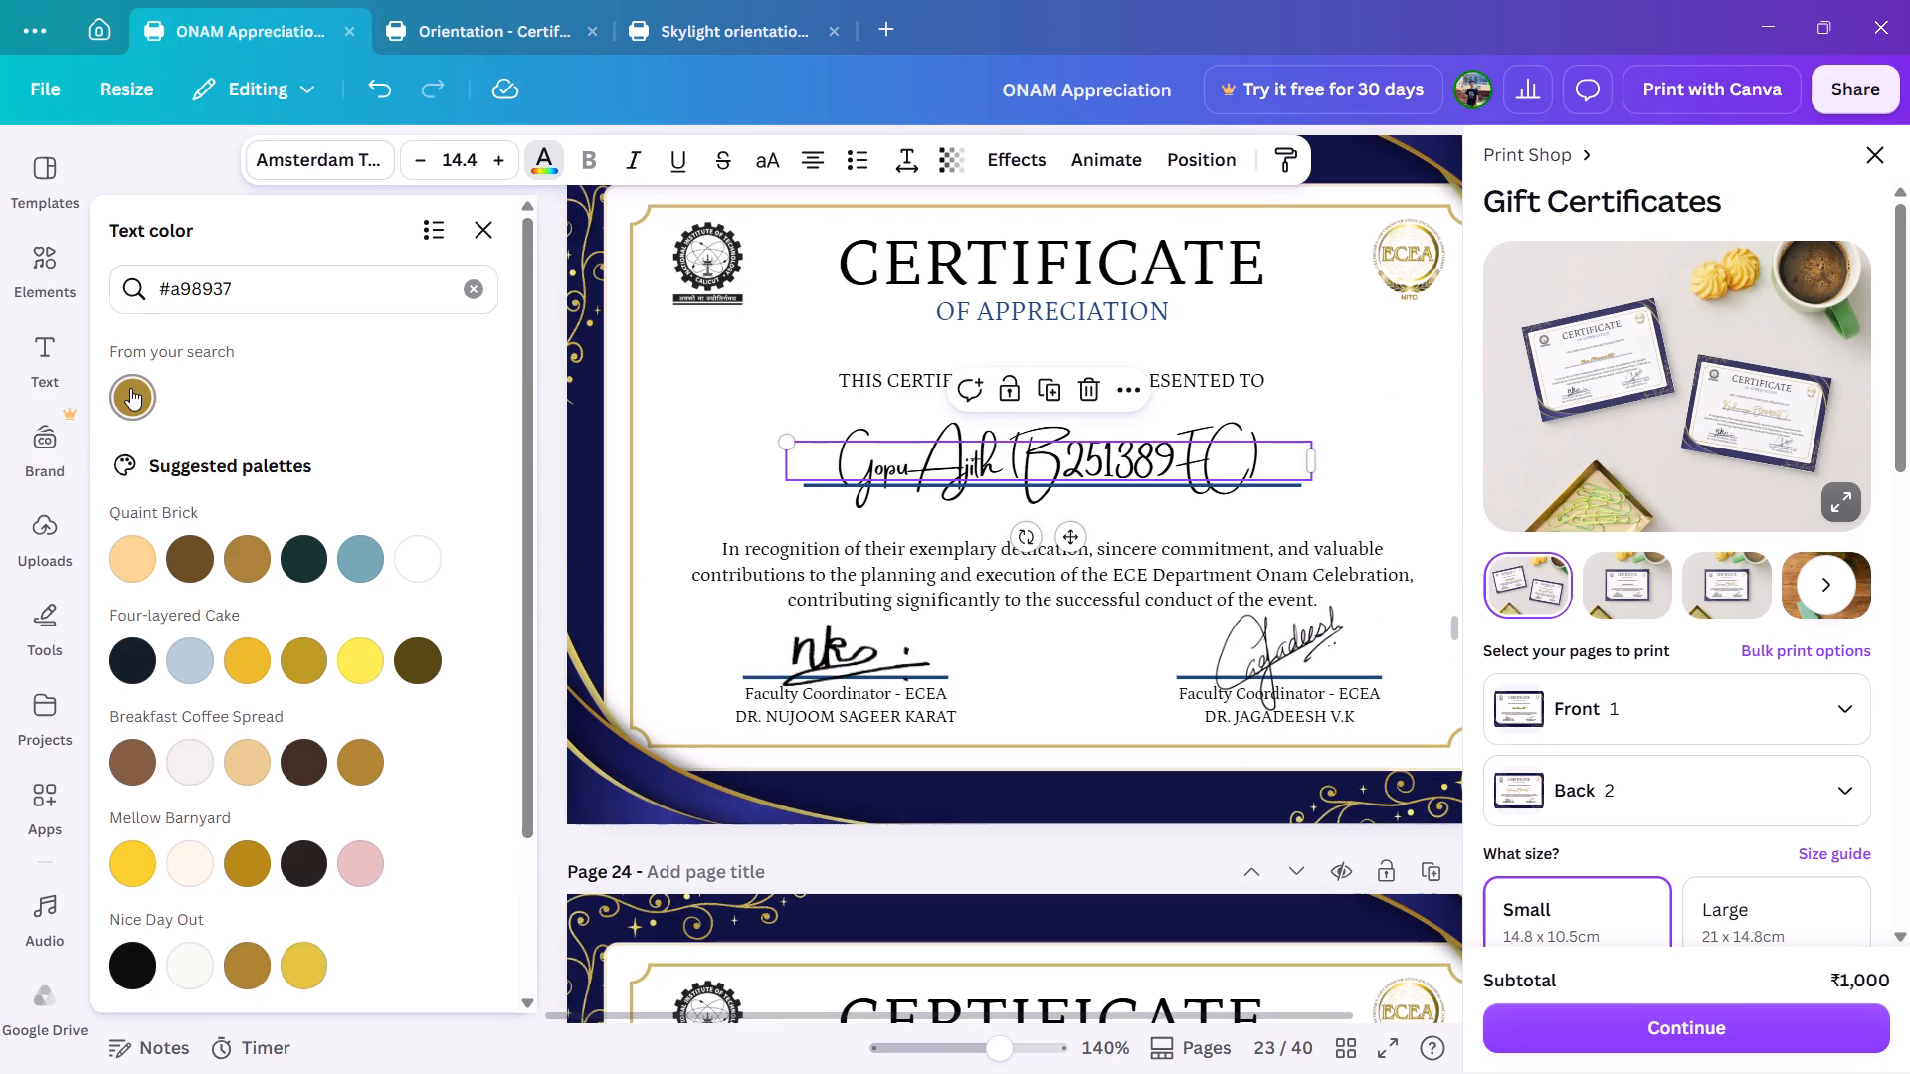
click(130, 388)
scroll(977, 562, down, 1)
click(1071, 814)
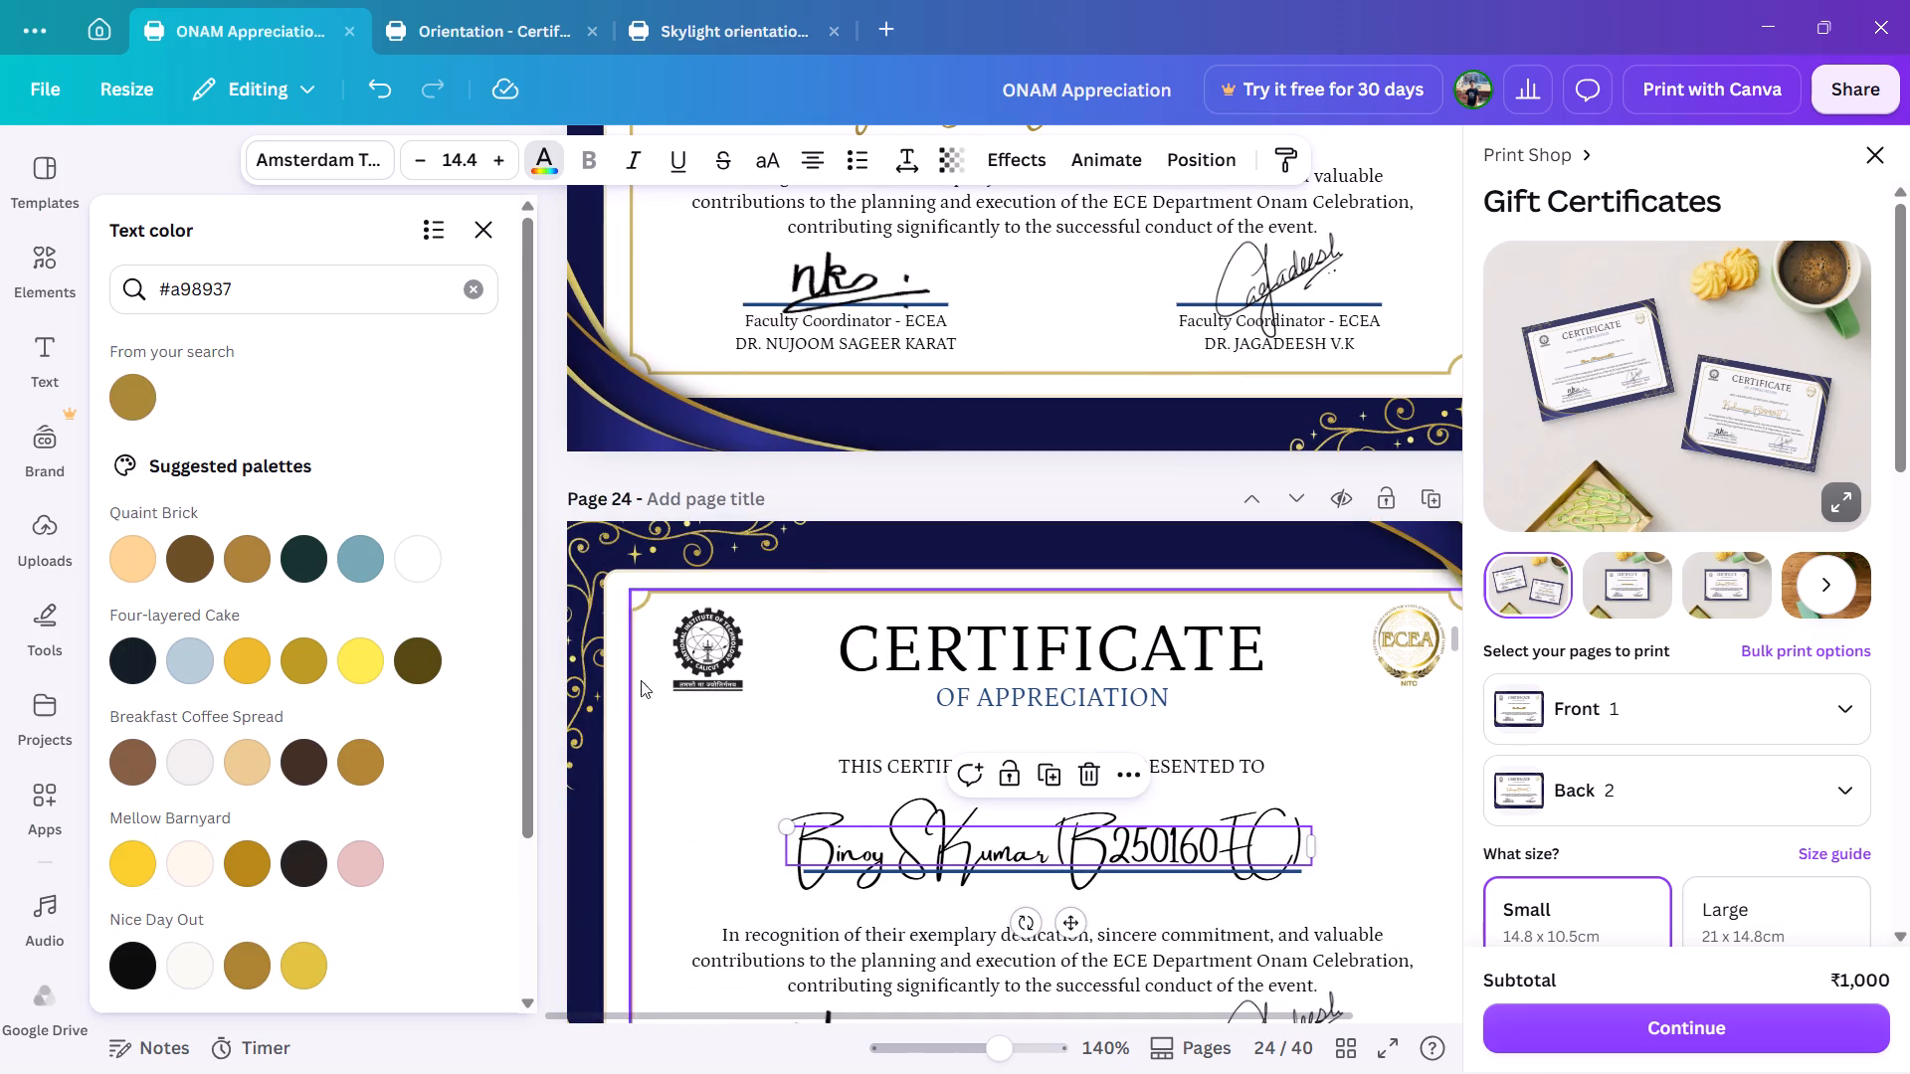
click(127, 394)
Change the recipient names on pages 25 and 26 to the text color #a98937.
scroll(1009, 588, down, 2)
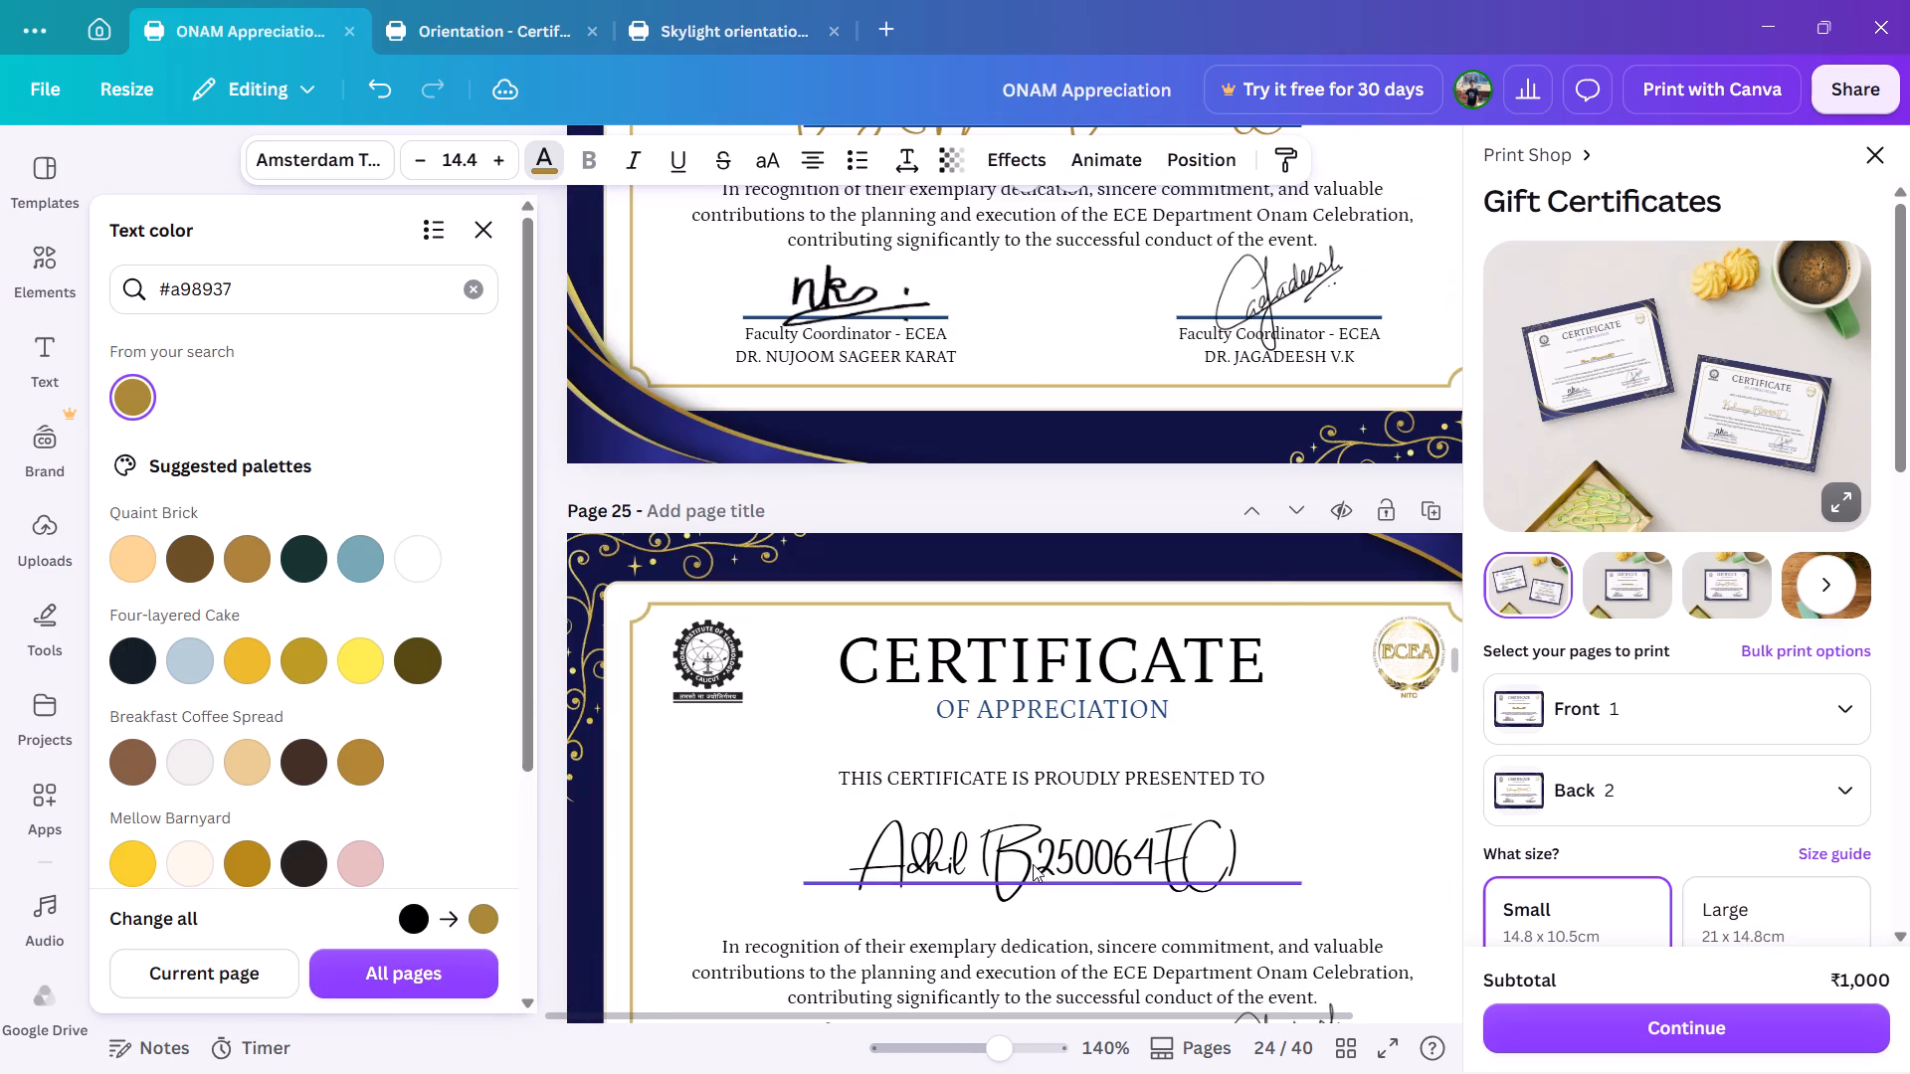
click(1027, 844)
click(125, 388)
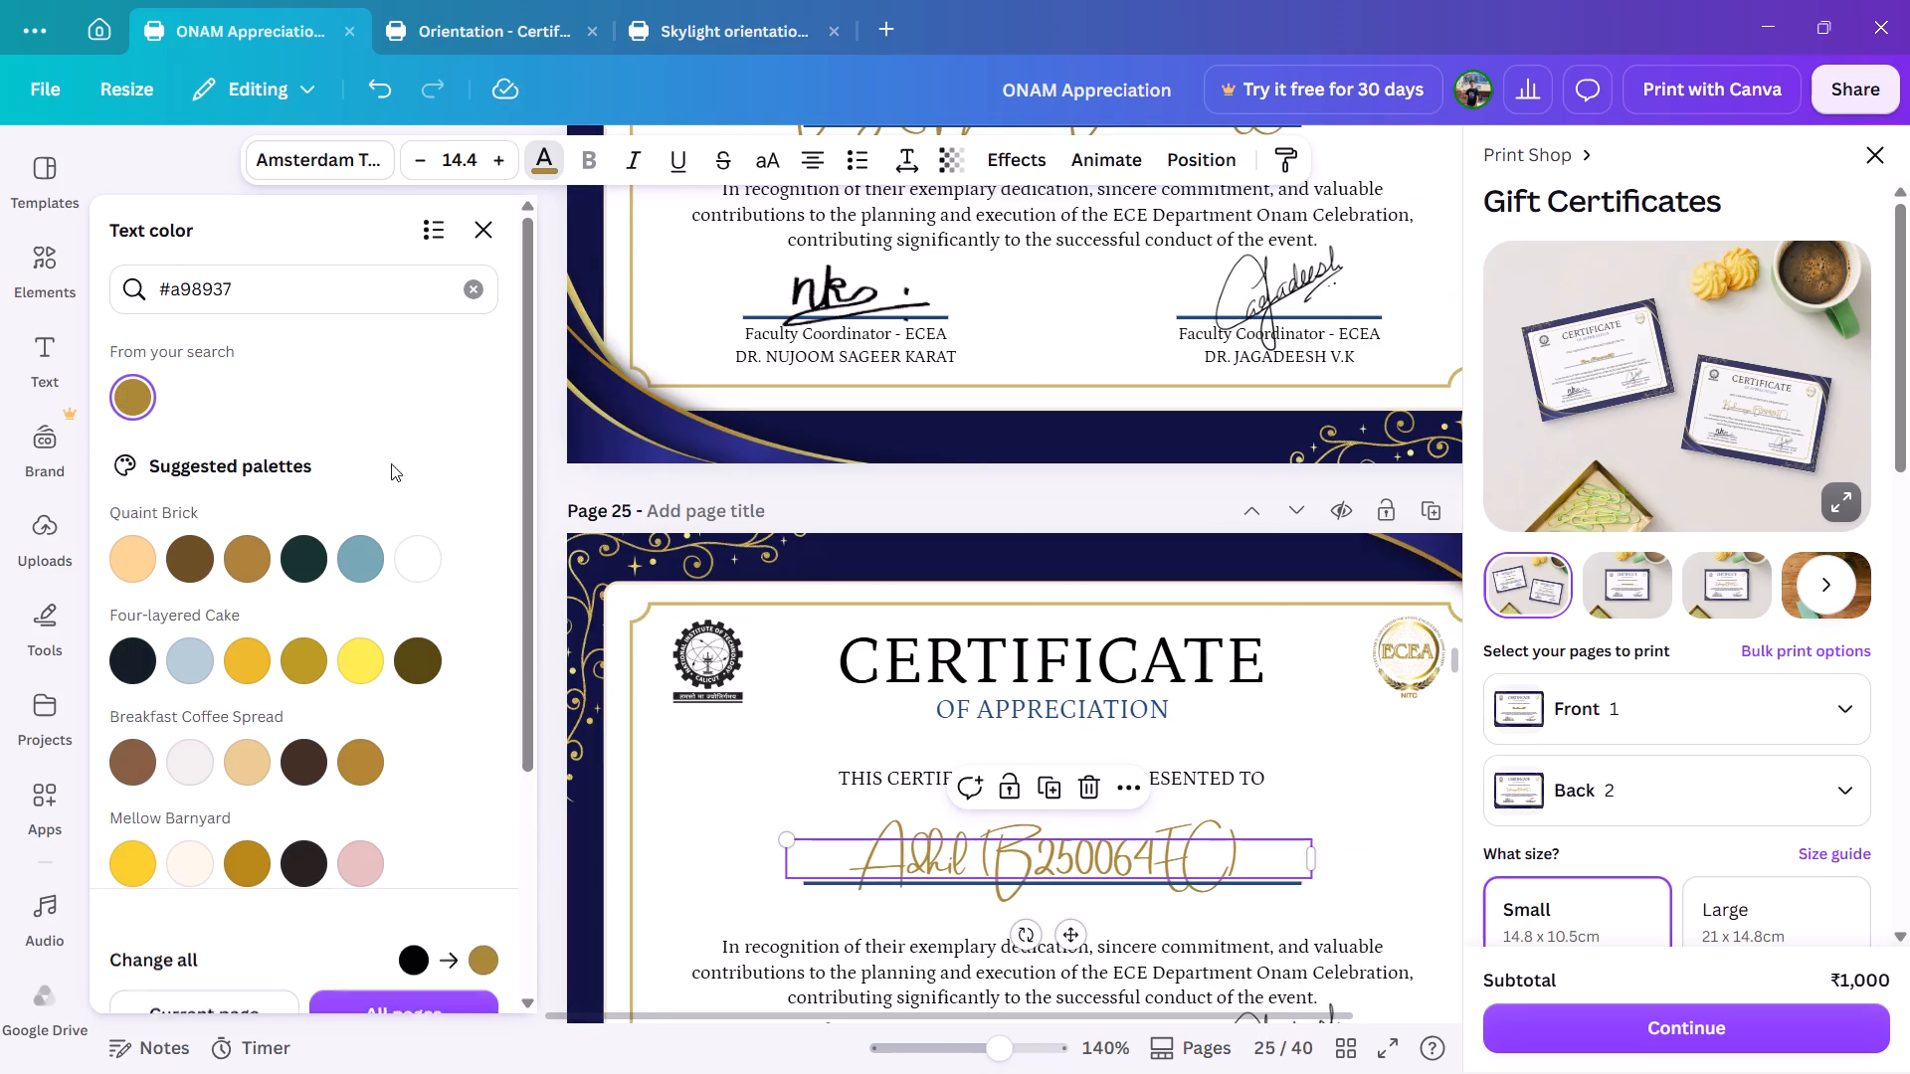
scroll(1245, 746, down, 2)
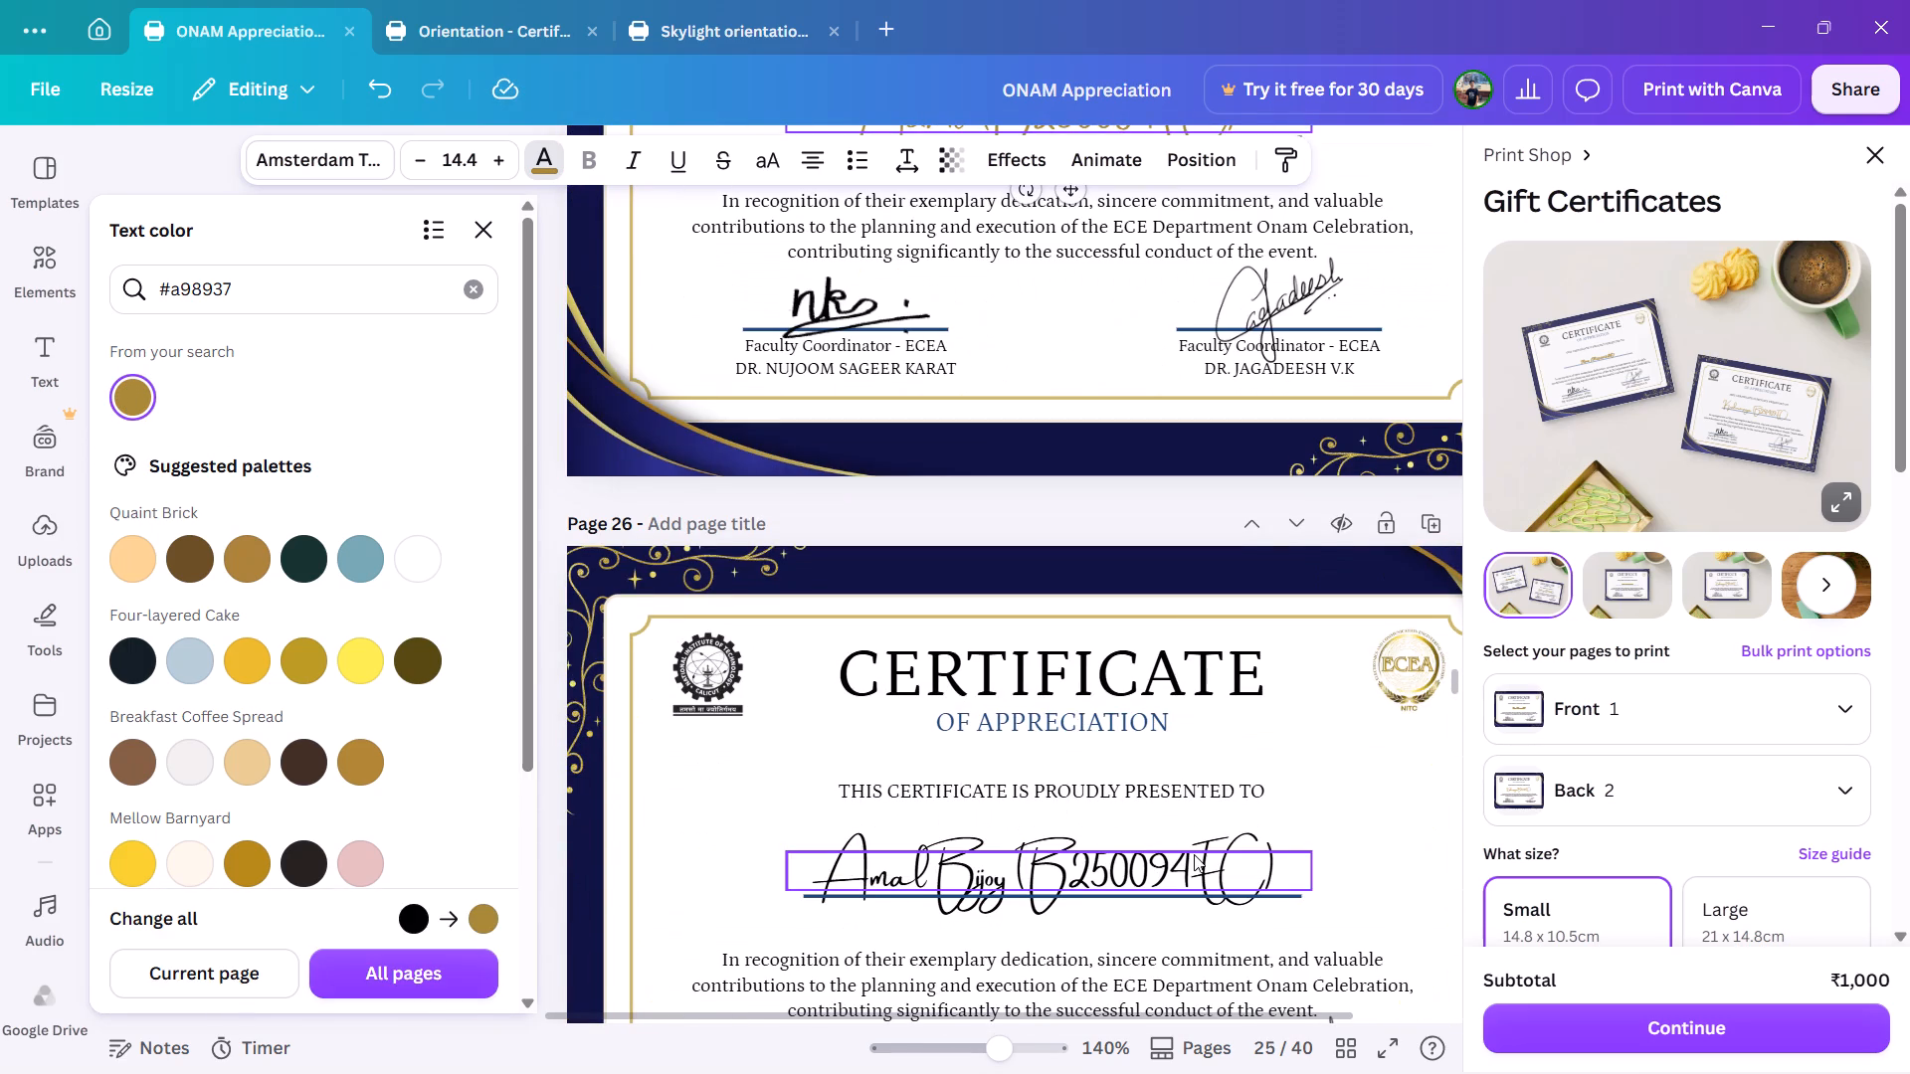
click(1194, 854)
click(130, 420)
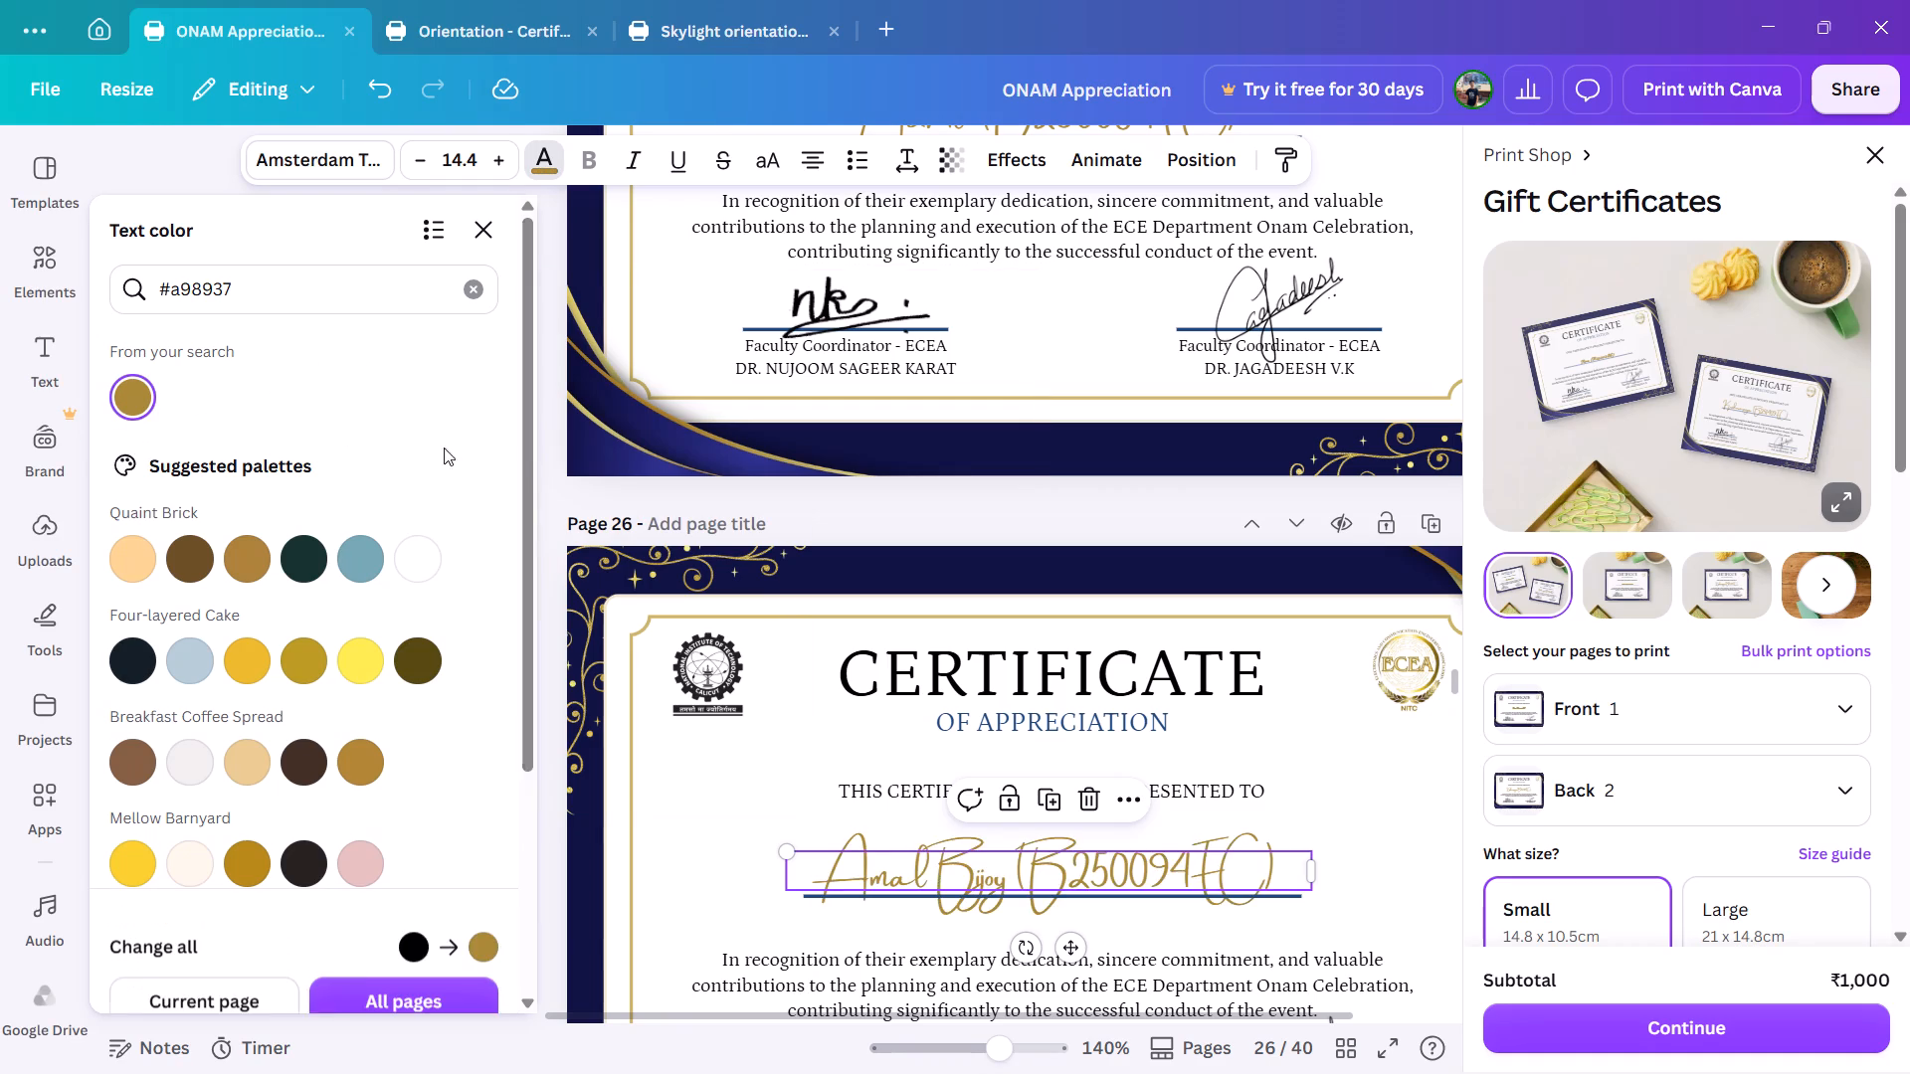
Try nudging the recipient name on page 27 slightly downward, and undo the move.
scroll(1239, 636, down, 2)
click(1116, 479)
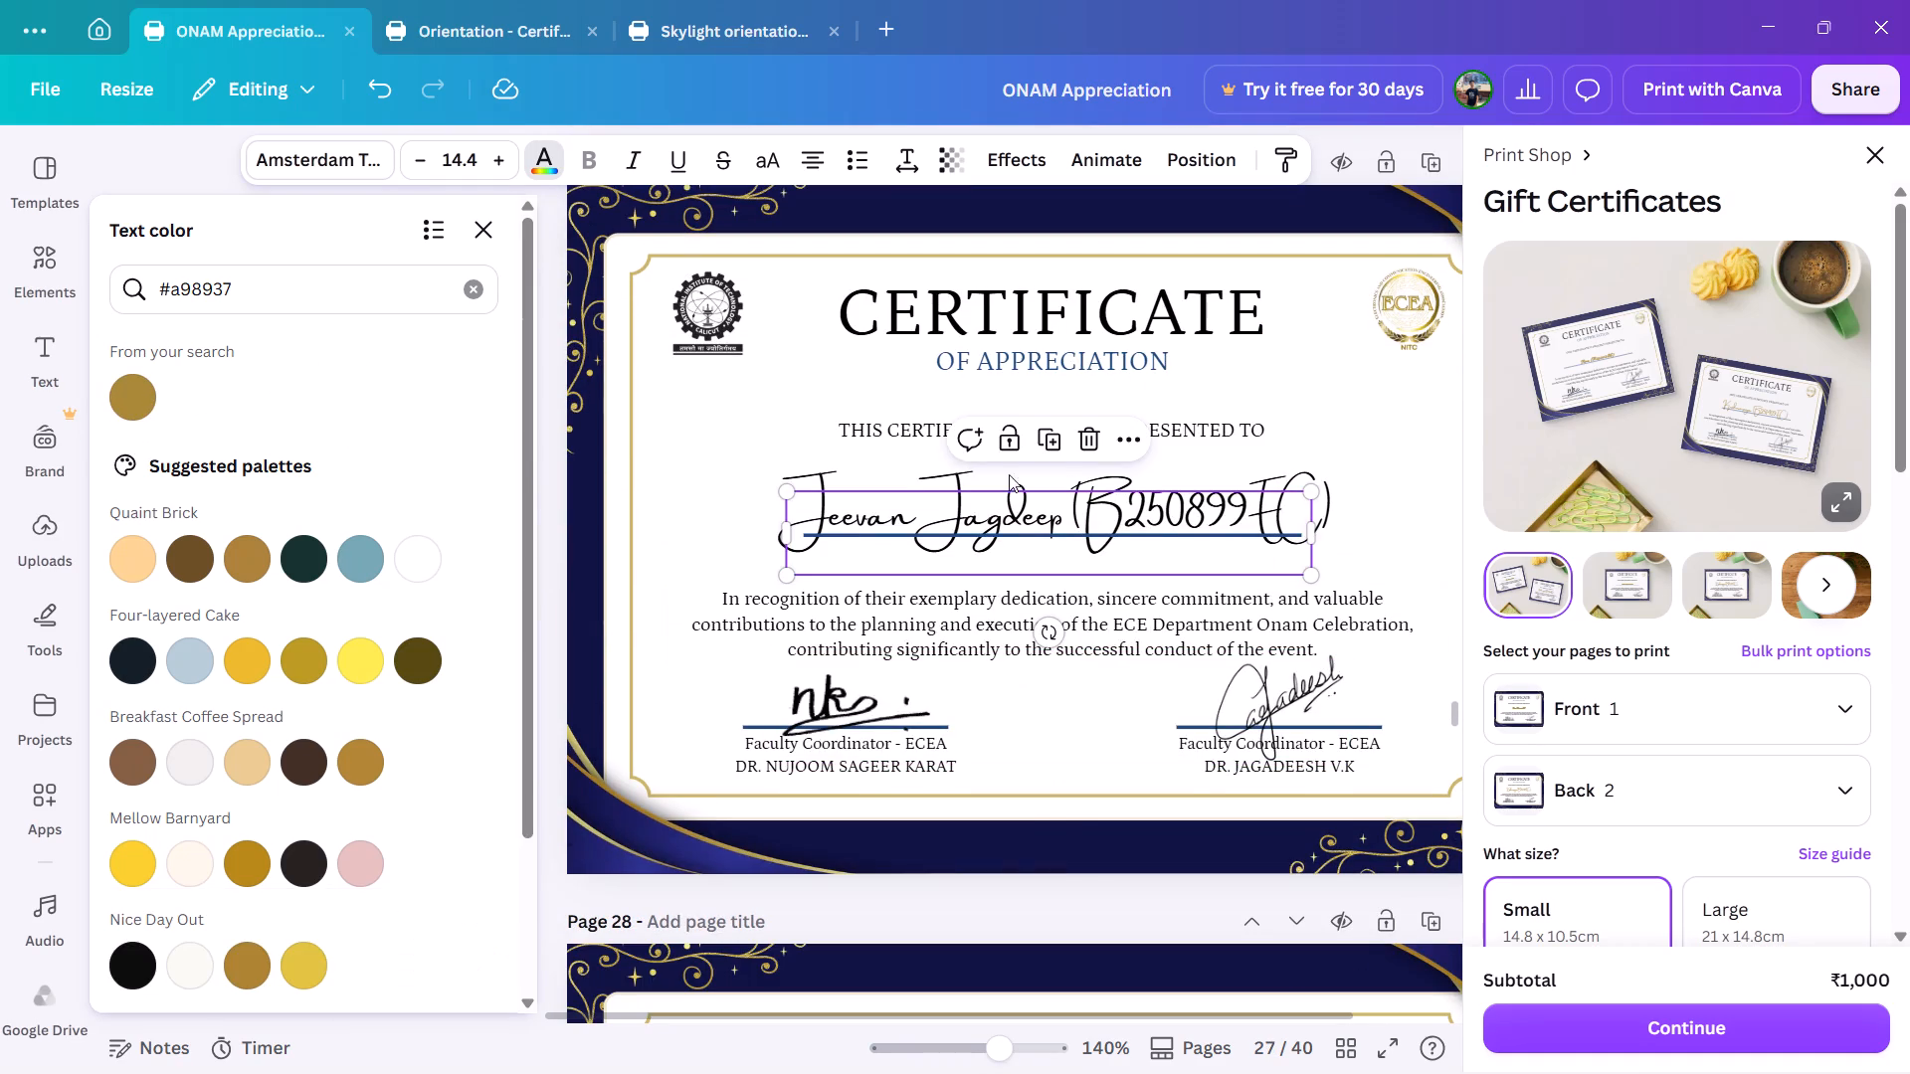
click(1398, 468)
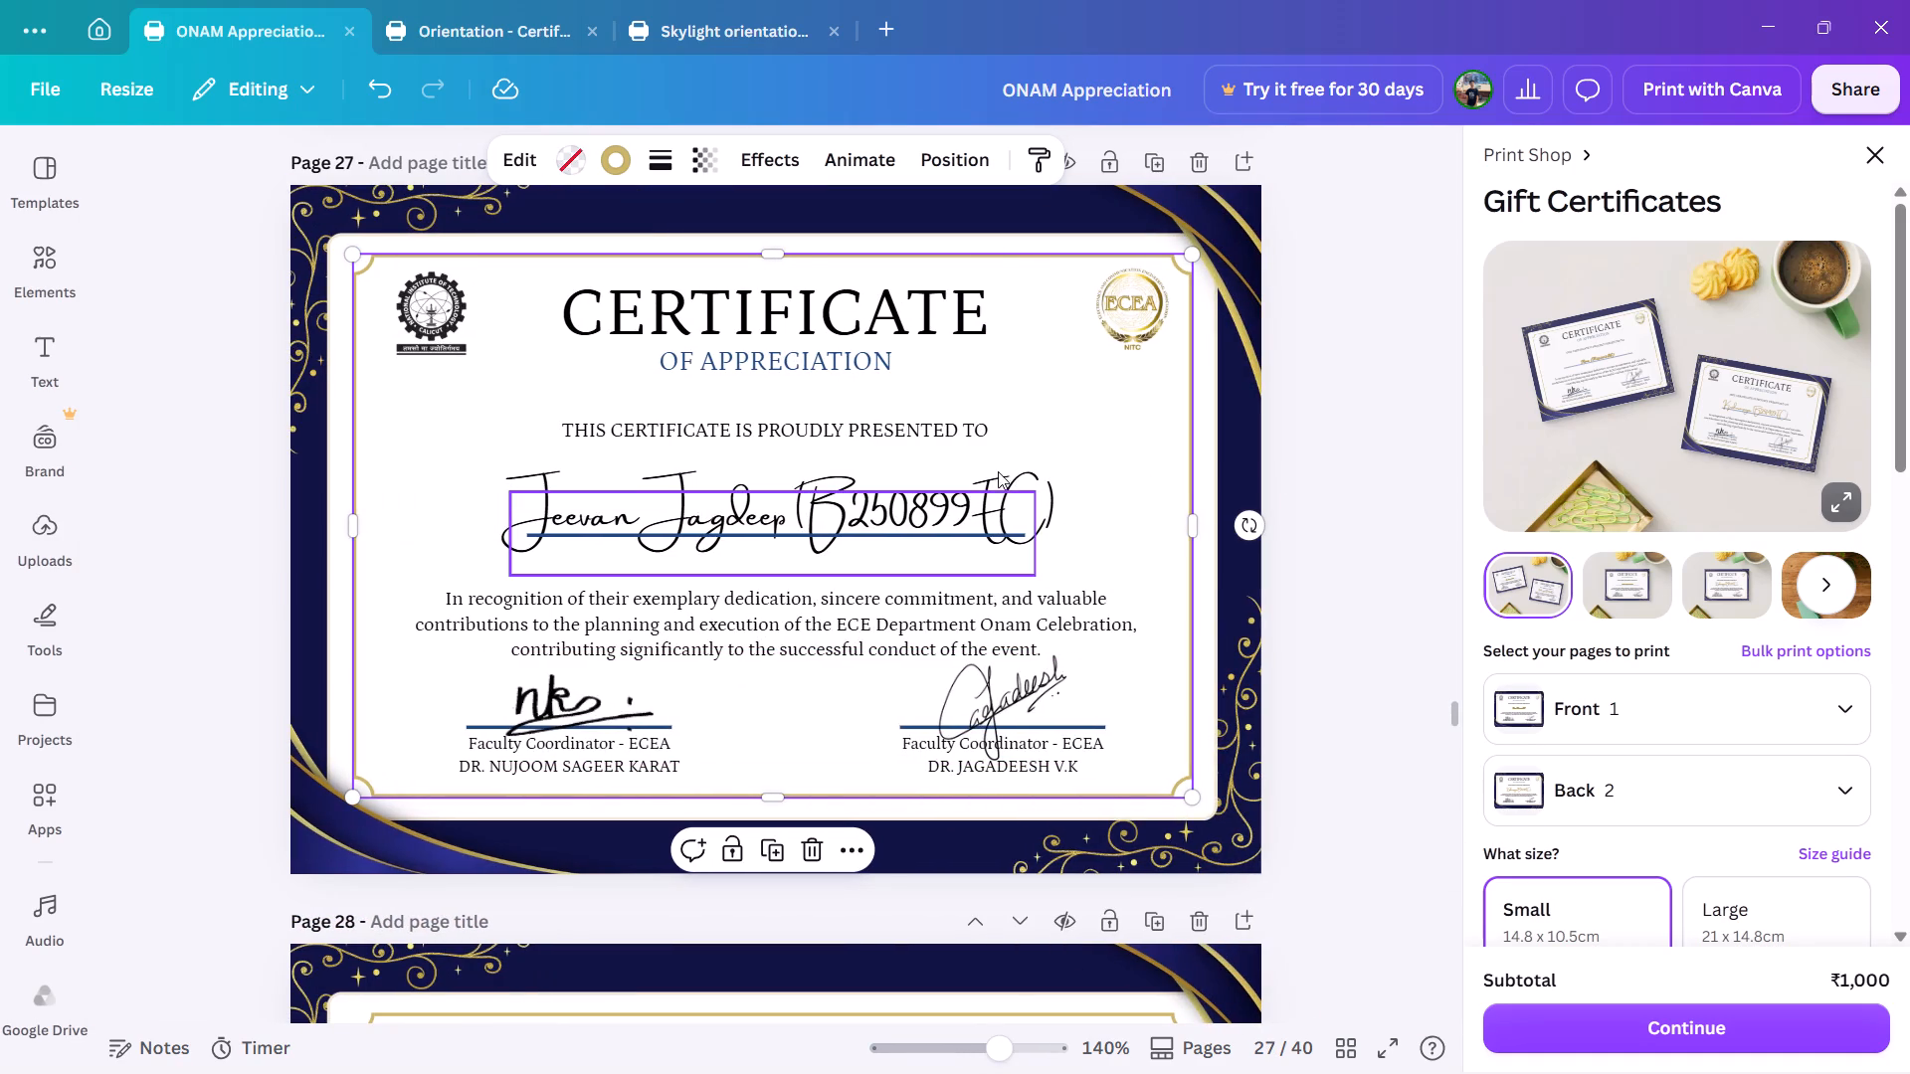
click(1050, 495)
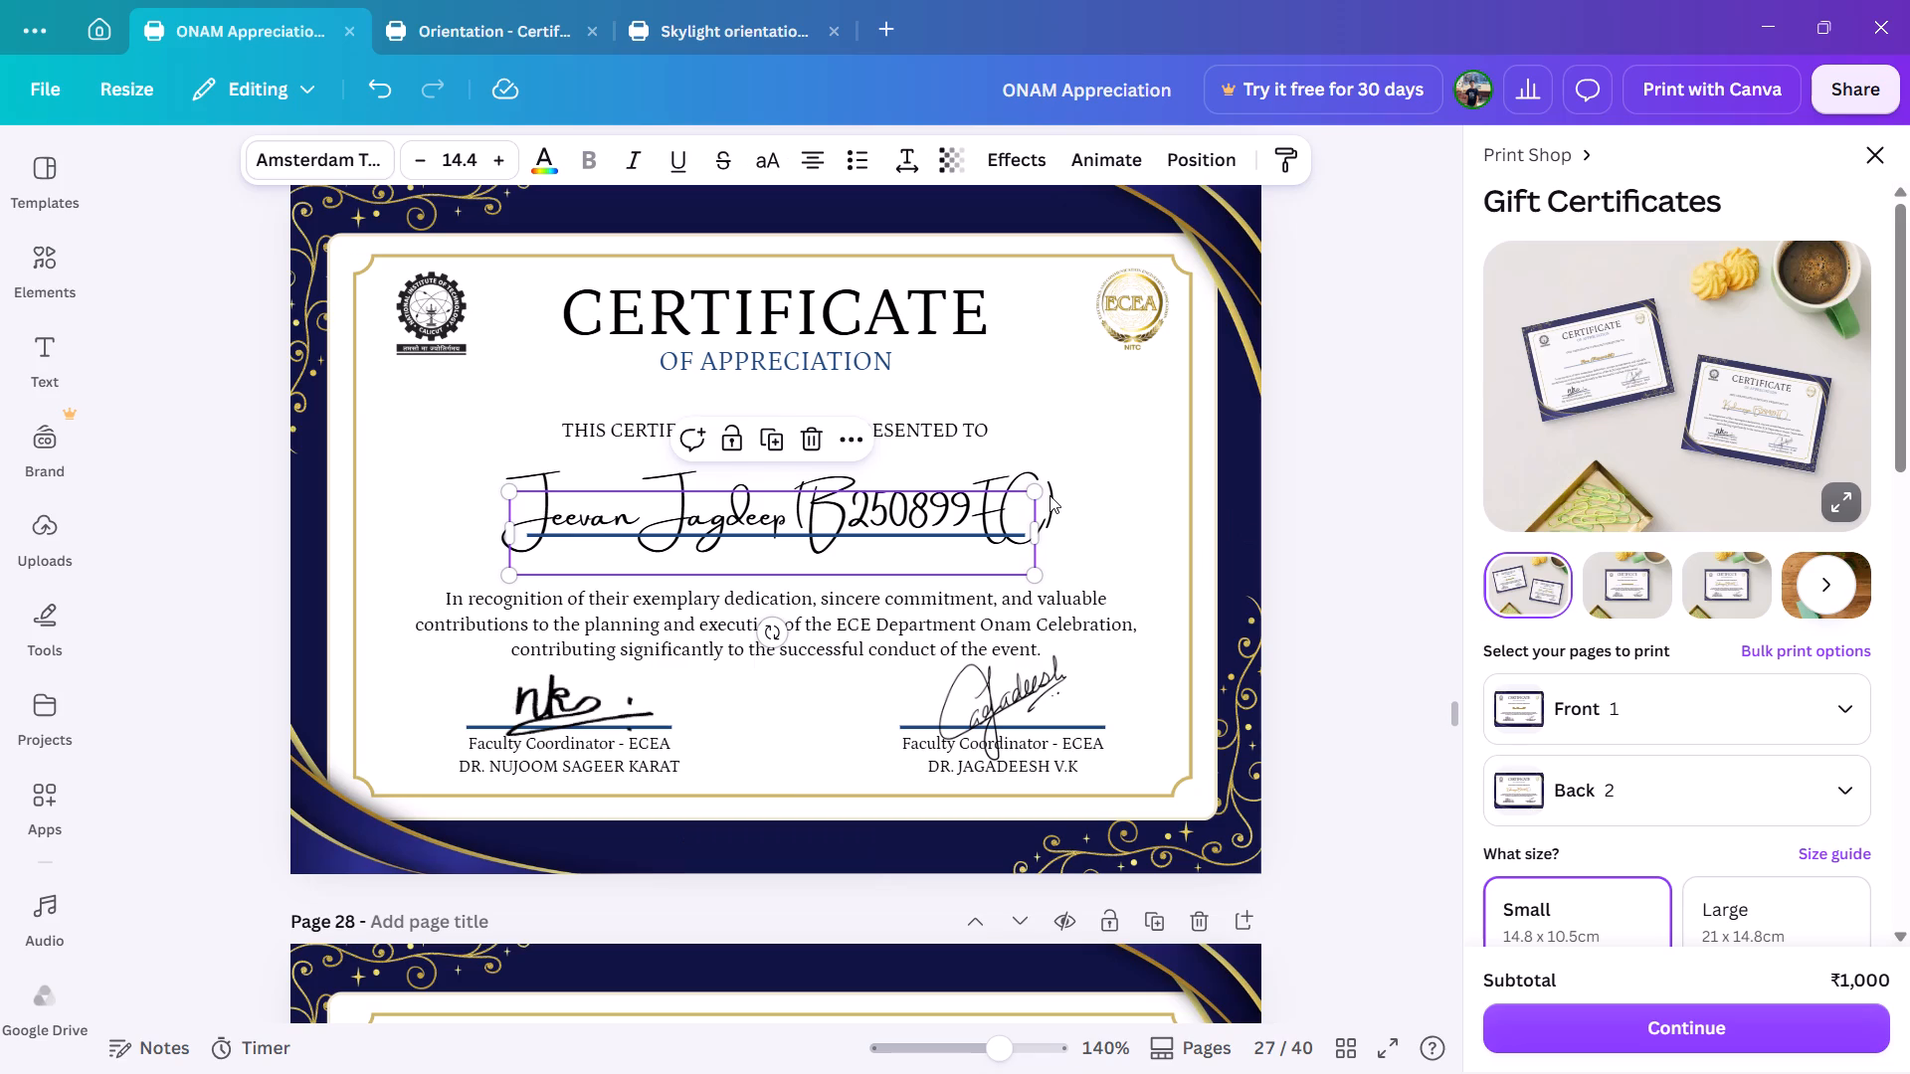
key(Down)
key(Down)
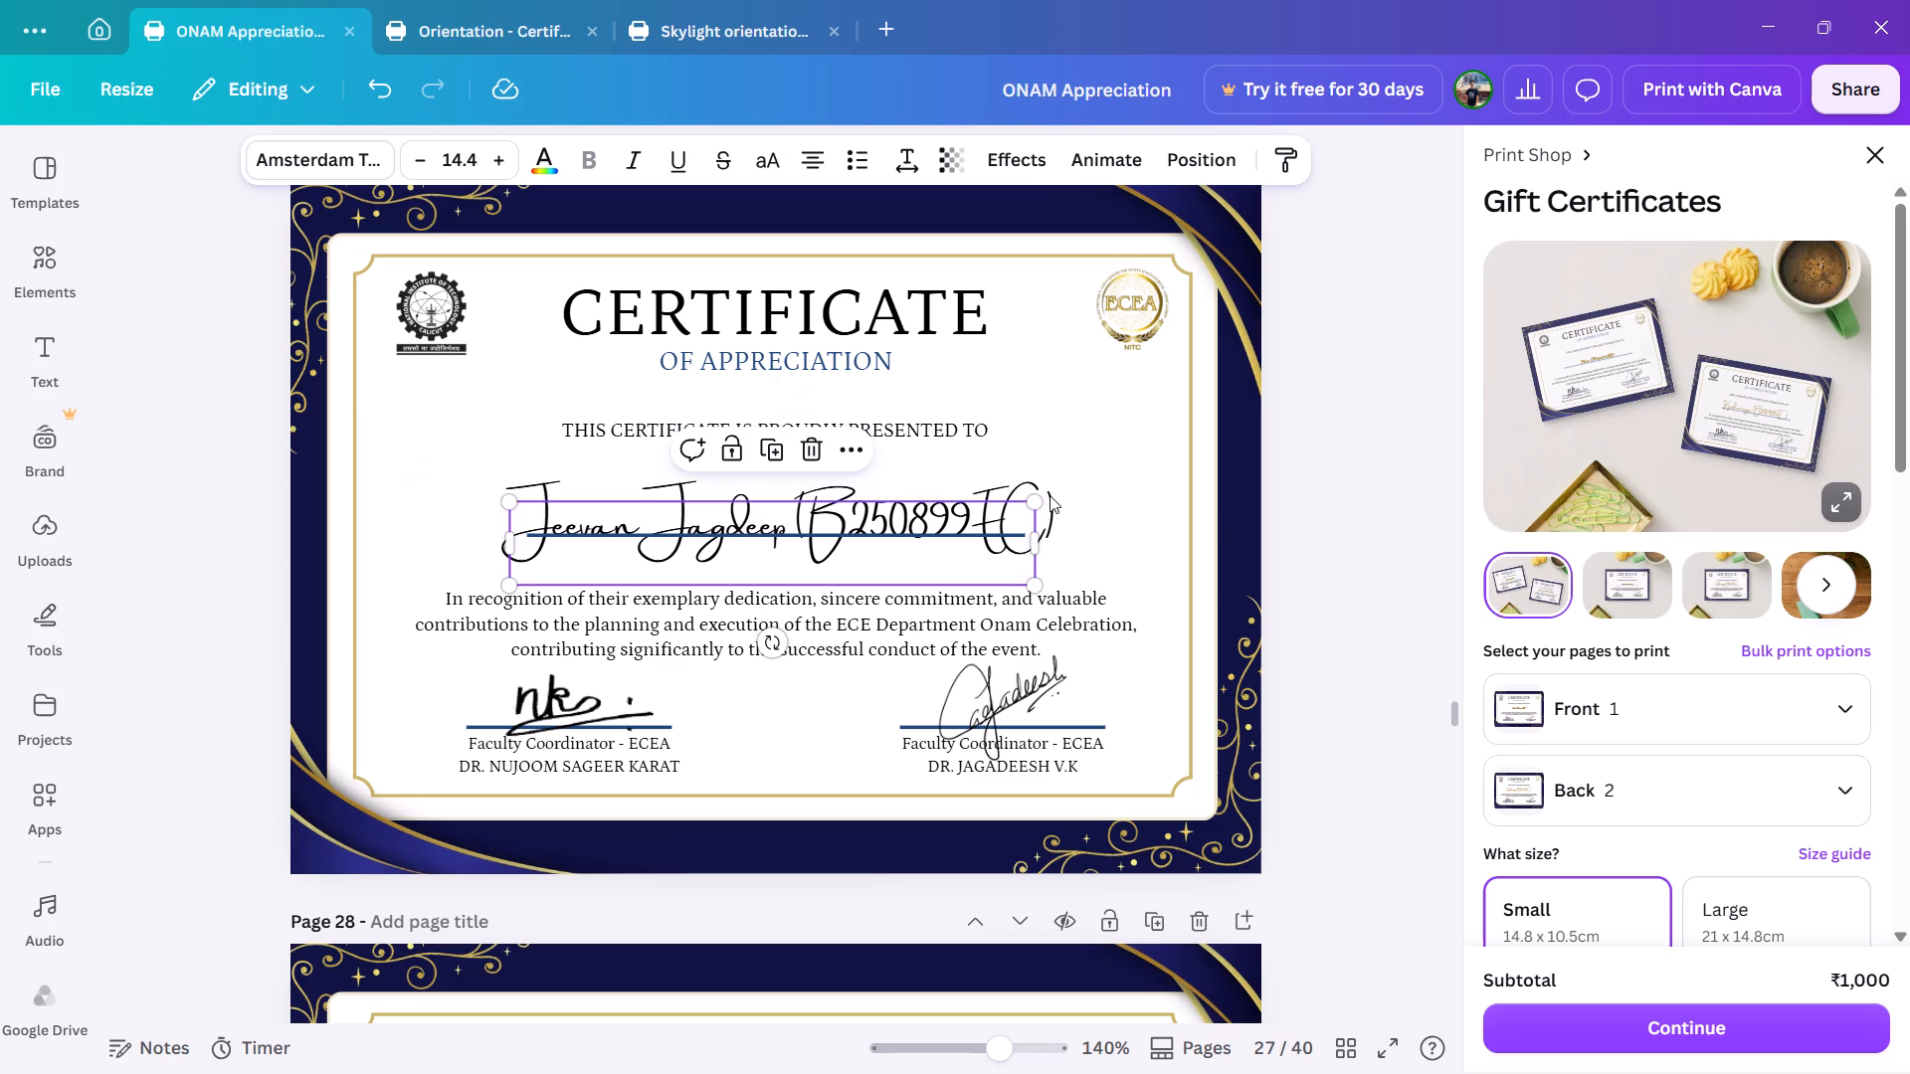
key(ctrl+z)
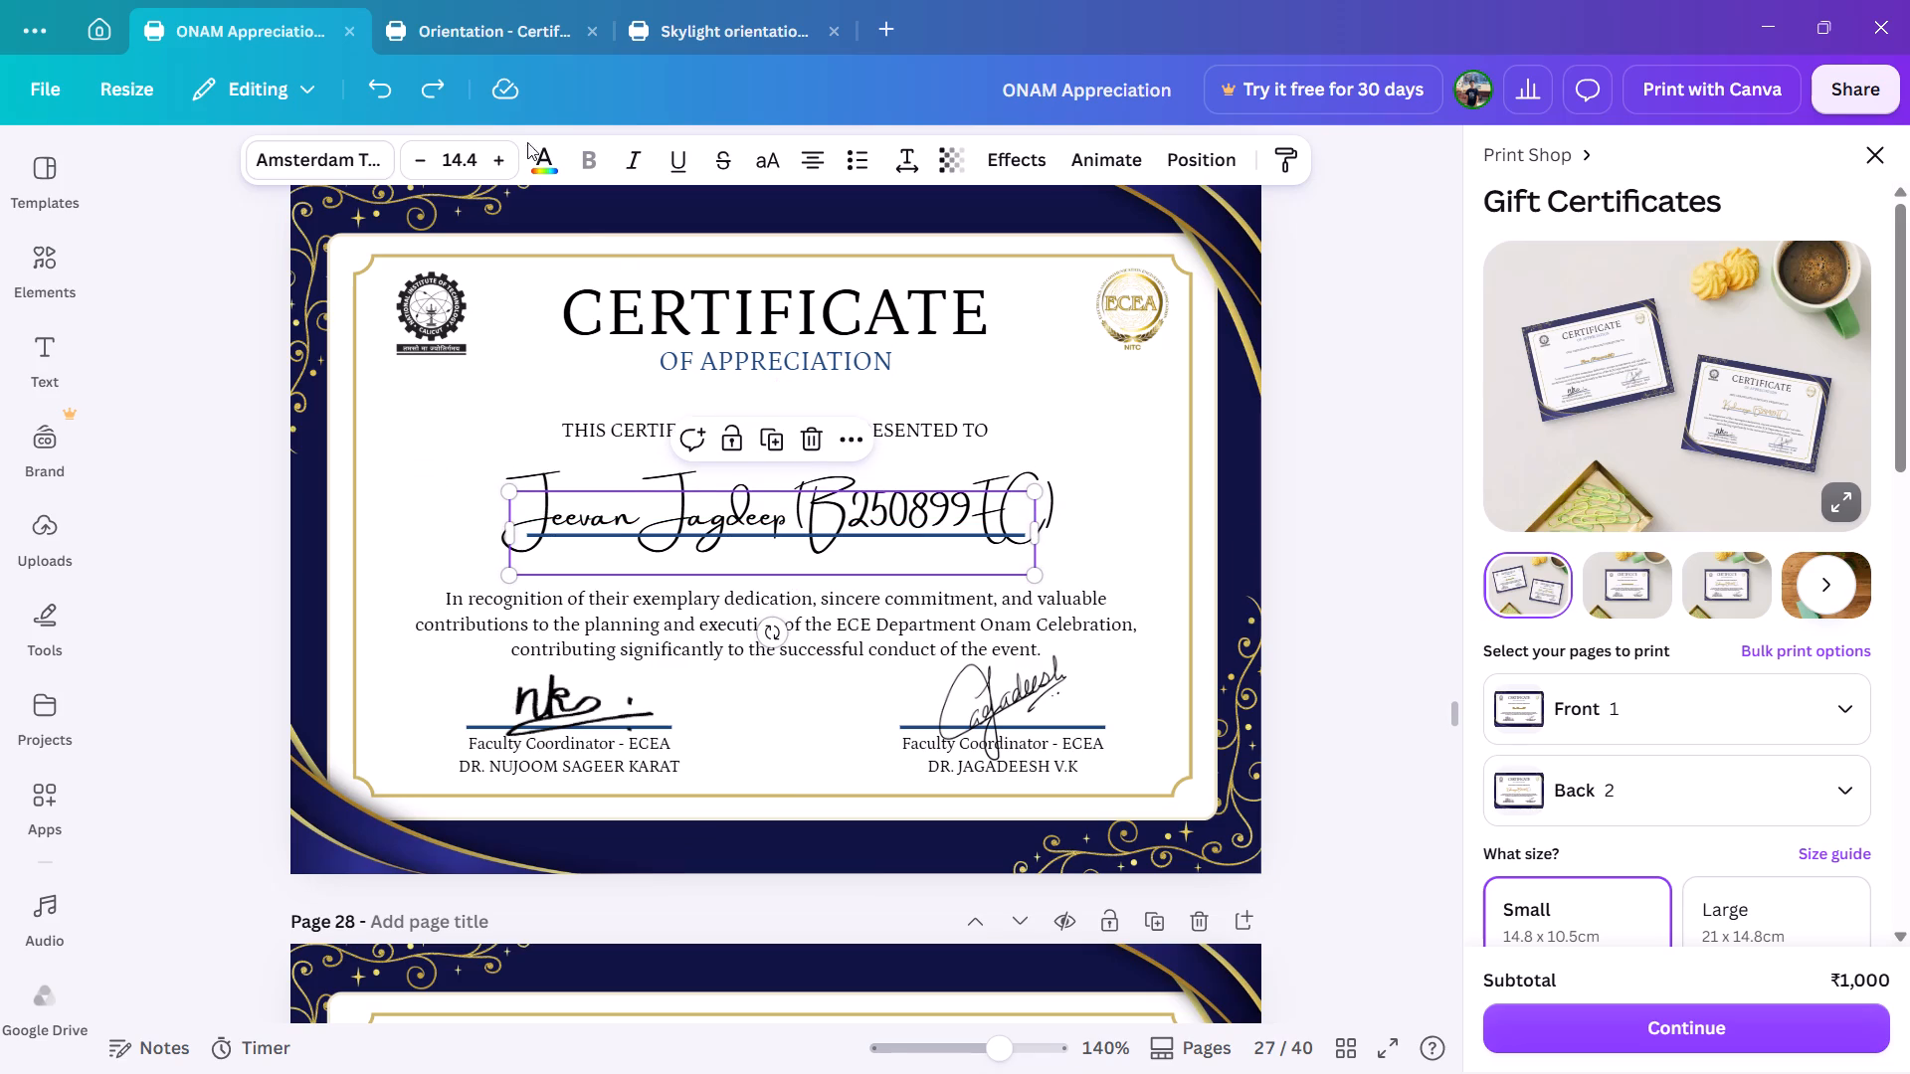
Set the recipient names on pages 27, 28 and 29 to the text color #a98937.
click(540, 152)
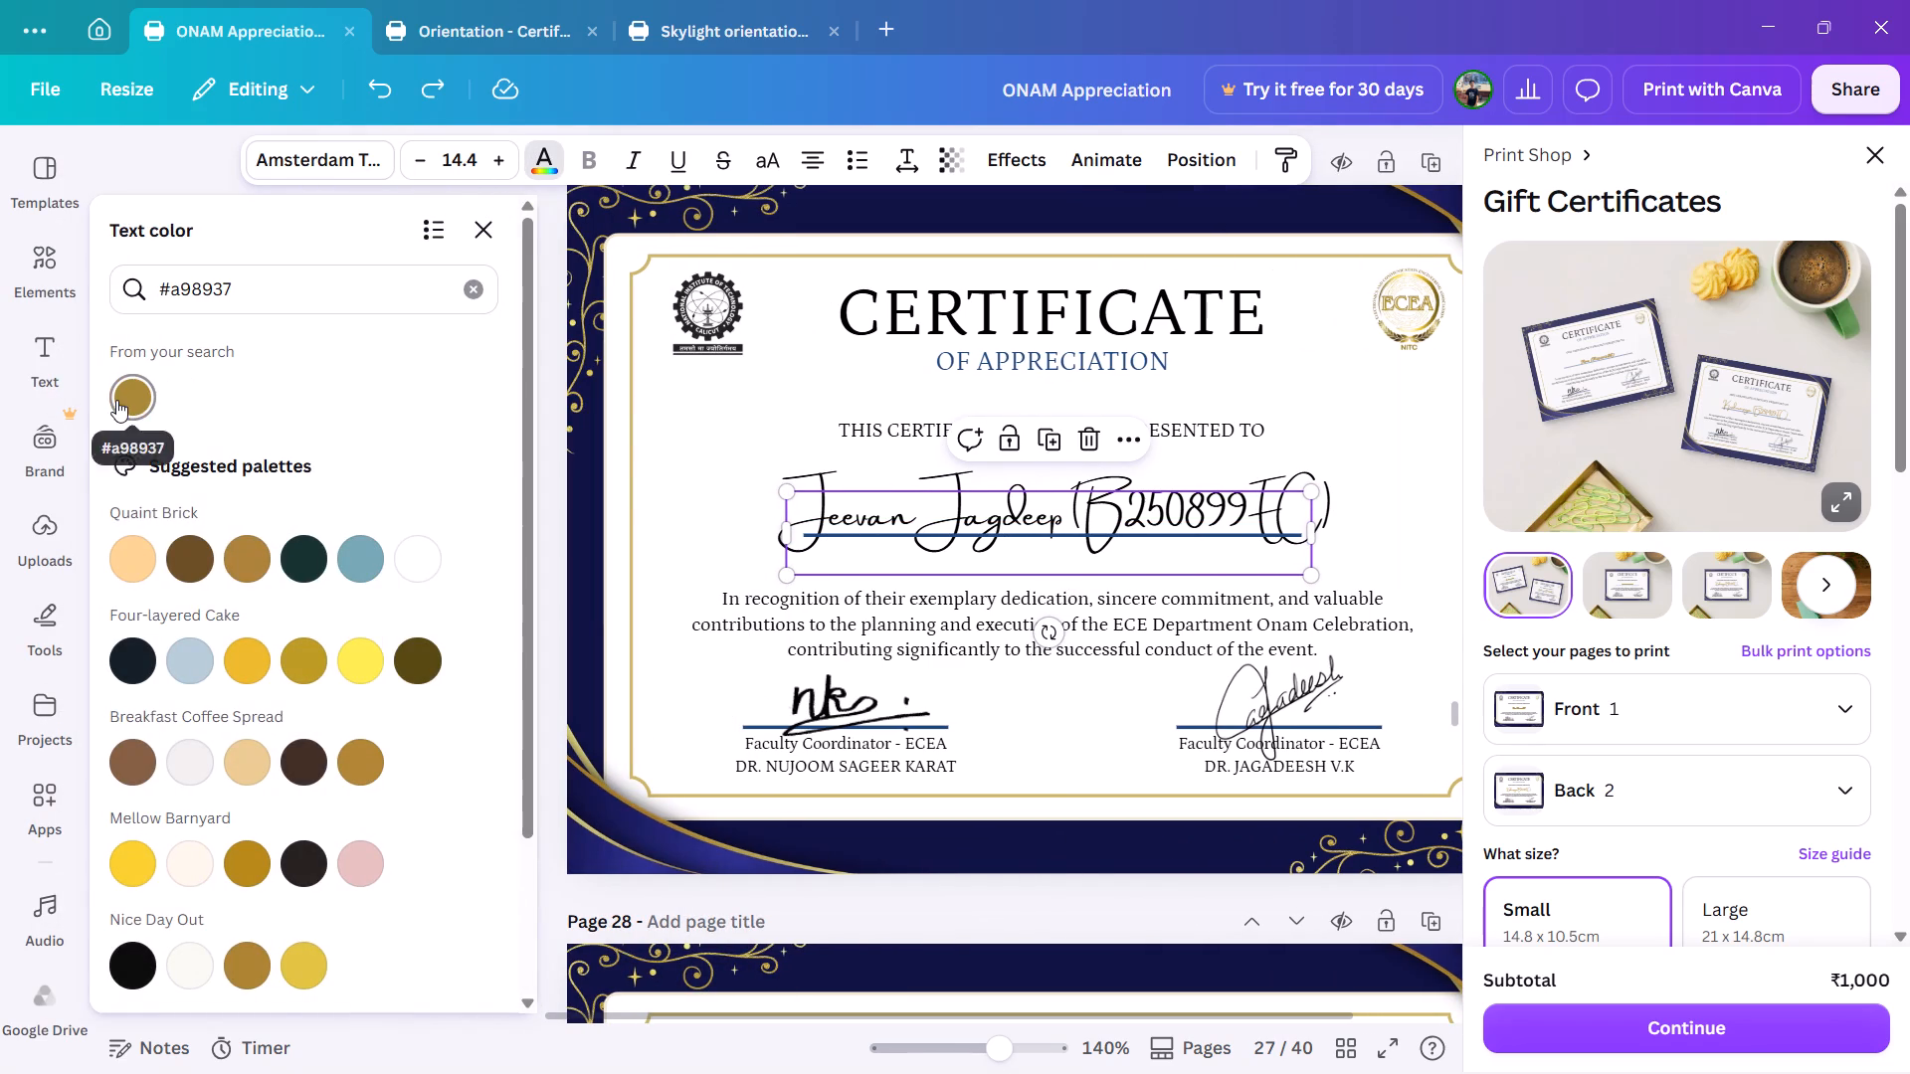
click(116, 400)
scroll(910, 550, down, 2)
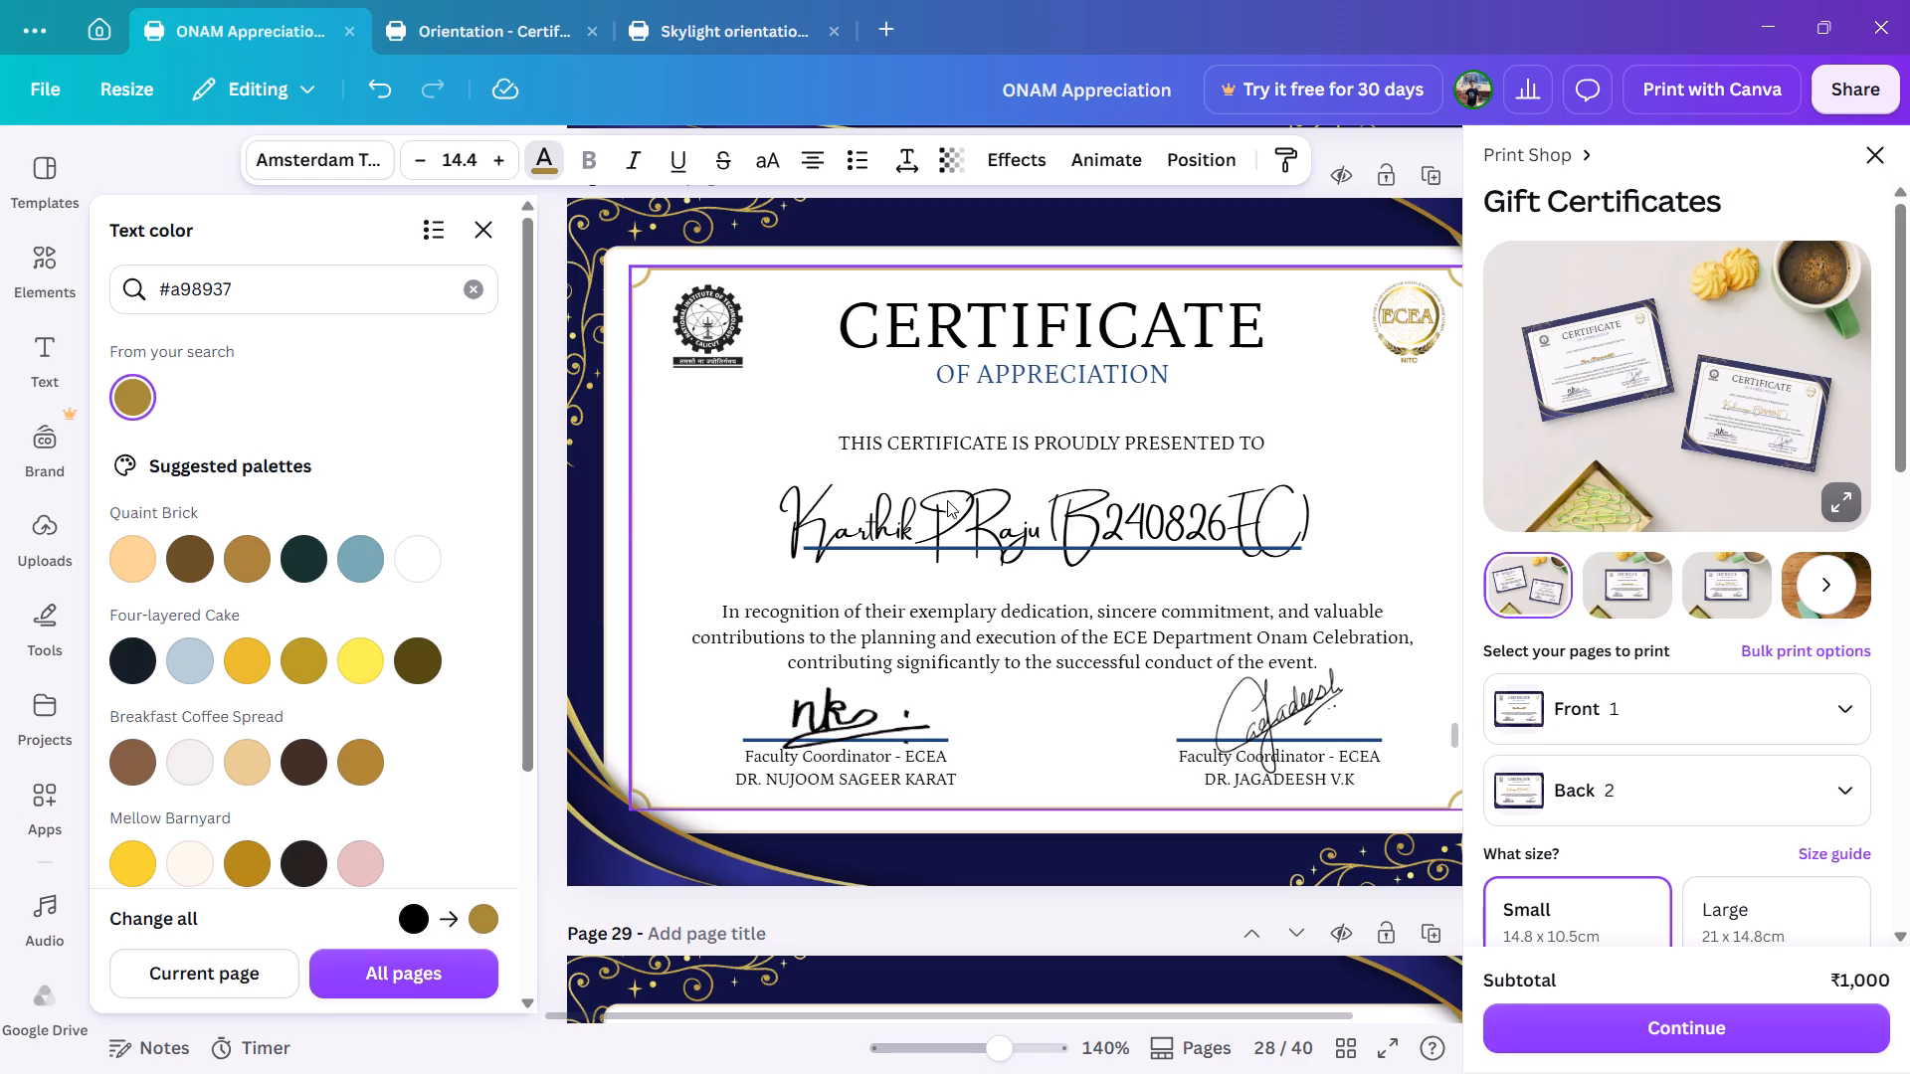
click(947, 500)
click(133, 394)
scroll(815, 479, down, 1)
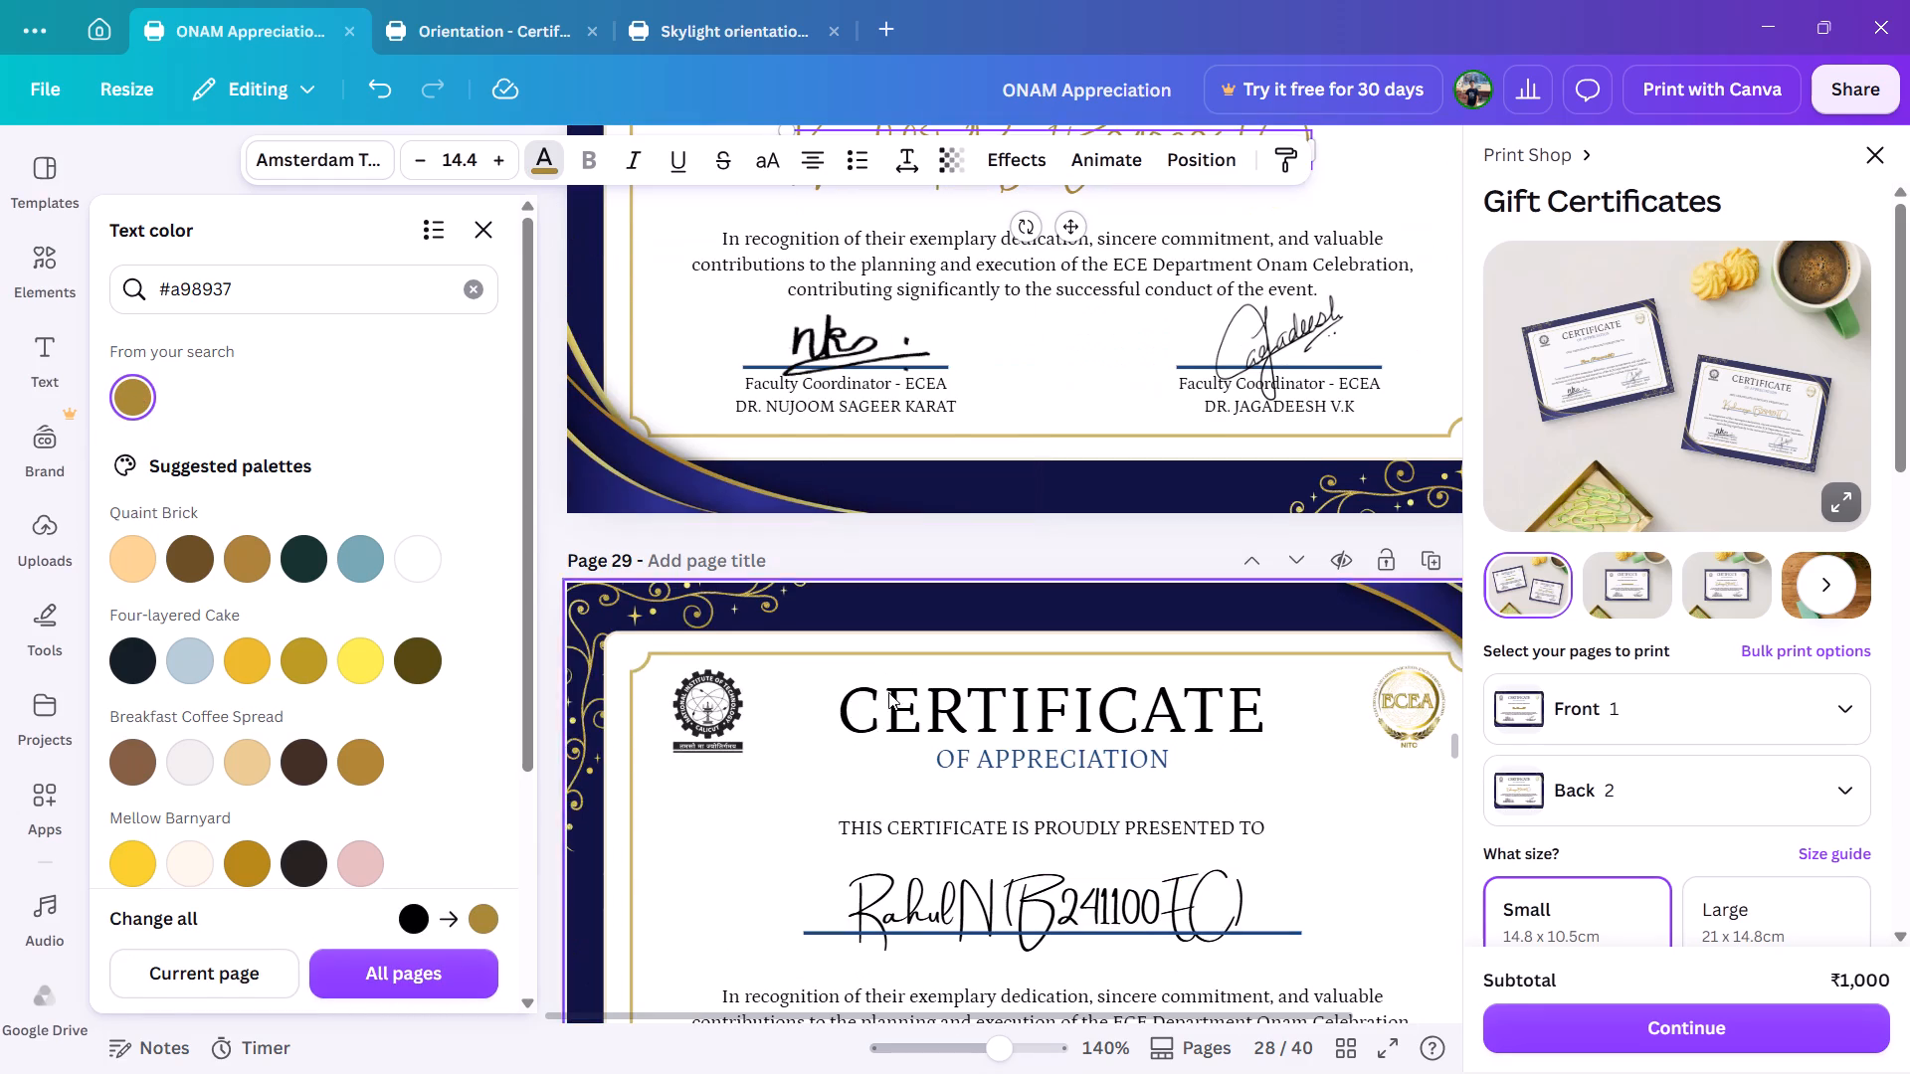
click(921, 879)
click(140, 413)
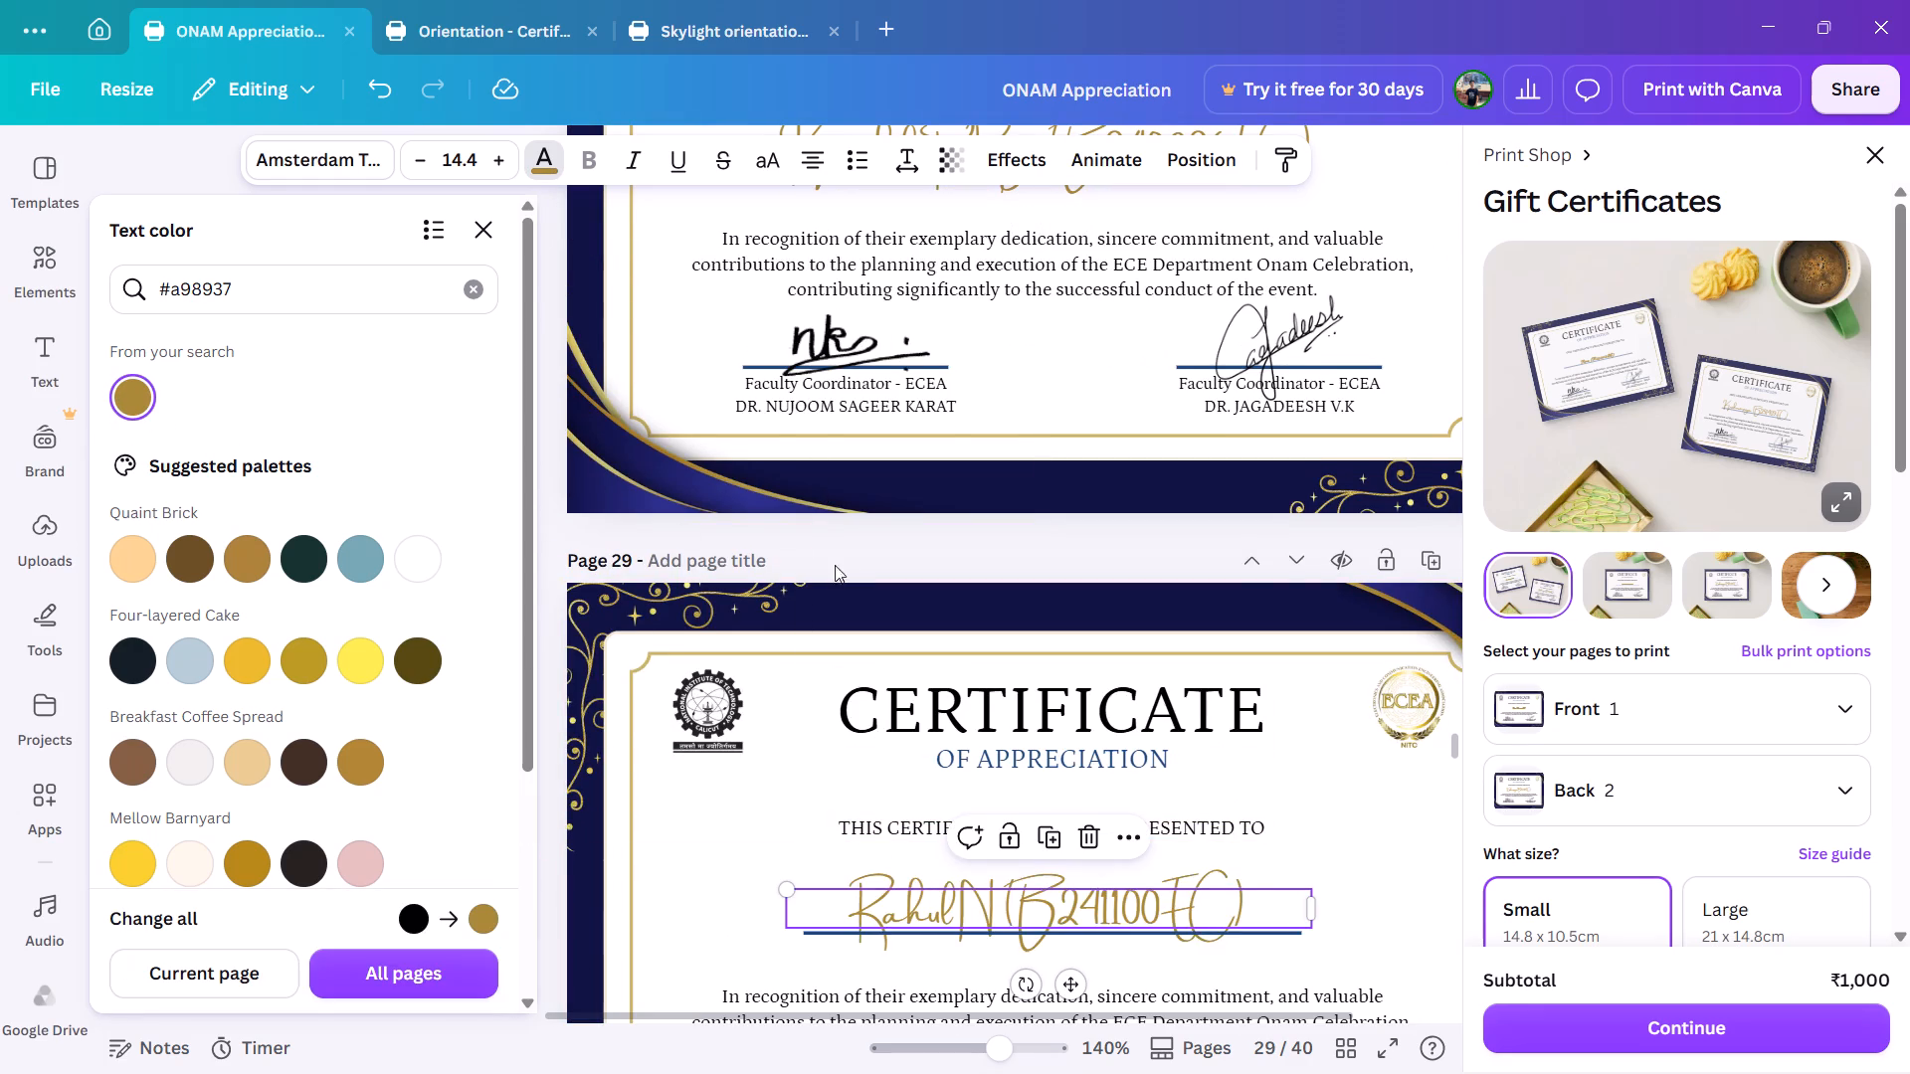
Color the recipient names on pages 30, 31 and 32 with #a98937.
scroll(842, 567, down, 3)
click(948, 532)
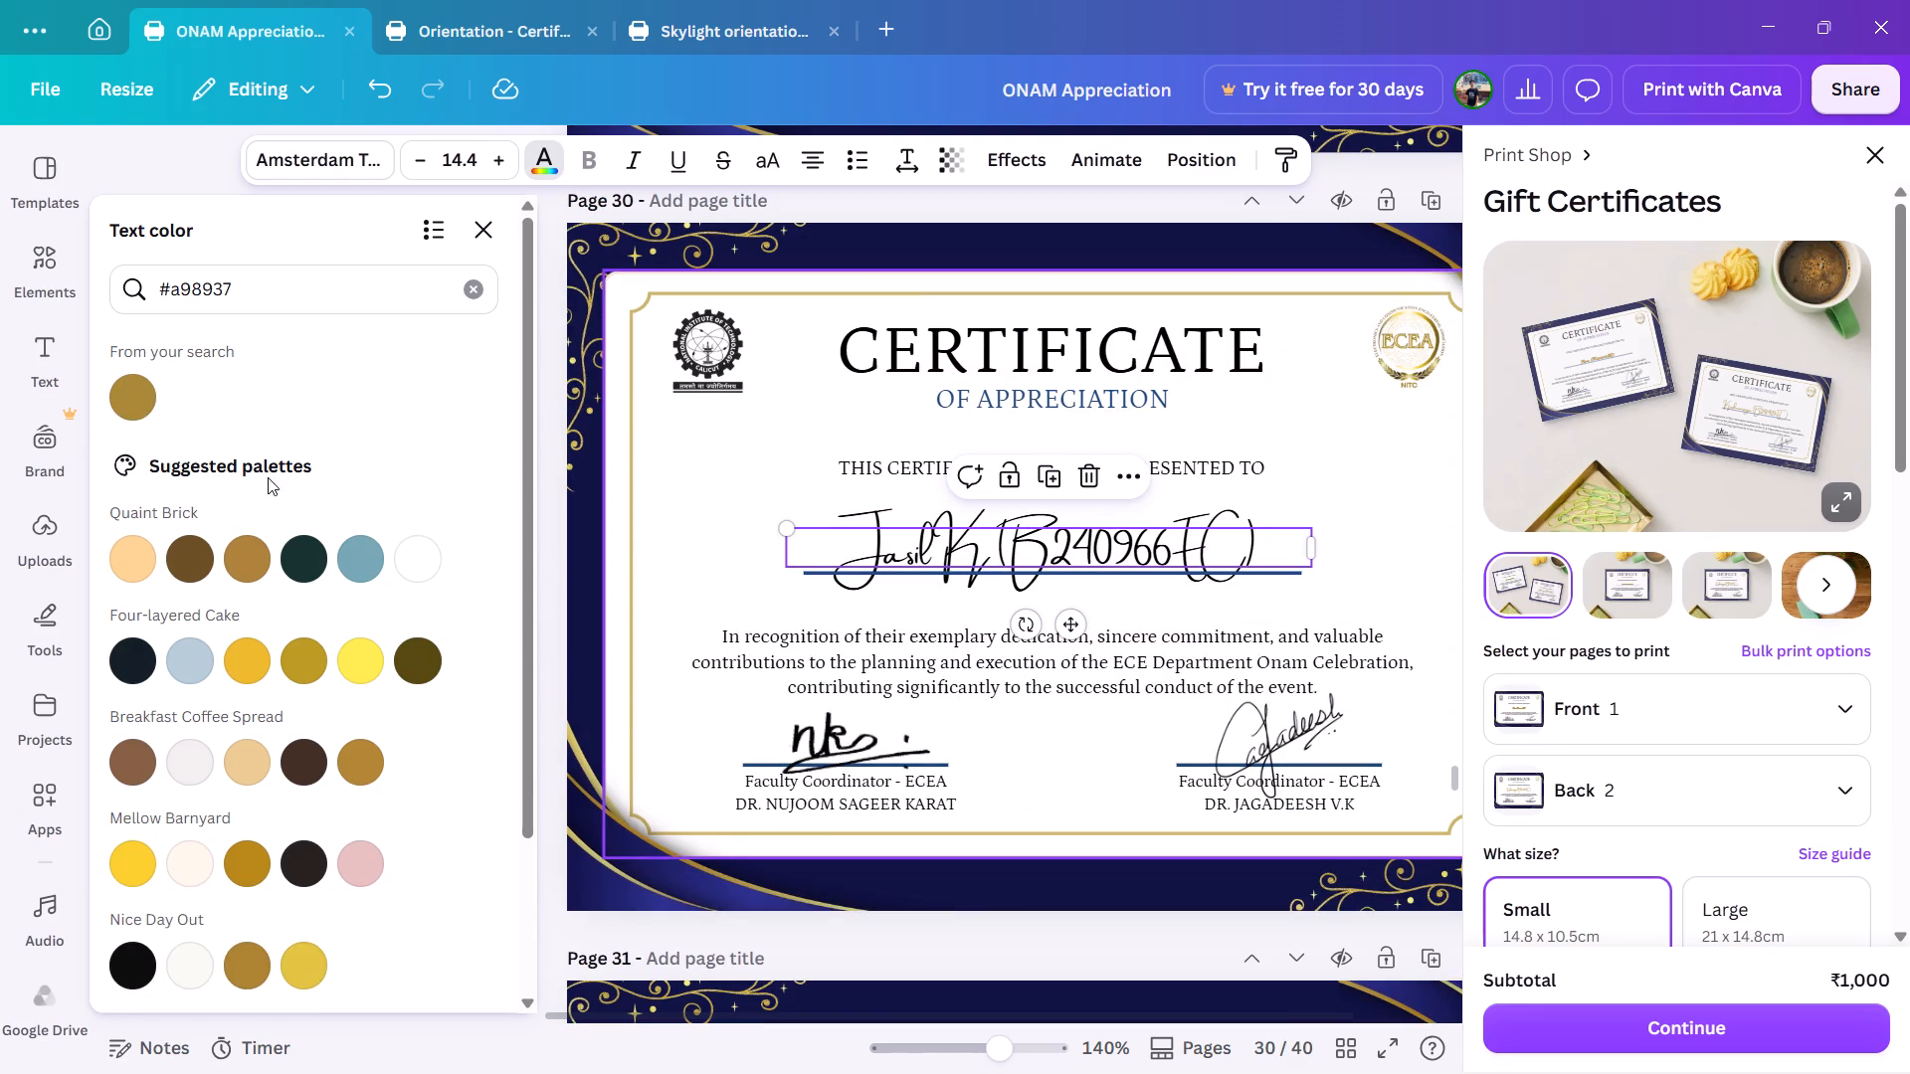
click(141, 410)
scroll(924, 520, down, 1)
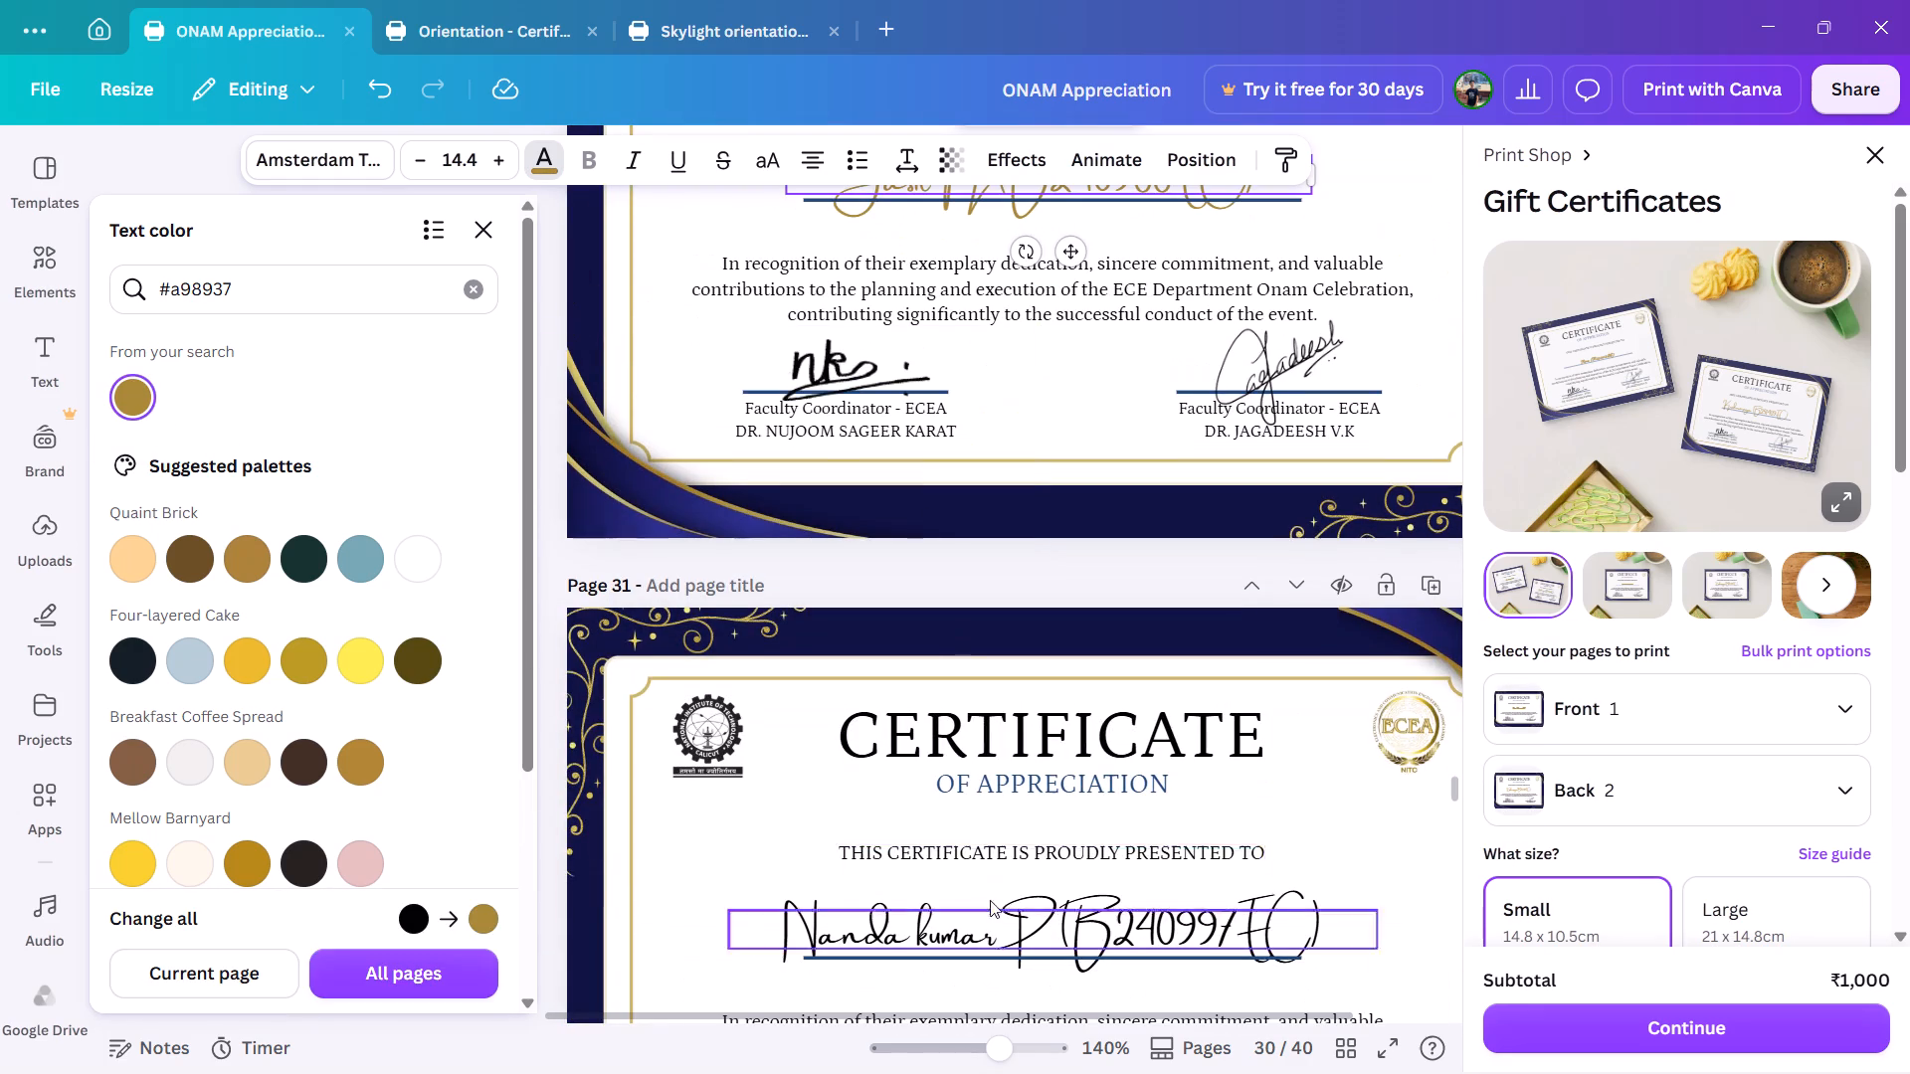
click(990, 911)
click(126, 400)
scroll(783, 550, down, 1)
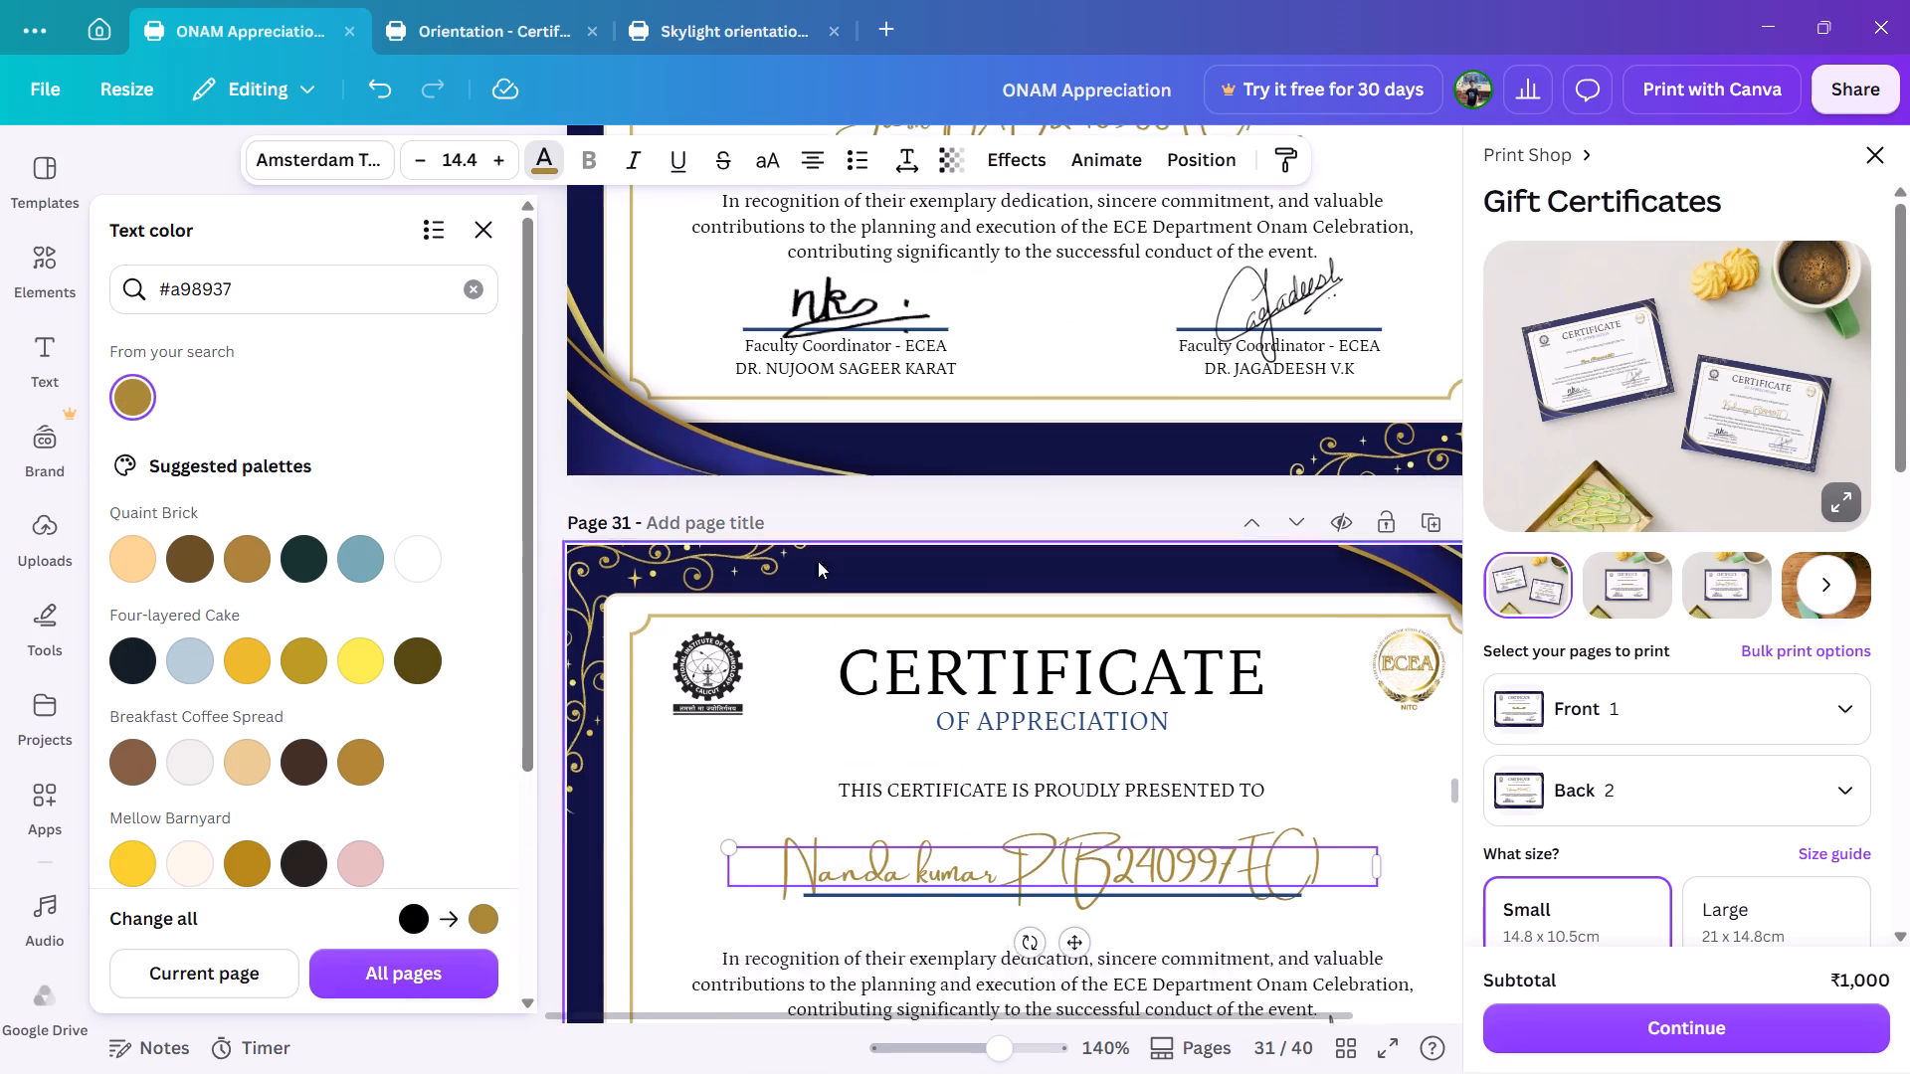
scroll(818, 561, down, 1)
click(899, 548)
click(127, 394)
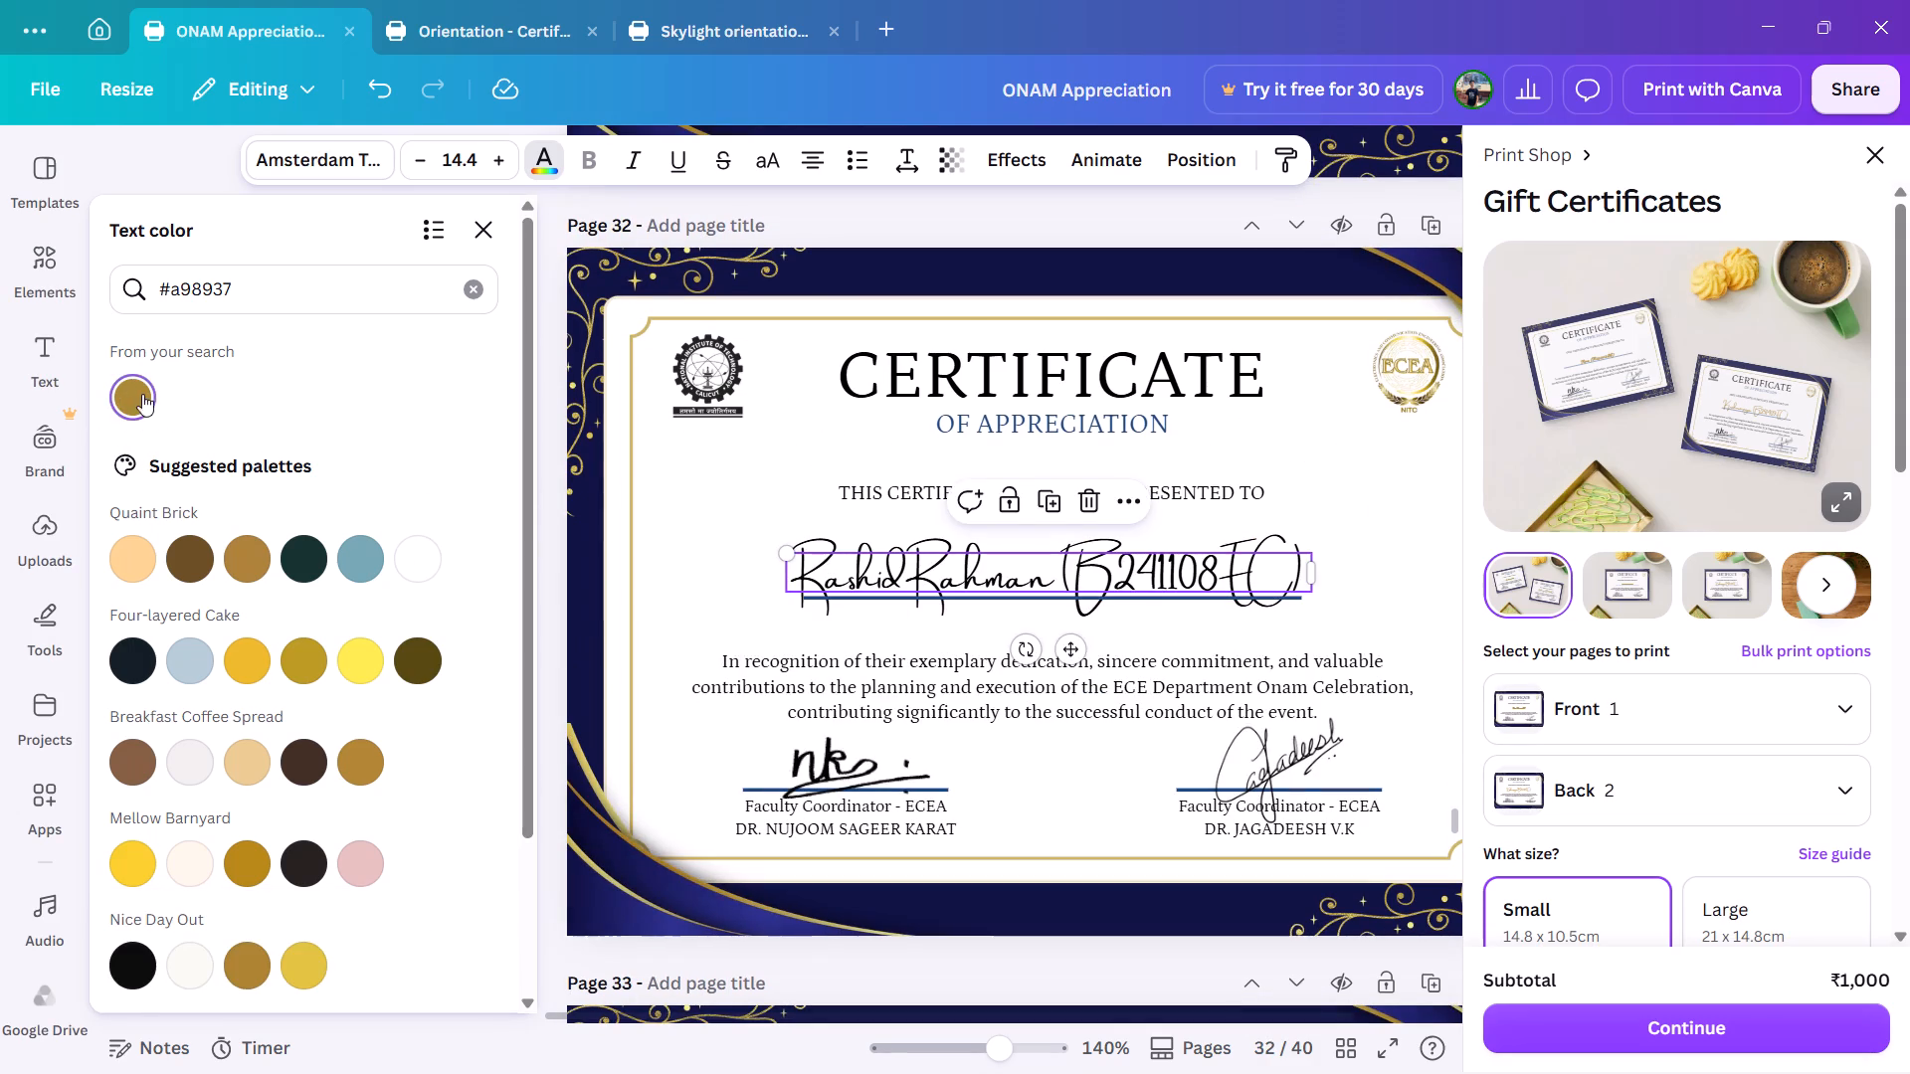
Apply the text color #a98937 to the recipient names on pages 33, 34 and 35.
scroll(840, 533, down, 2)
click(860, 546)
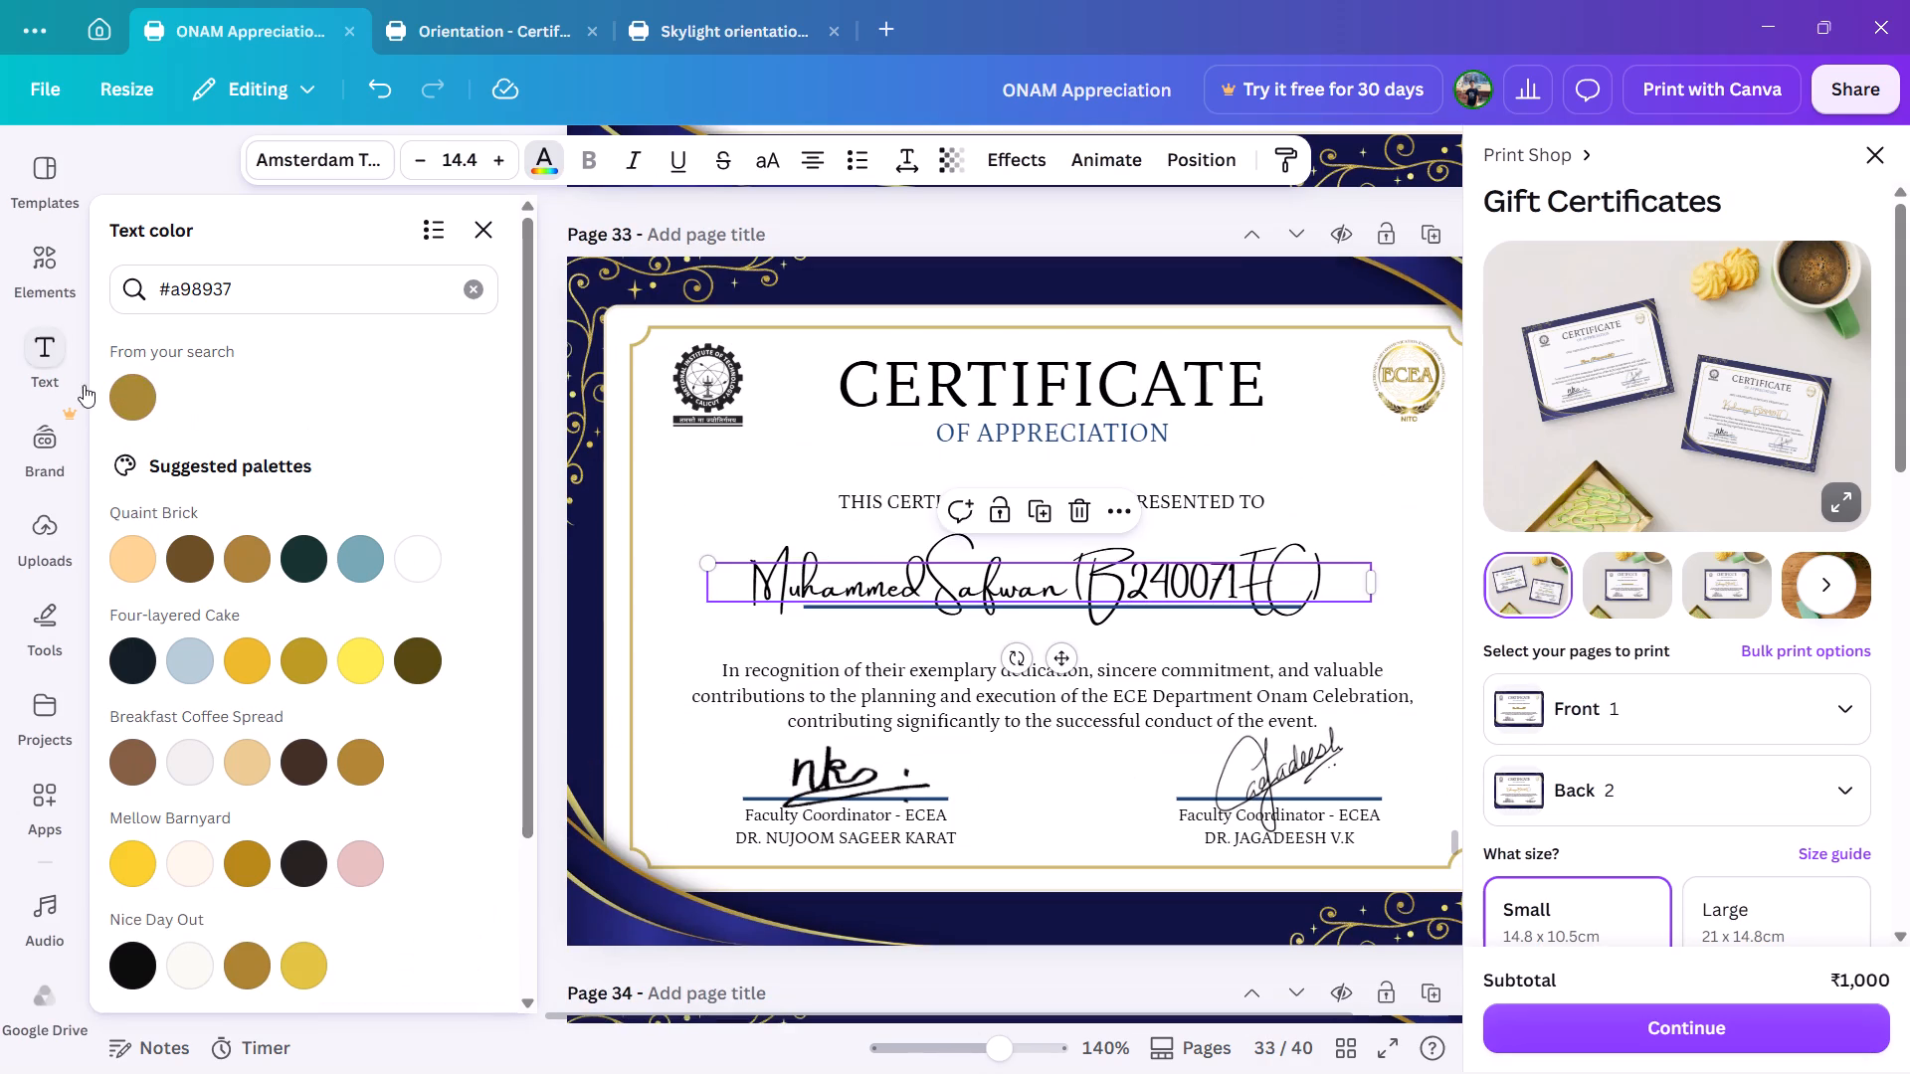
click(138, 392)
scroll(792, 538, down, 1)
click(883, 572)
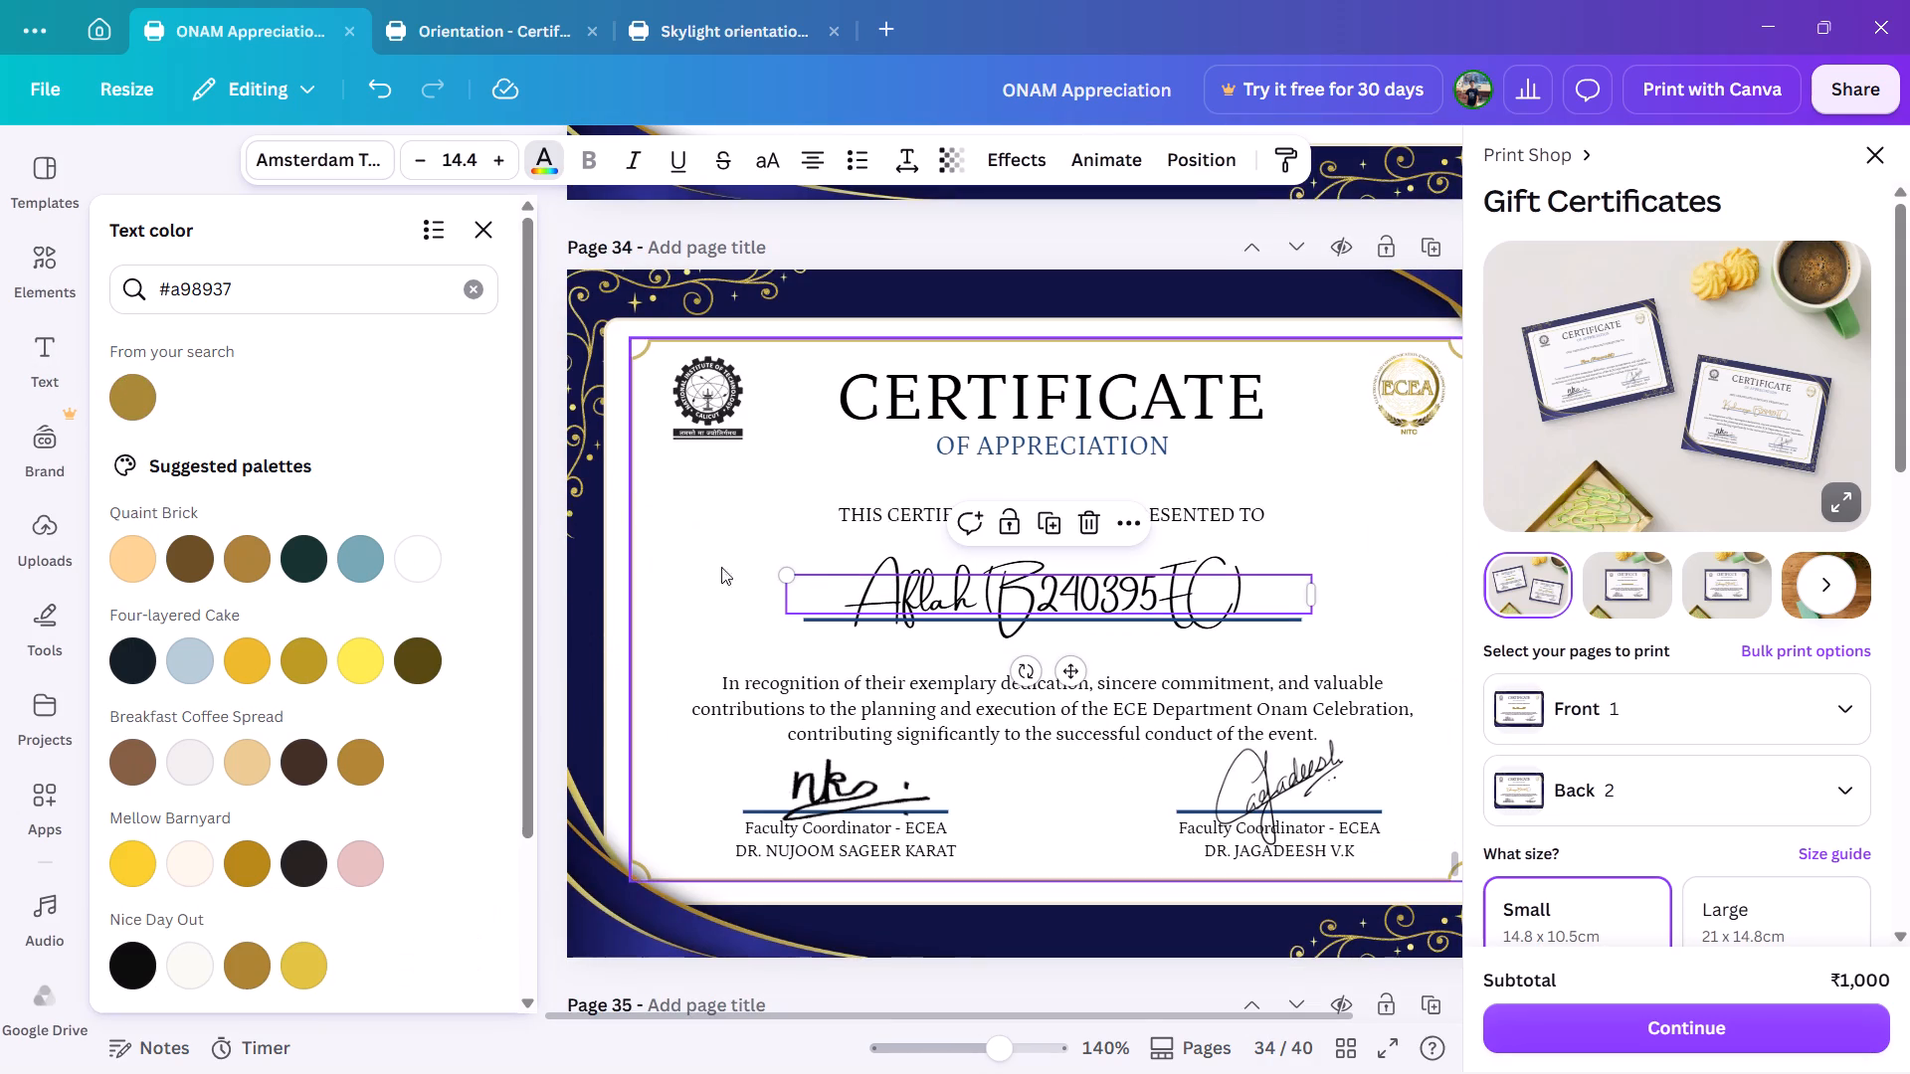
click(131, 385)
scroll(757, 507, down, 1)
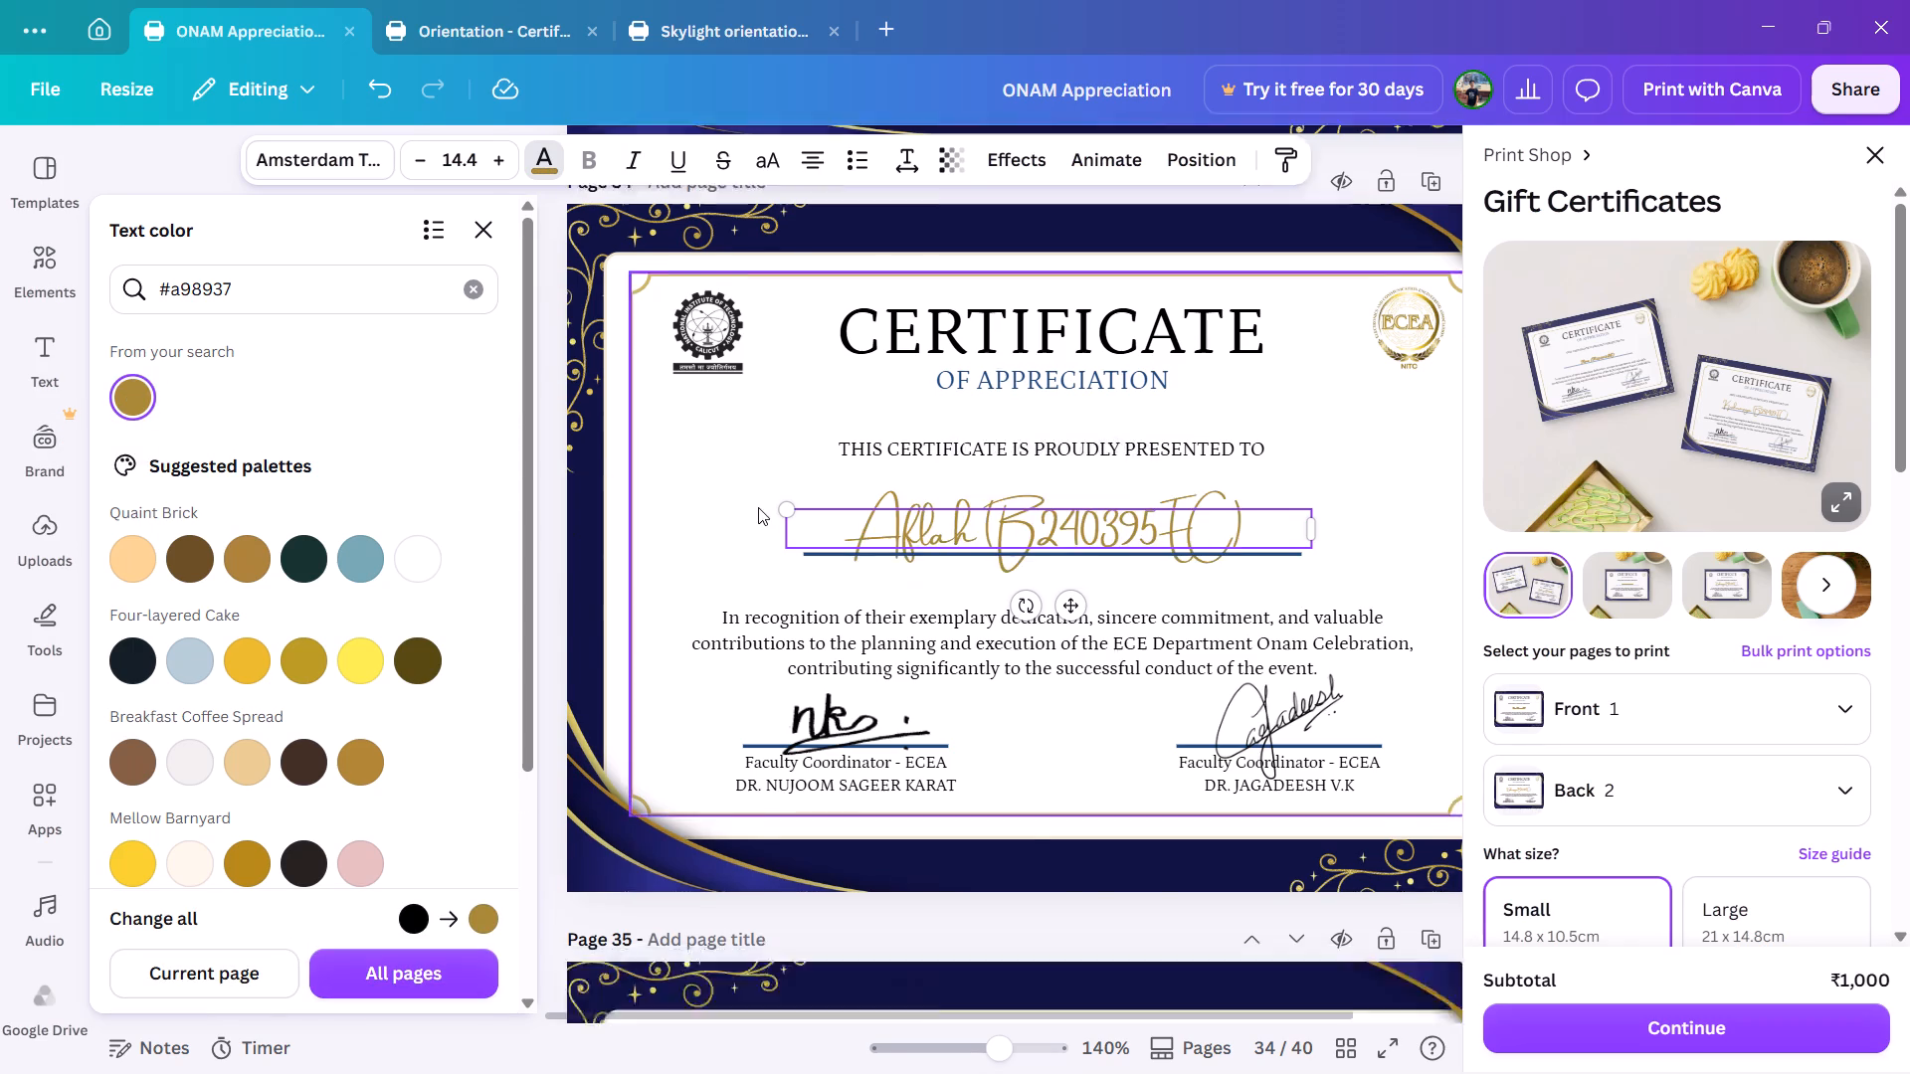
click(1037, 963)
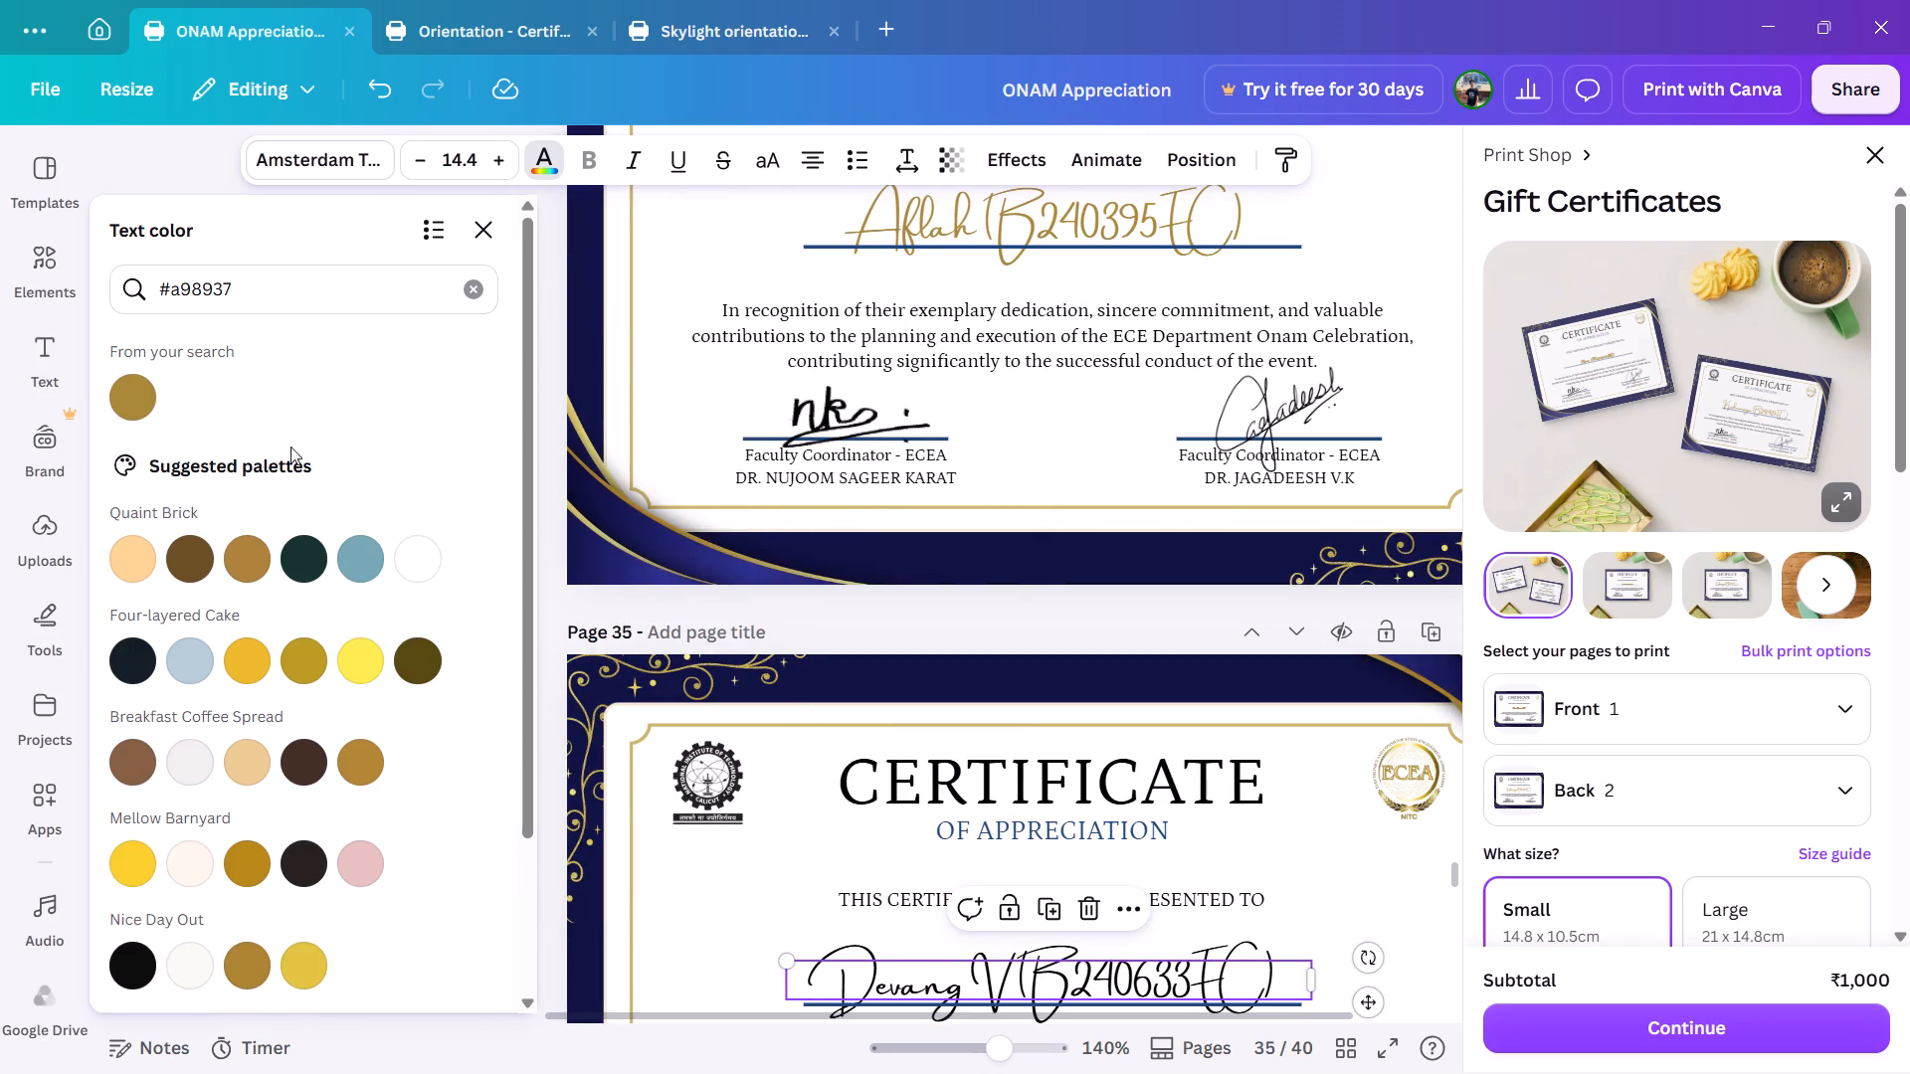
click(133, 406)
Recolor the recipient names on pages 36 and 37 with #a98937.
scroll(981, 623, down, 2)
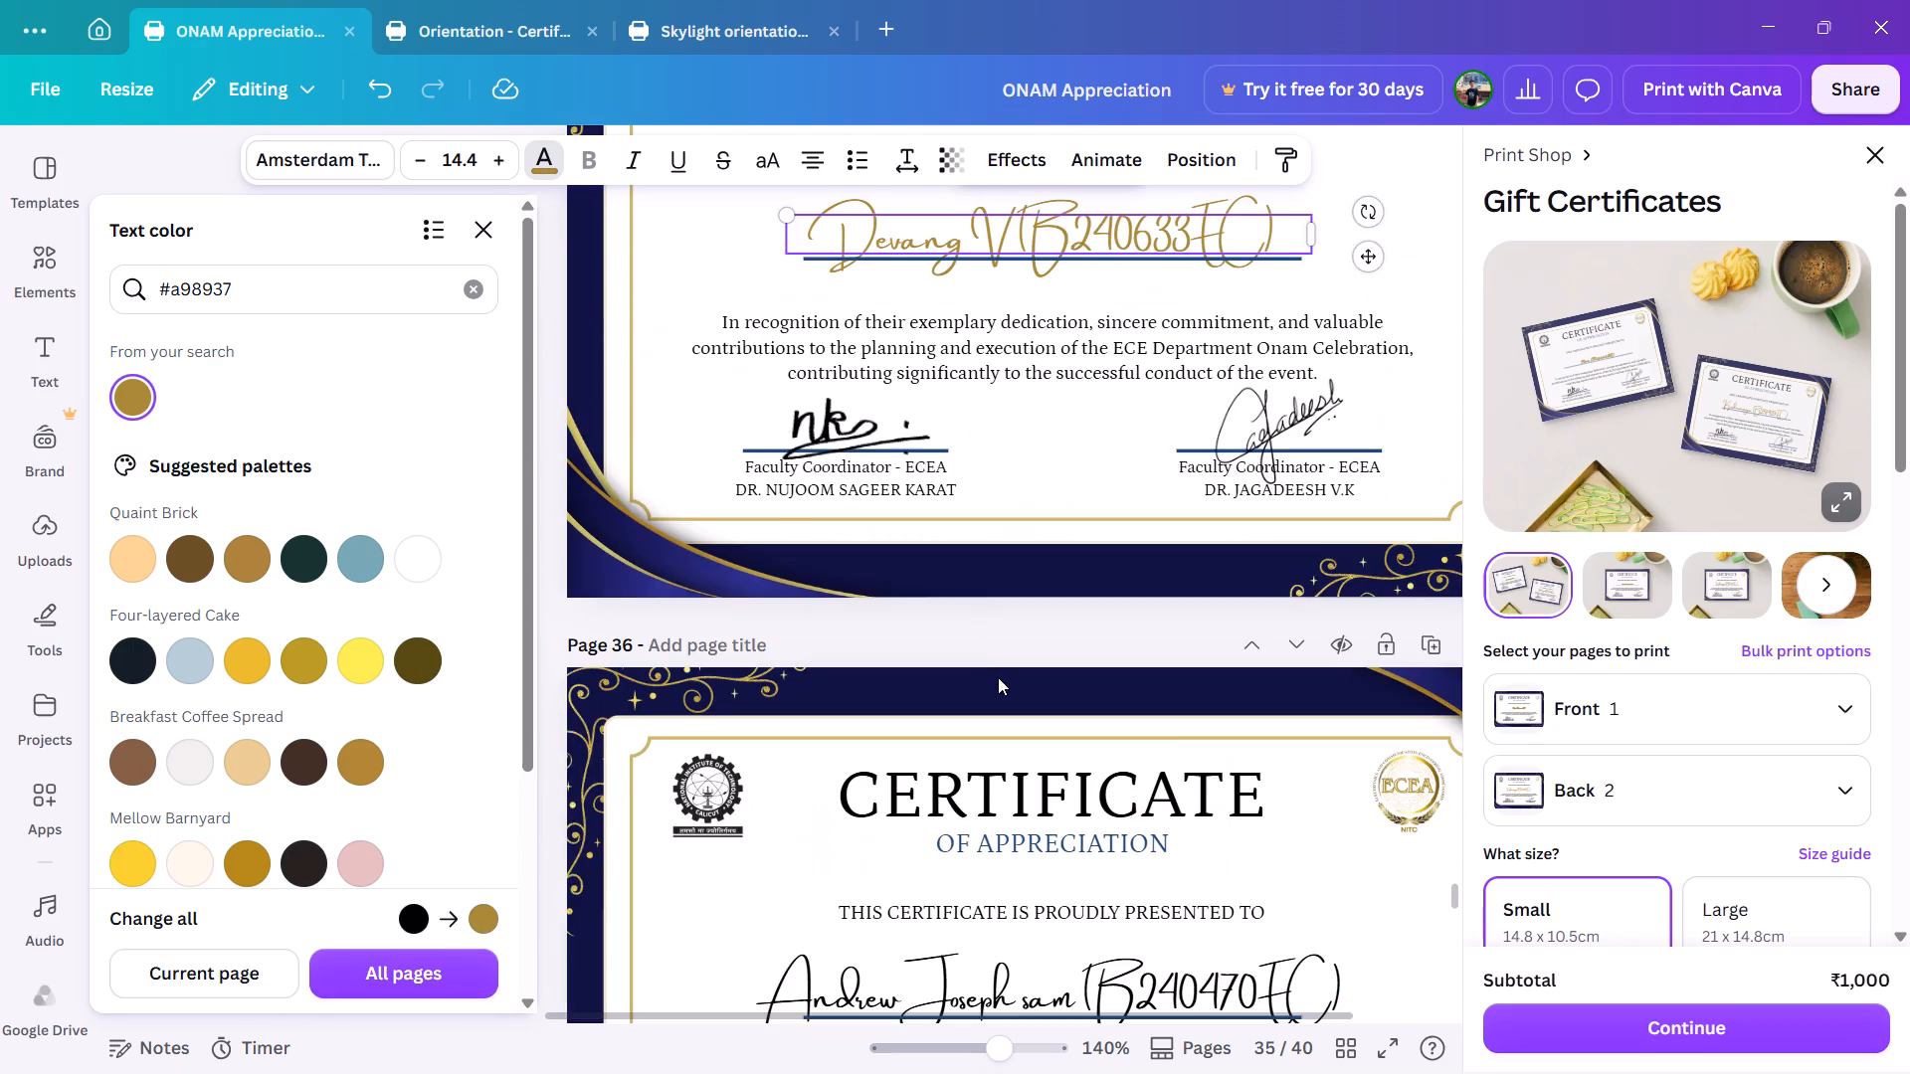
scroll(999, 679, down, 1)
click(994, 585)
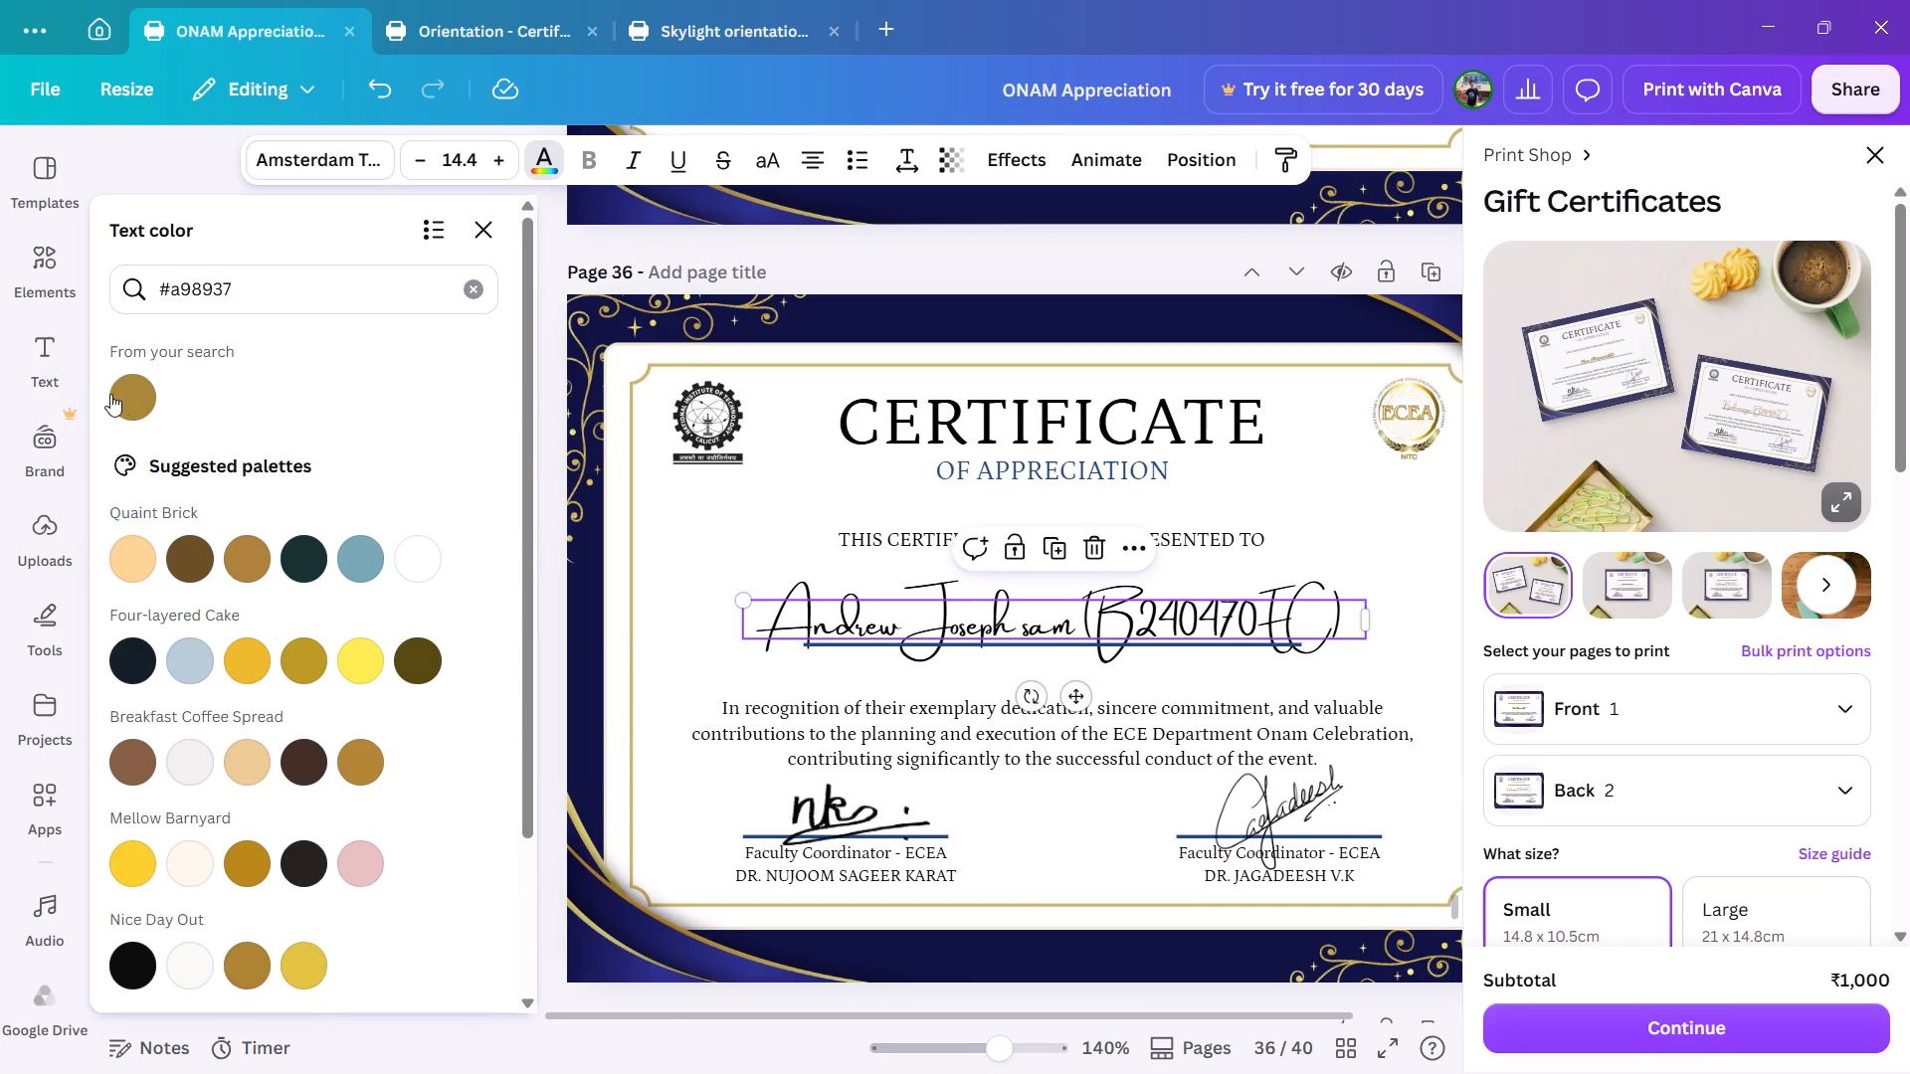
click(139, 395)
scroll(1044, 599, down, 1)
click(1004, 1004)
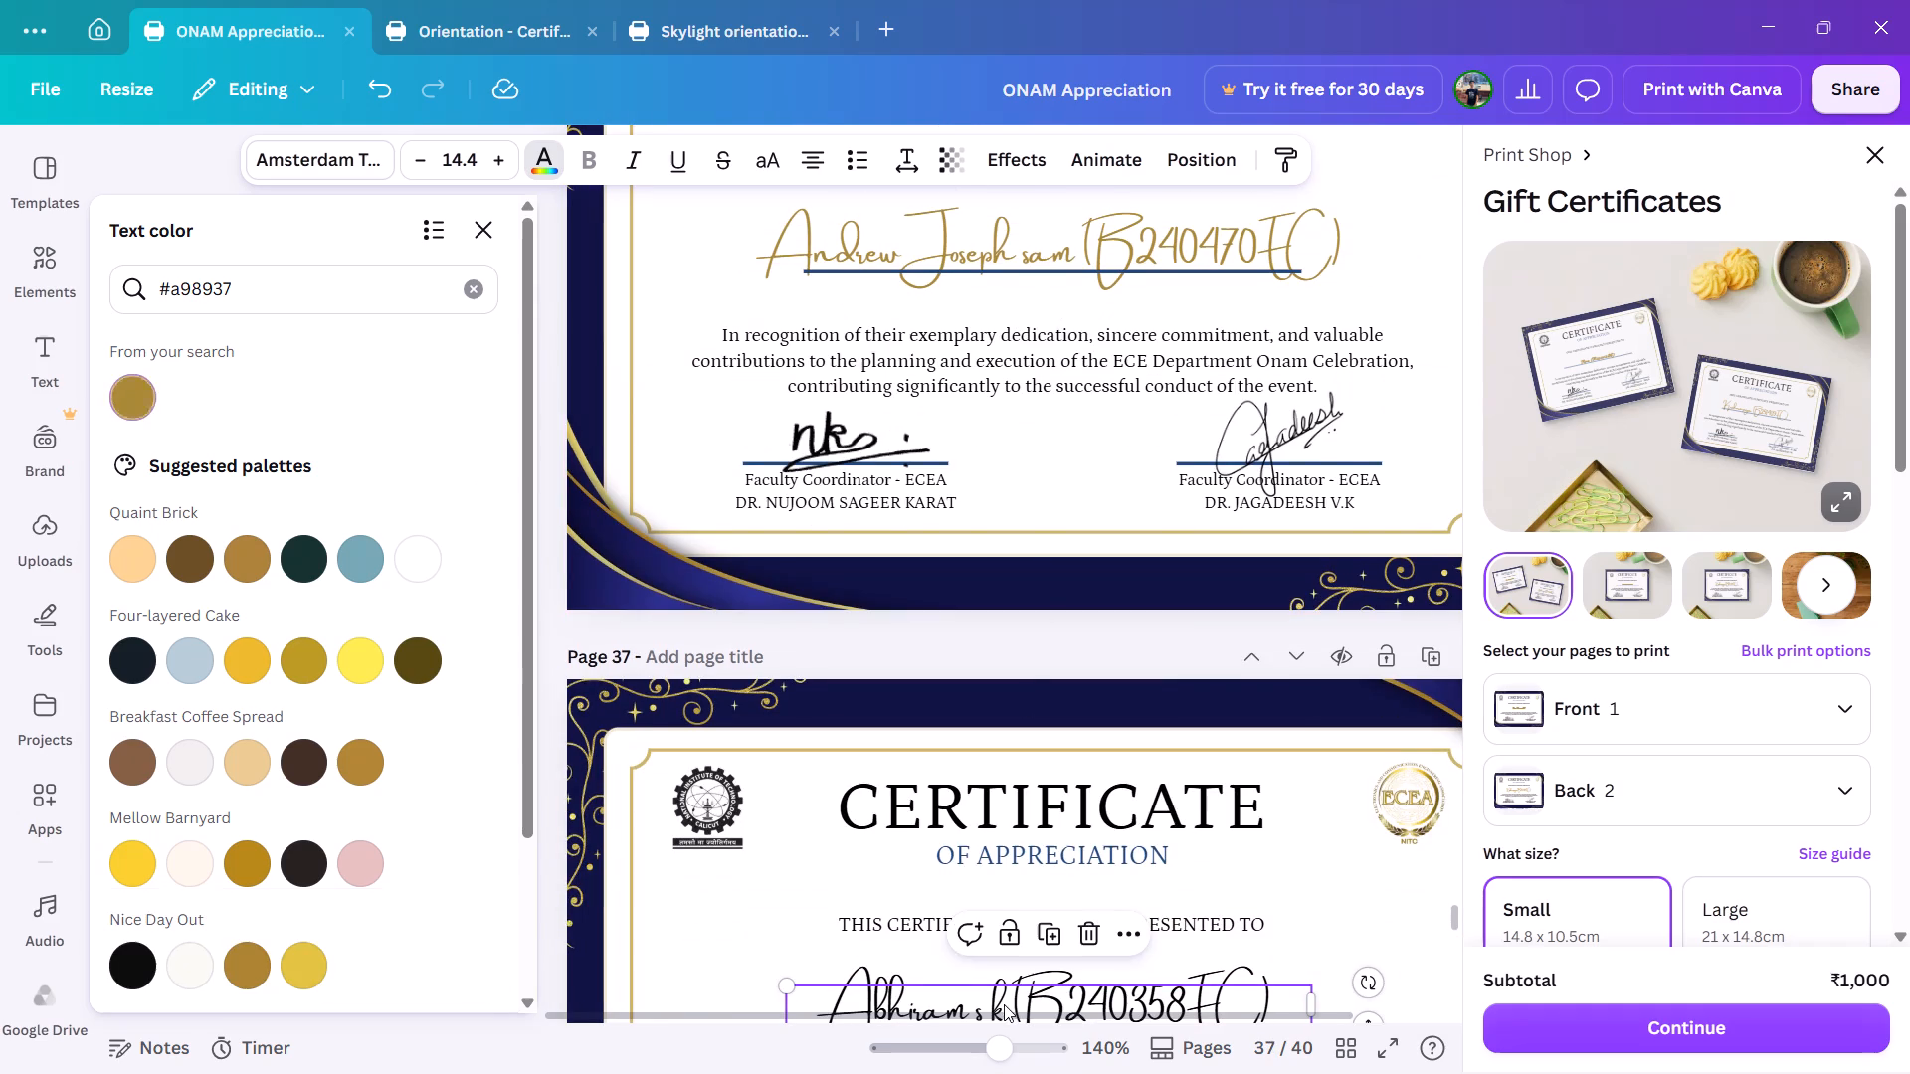
click(146, 411)
Recolor the recipient names on pages 38, 39 and 40 with #a98937.
scroll(1154, 420, down, 3)
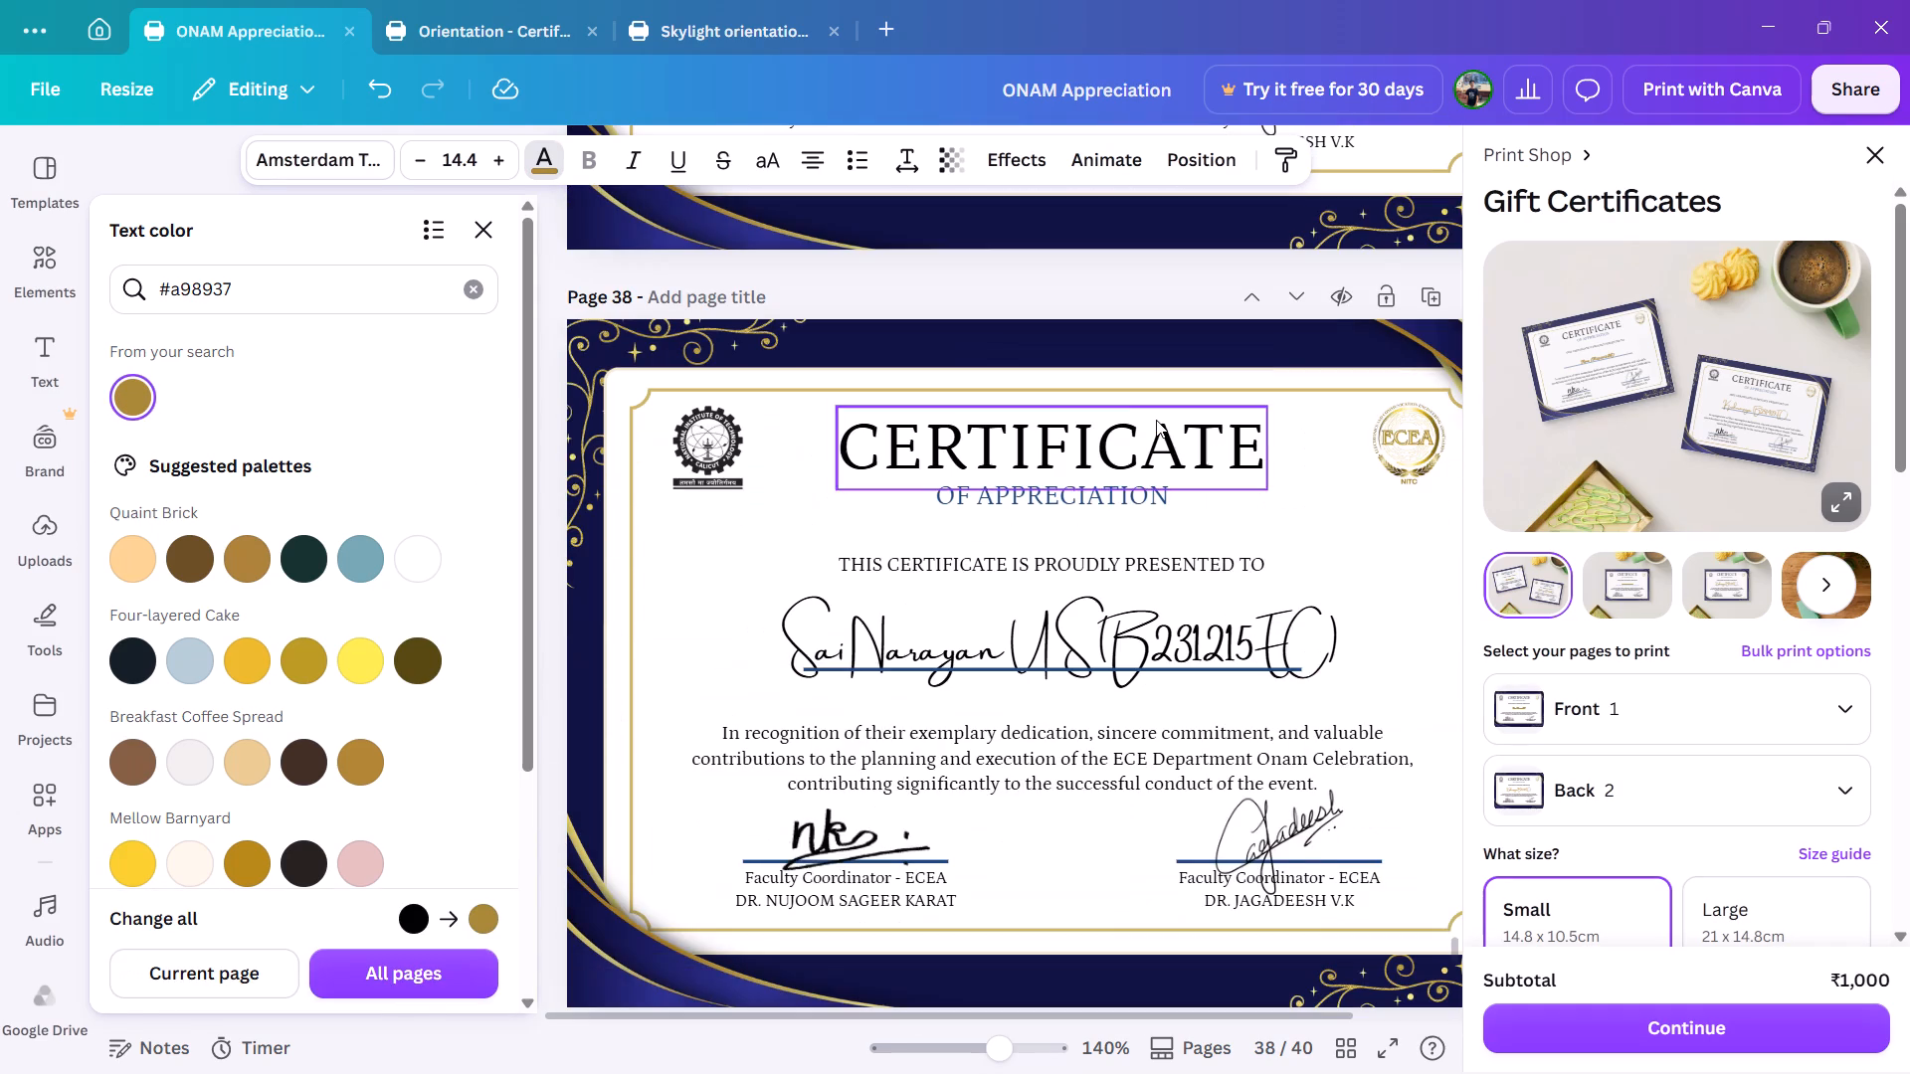
click(1158, 611)
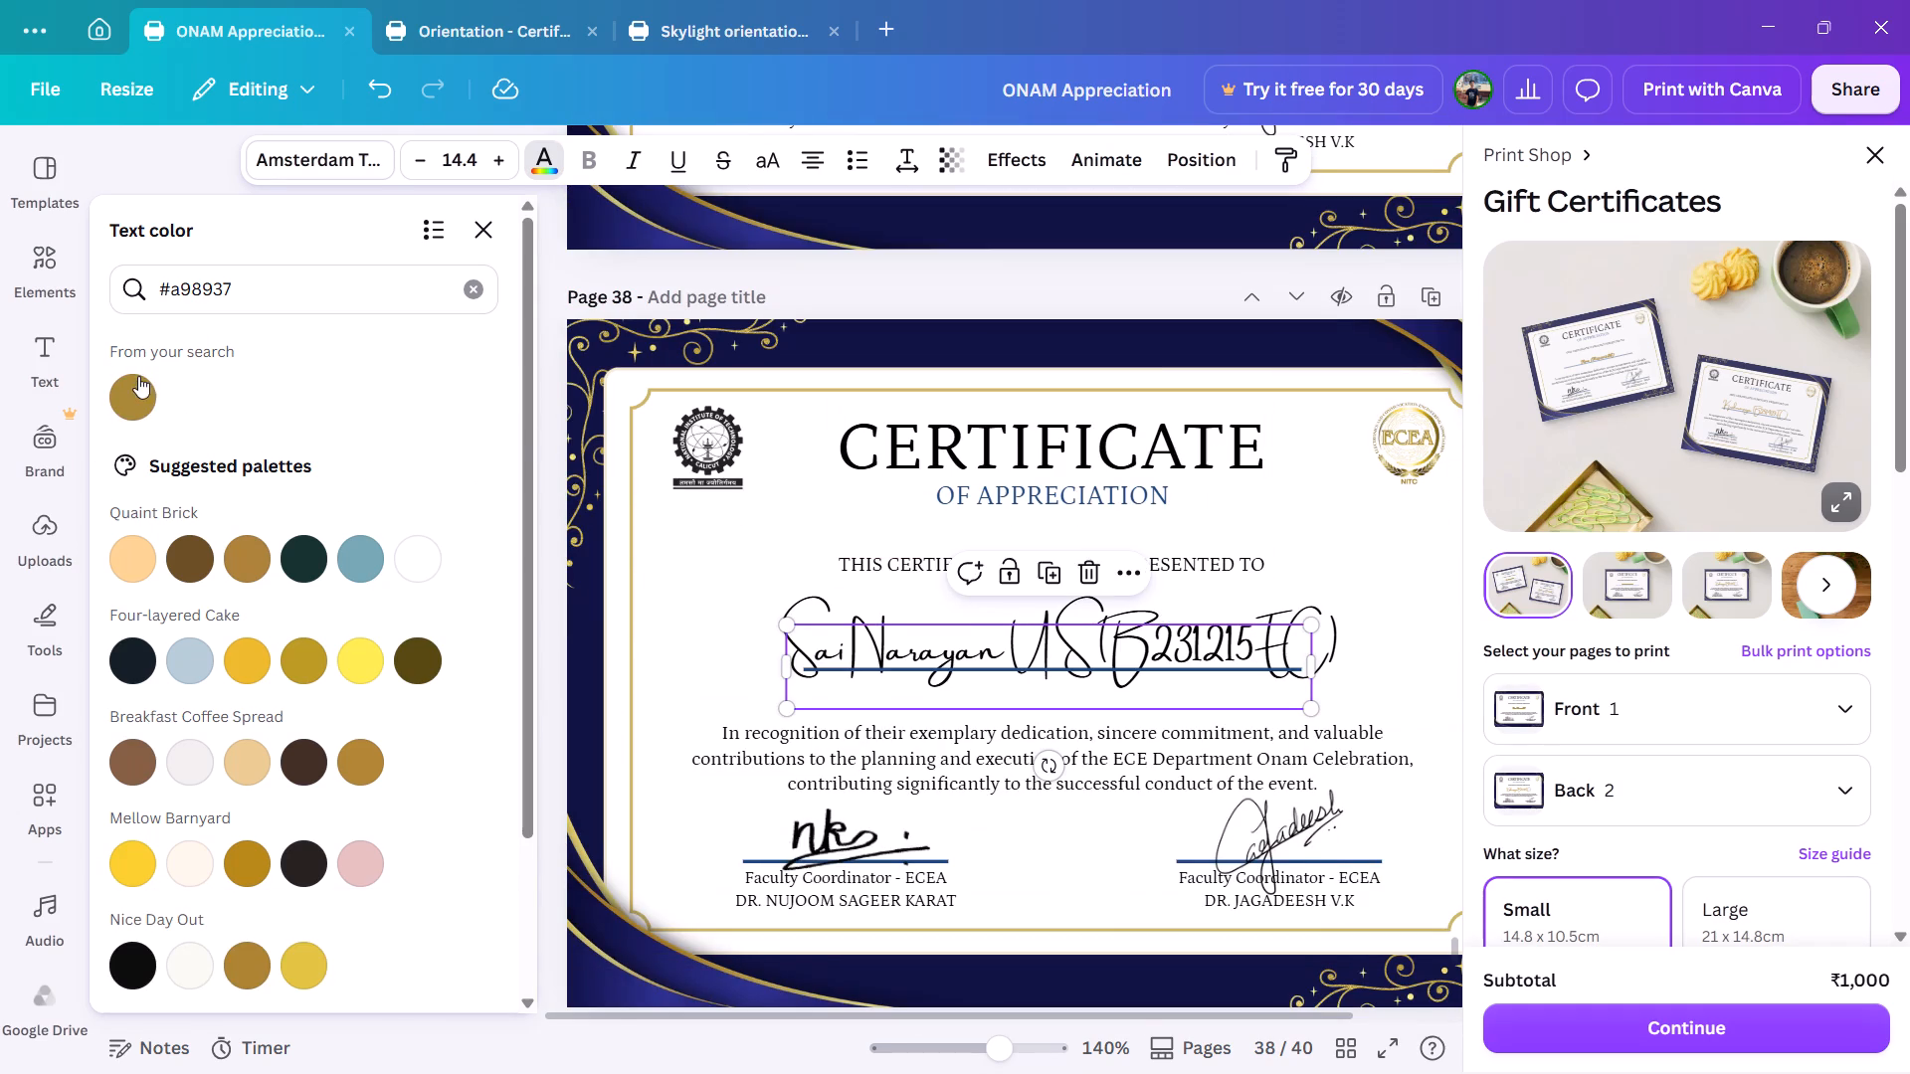
click(143, 377)
scroll(1096, 465, down, 1)
scroll(1104, 626, down, 1)
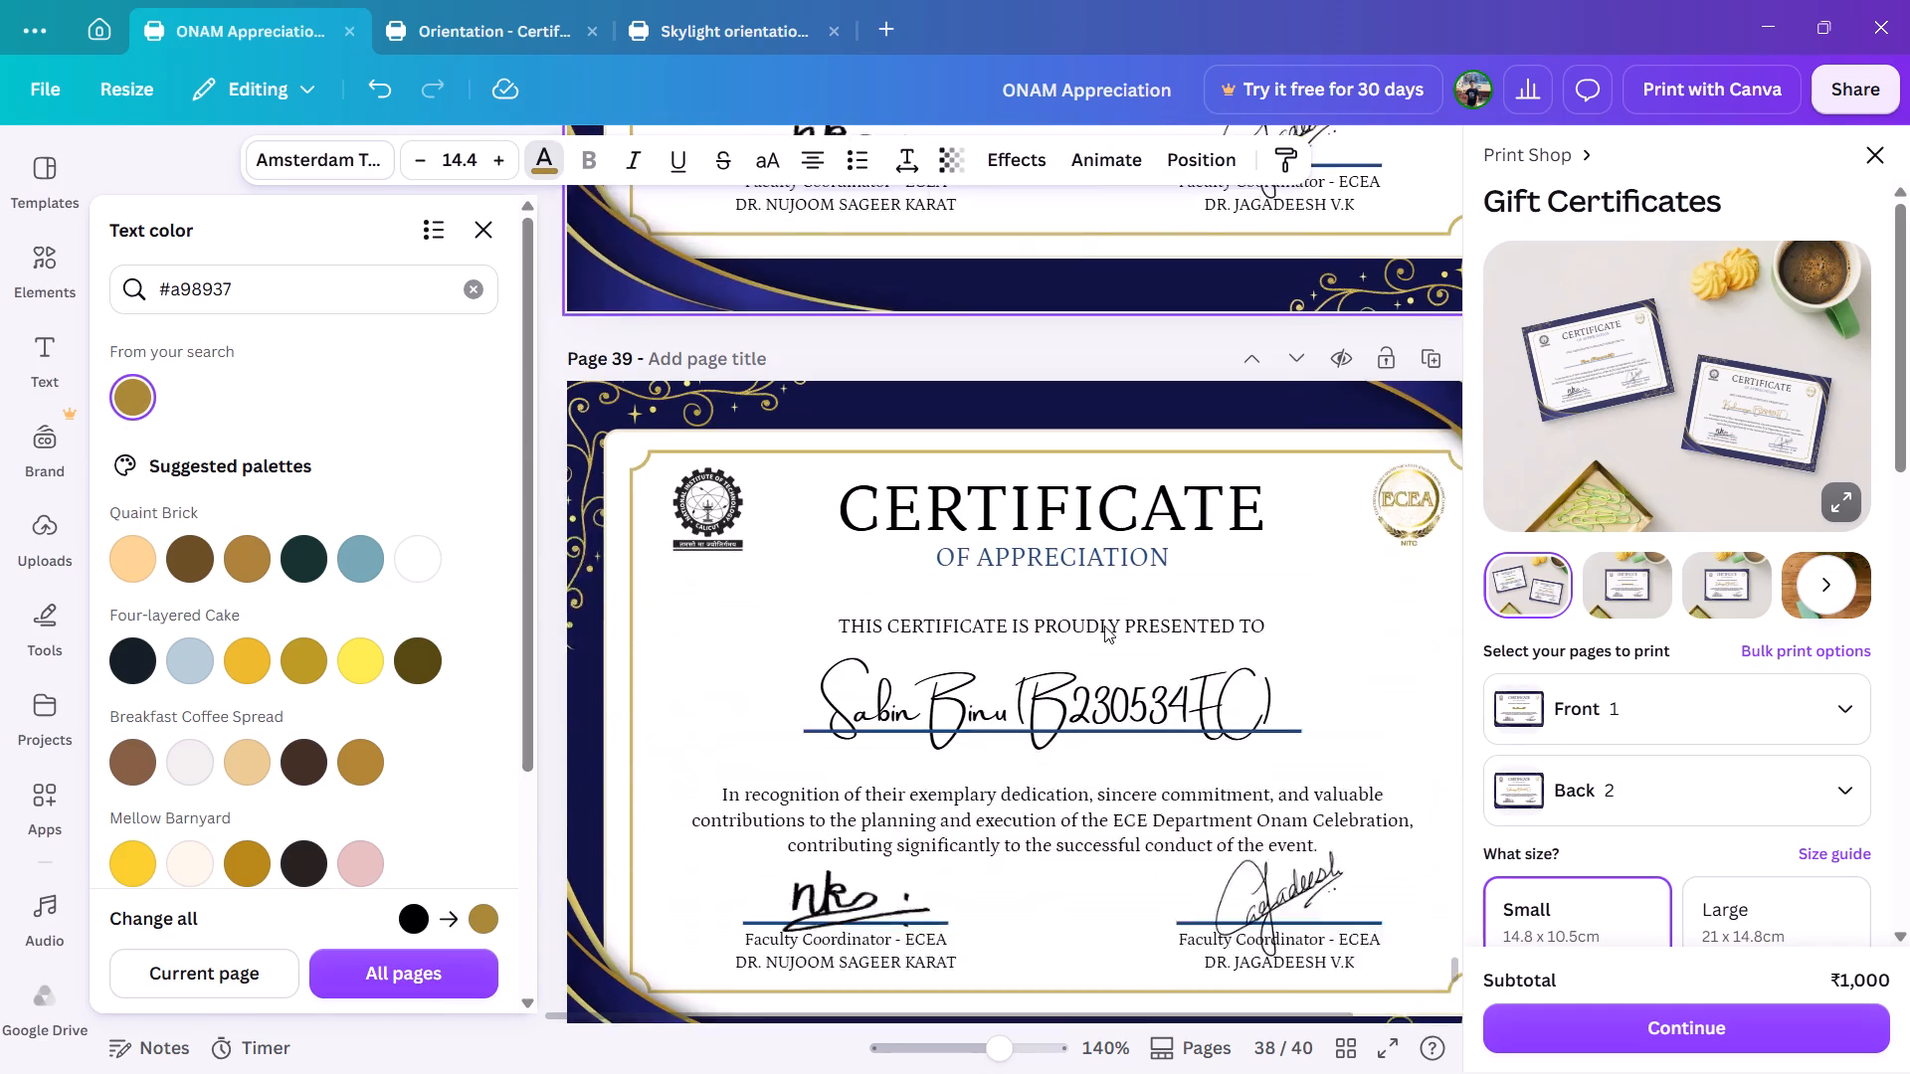
click(1100, 620)
click(143, 402)
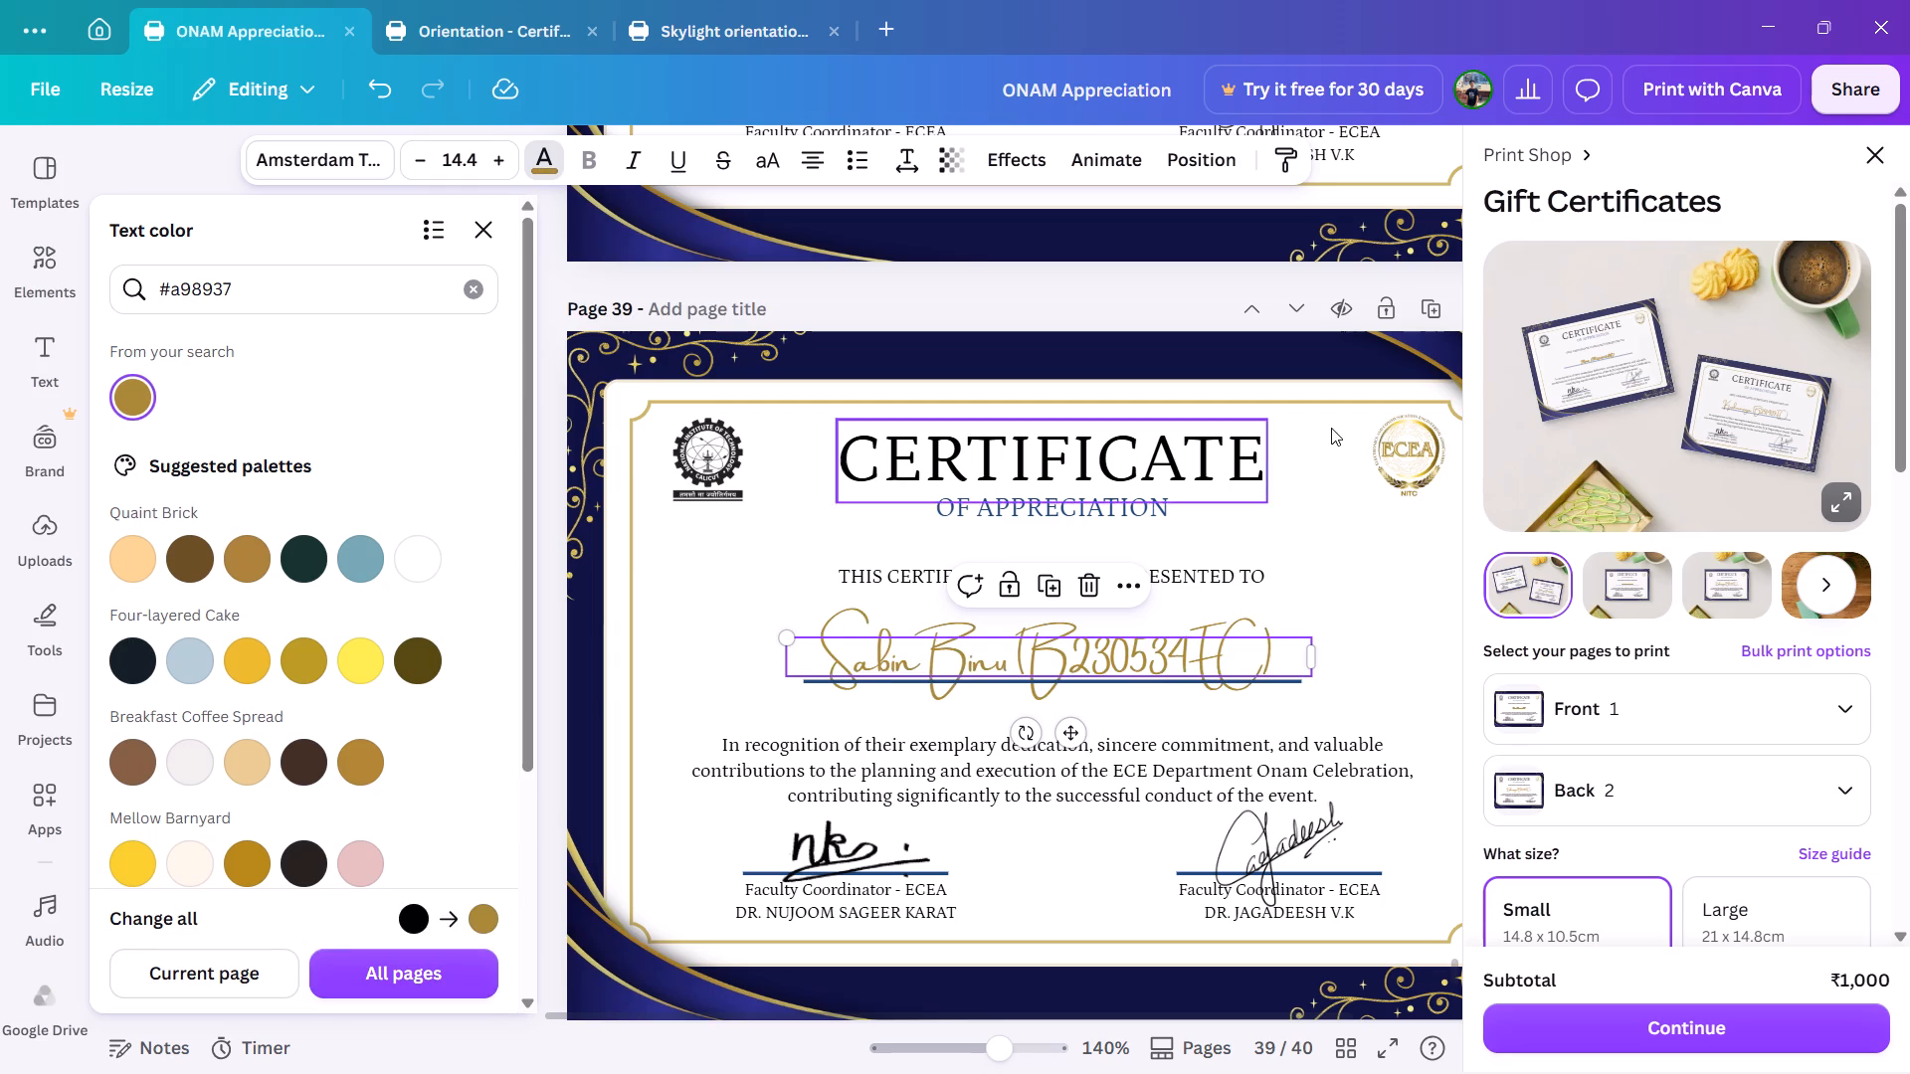
scroll(1334, 429, down, 1)
scroll(1198, 542, down, 1)
click(1114, 649)
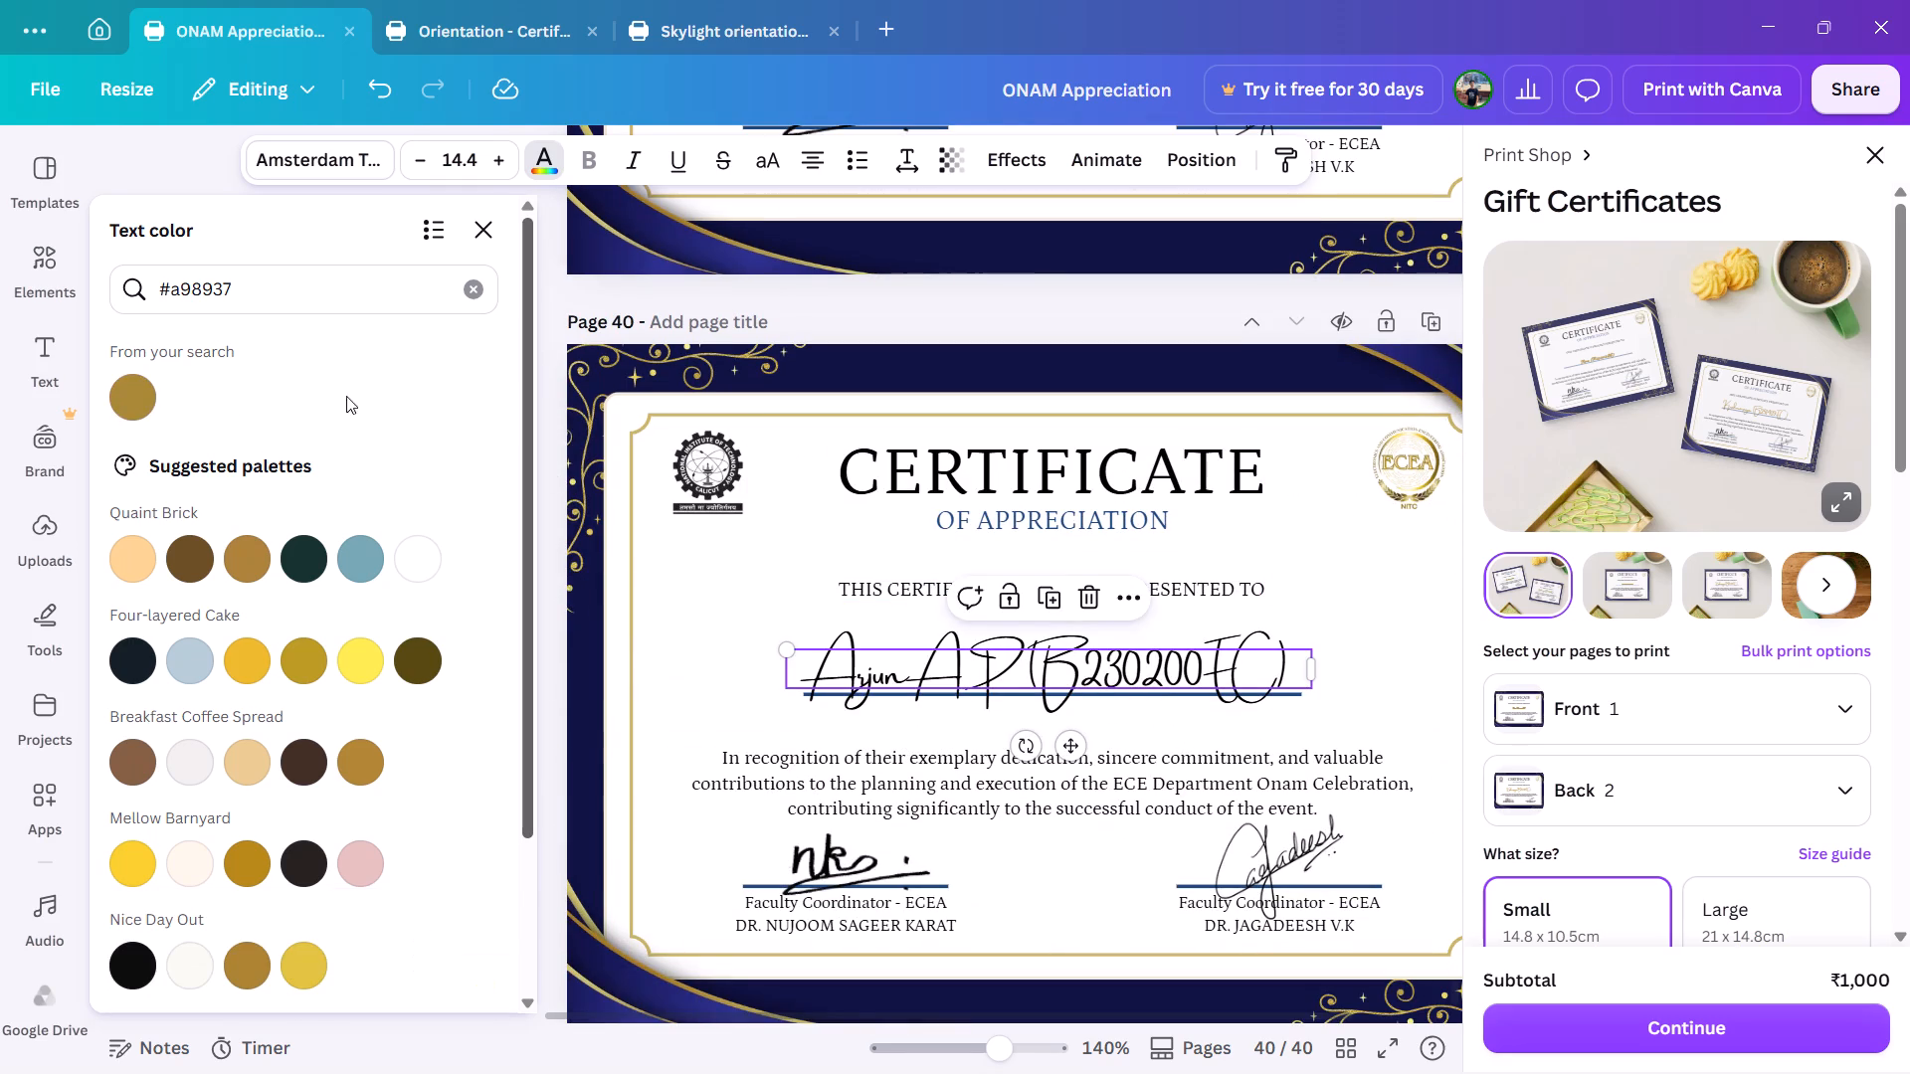
click(148, 388)
Review the recipient names on the certificates from page 40 back to page 1 for consistent styling.
scroll(1209, 403, down, 2)
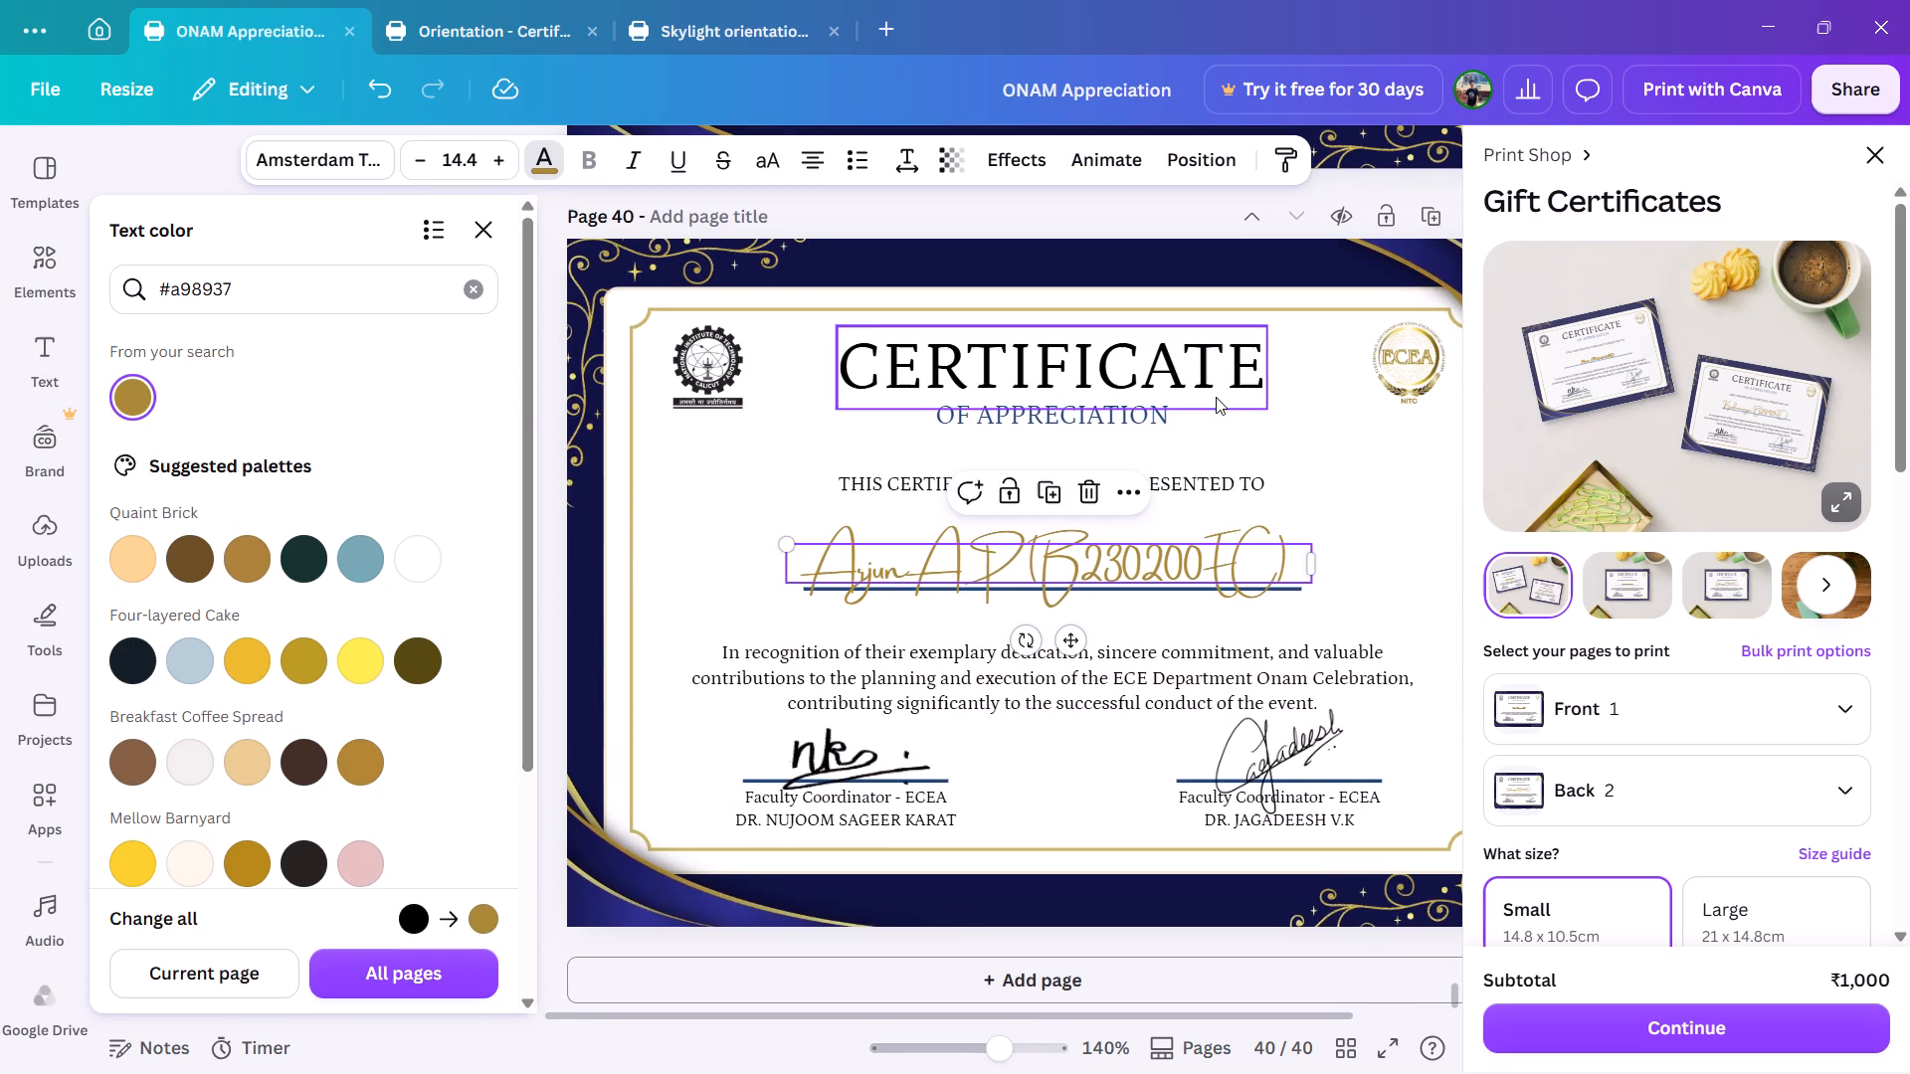
scroll(1216, 397, down, 1)
scroll(1191, 398, up, 14)
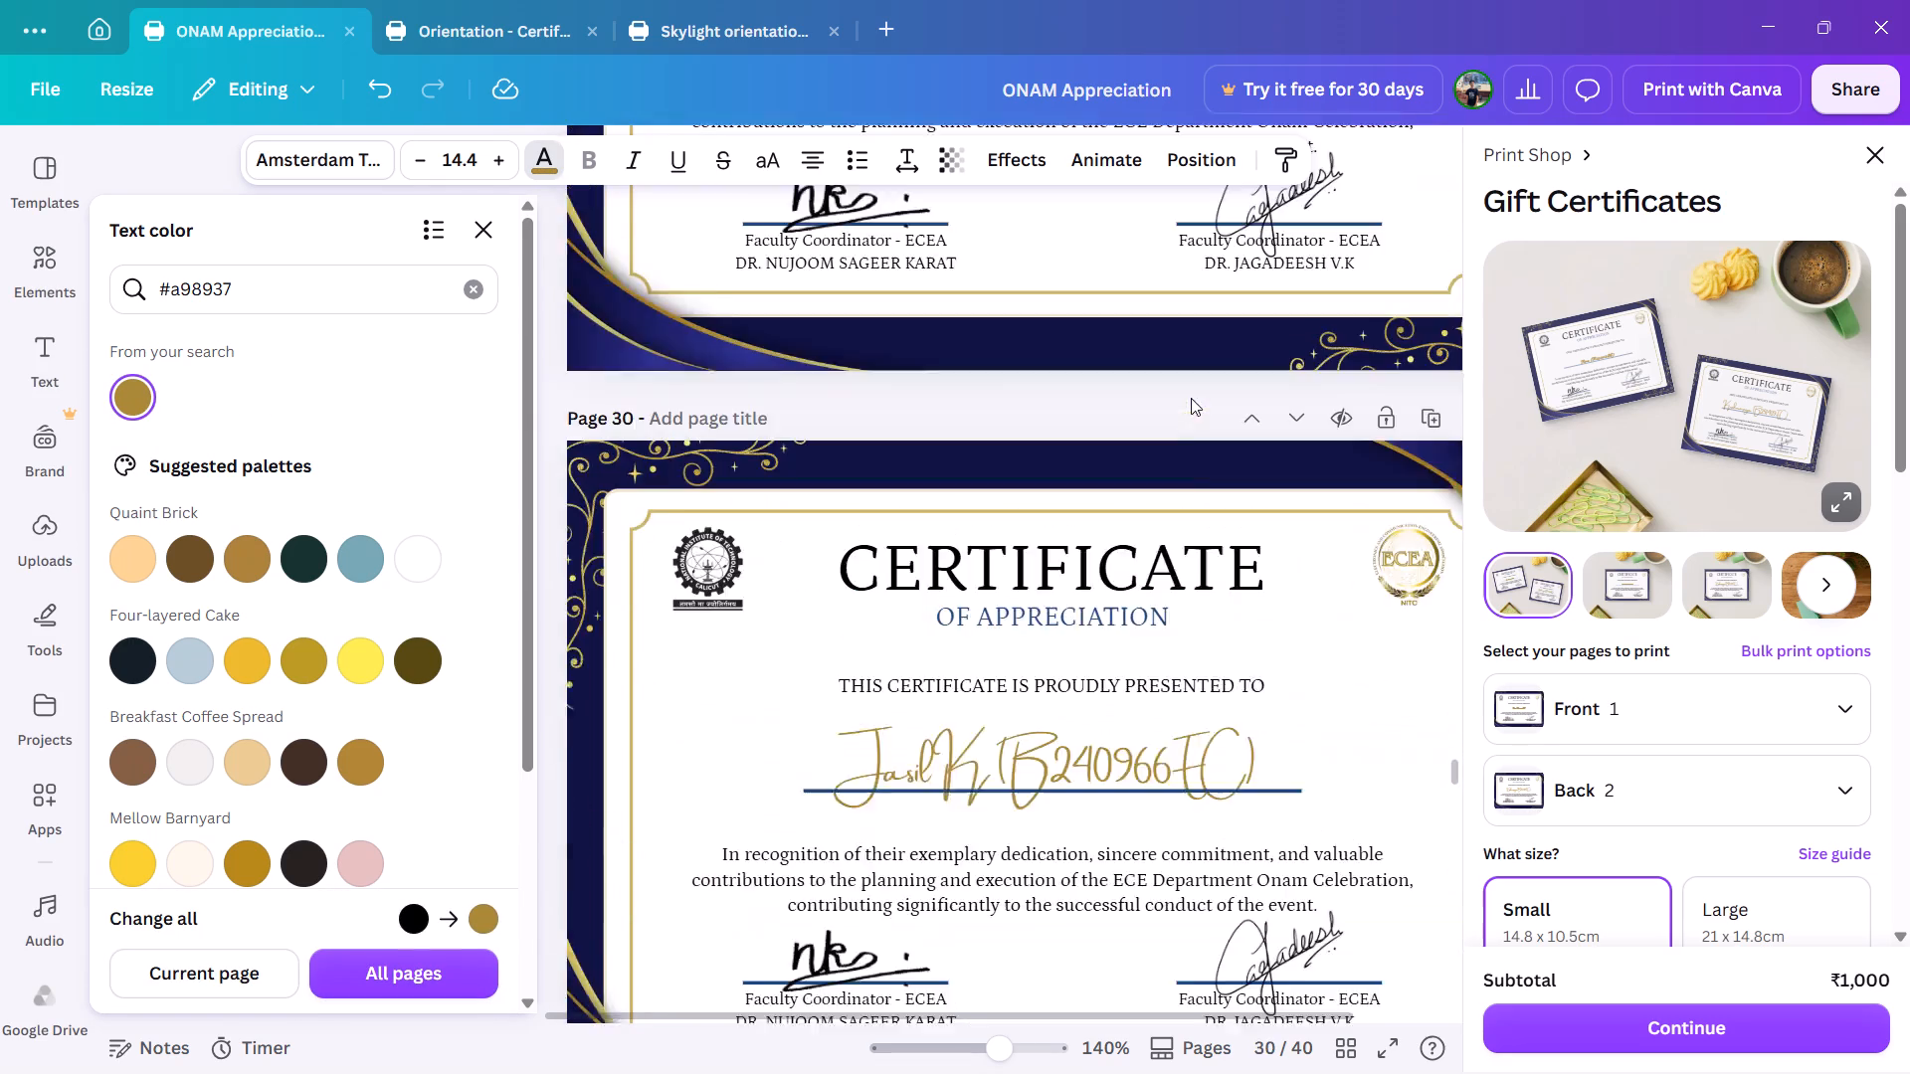
scroll(1191, 398, up, 18)
scroll(1191, 398, up, 6)
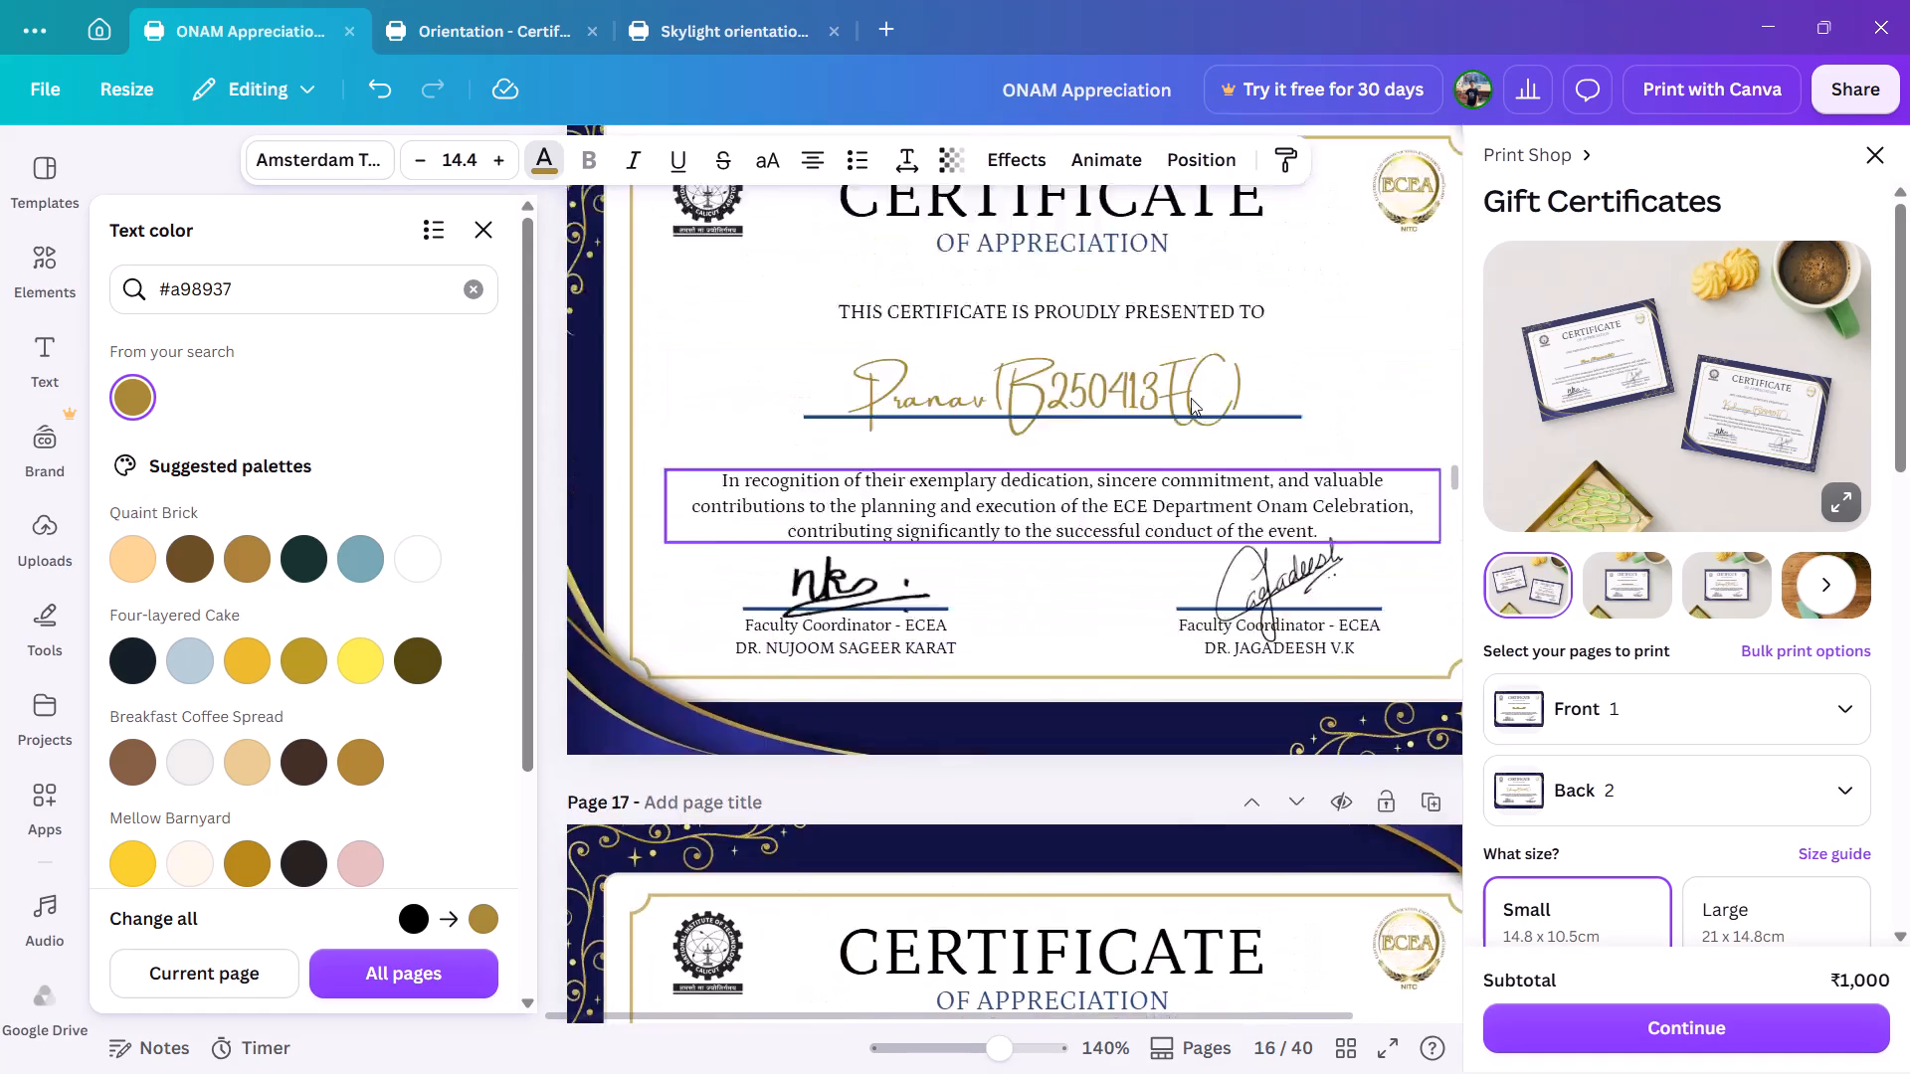
scroll(1191, 398, up, 7)
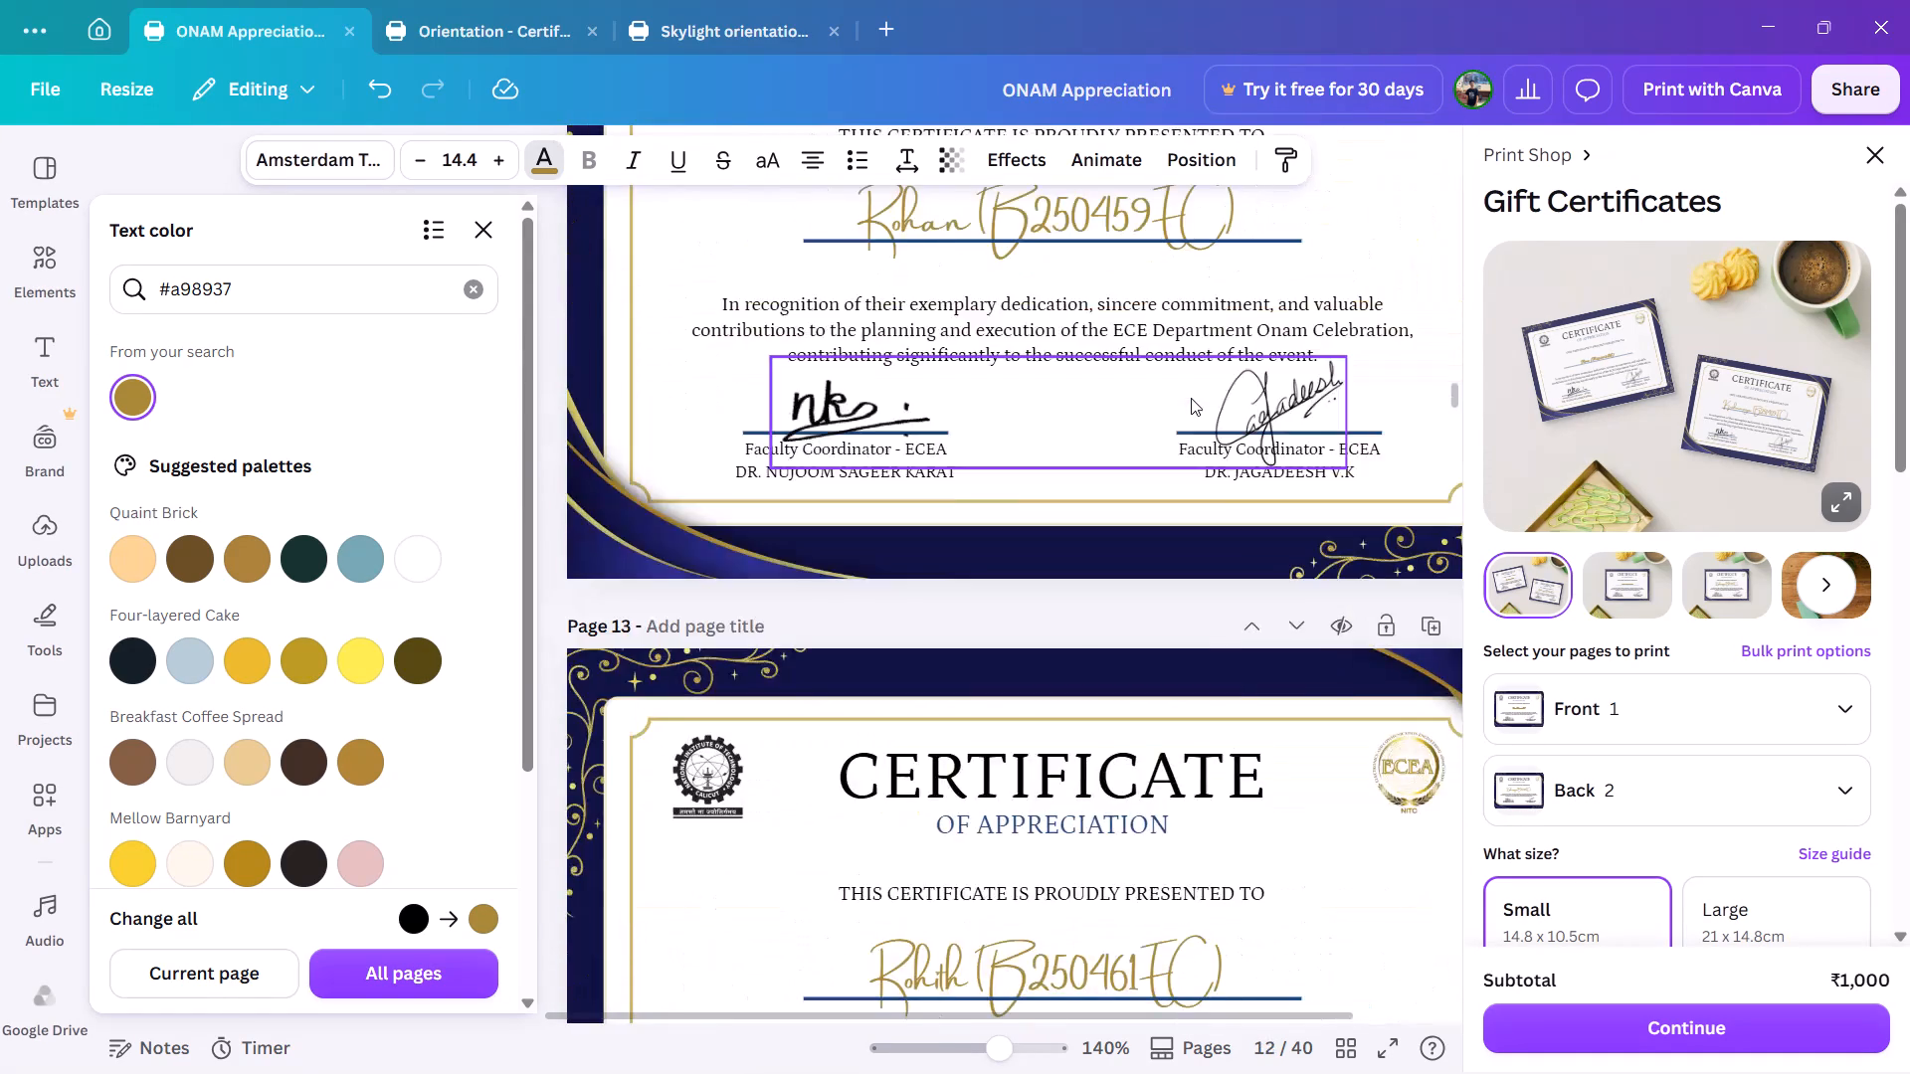
scroll(1191, 398, up, 8)
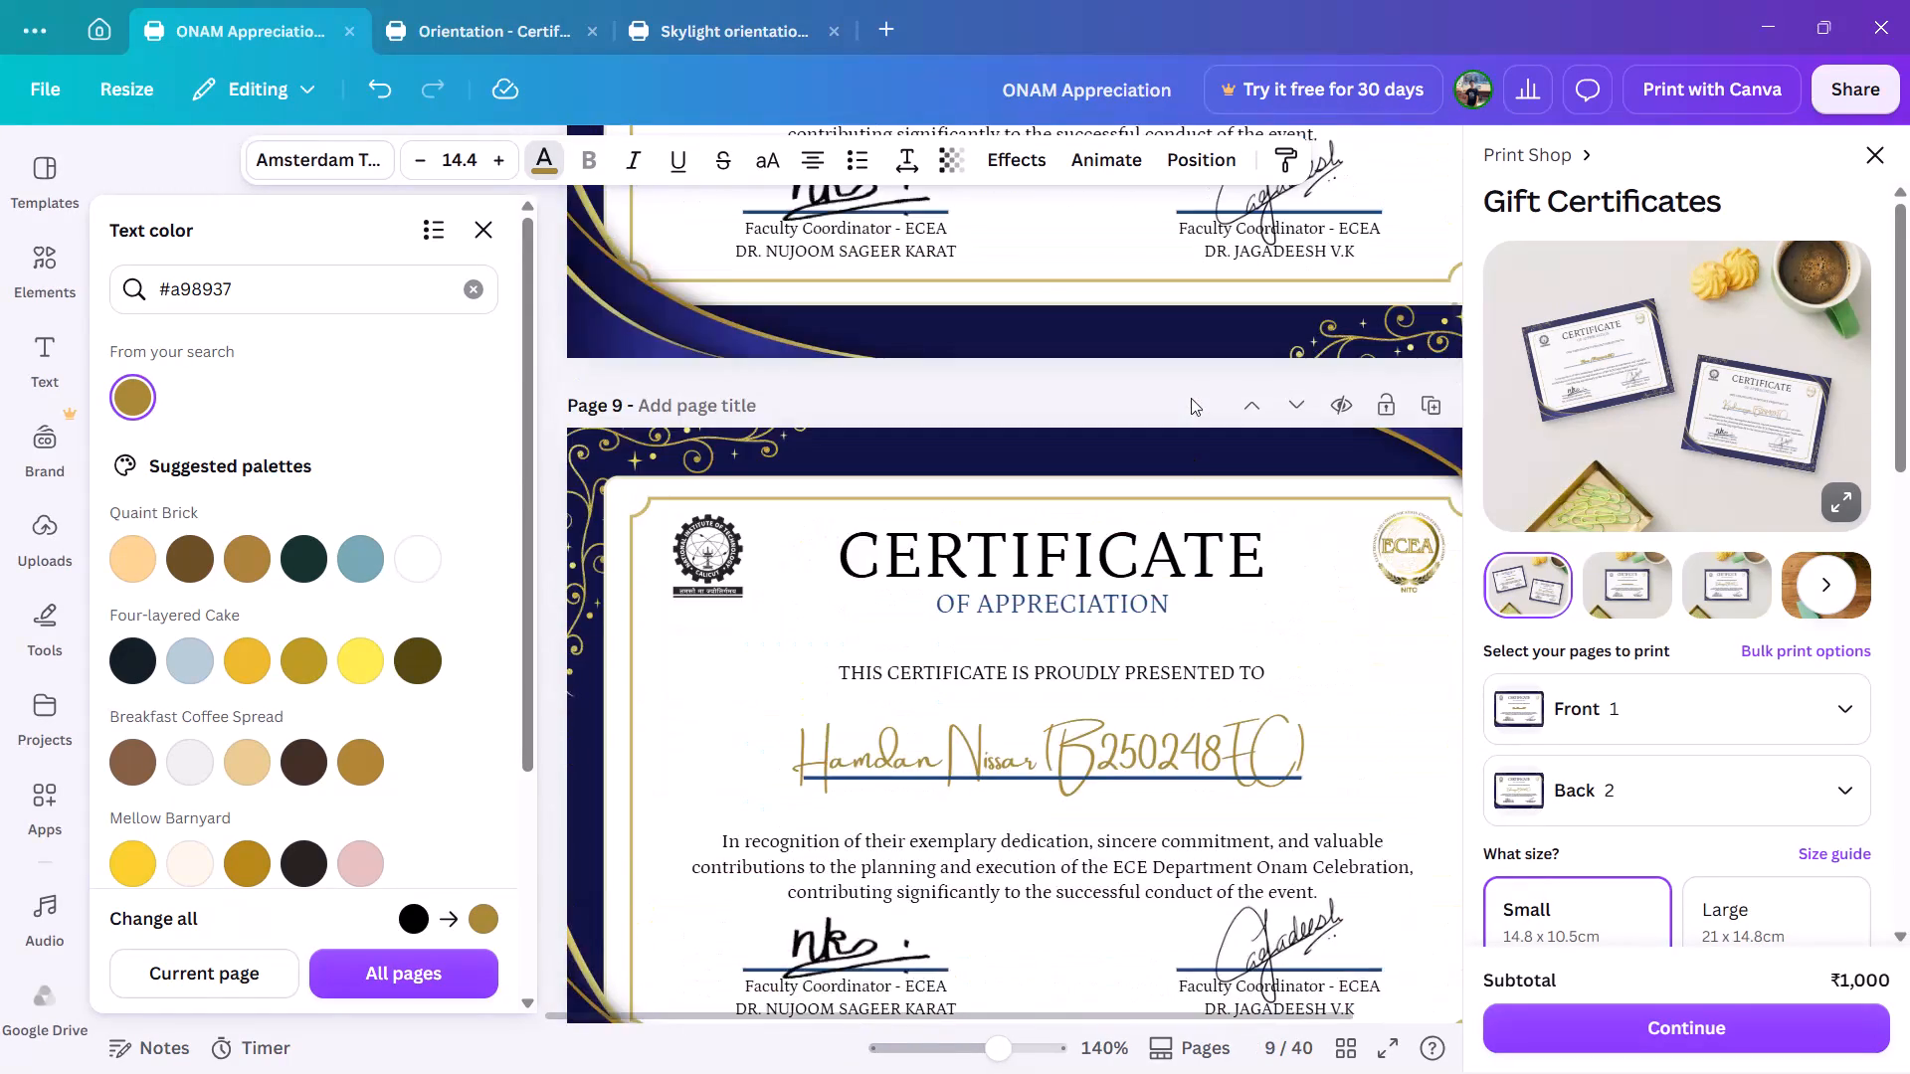
scroll(1191, 398, up, 12)
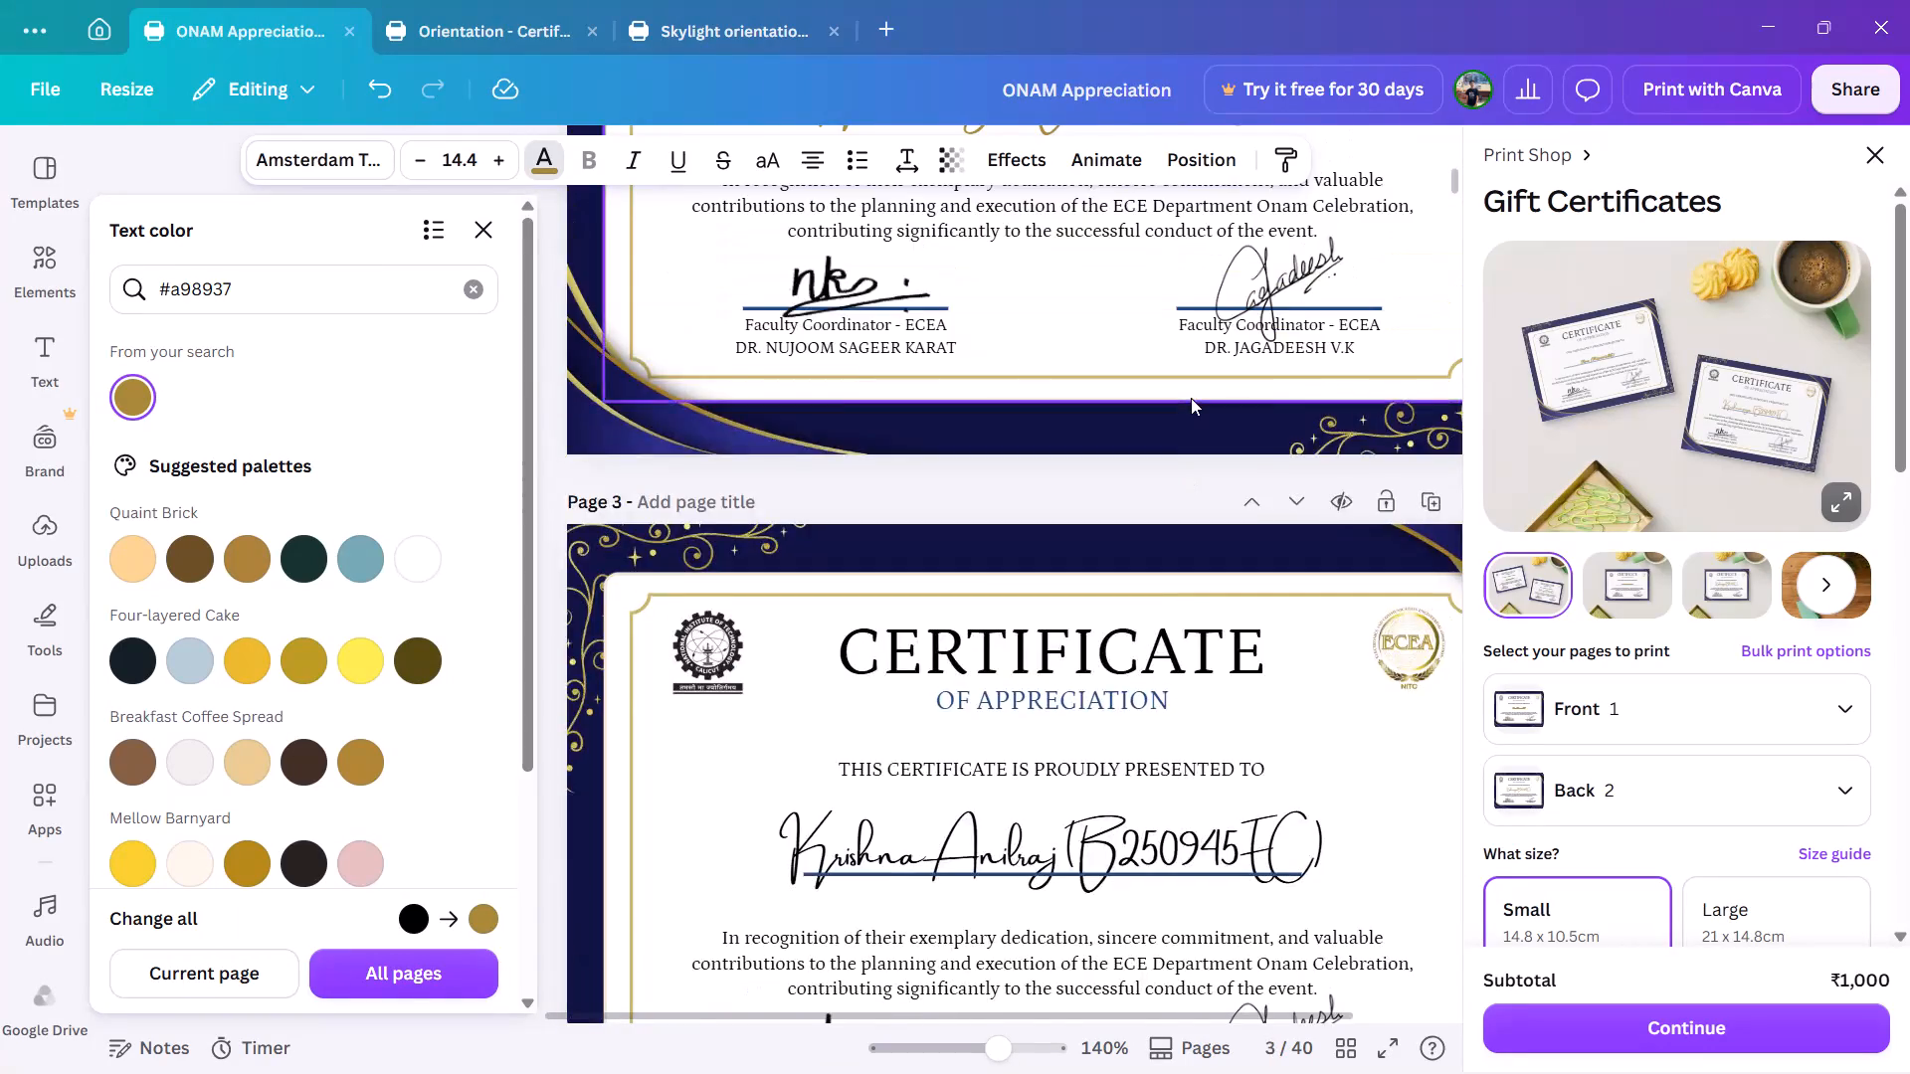
scroll(1191, 398, up, 6)
Change the page 2 recipient name's font to Shelley Script and nudge it down toward its underline.
scroll(1191, 398, down, 1)
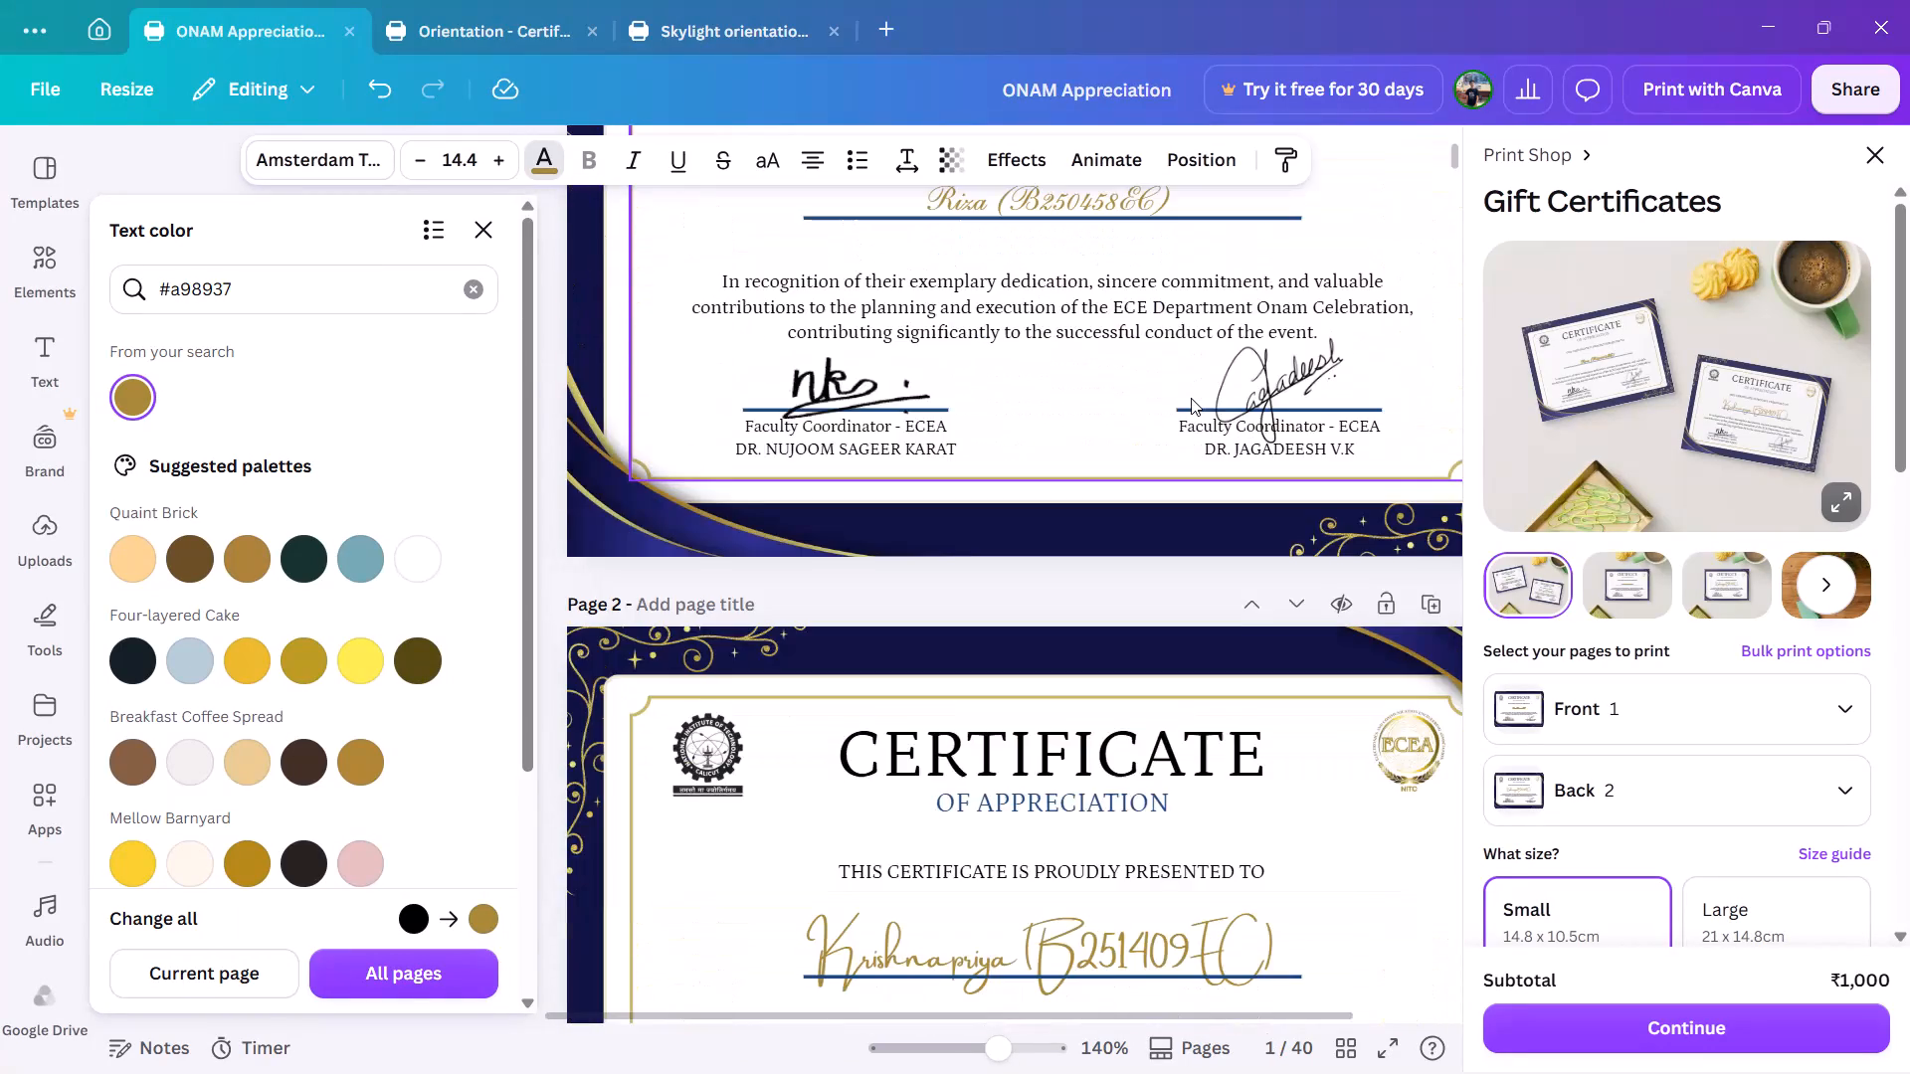
scroll(1191, 398, down, 1)
click(1101, 547)
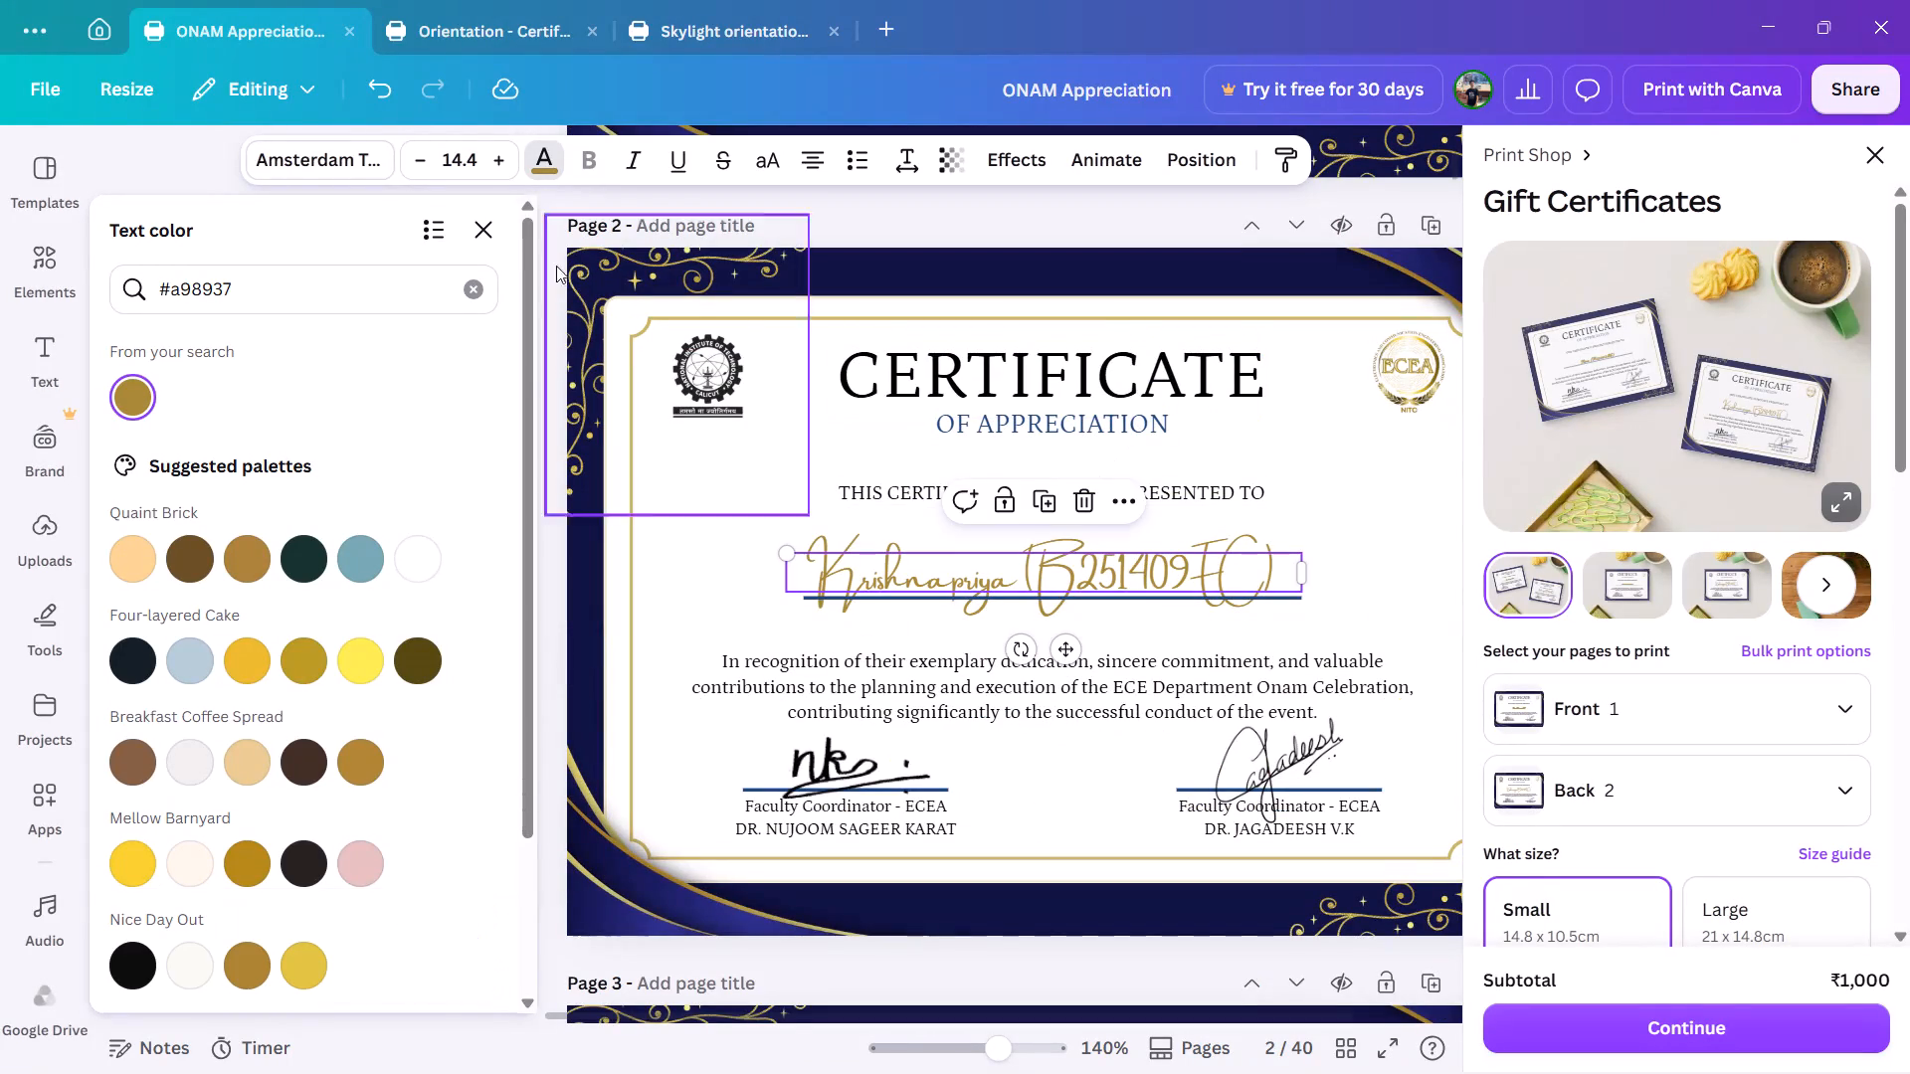
click(348, 155)
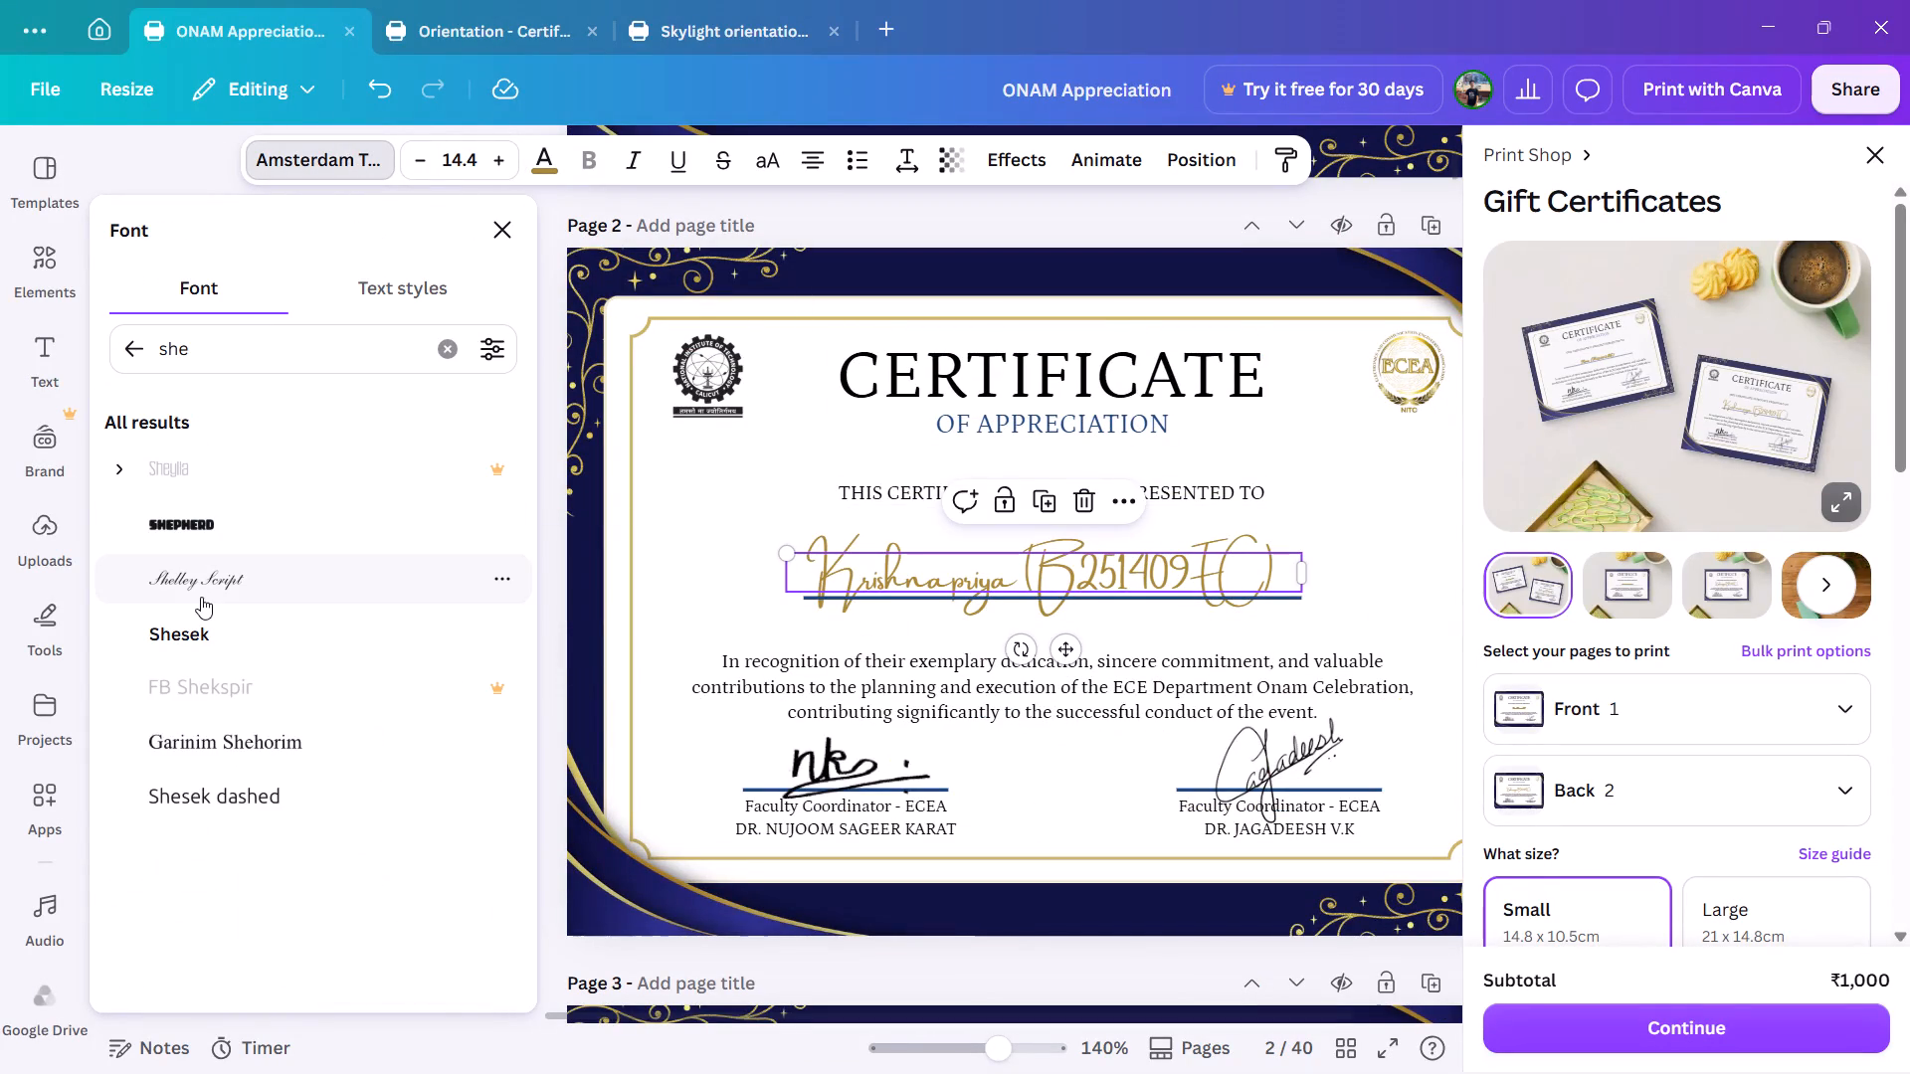
click(203, 593)
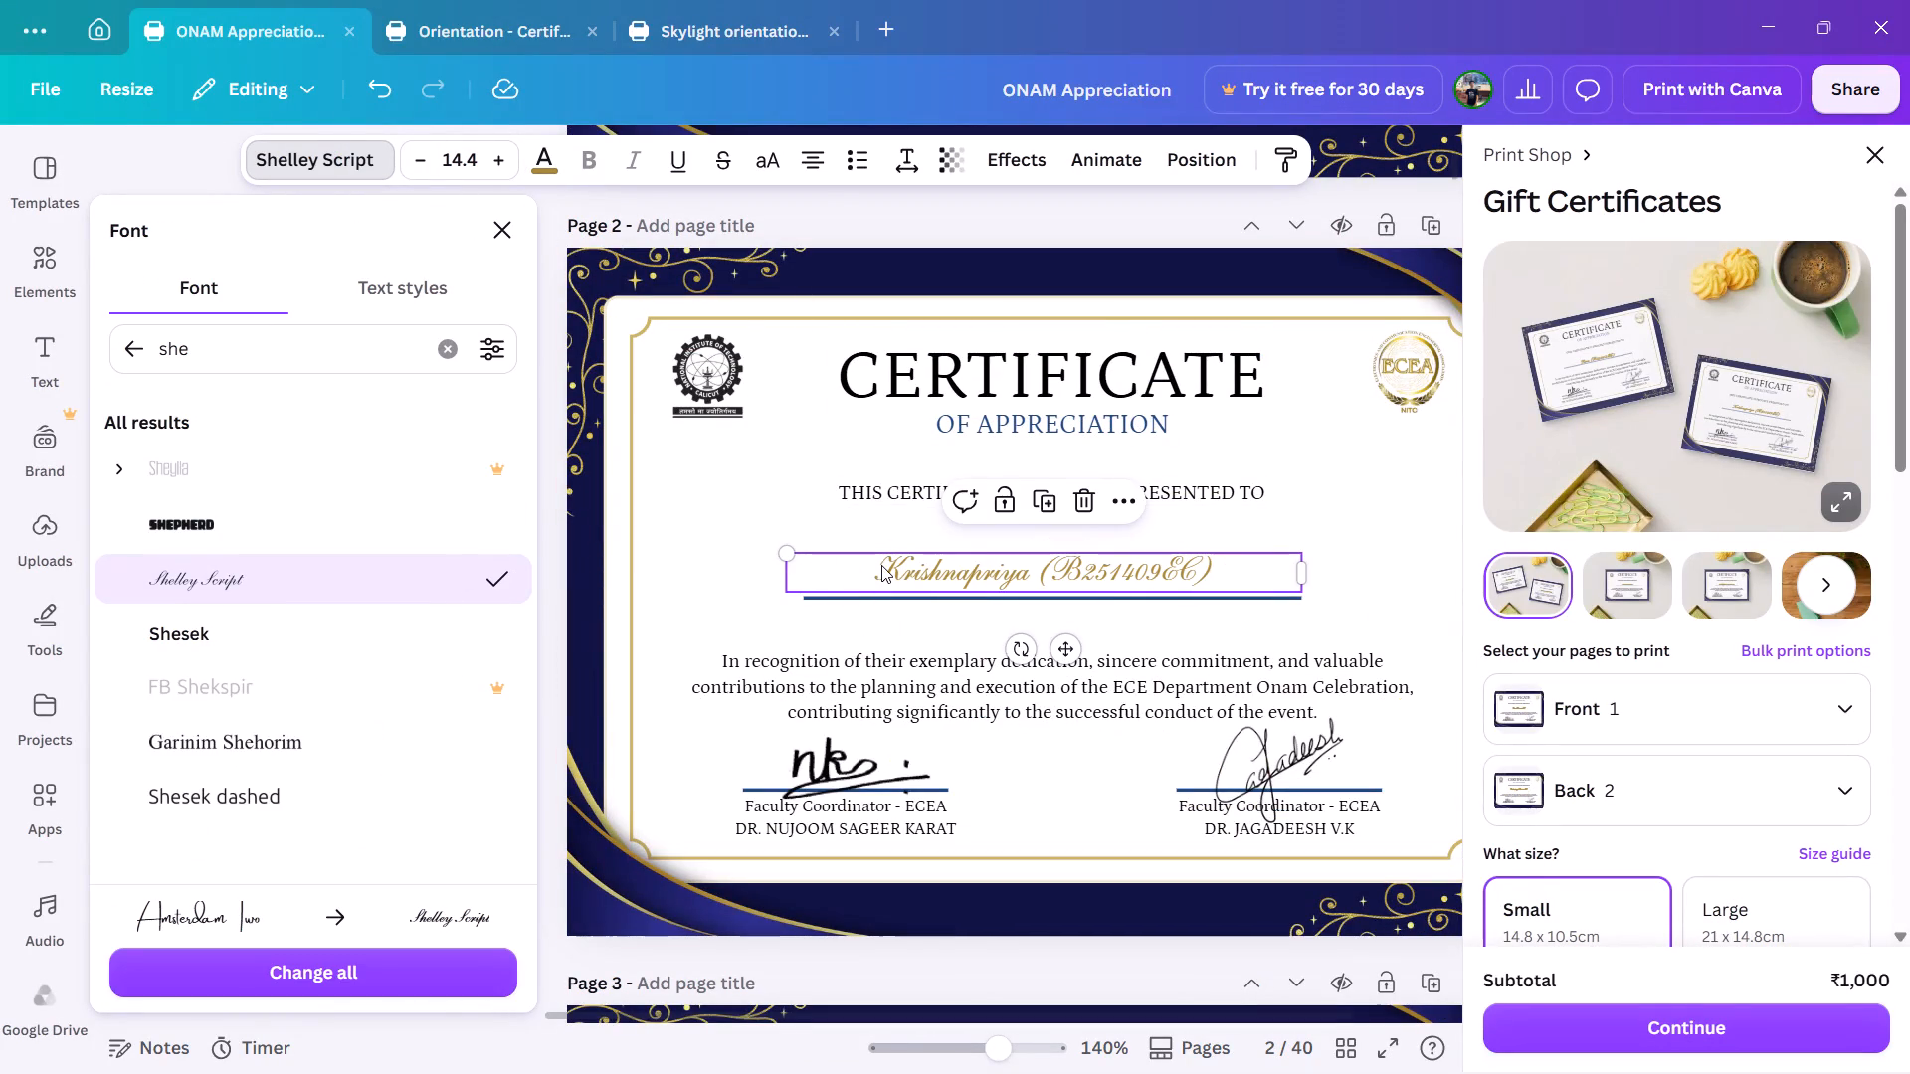
key(Down)
key(Down)
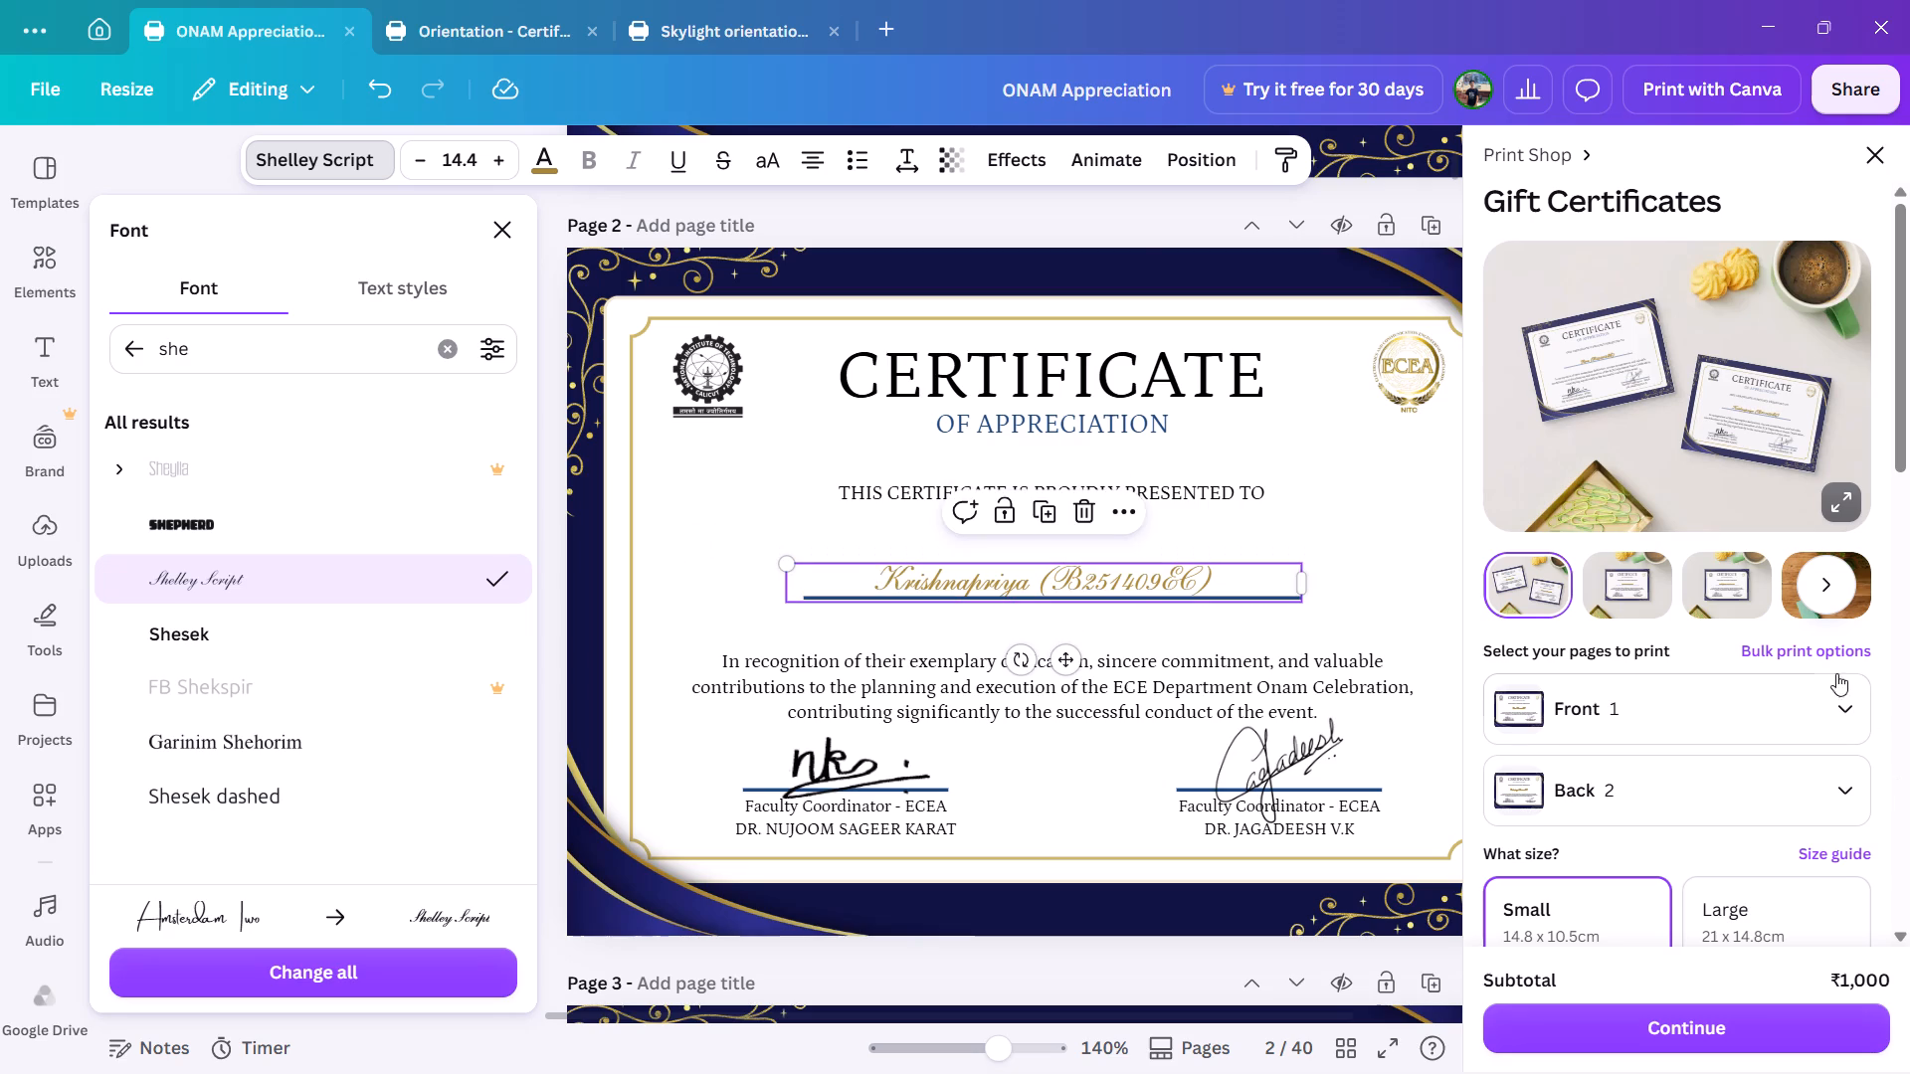
click(1333, 508)
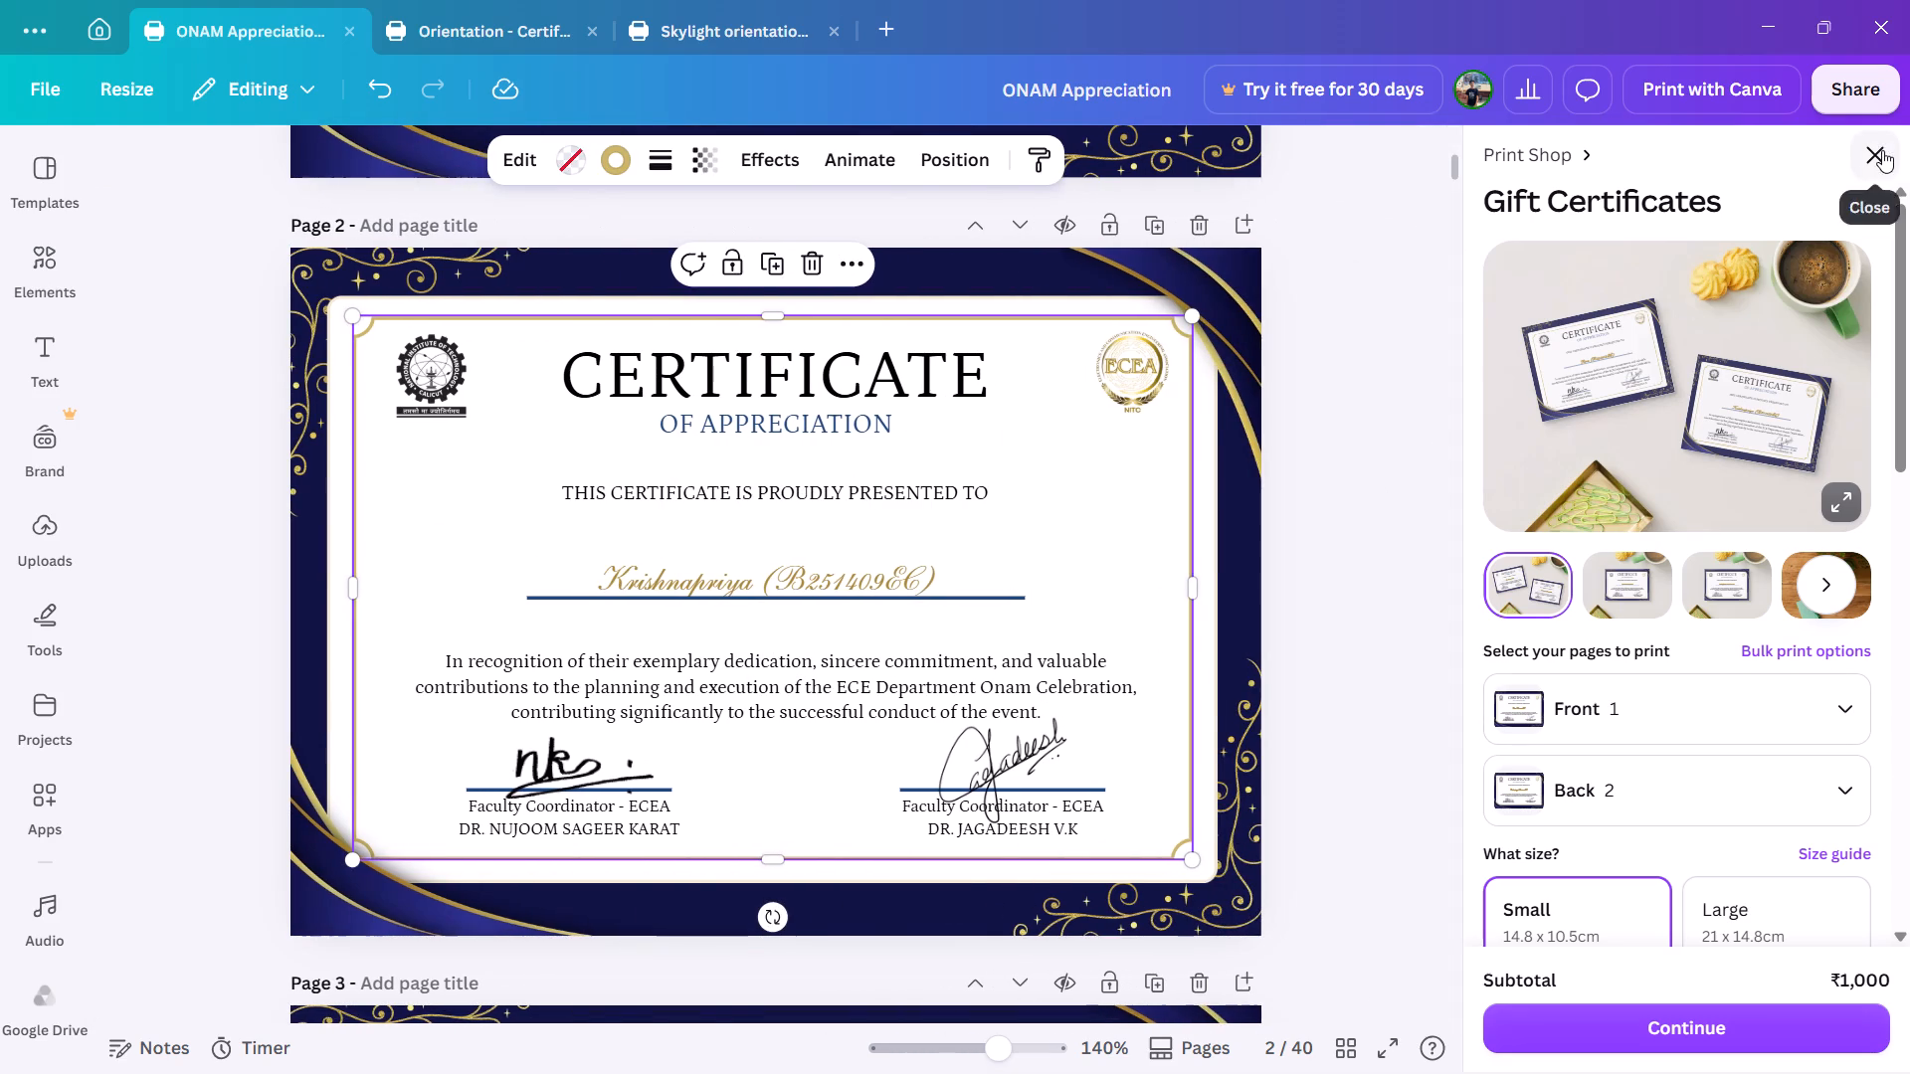
Close the Gift Certificates print options.
click(1882, 149)
Increase the font size of the page 1 recipient name to 19.4.
scroll(1151, 459, up, 2)
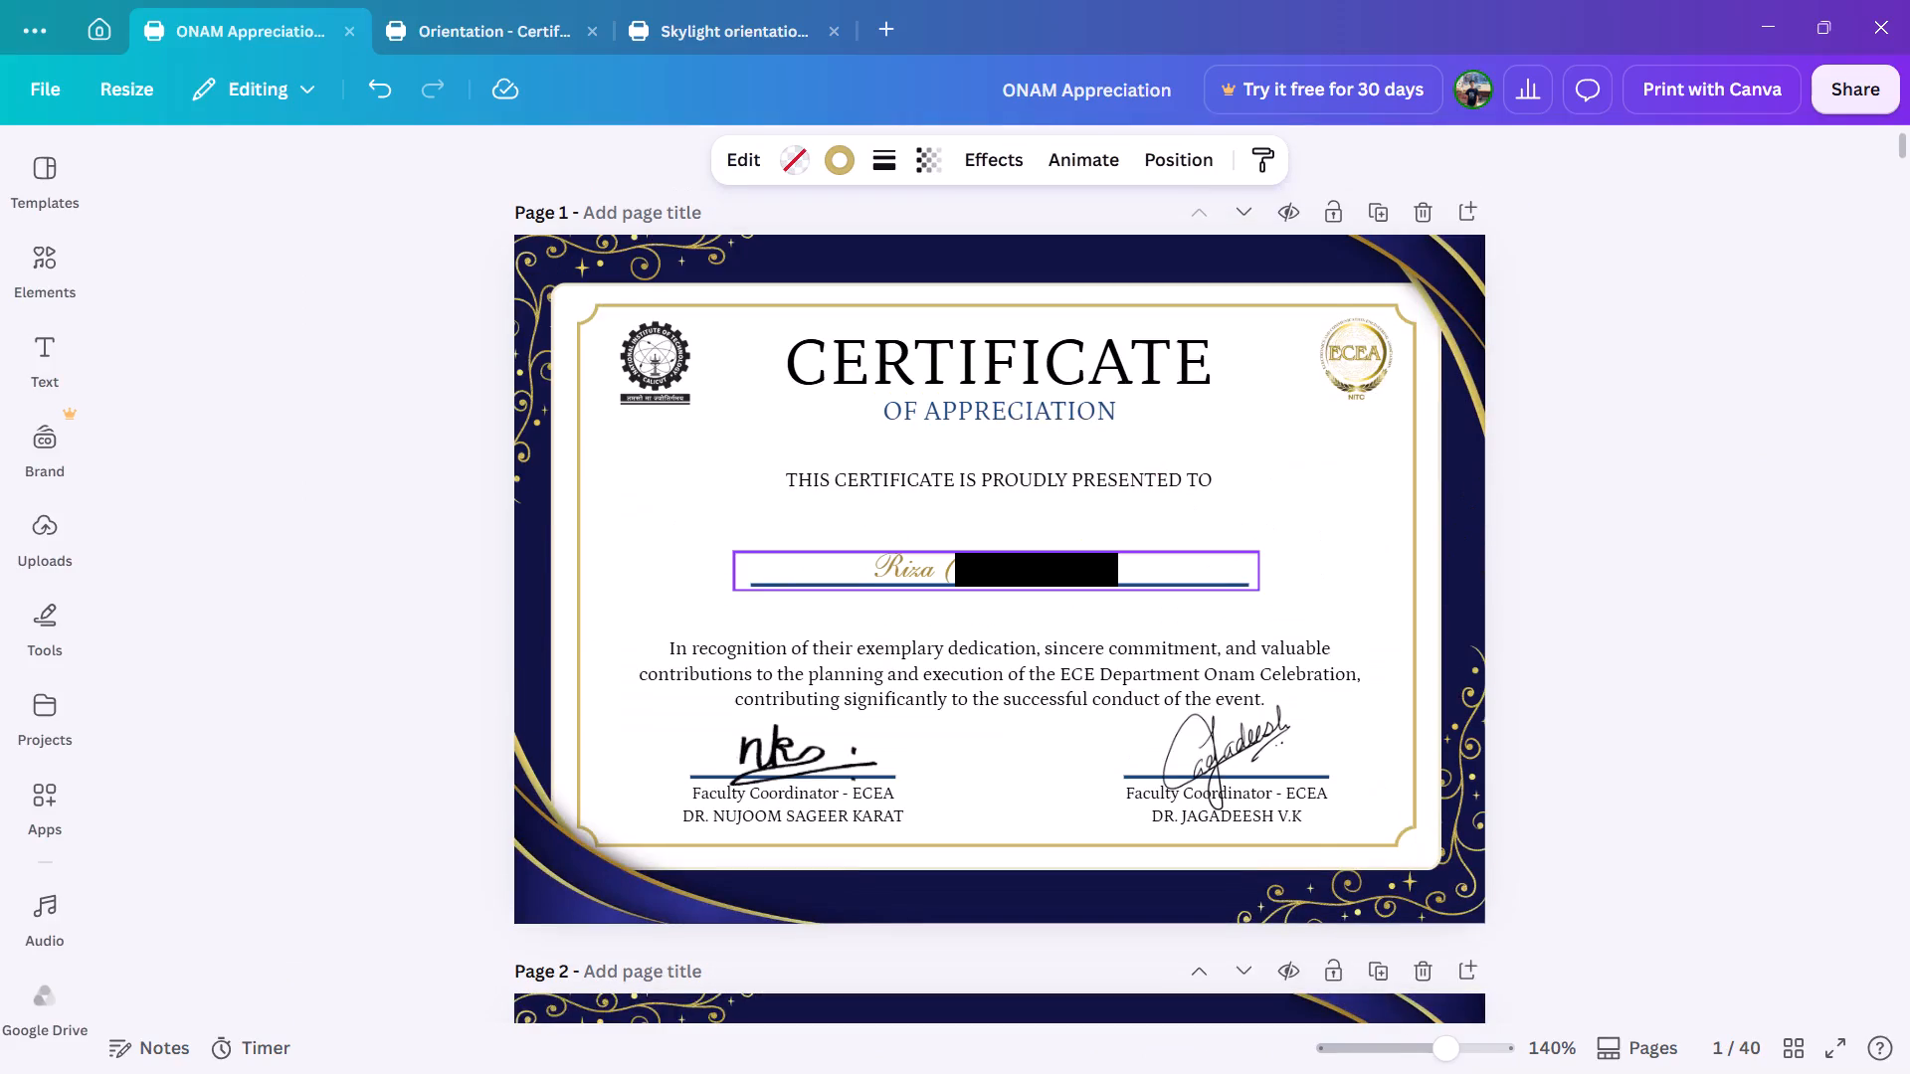
click(1015, 570)
triple_click(720, 162)
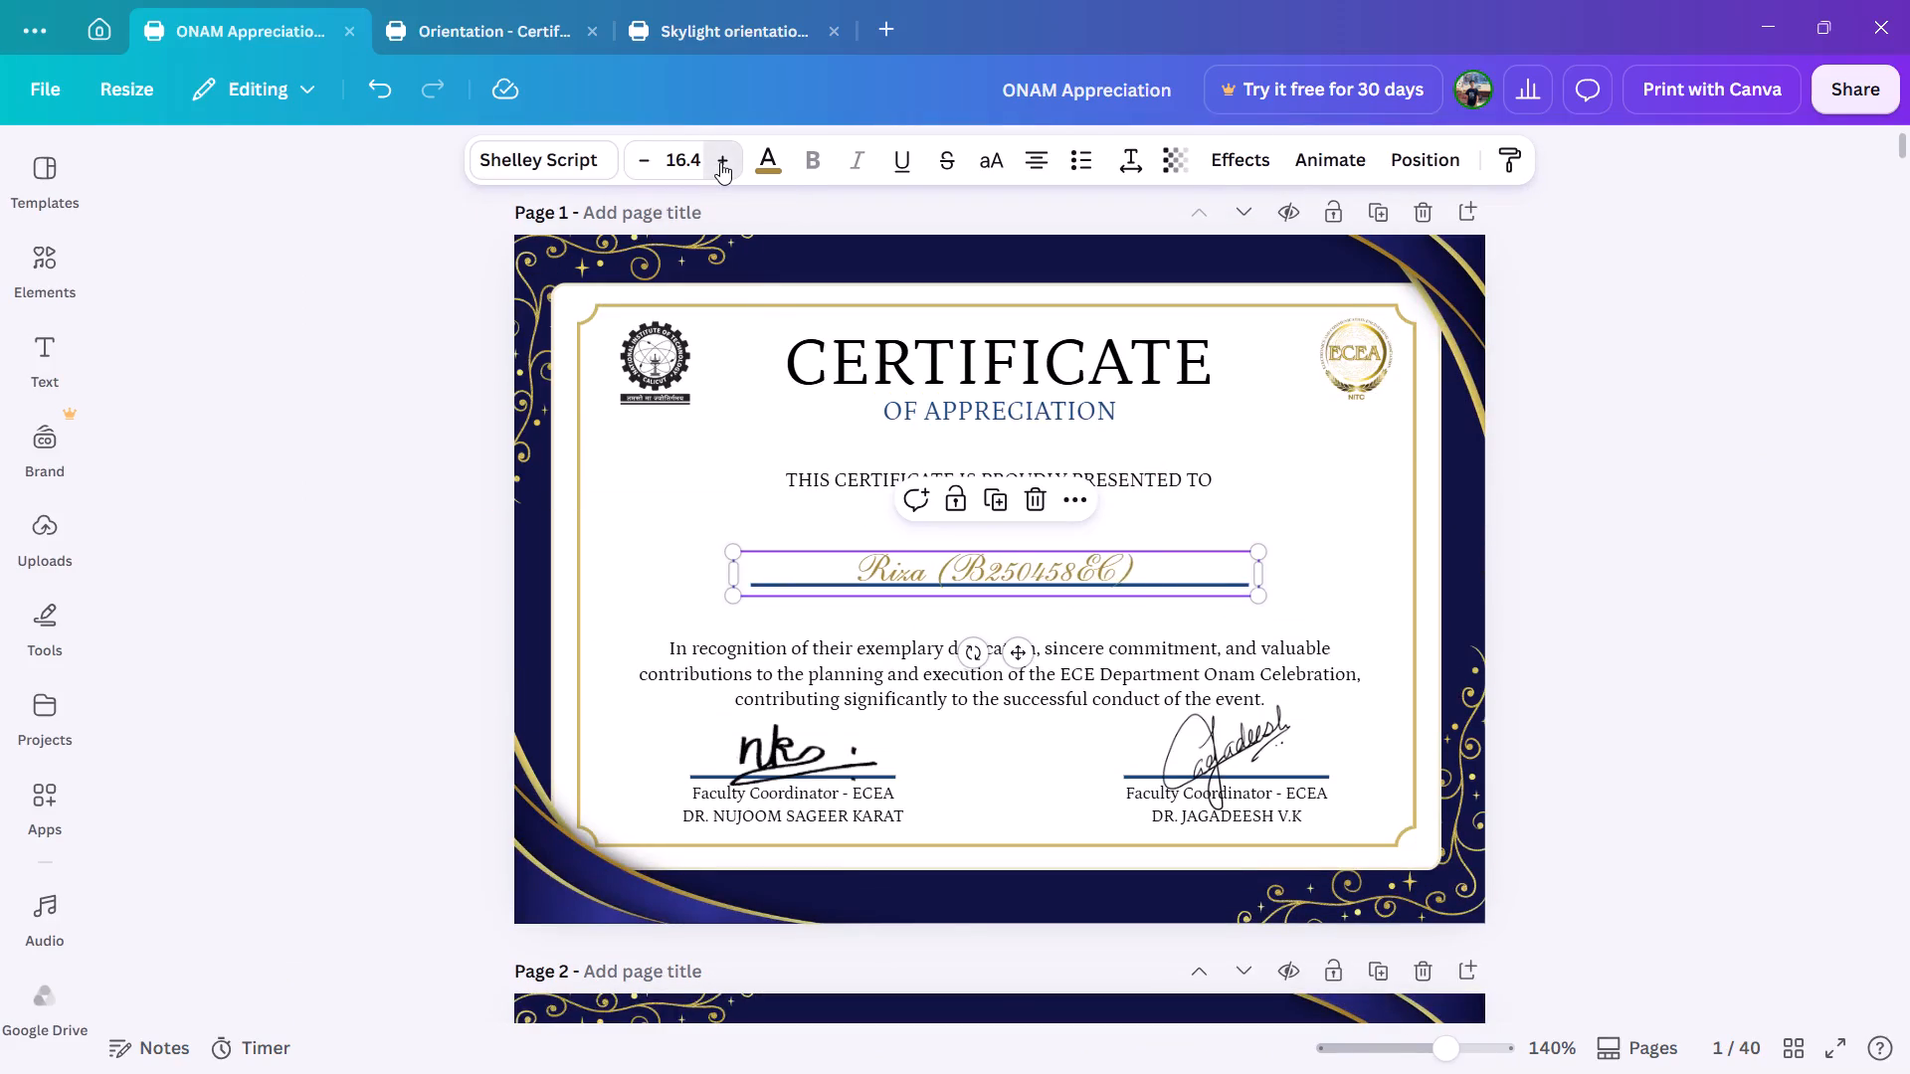
click(720, 162)
click(720, 162)
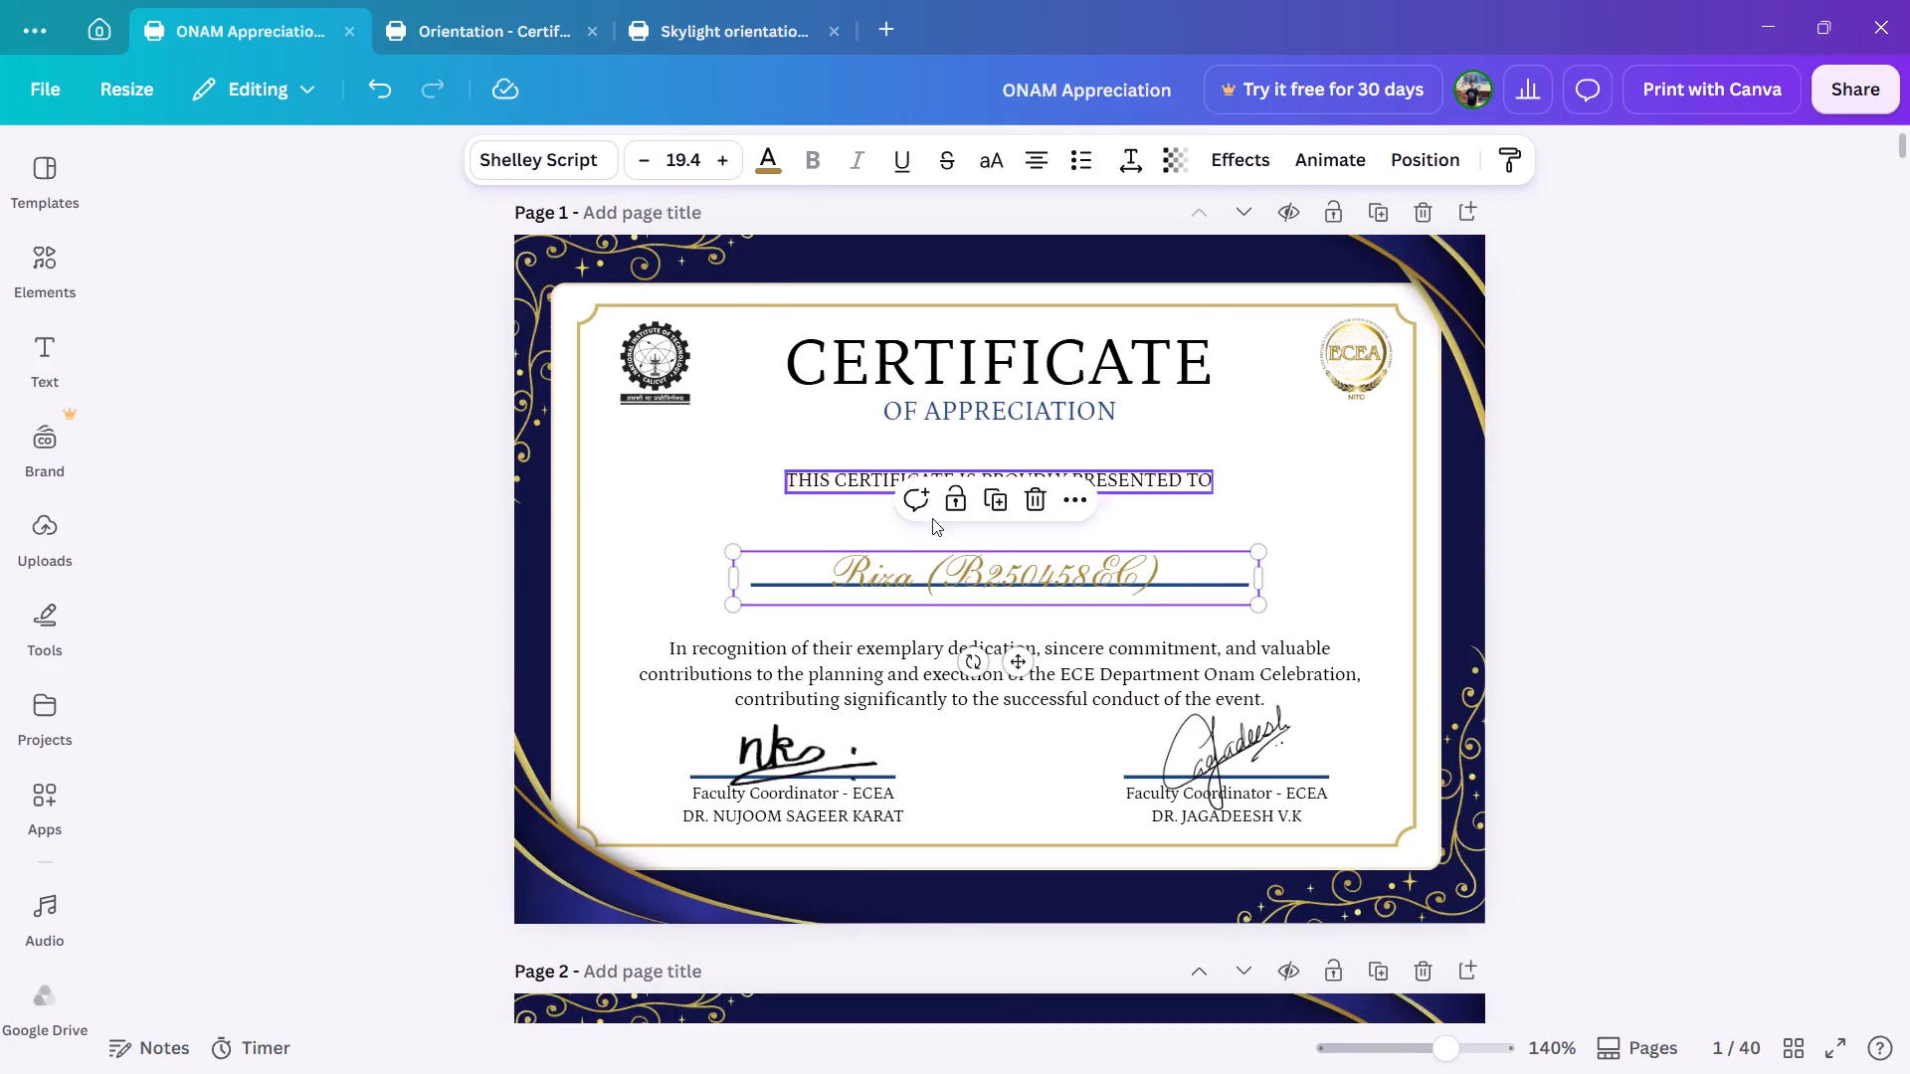
Move the page 1 recipient name slightly up and to the right so it sits centered just above its underline.
drag(1024, 666, 1025, 653)
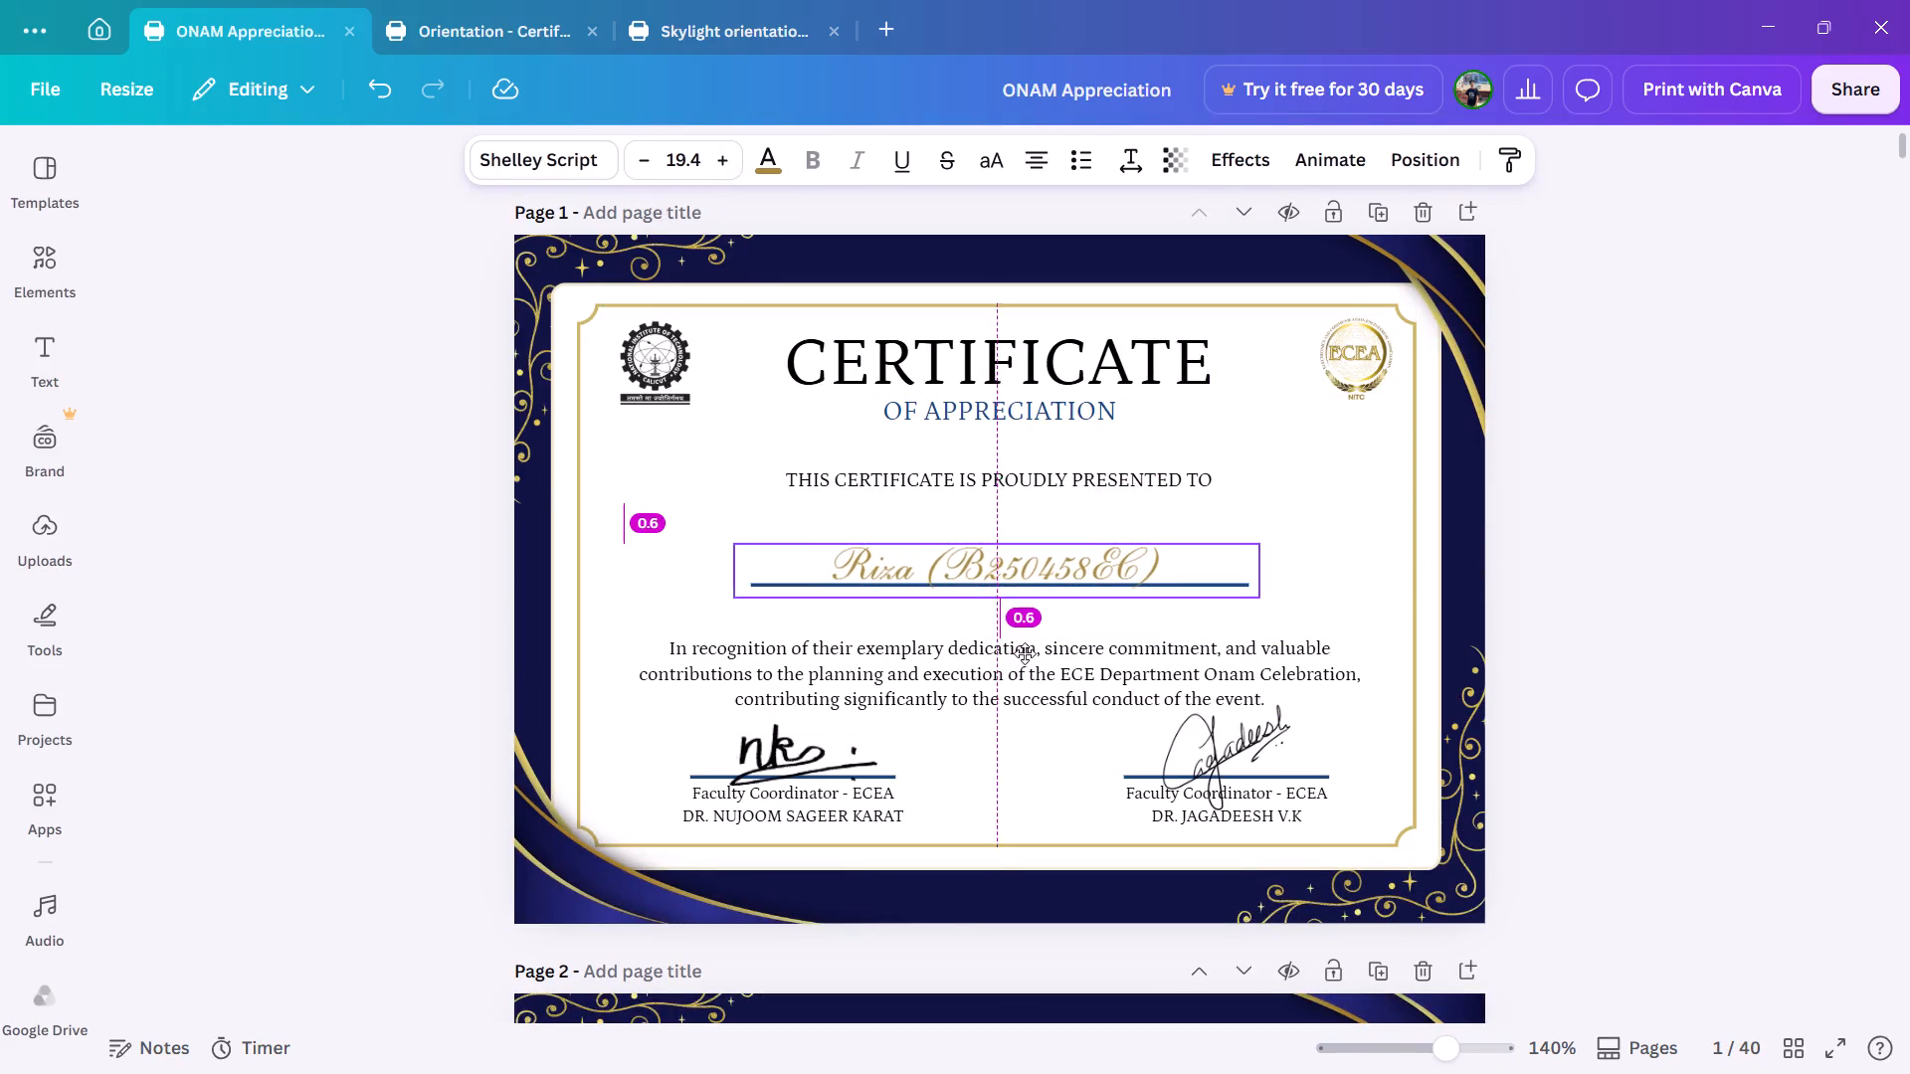
drag(1025, 653, 1034, 656)
click(1327, 569)
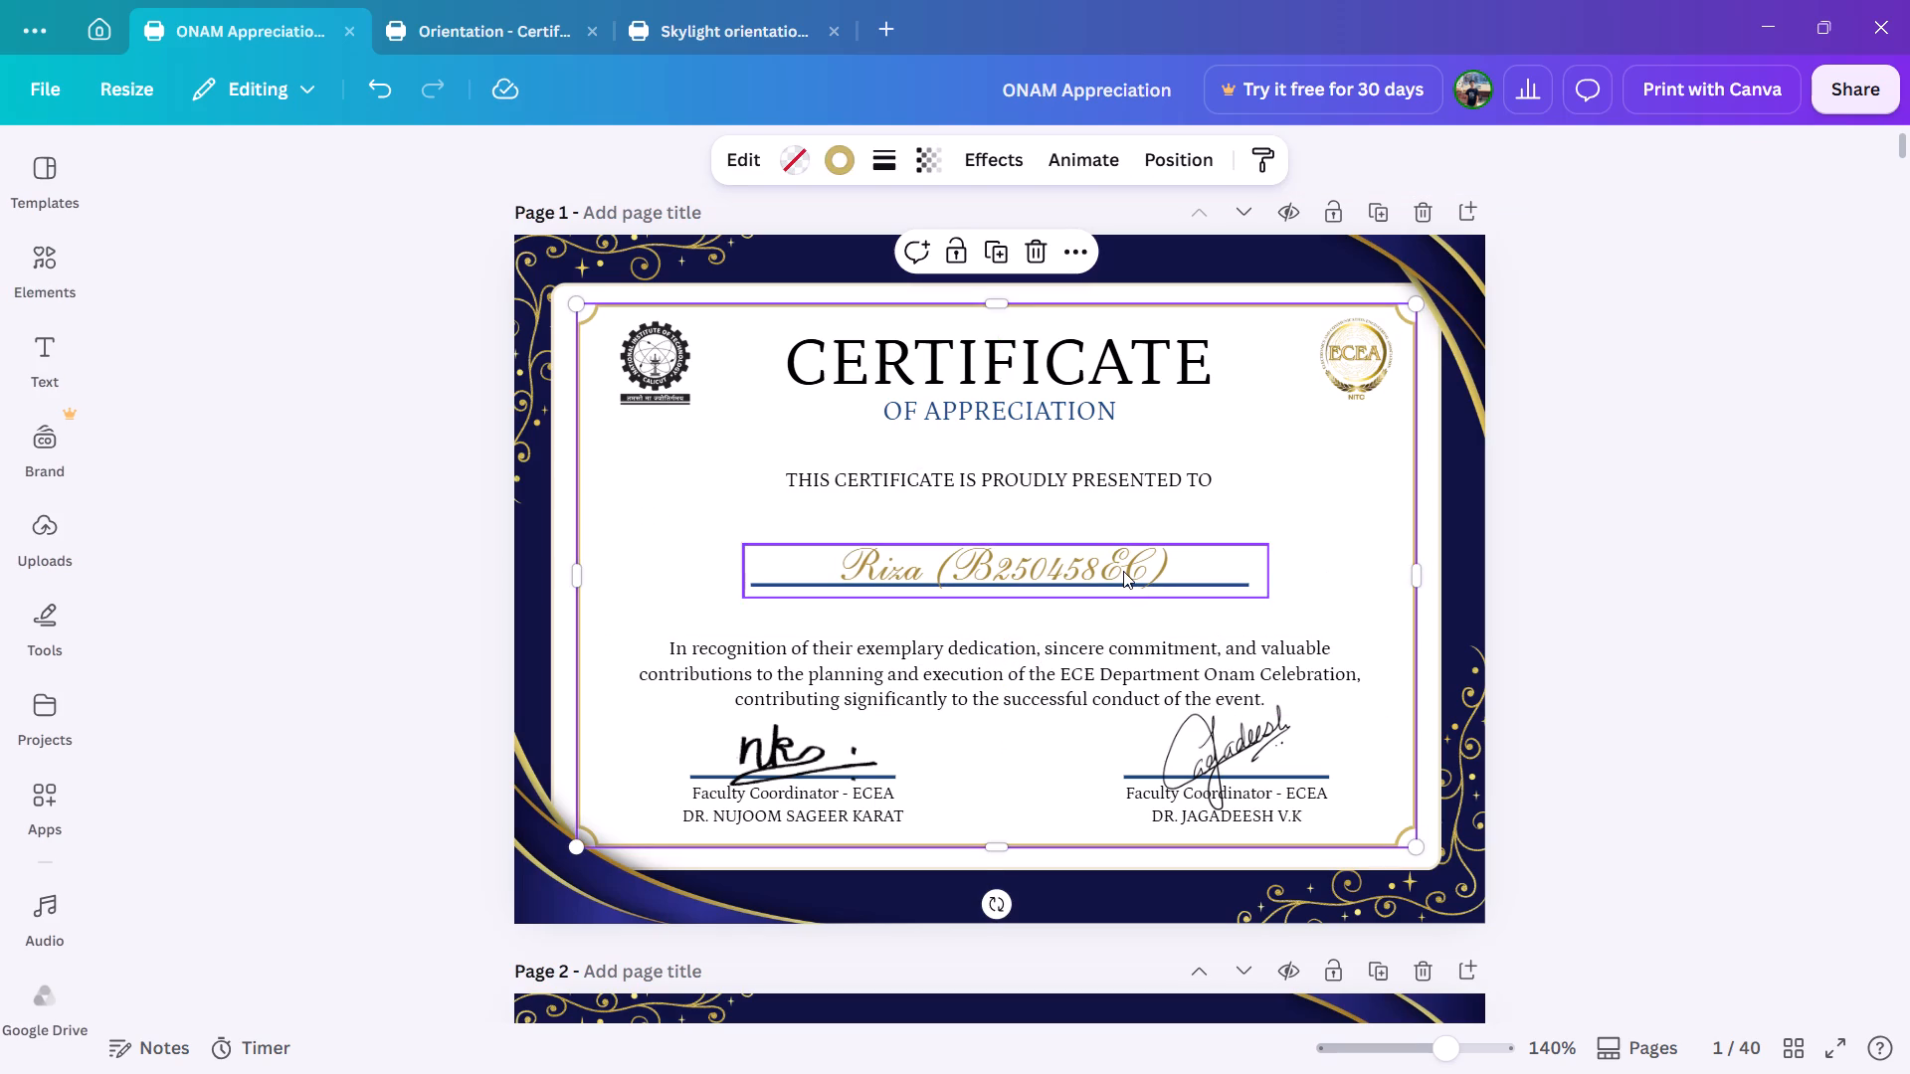
click(1123, 571)
key(Up)
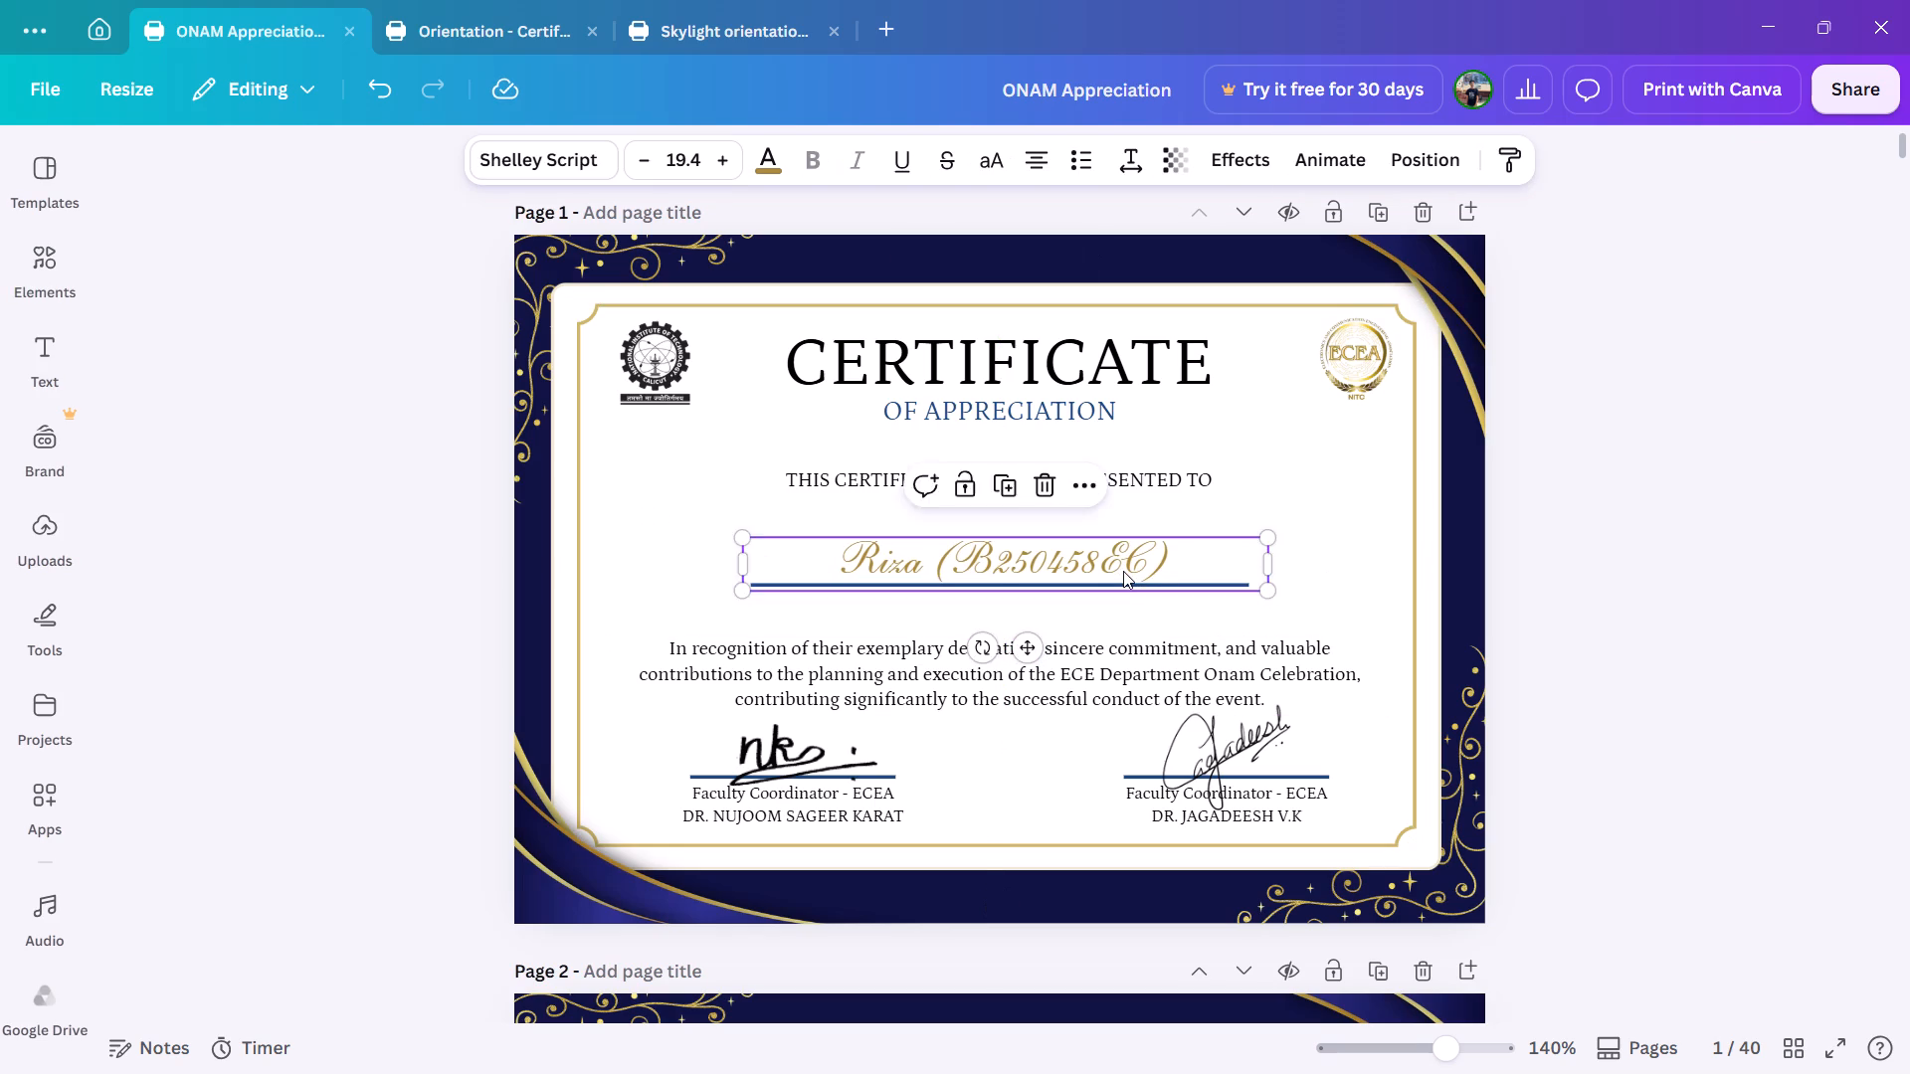
key(Right)
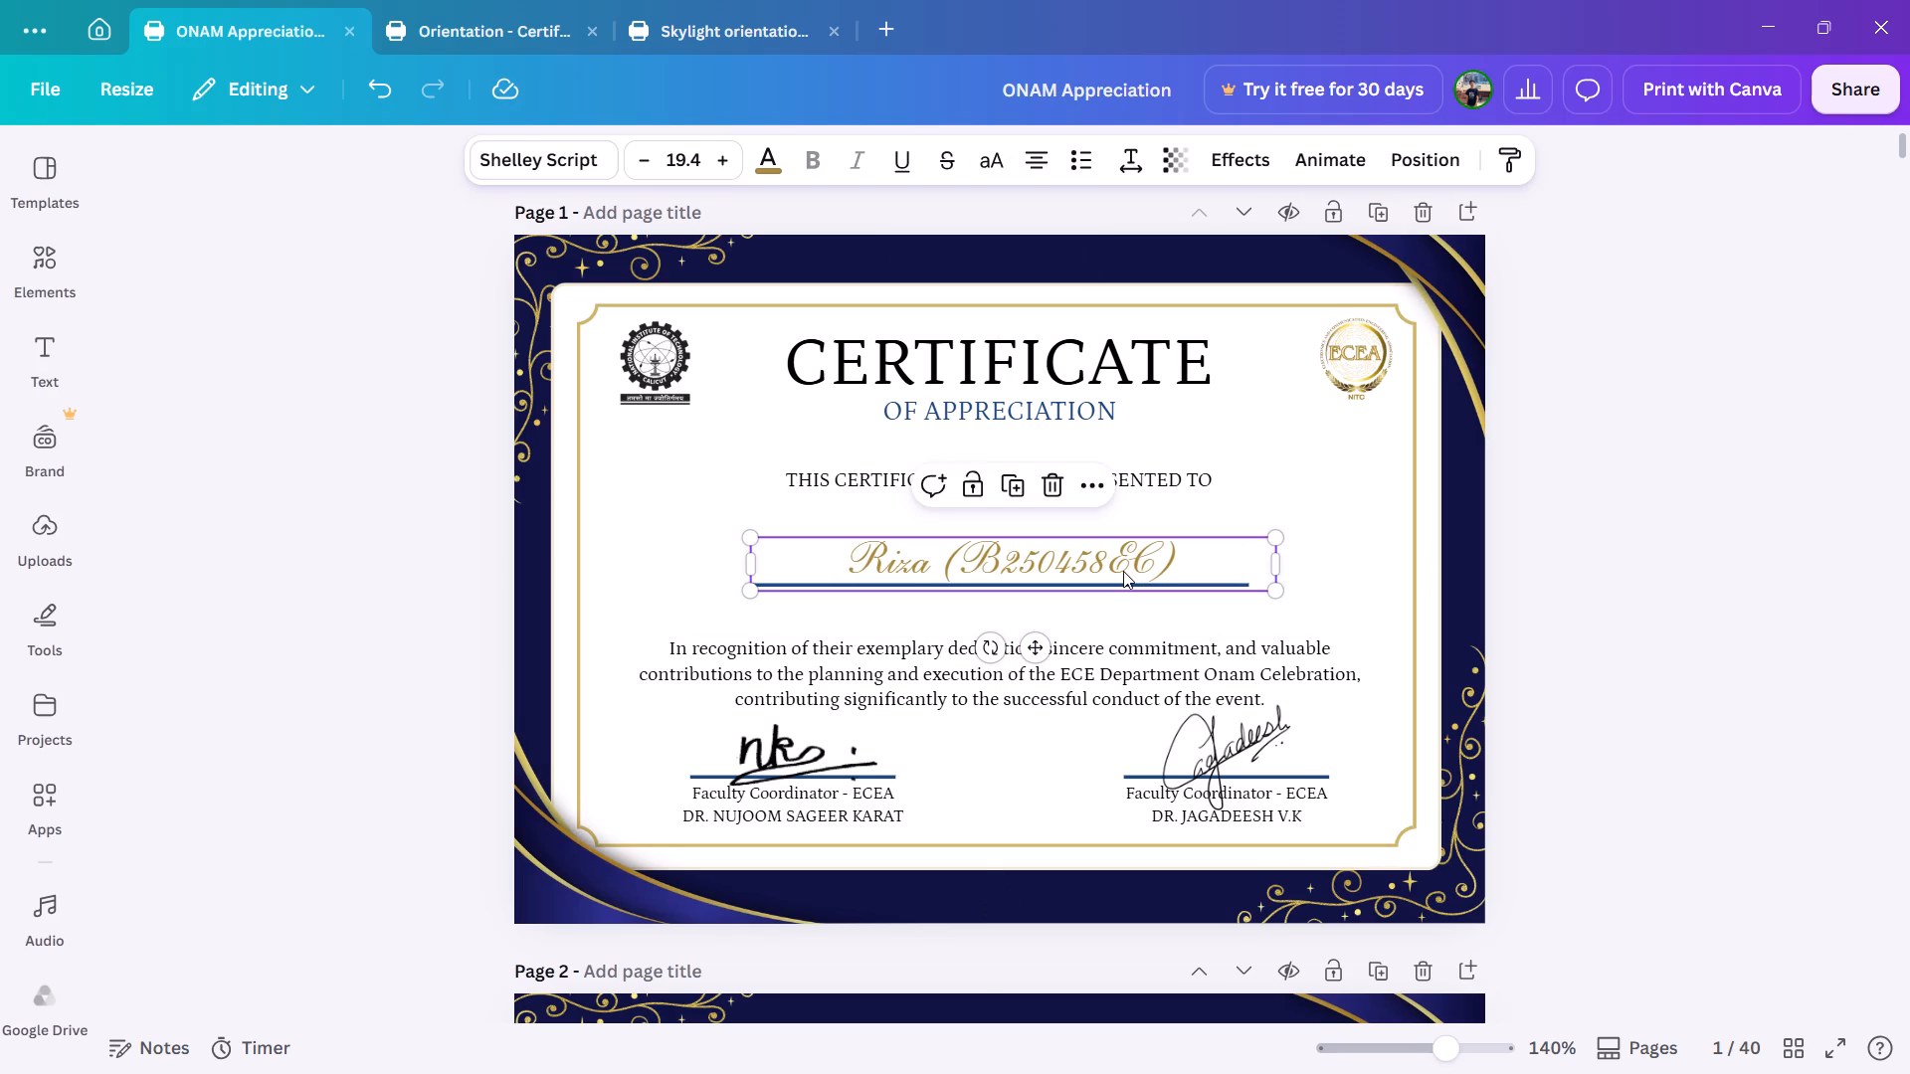
click(1326, 530)
Increase the font size of the page 2 recipient name to 19.4.
scroll(1299, 548, down, 2)
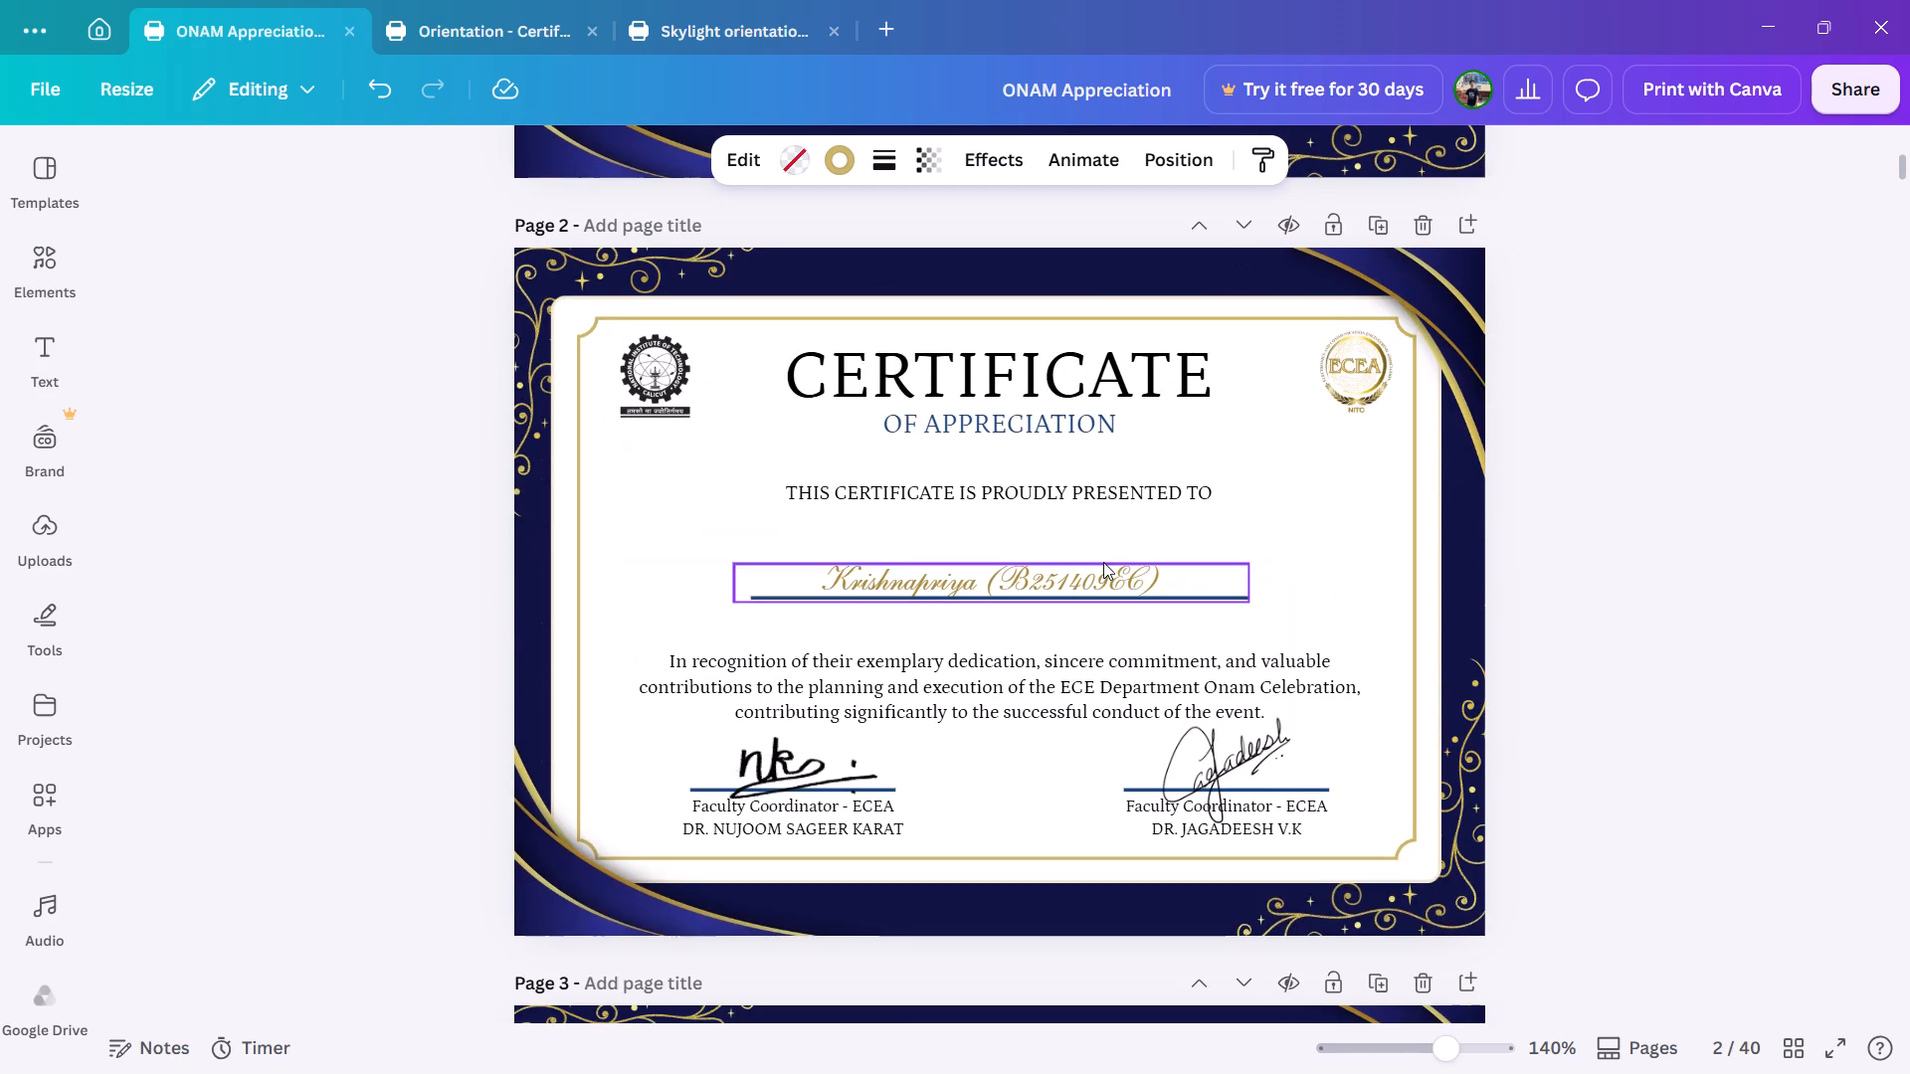
click(1103, 561)
triple_click(719, 161)
click(719, 161)
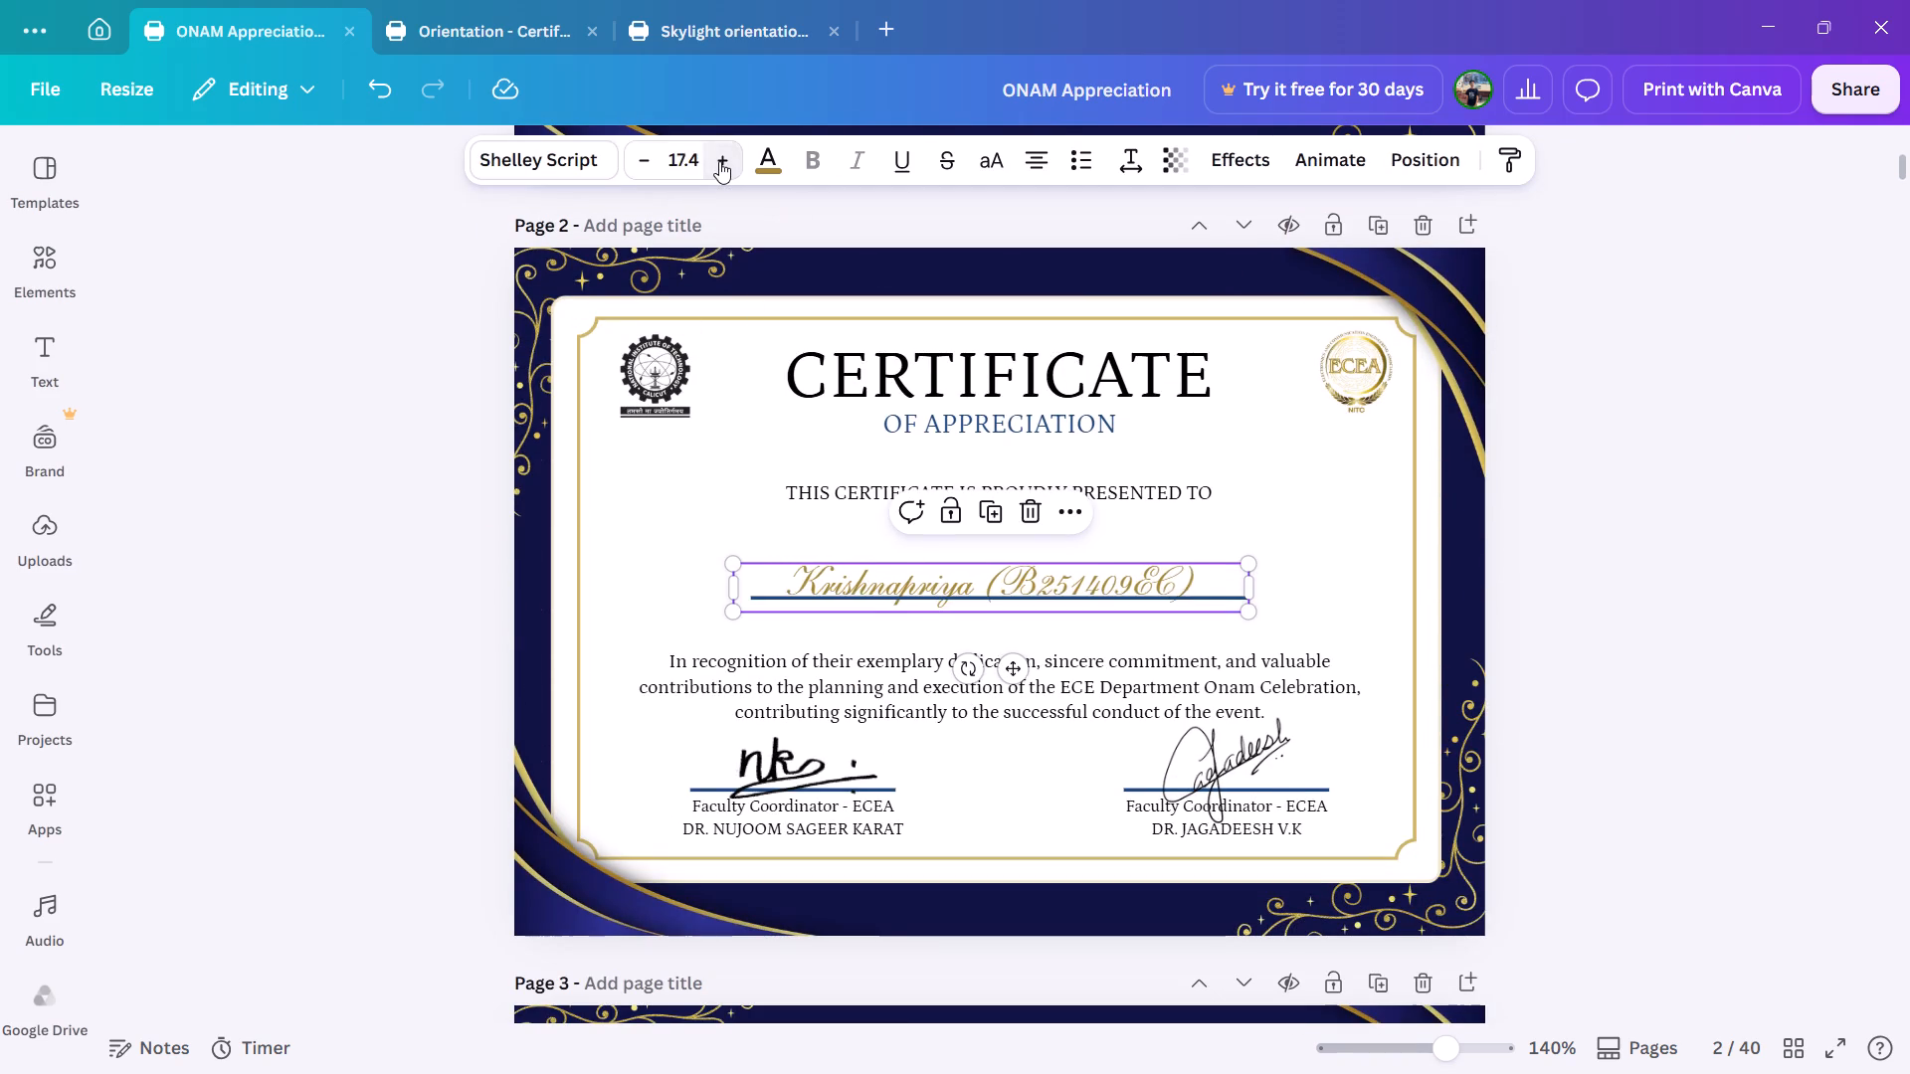
click(719, 161)
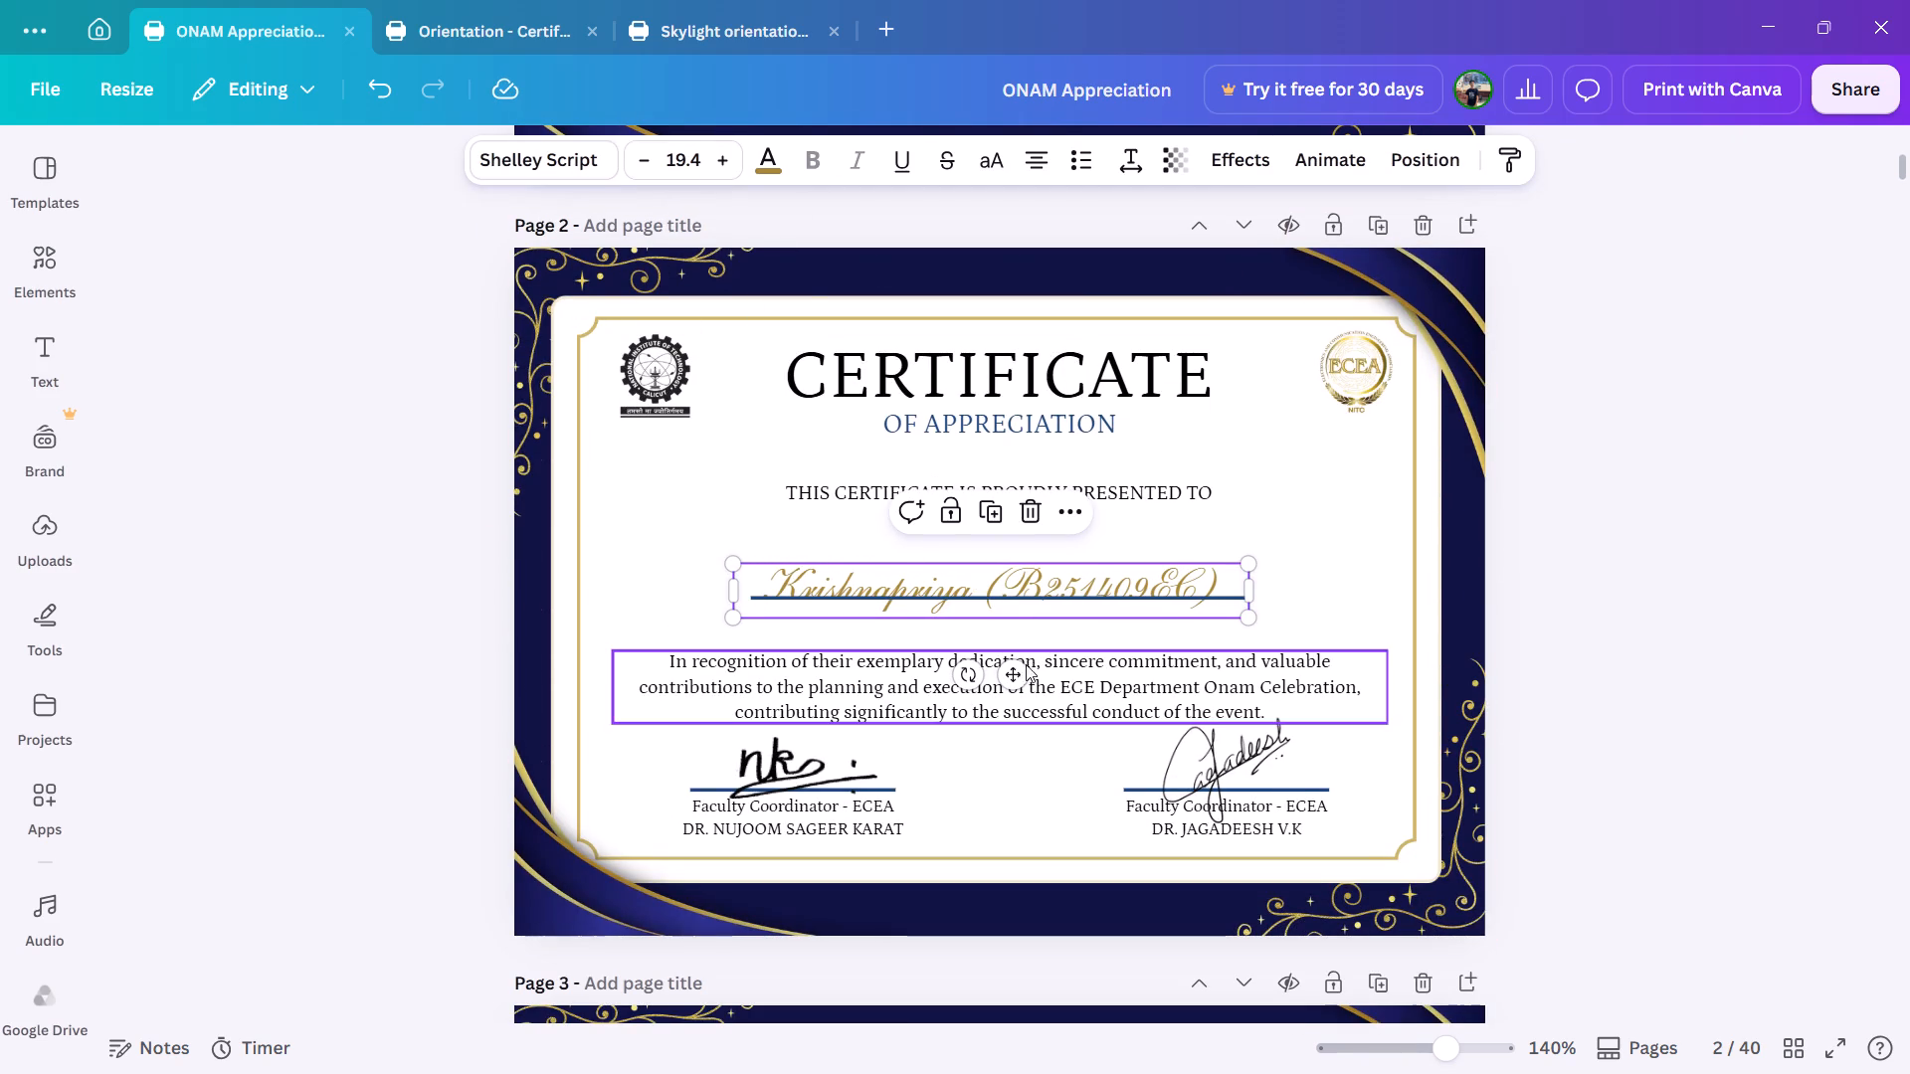
Move the page 2 recipient name up so it sits centered just above its underline, matching page 1.
drag(1022, 667, 1036, 650)
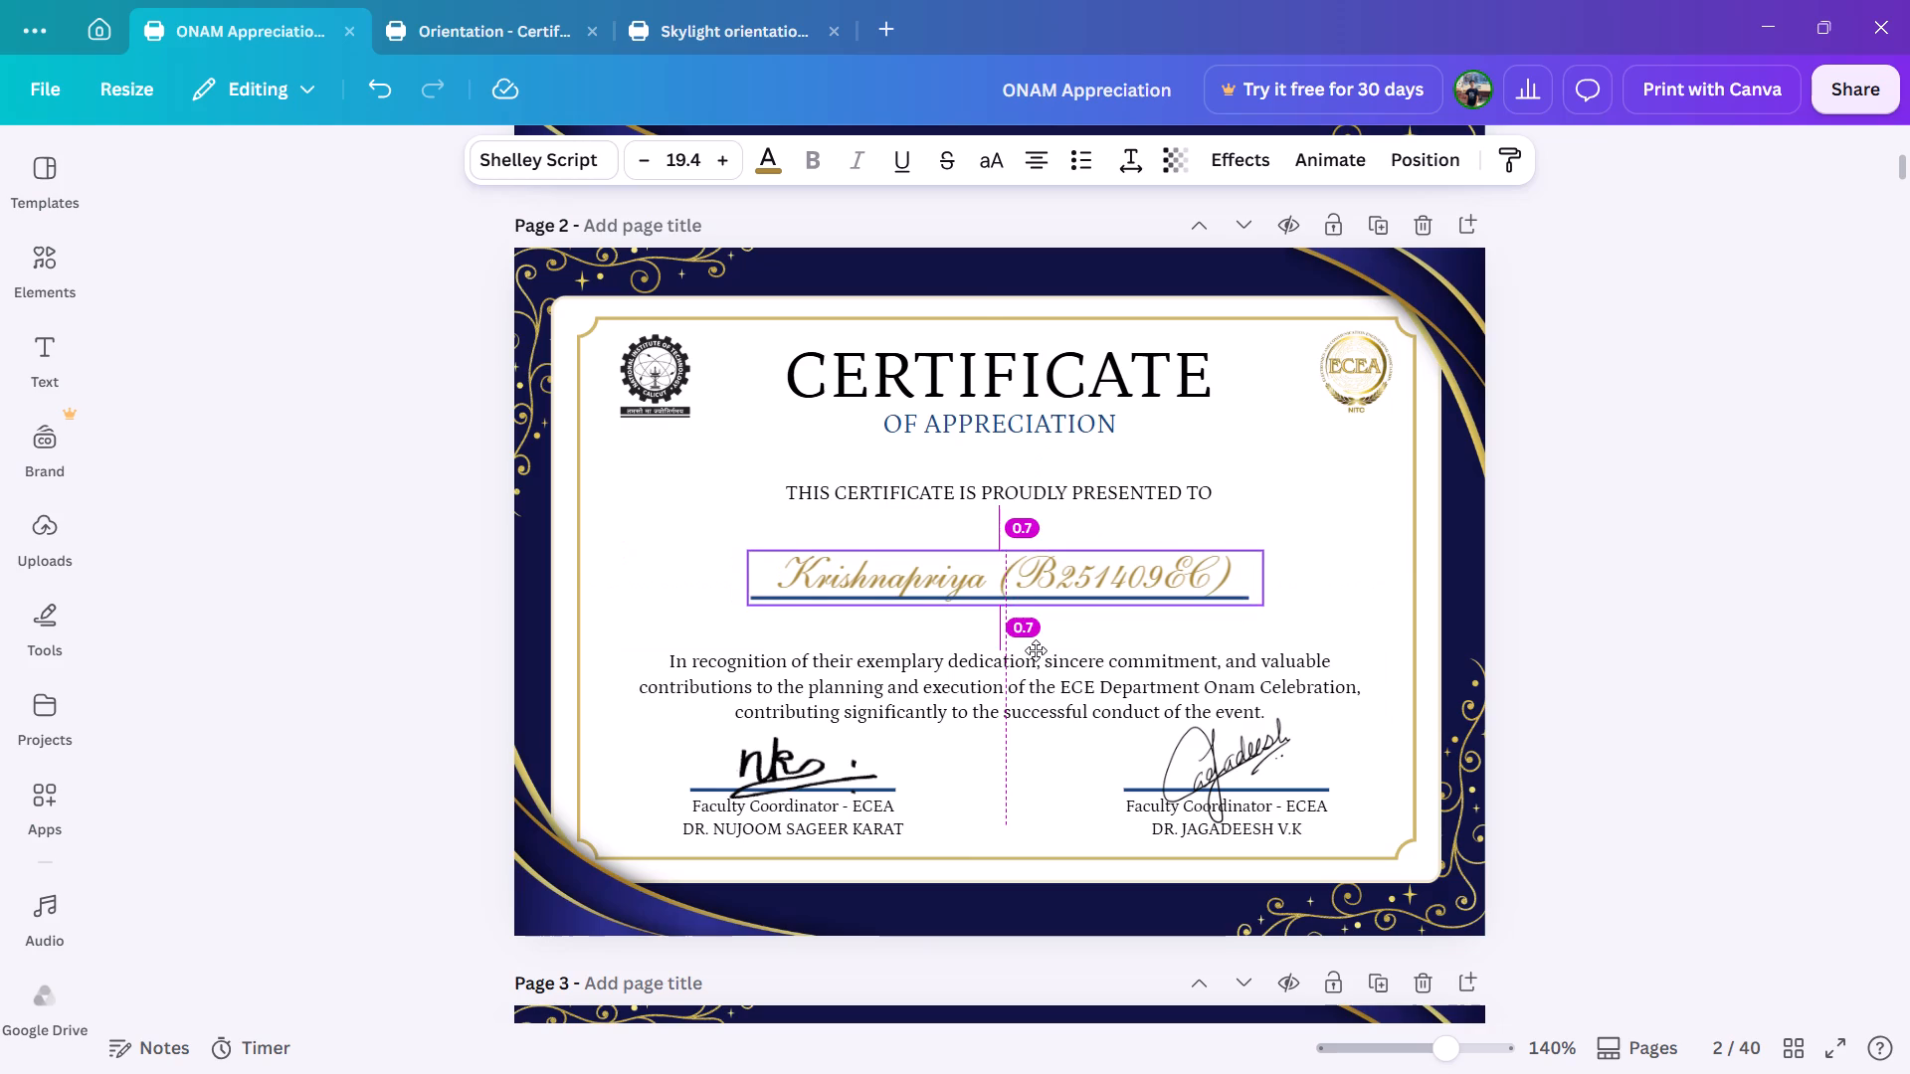
drag(1036, 650, 1033, 648)
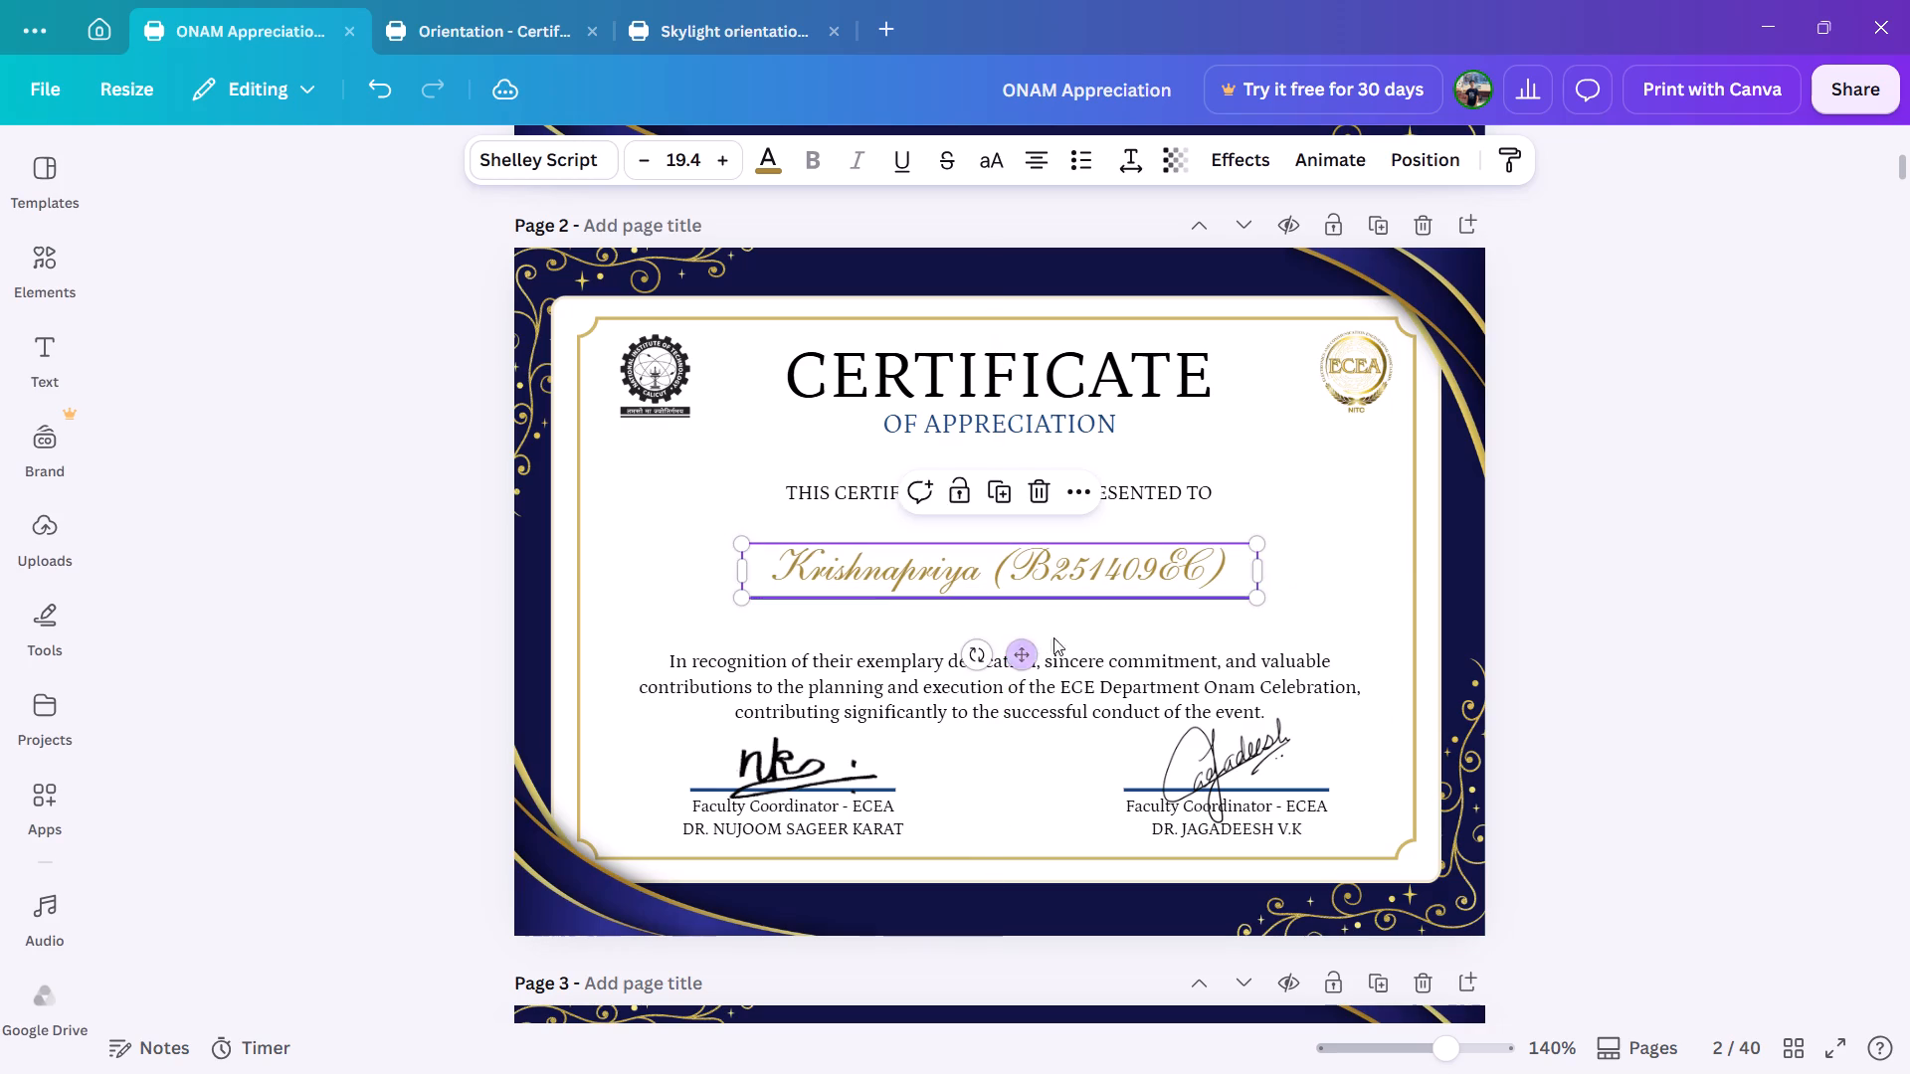
click(1331, 569)
scroll(1305, 568, up, 2)
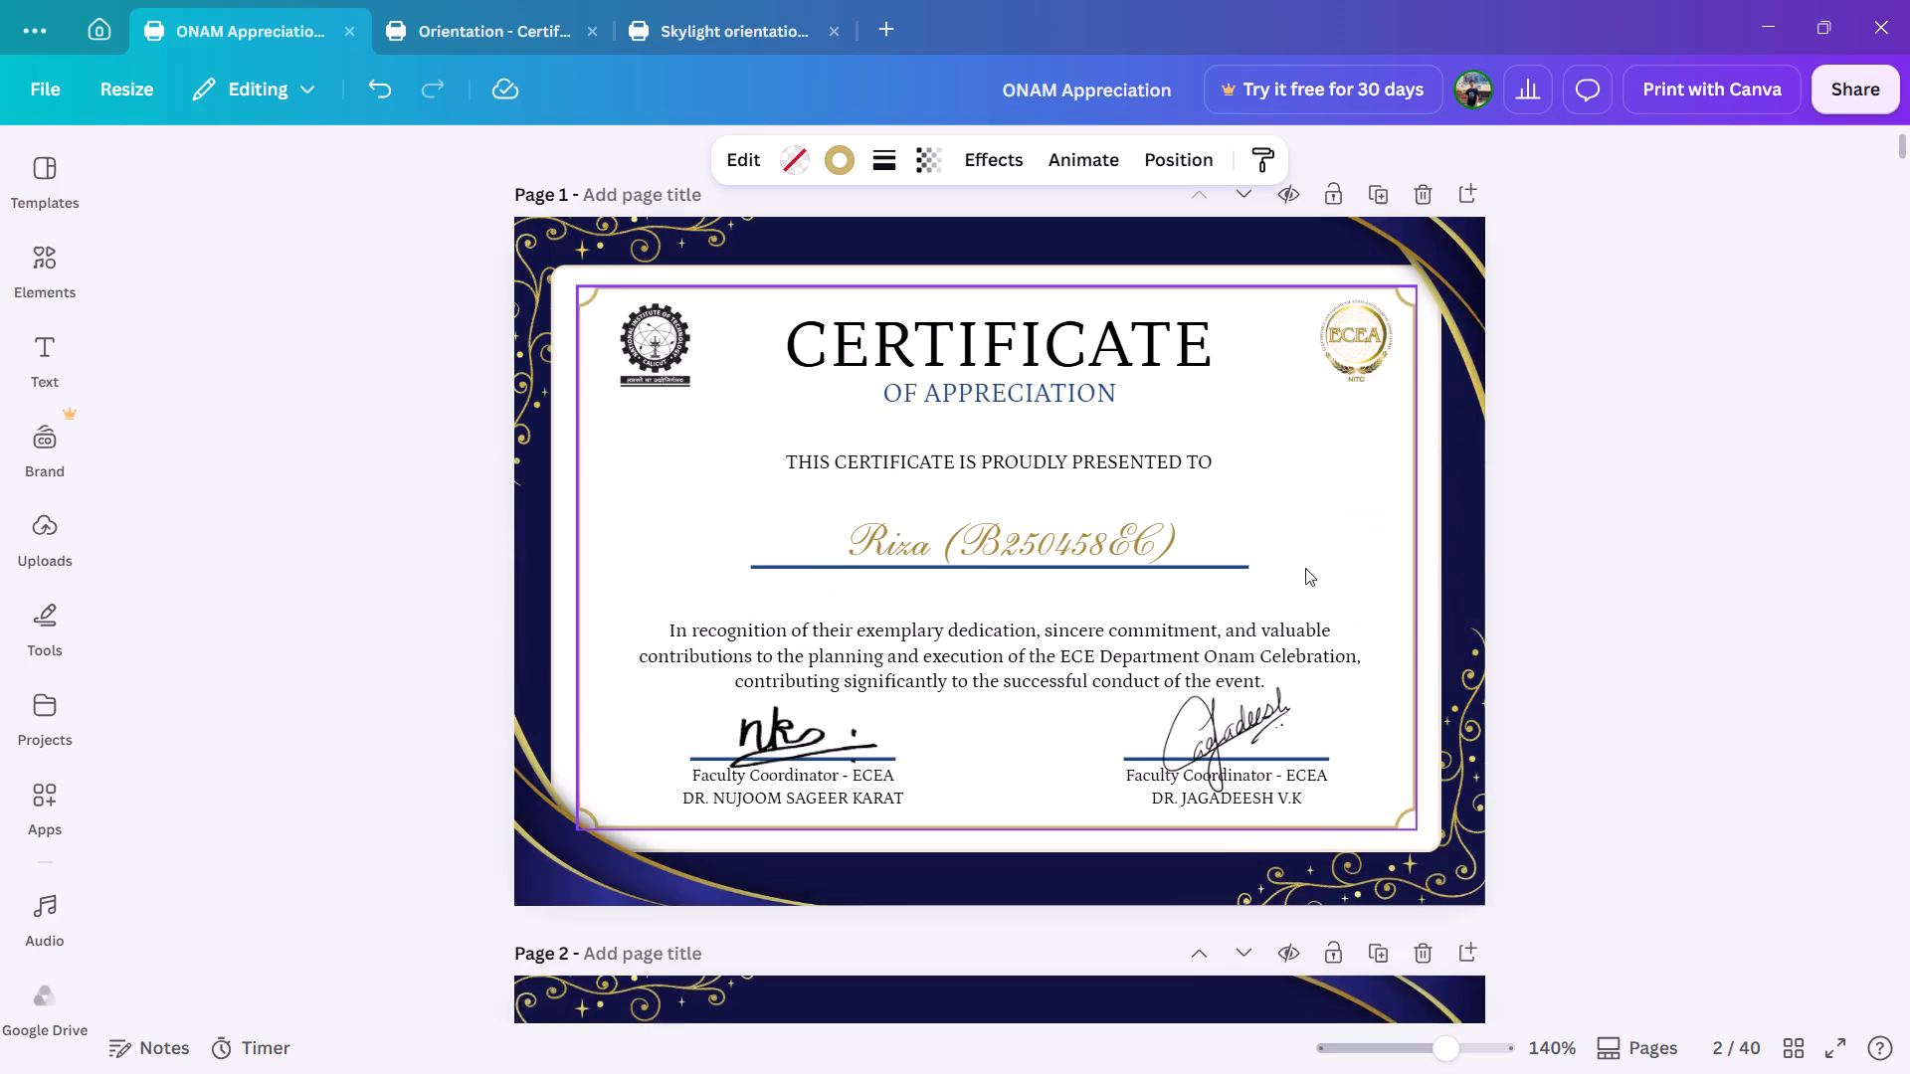
Color the page 3 recipient name #a98937 and change its font to Shelley Script.
scroll(1305, 568, down, 4)
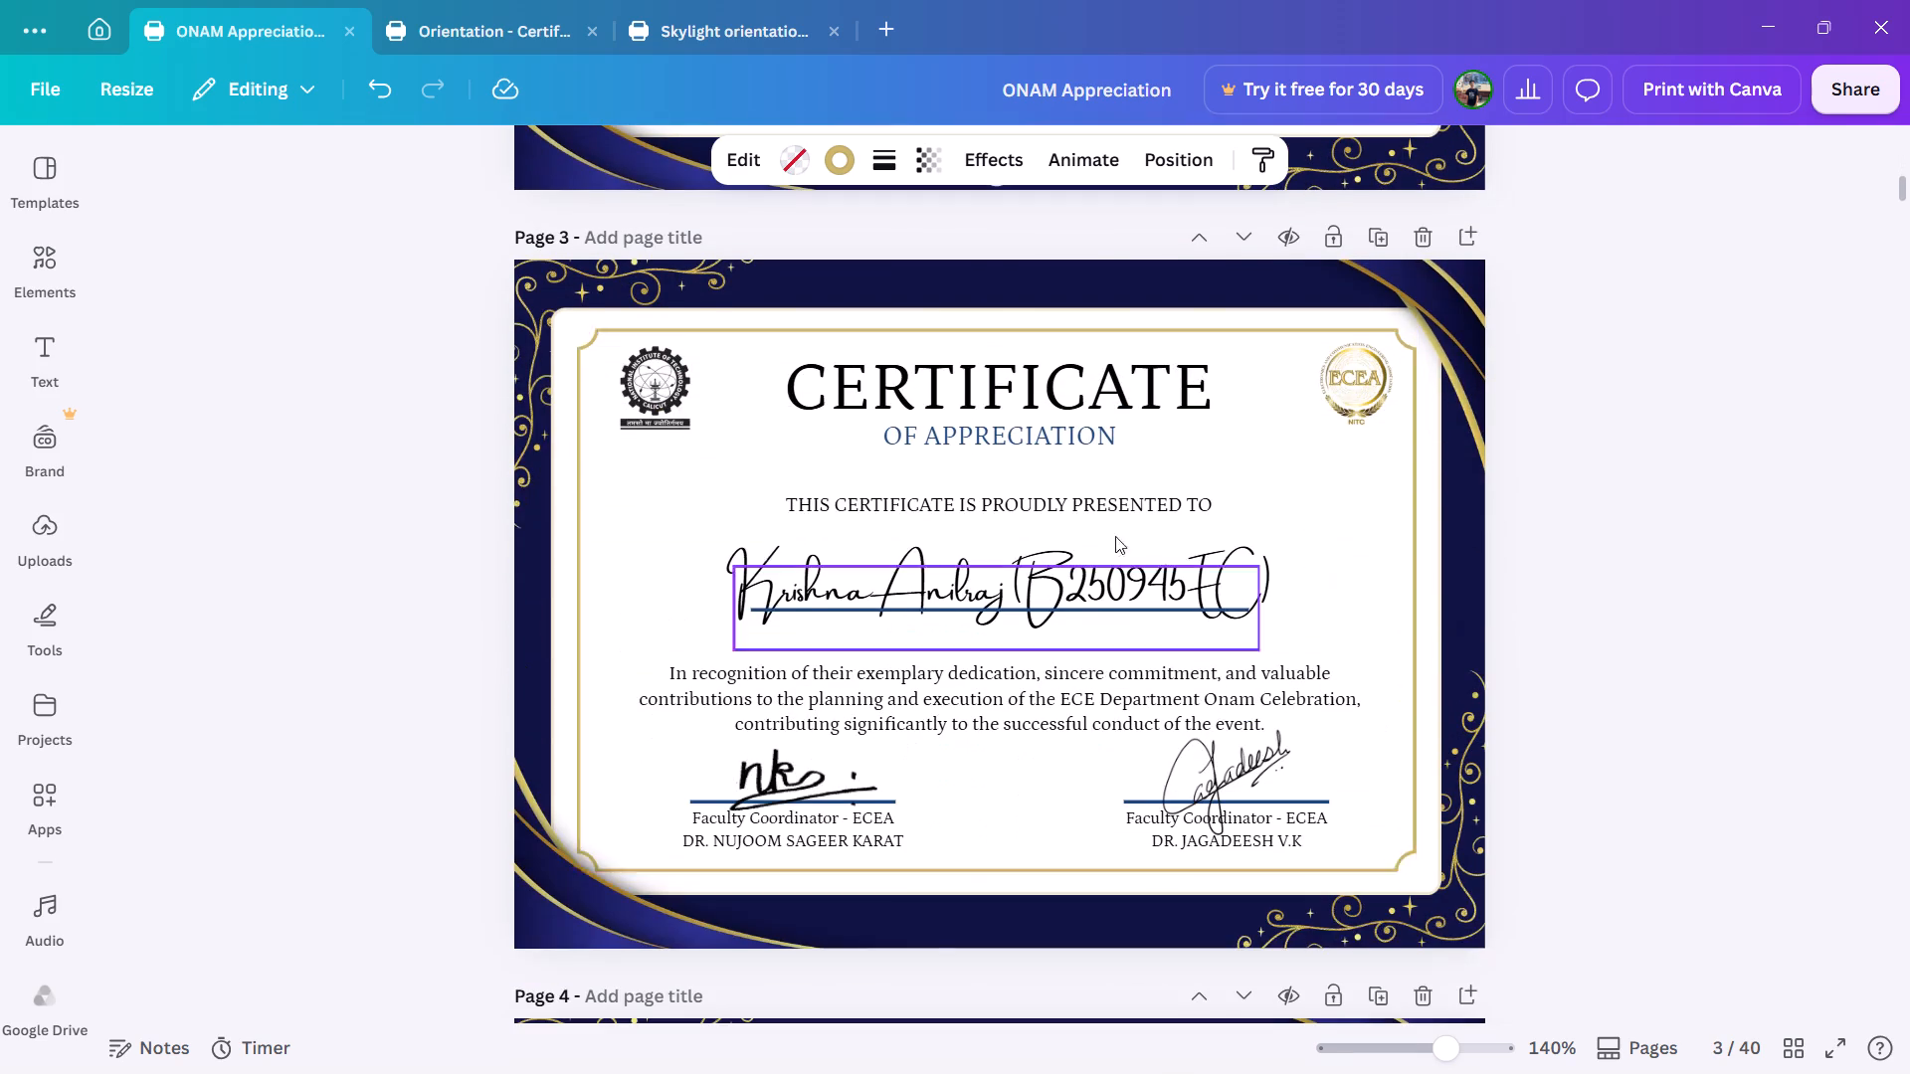
click(1082, 556)
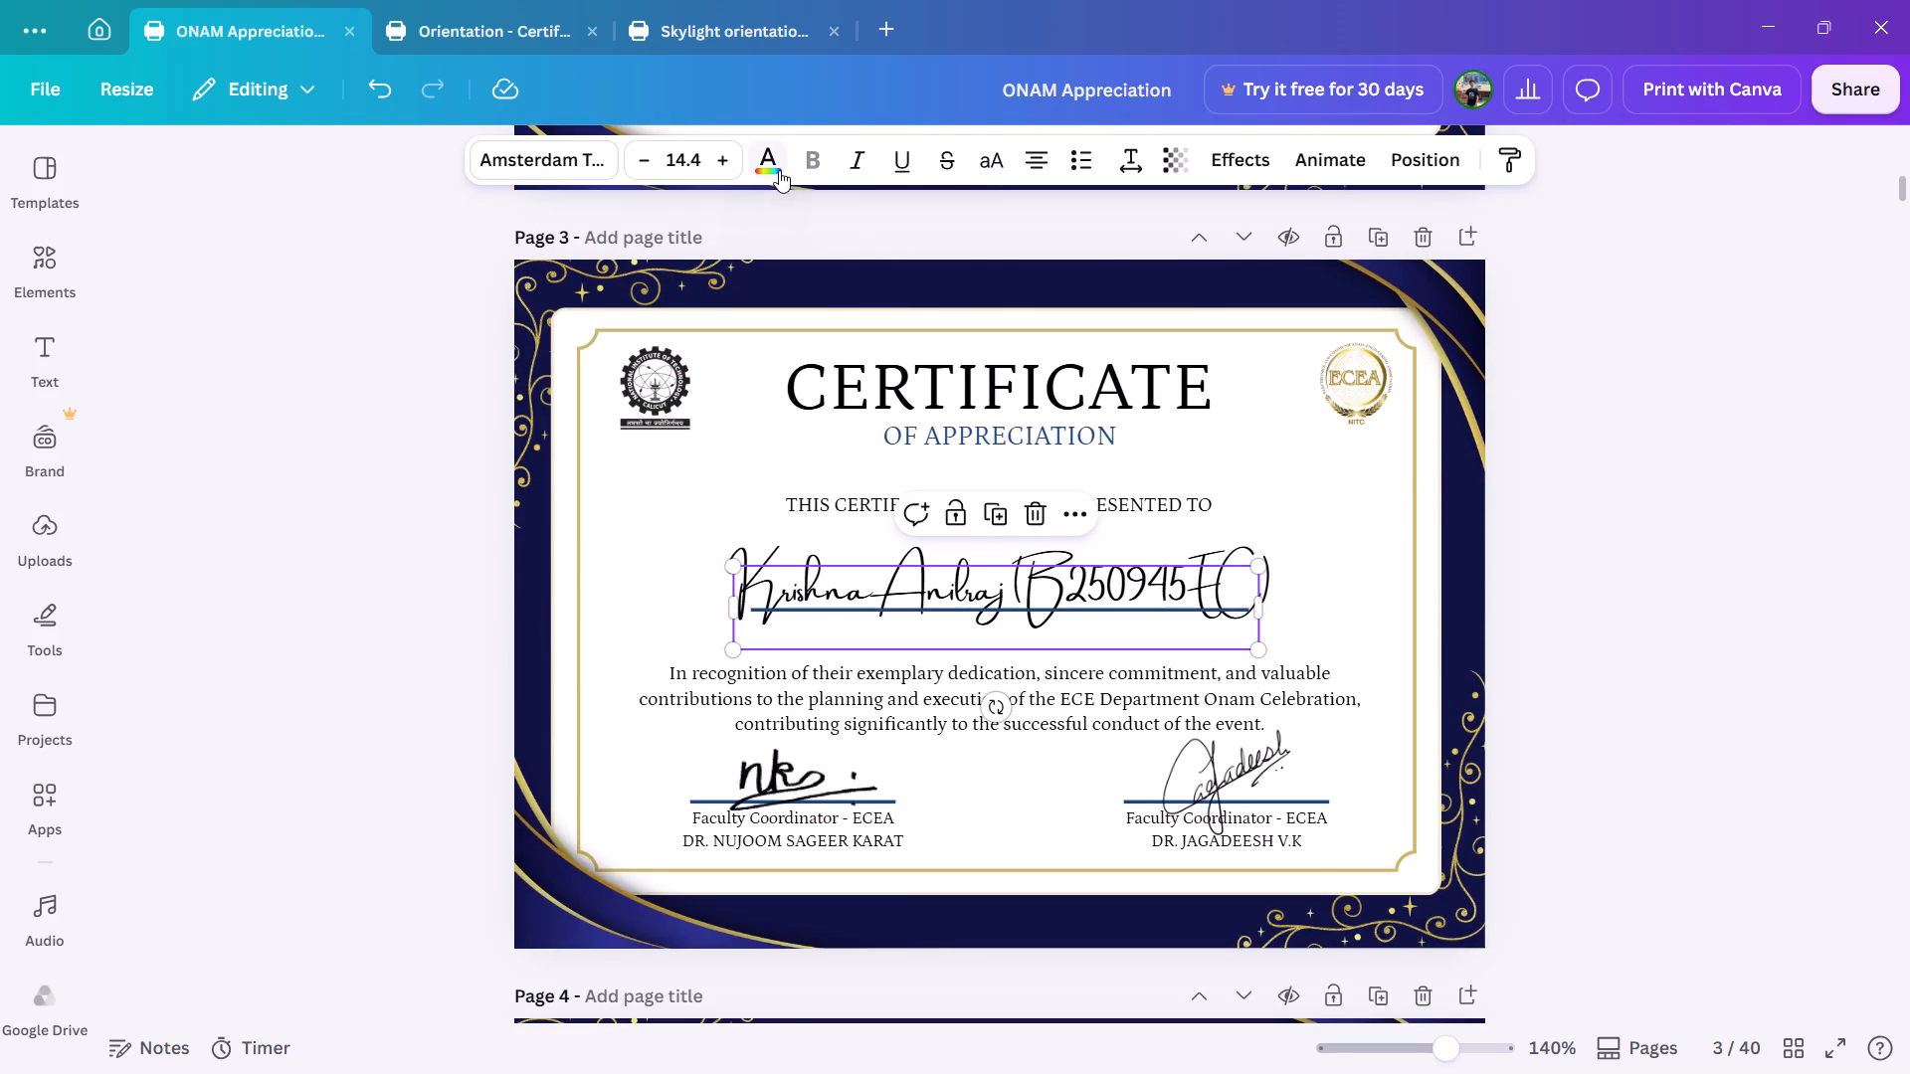
click(779, 170)
click(126, 378)
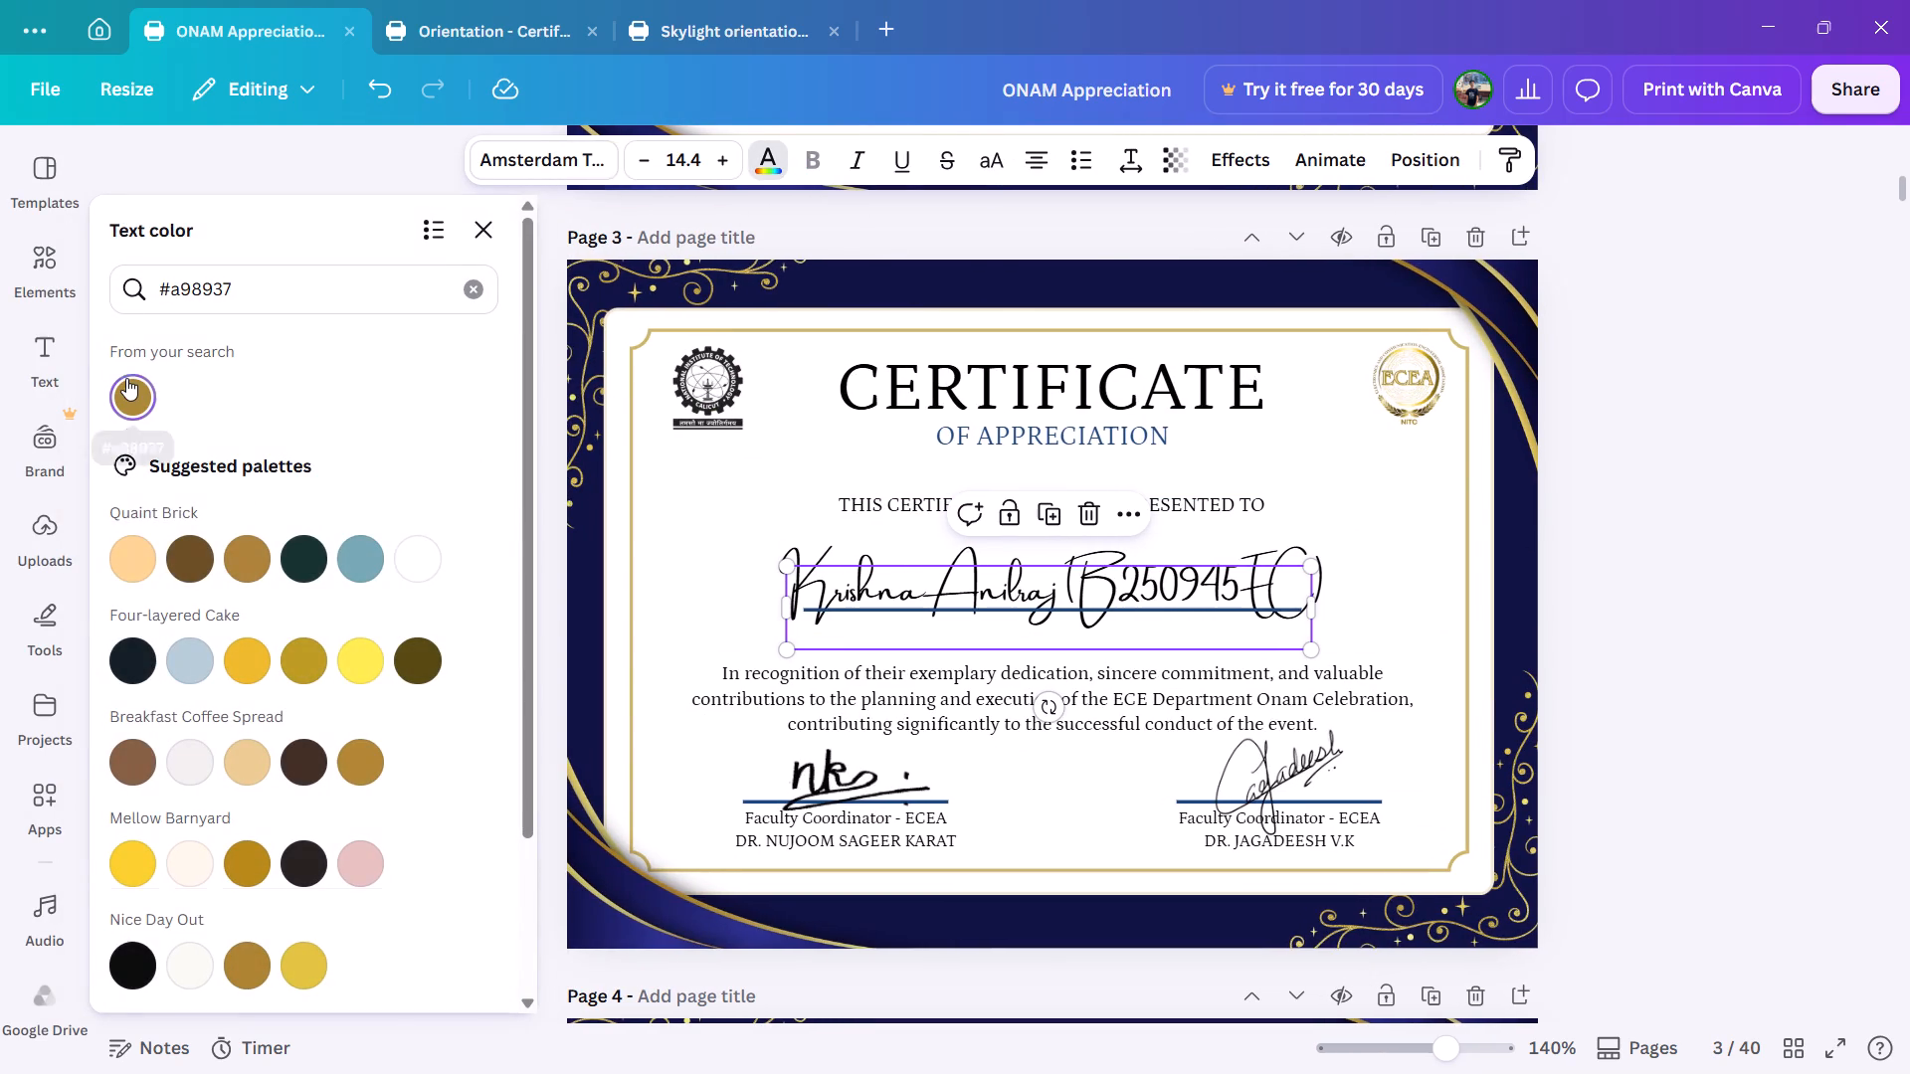
click(578, 155)
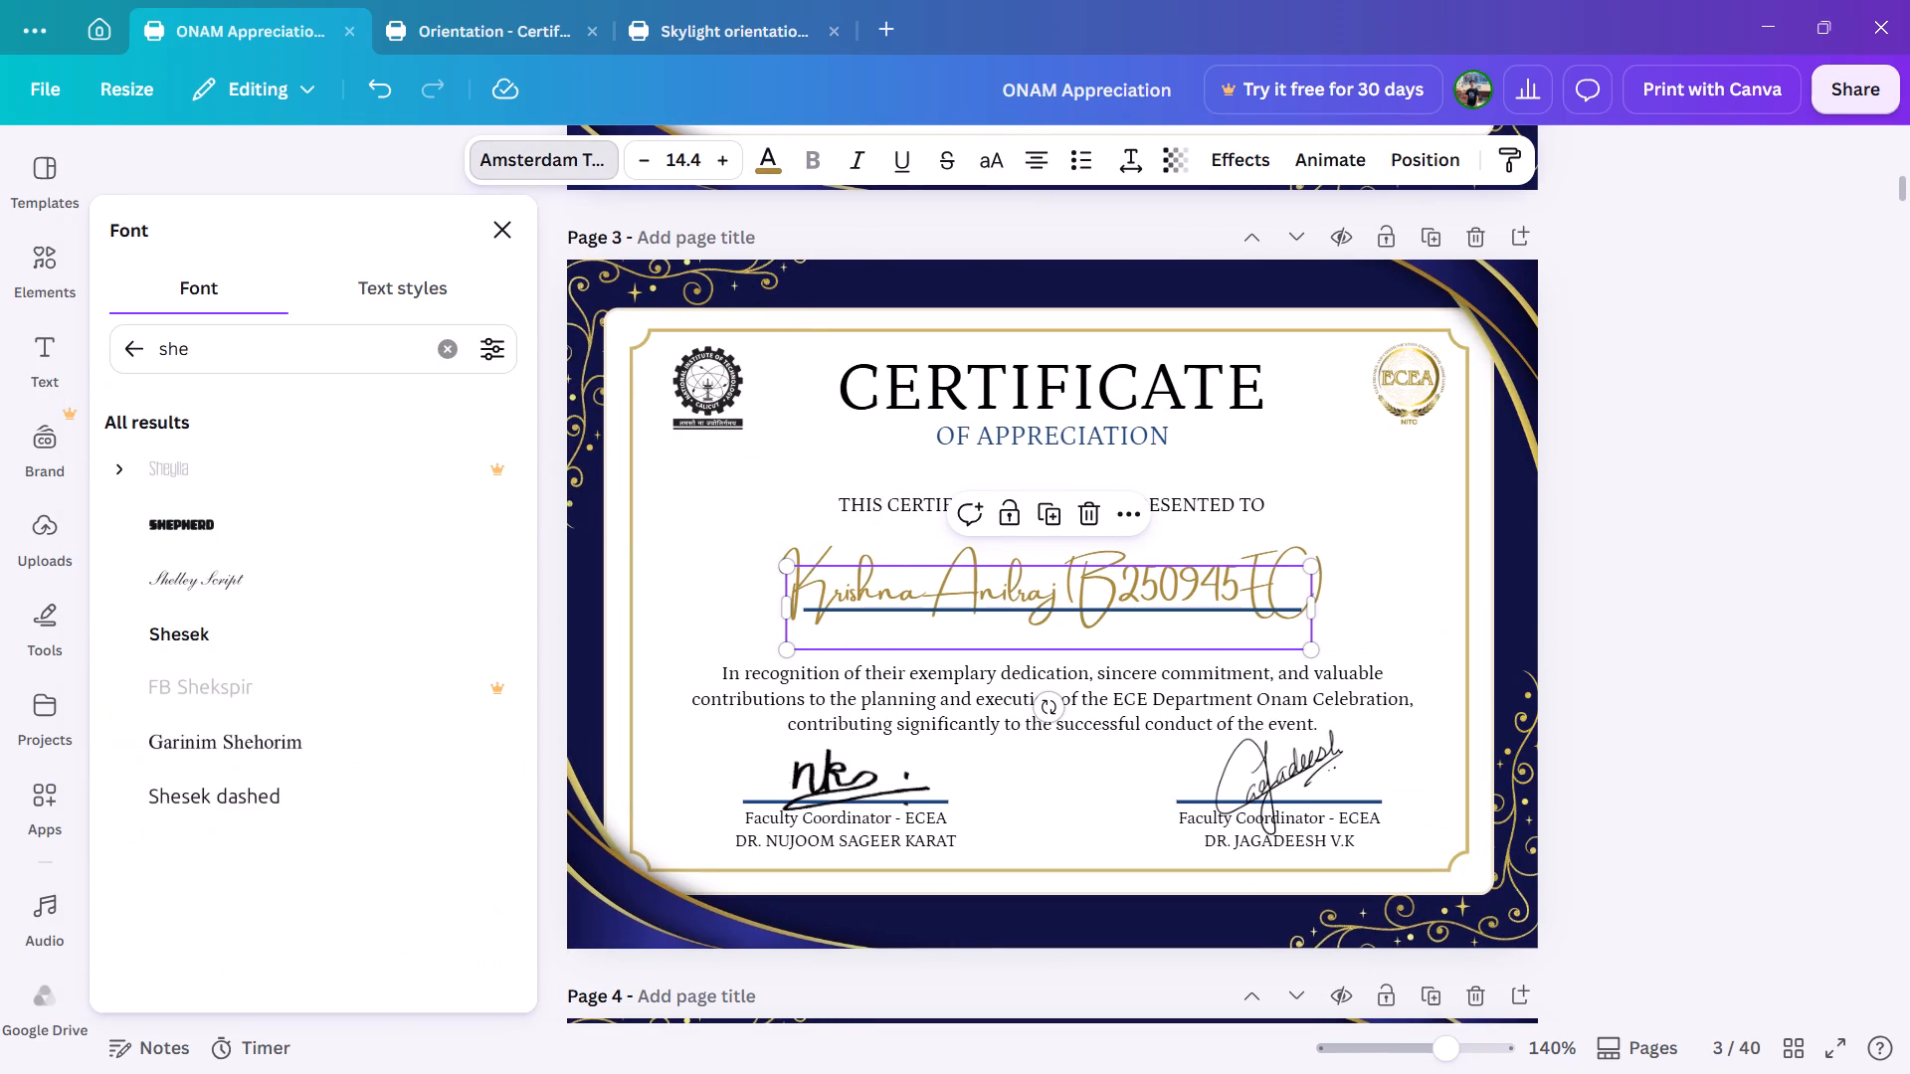
click(287, 573)
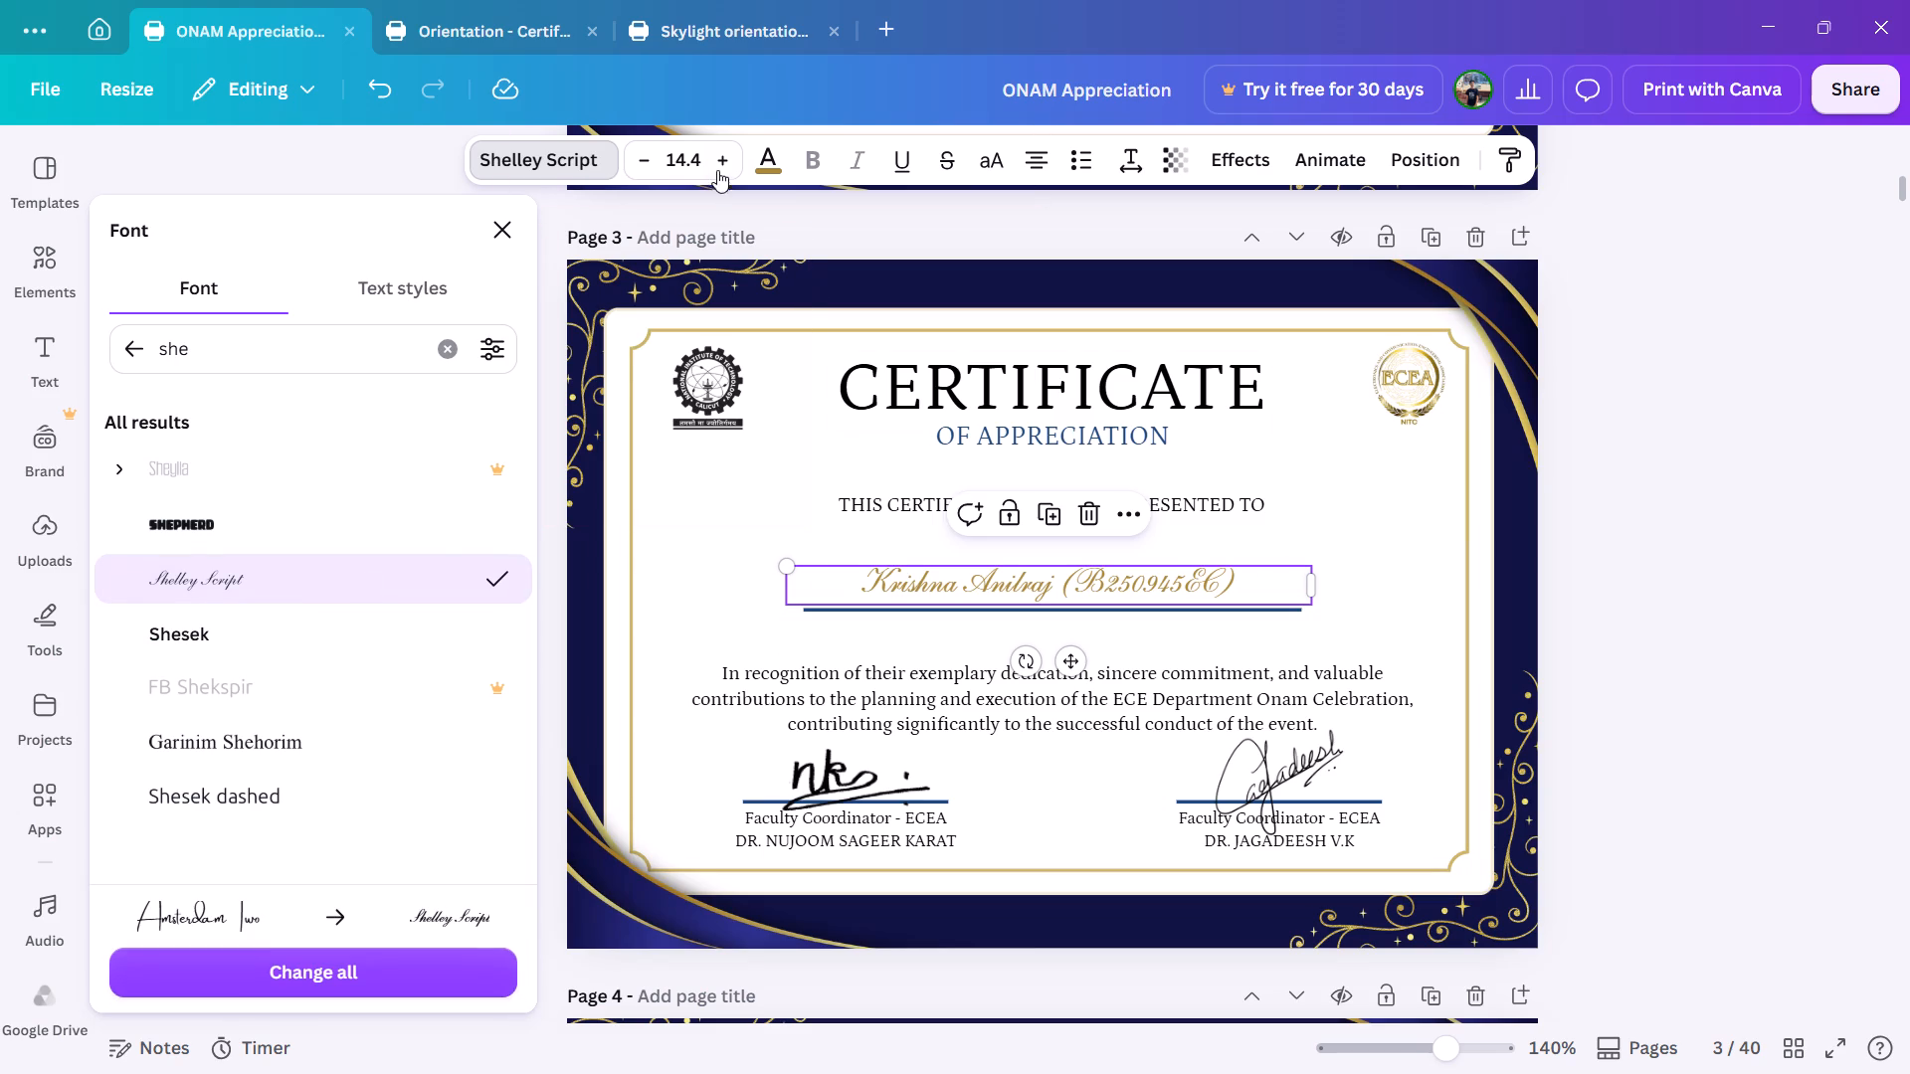
Increase the font size of the page 3 recipient name to 19.4.
triple_click(717, 165)
click(717, 165)
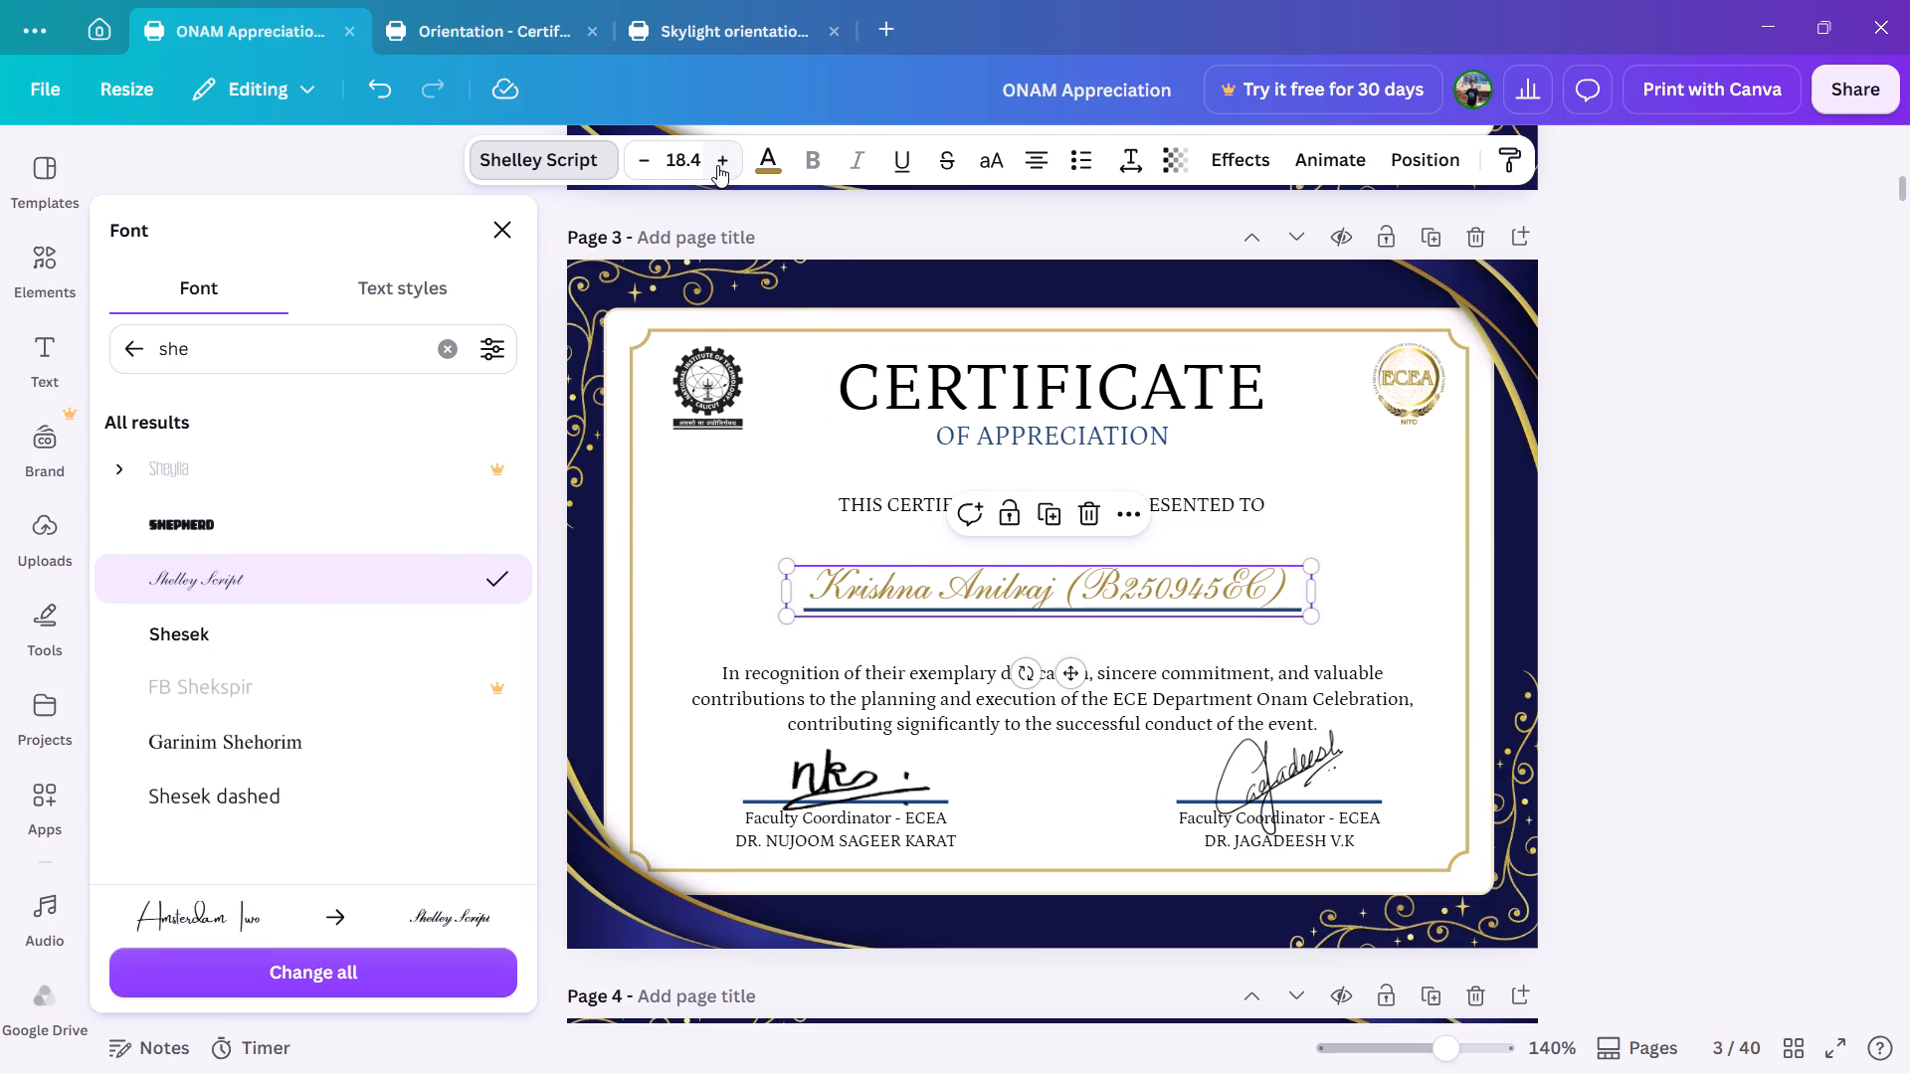
click(717, 165)
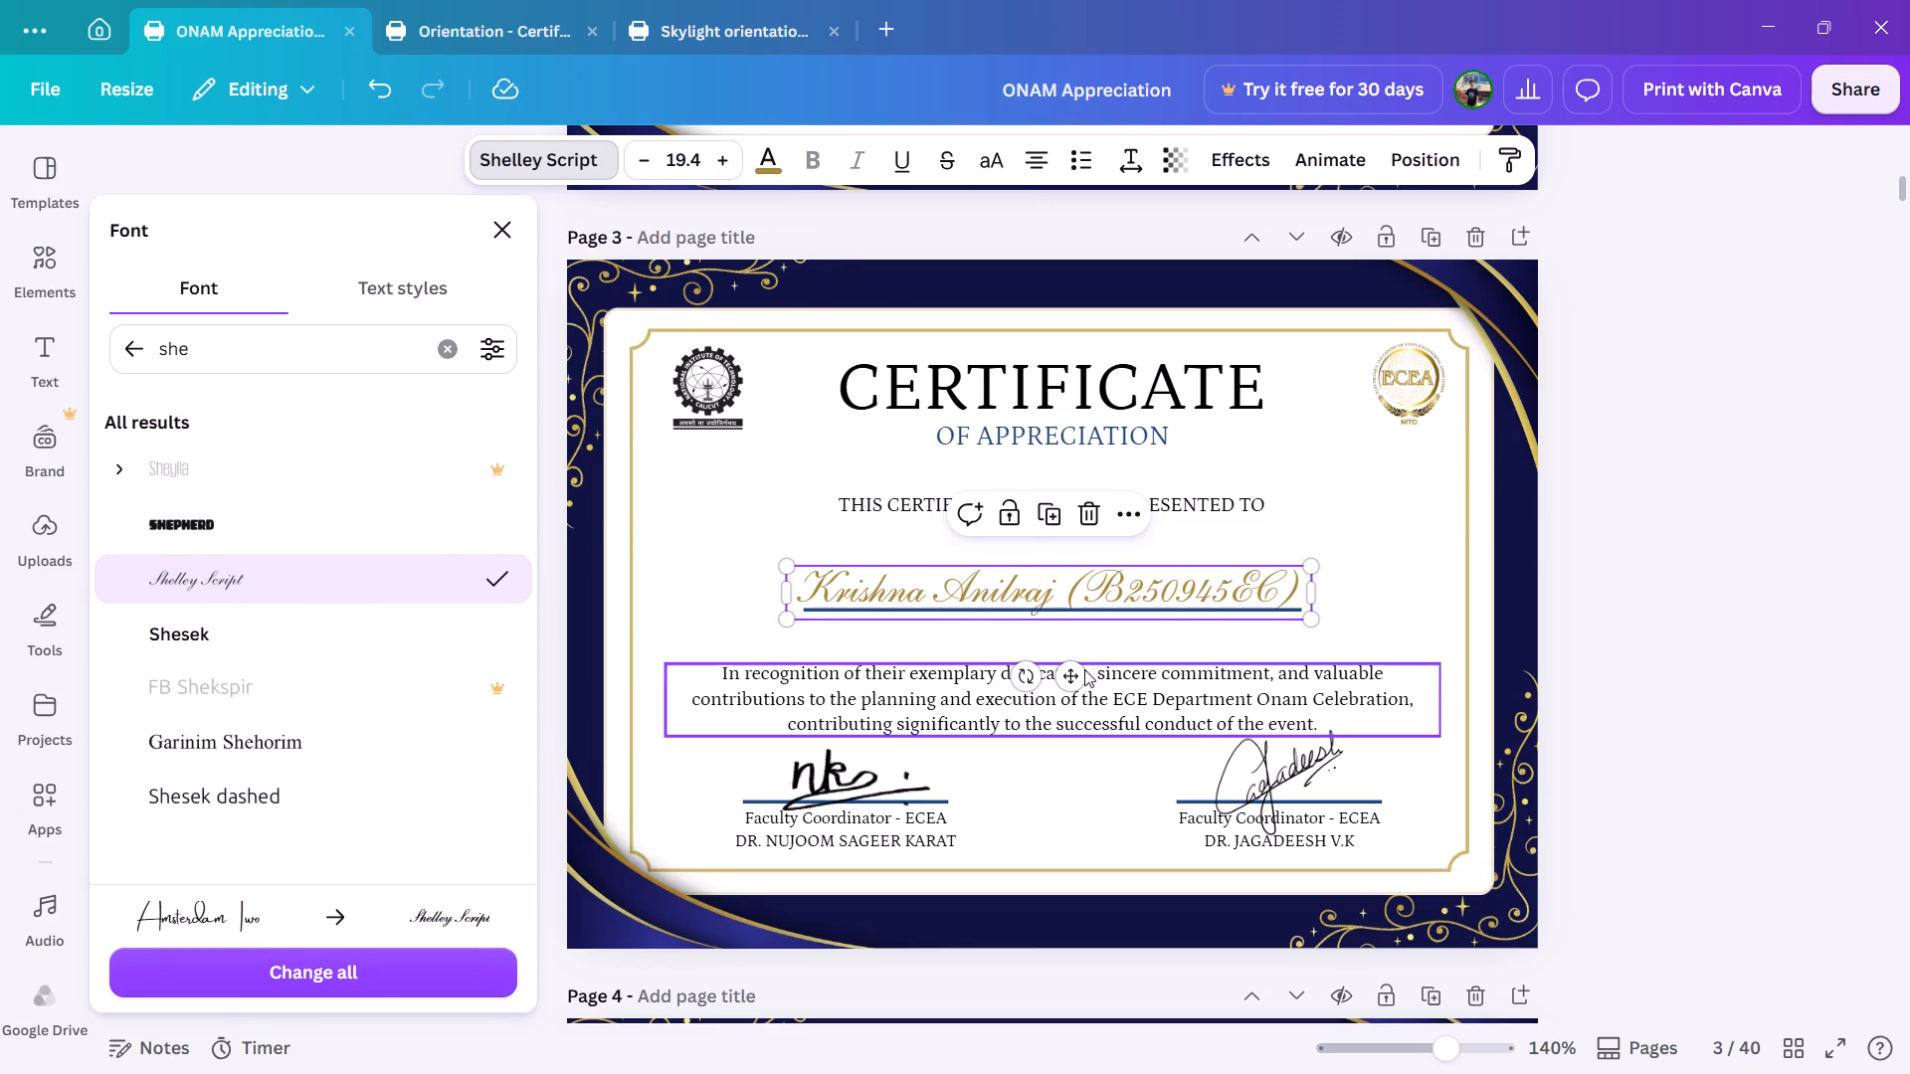
Move the page 3 recipient name slightly up and to the right so it sits just above its underline.
drag(1069, 669, 1080, 669)
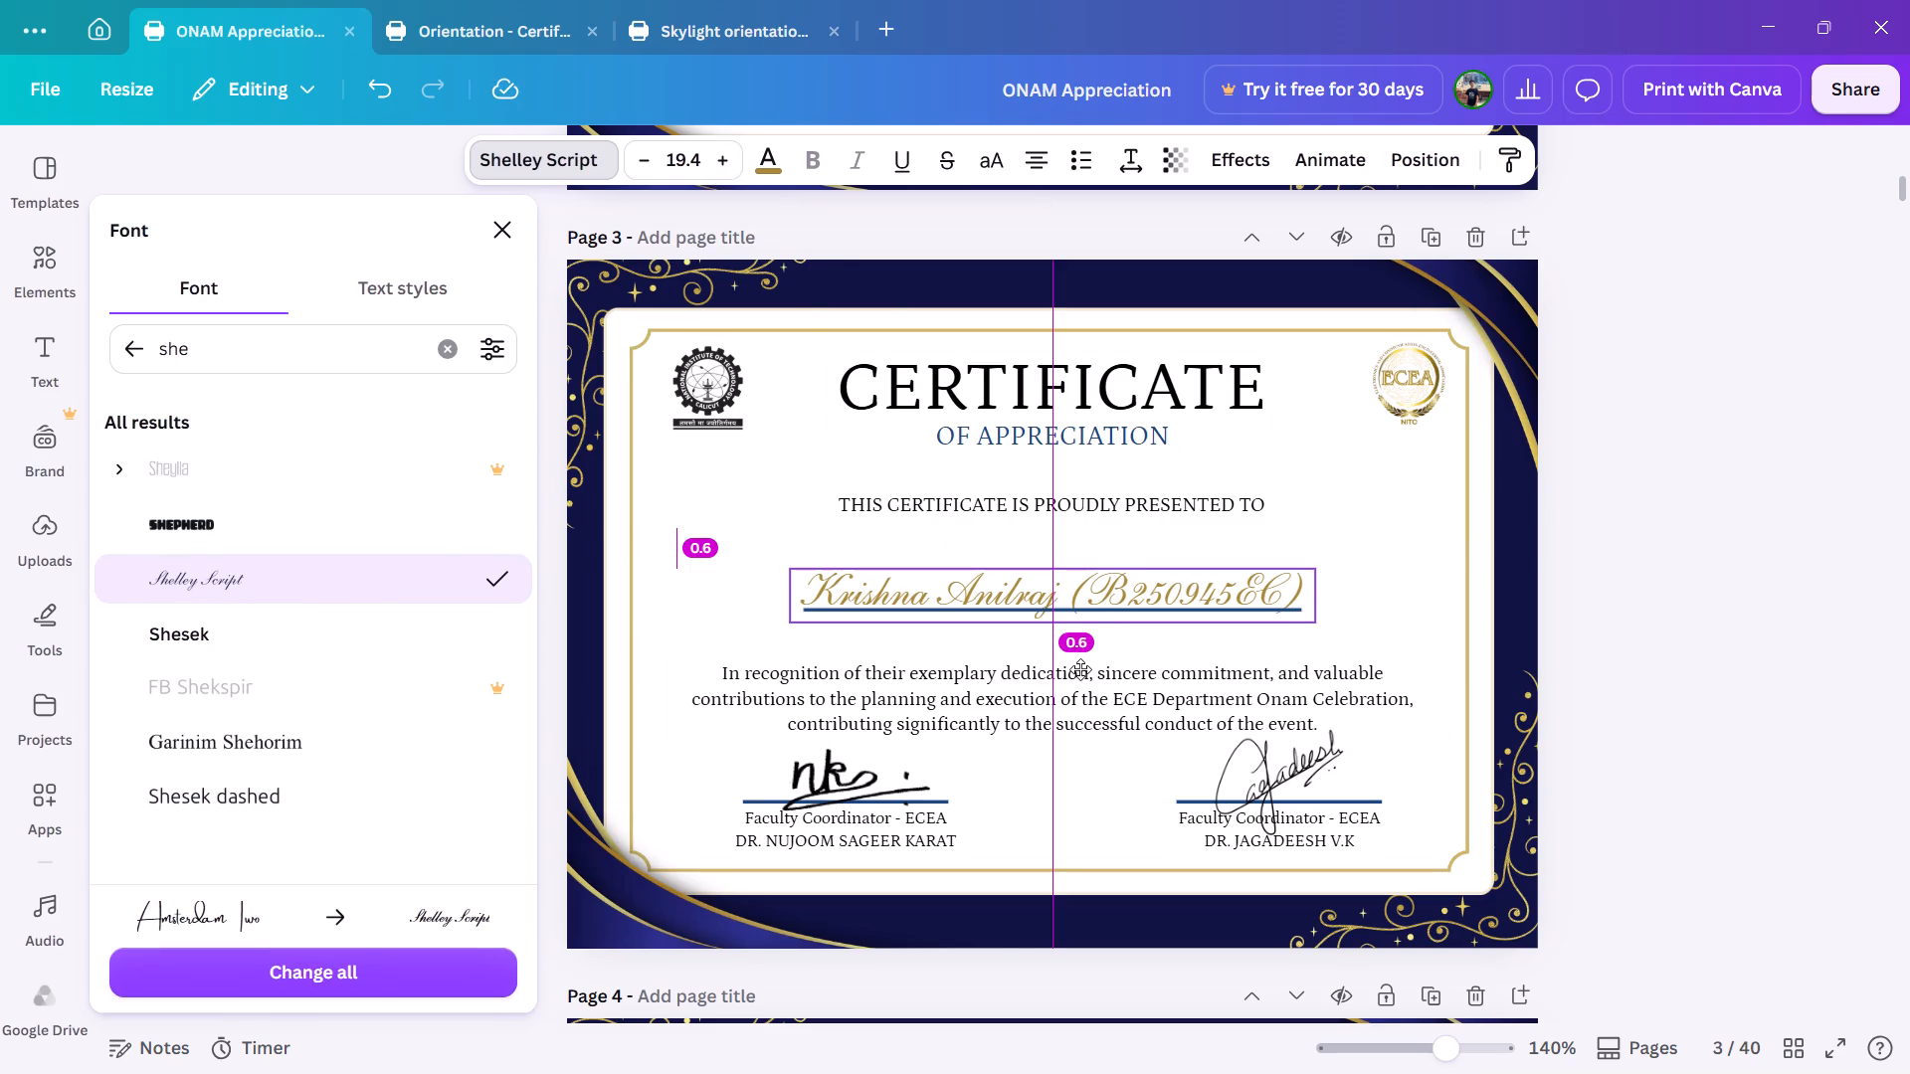
drag(1080, 669, 1080, 663)
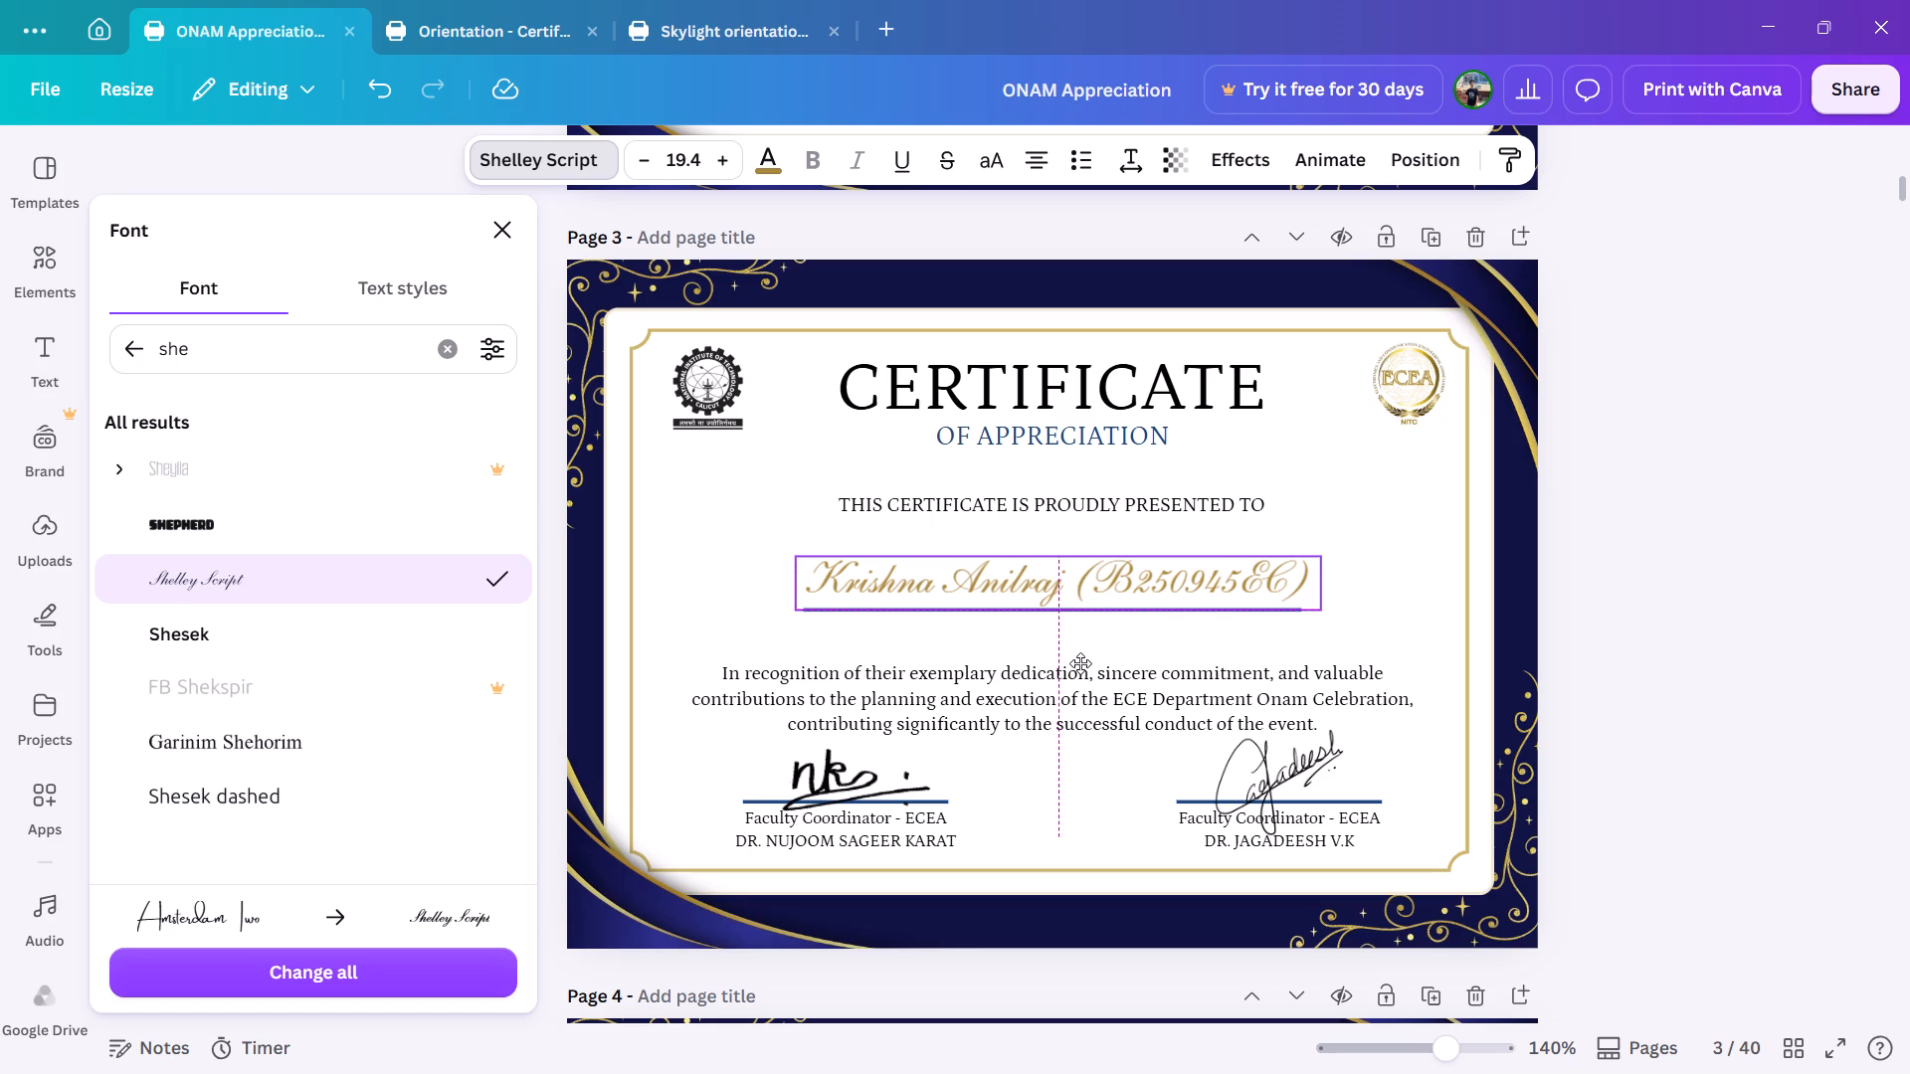
drag(1080, 663, 1079, 663)
click(1366, 548)
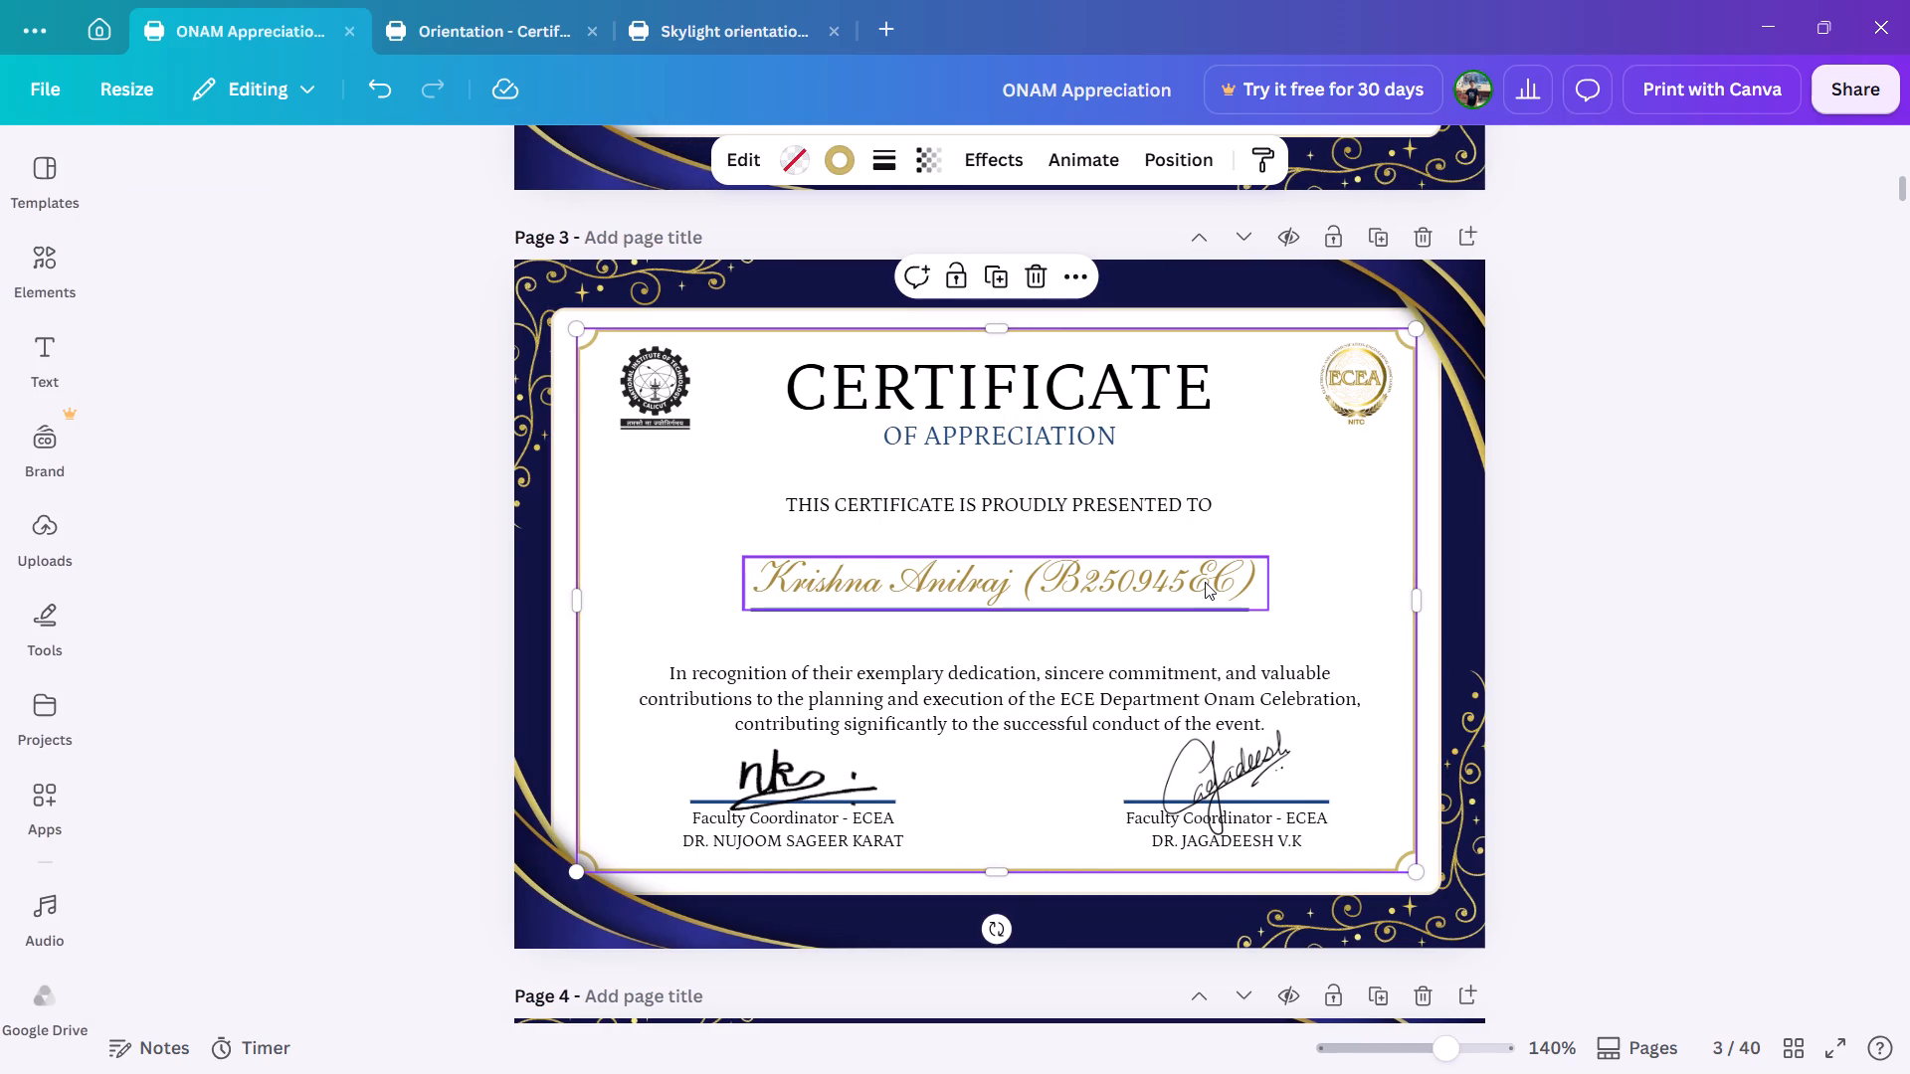
click(1203, 579)
key(Down)
key(Down)
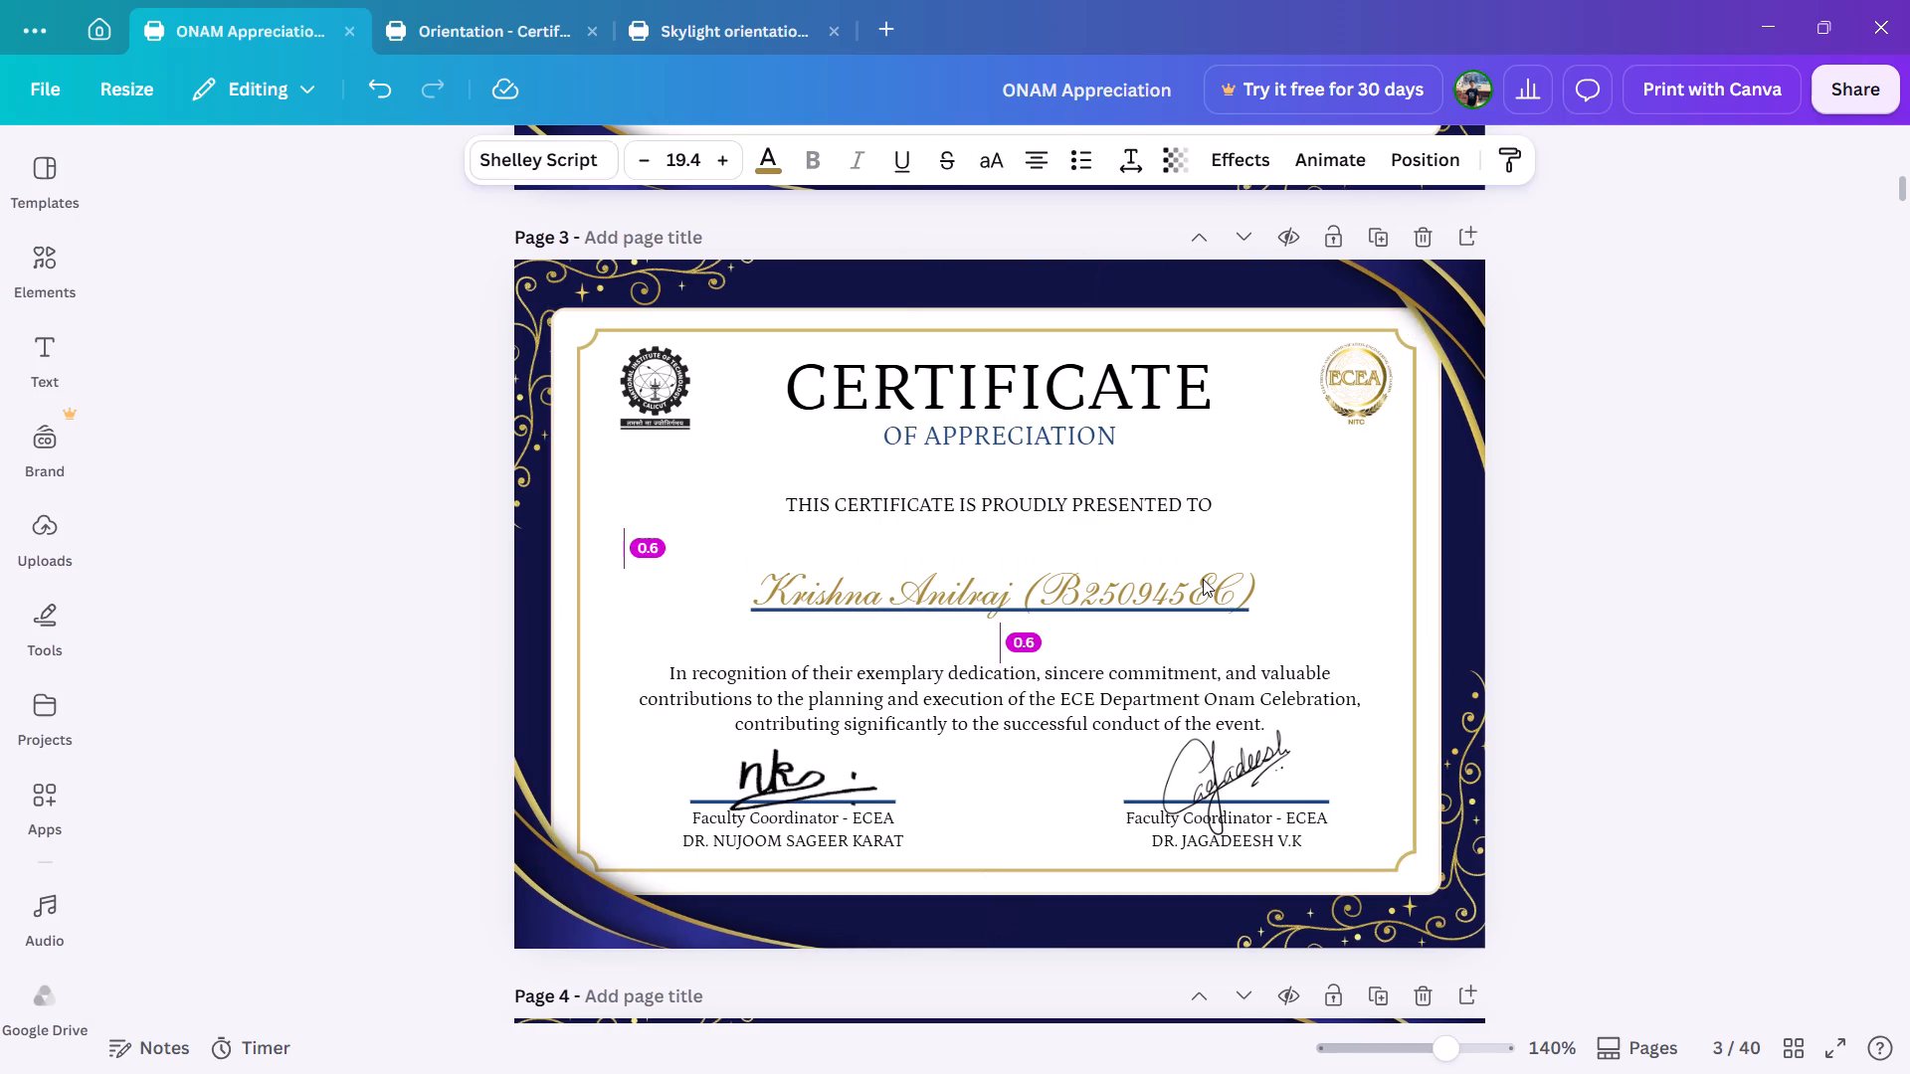
key(Up)
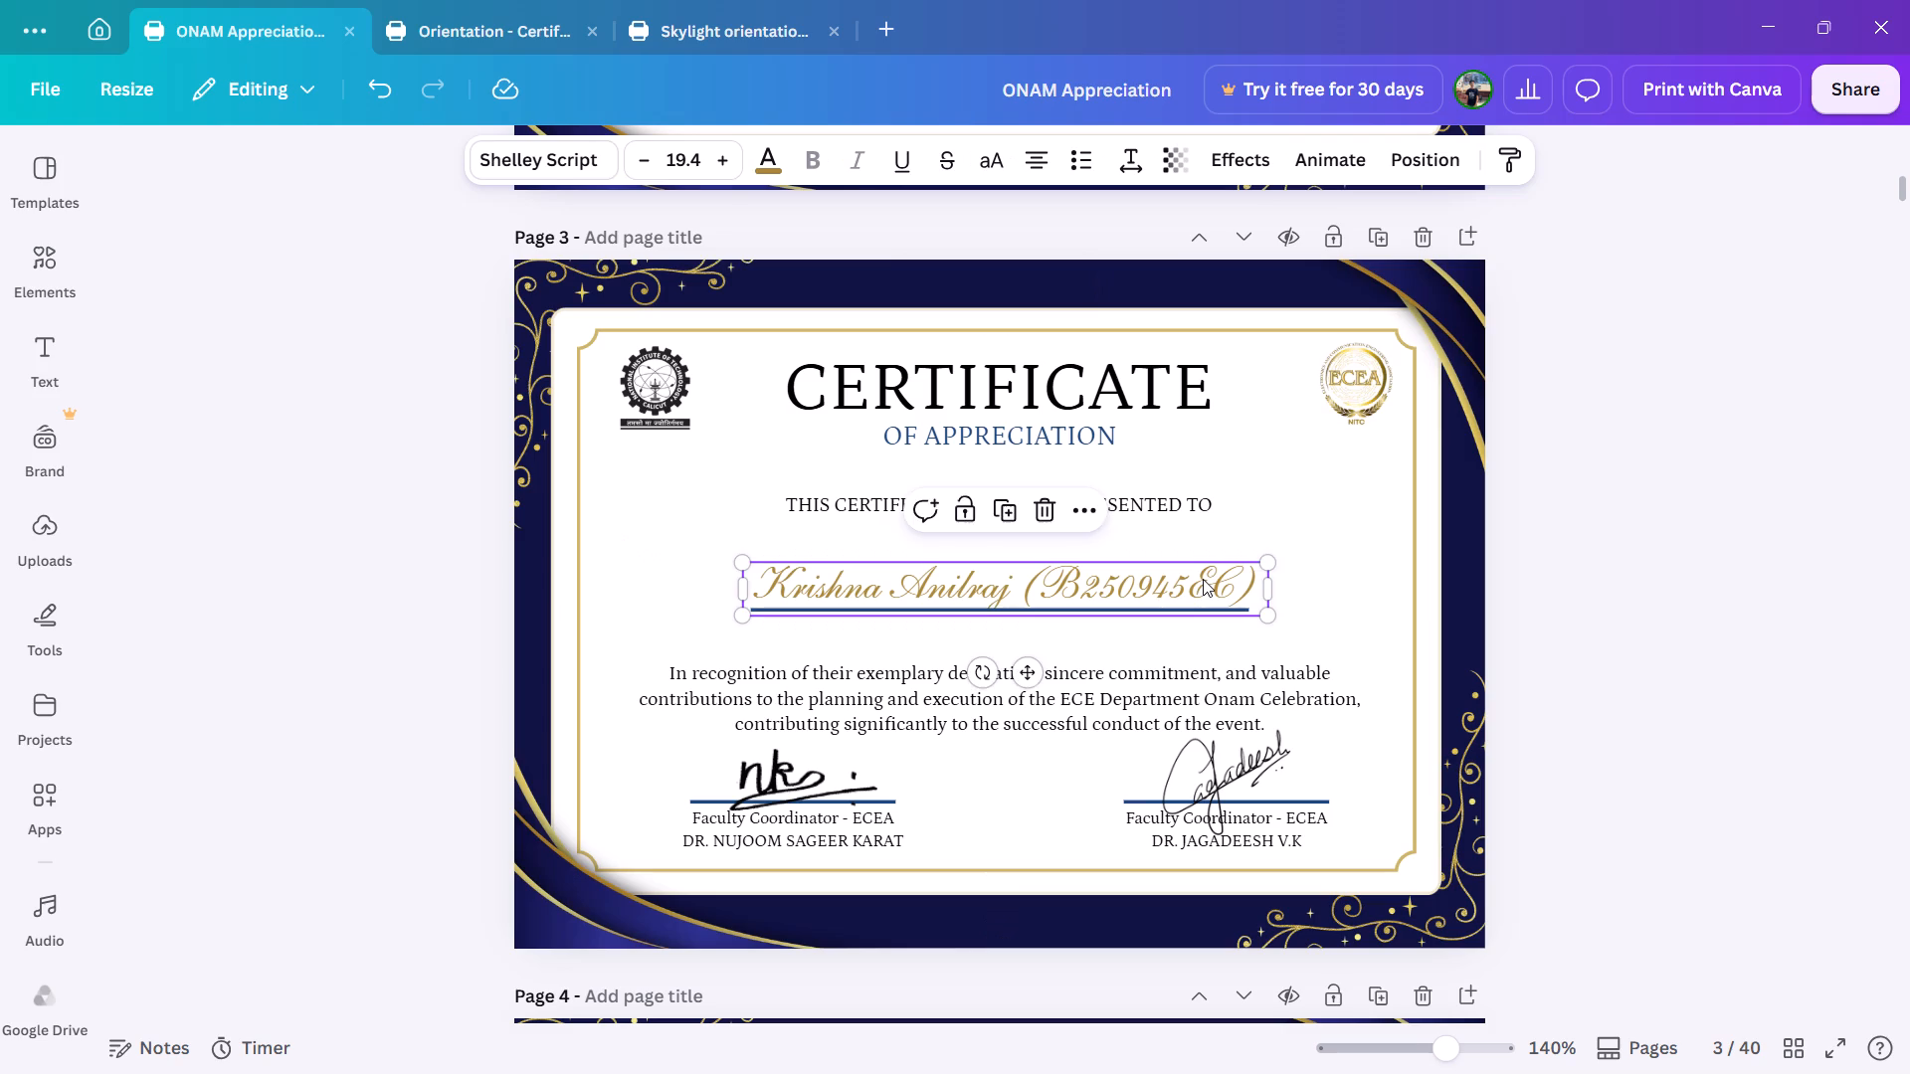
Nudge the recipient names on pages 2 and 1 slightly down, closer to their underlines, to match page 3.
scroll(1312, 547, up, 2)
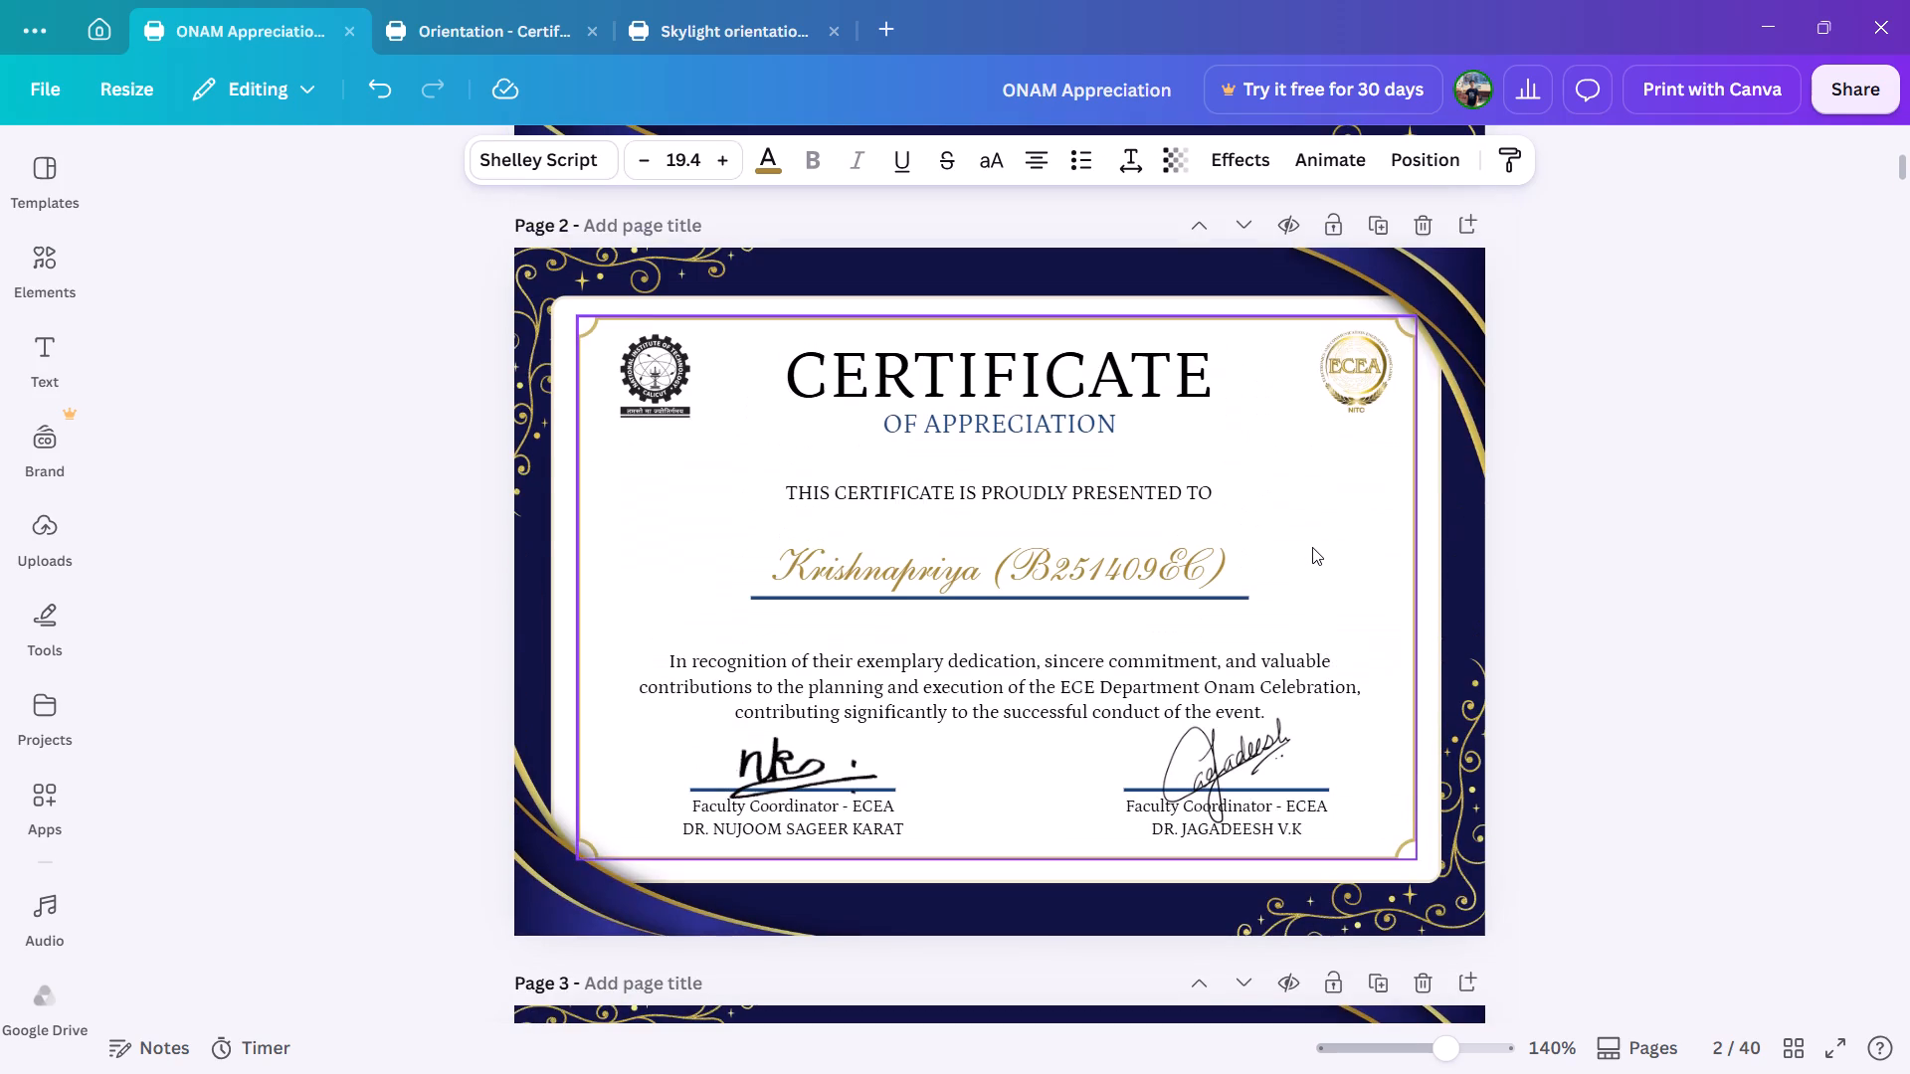
click(1196, 575)
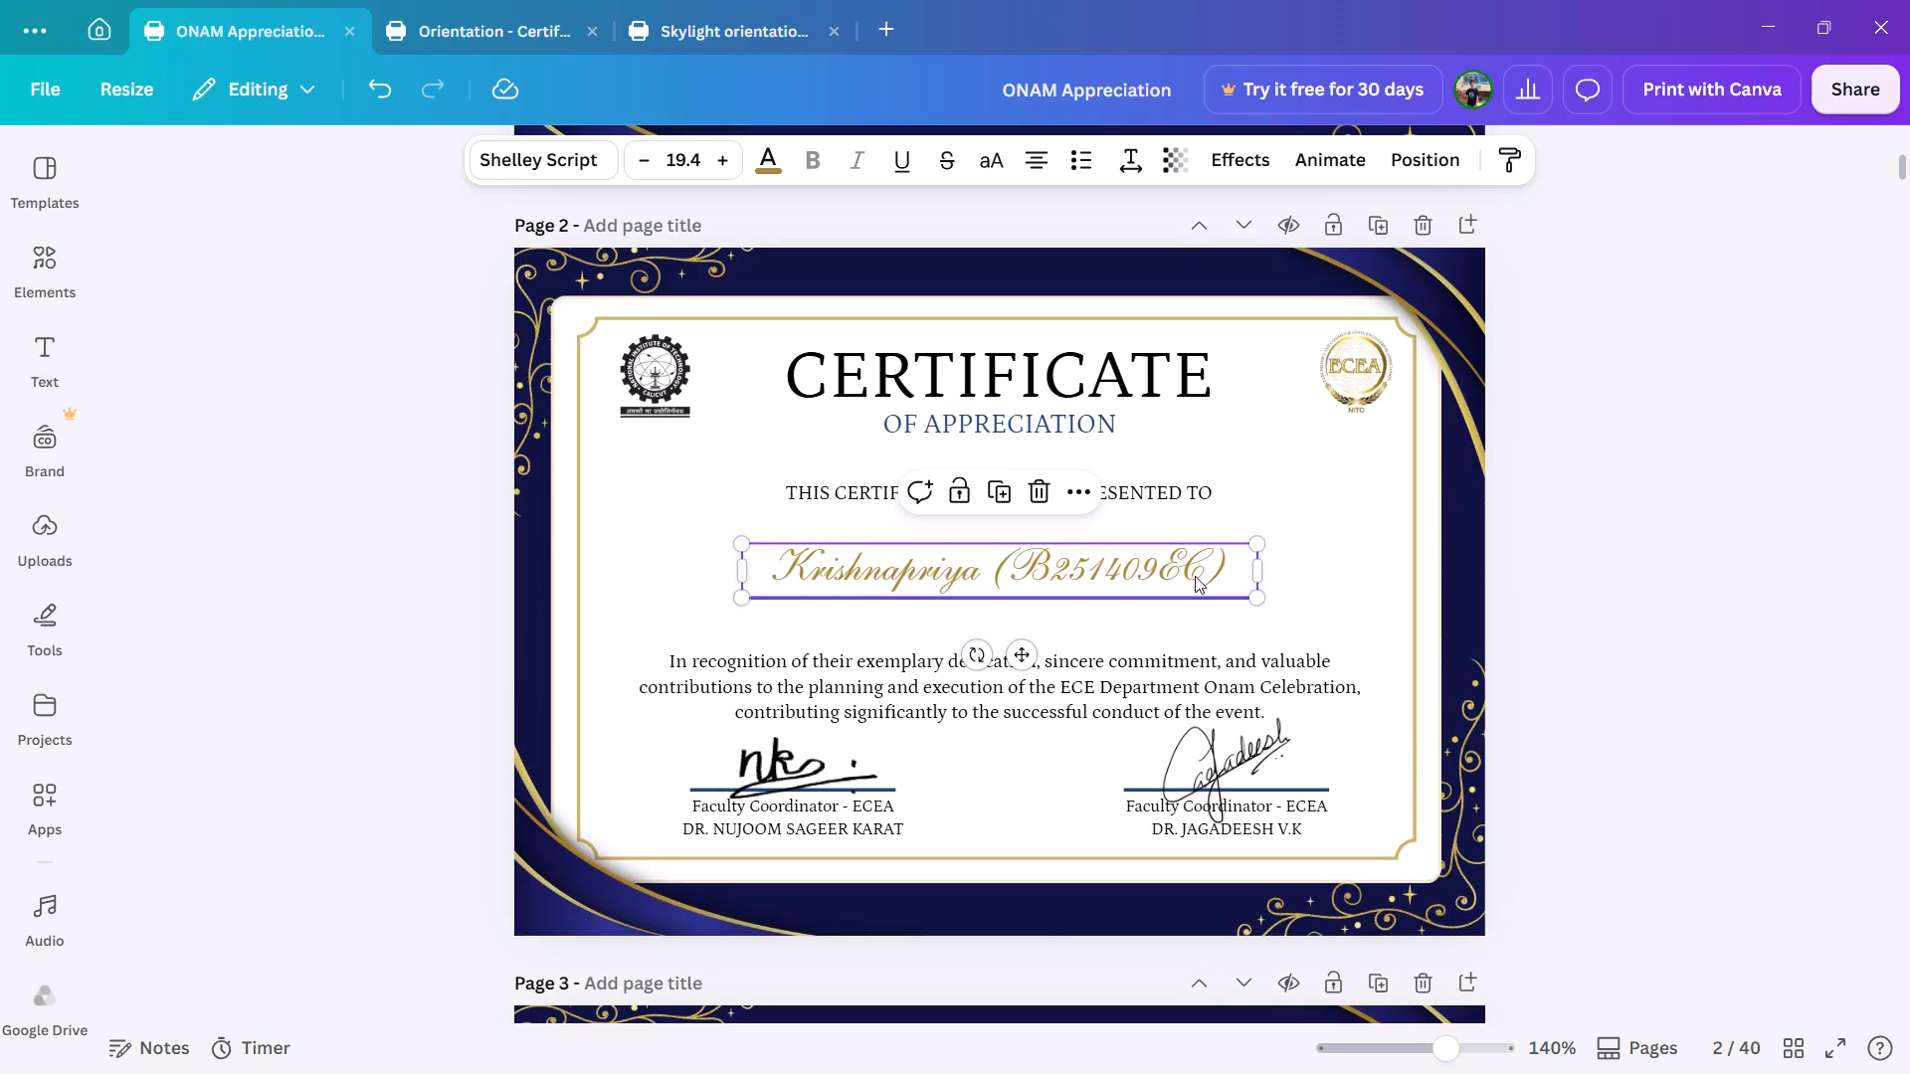
key(Down)
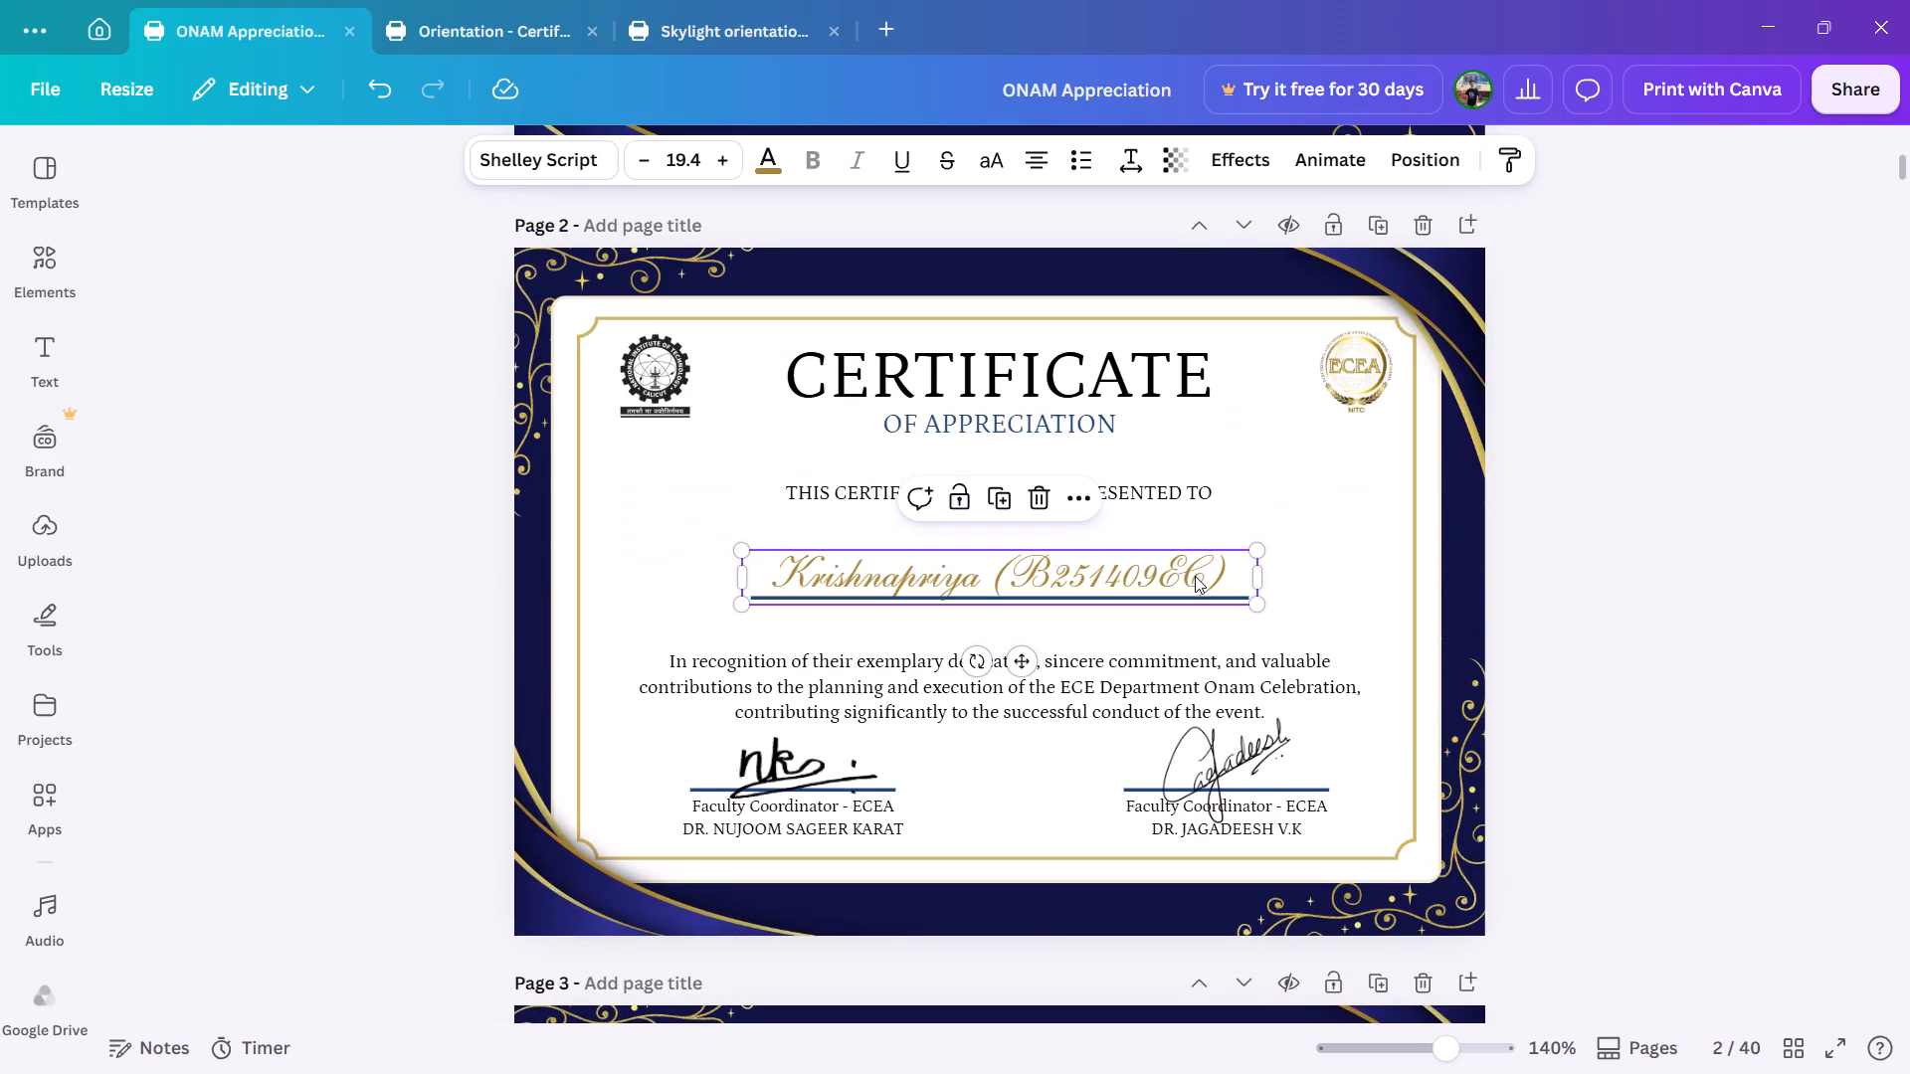
scroll(1195, 576, up, 2)
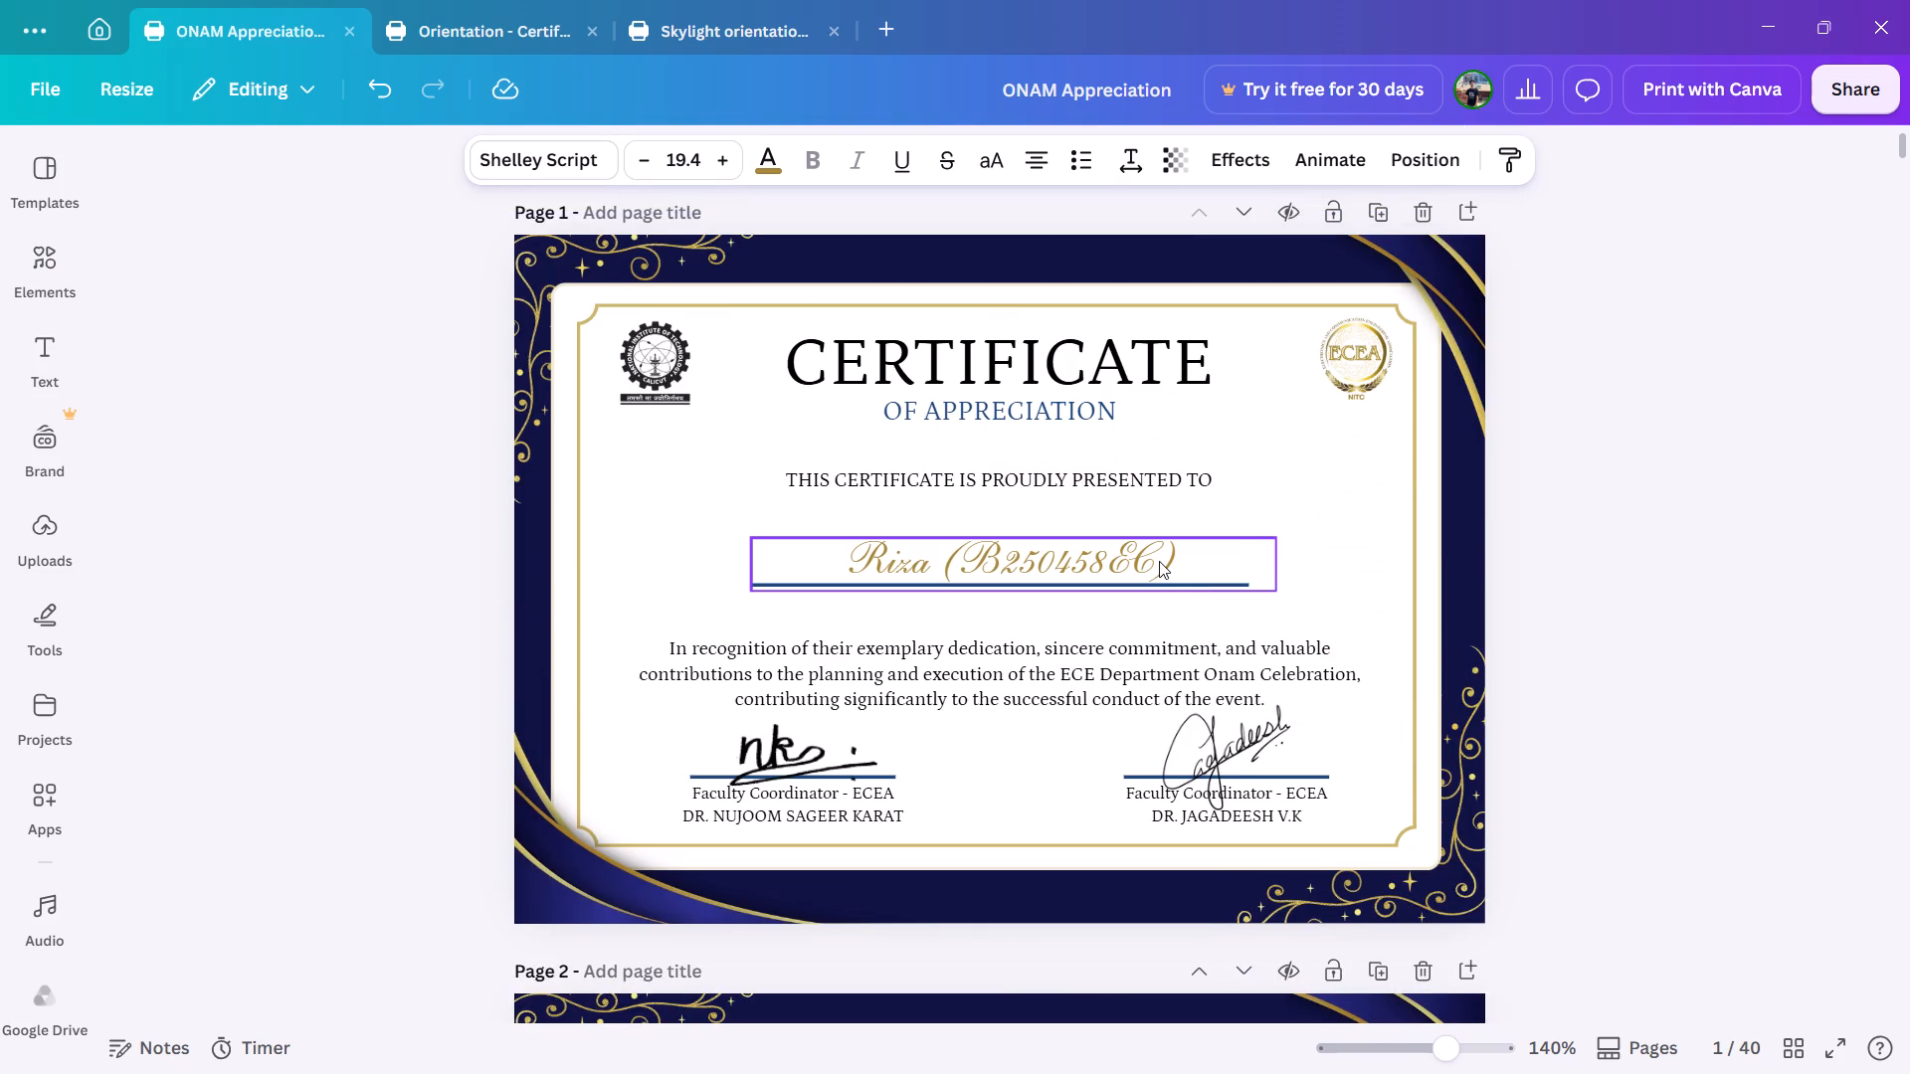
click(1159, 561)
key(Down)
key(Up)
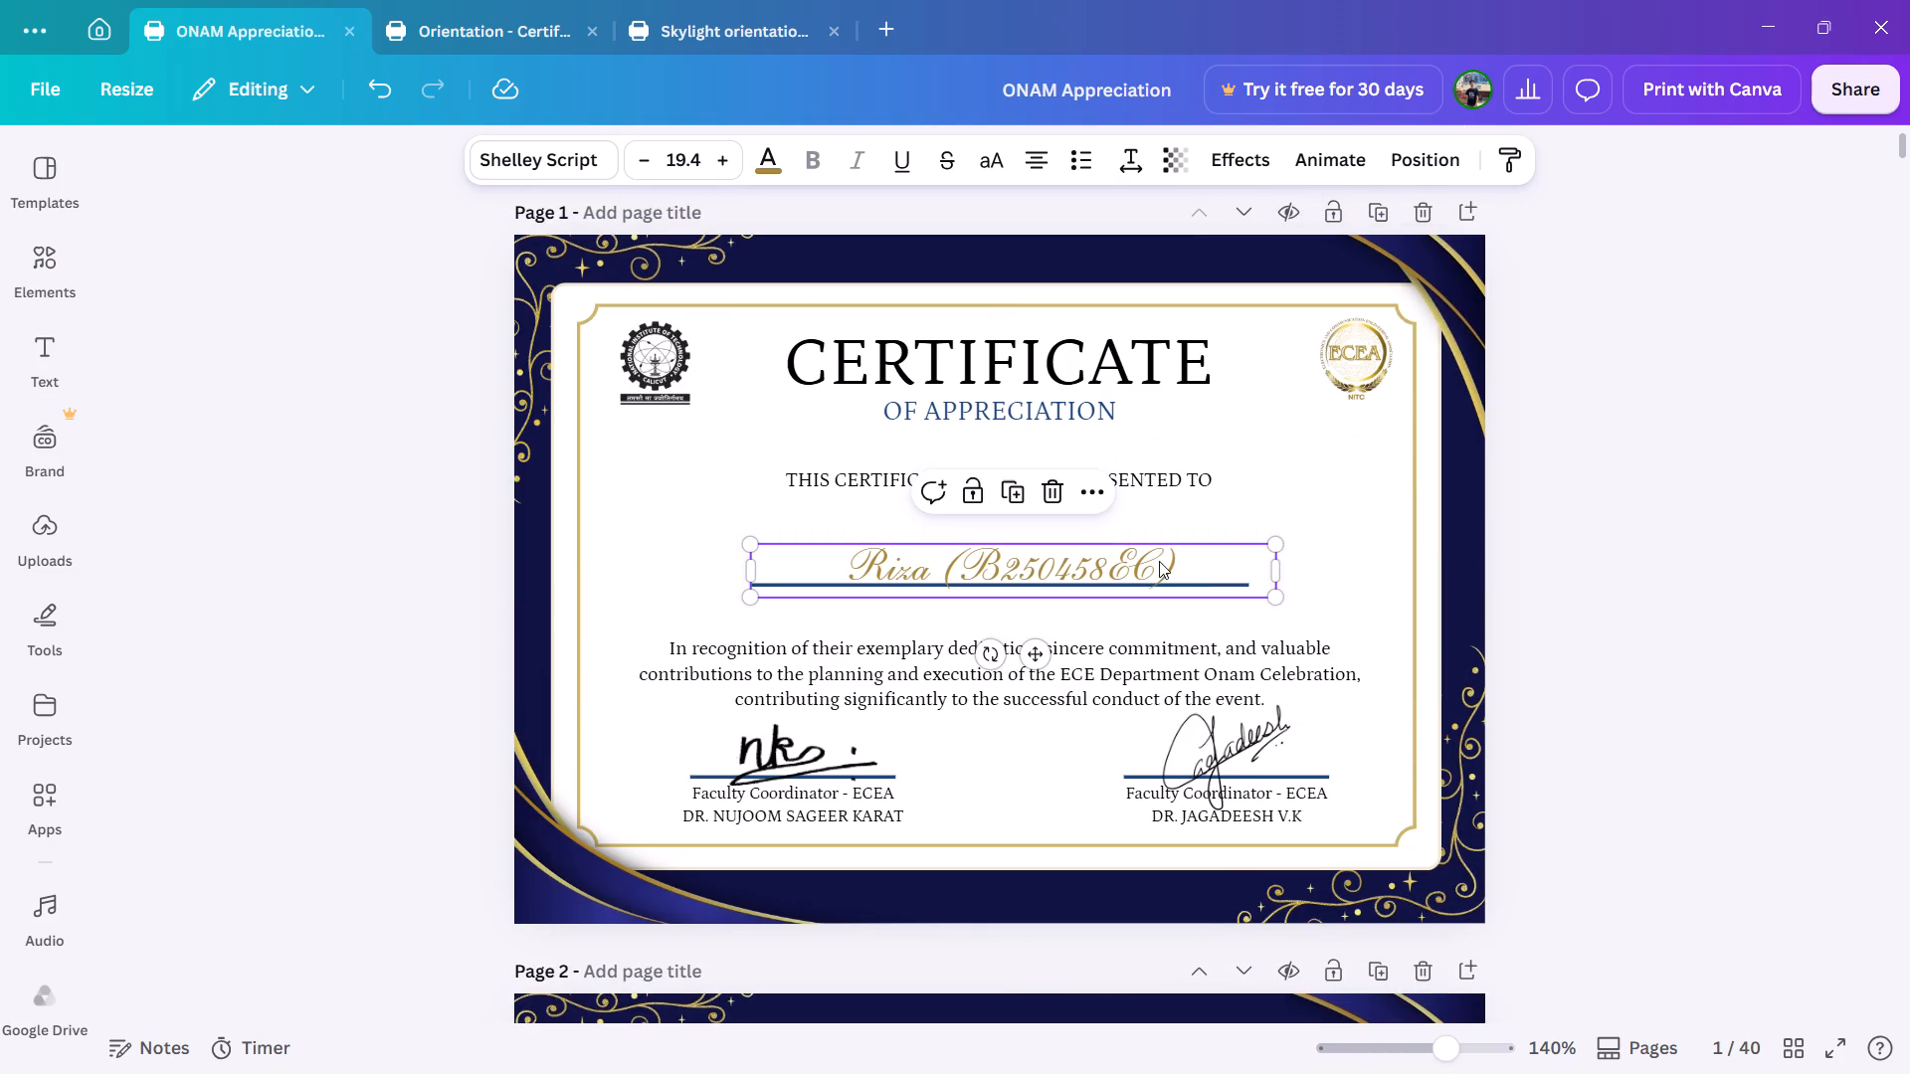
Change the page 4 recipient name to the Shelley Script font at size 19.4.
scroll(1159, 561, down, 2)
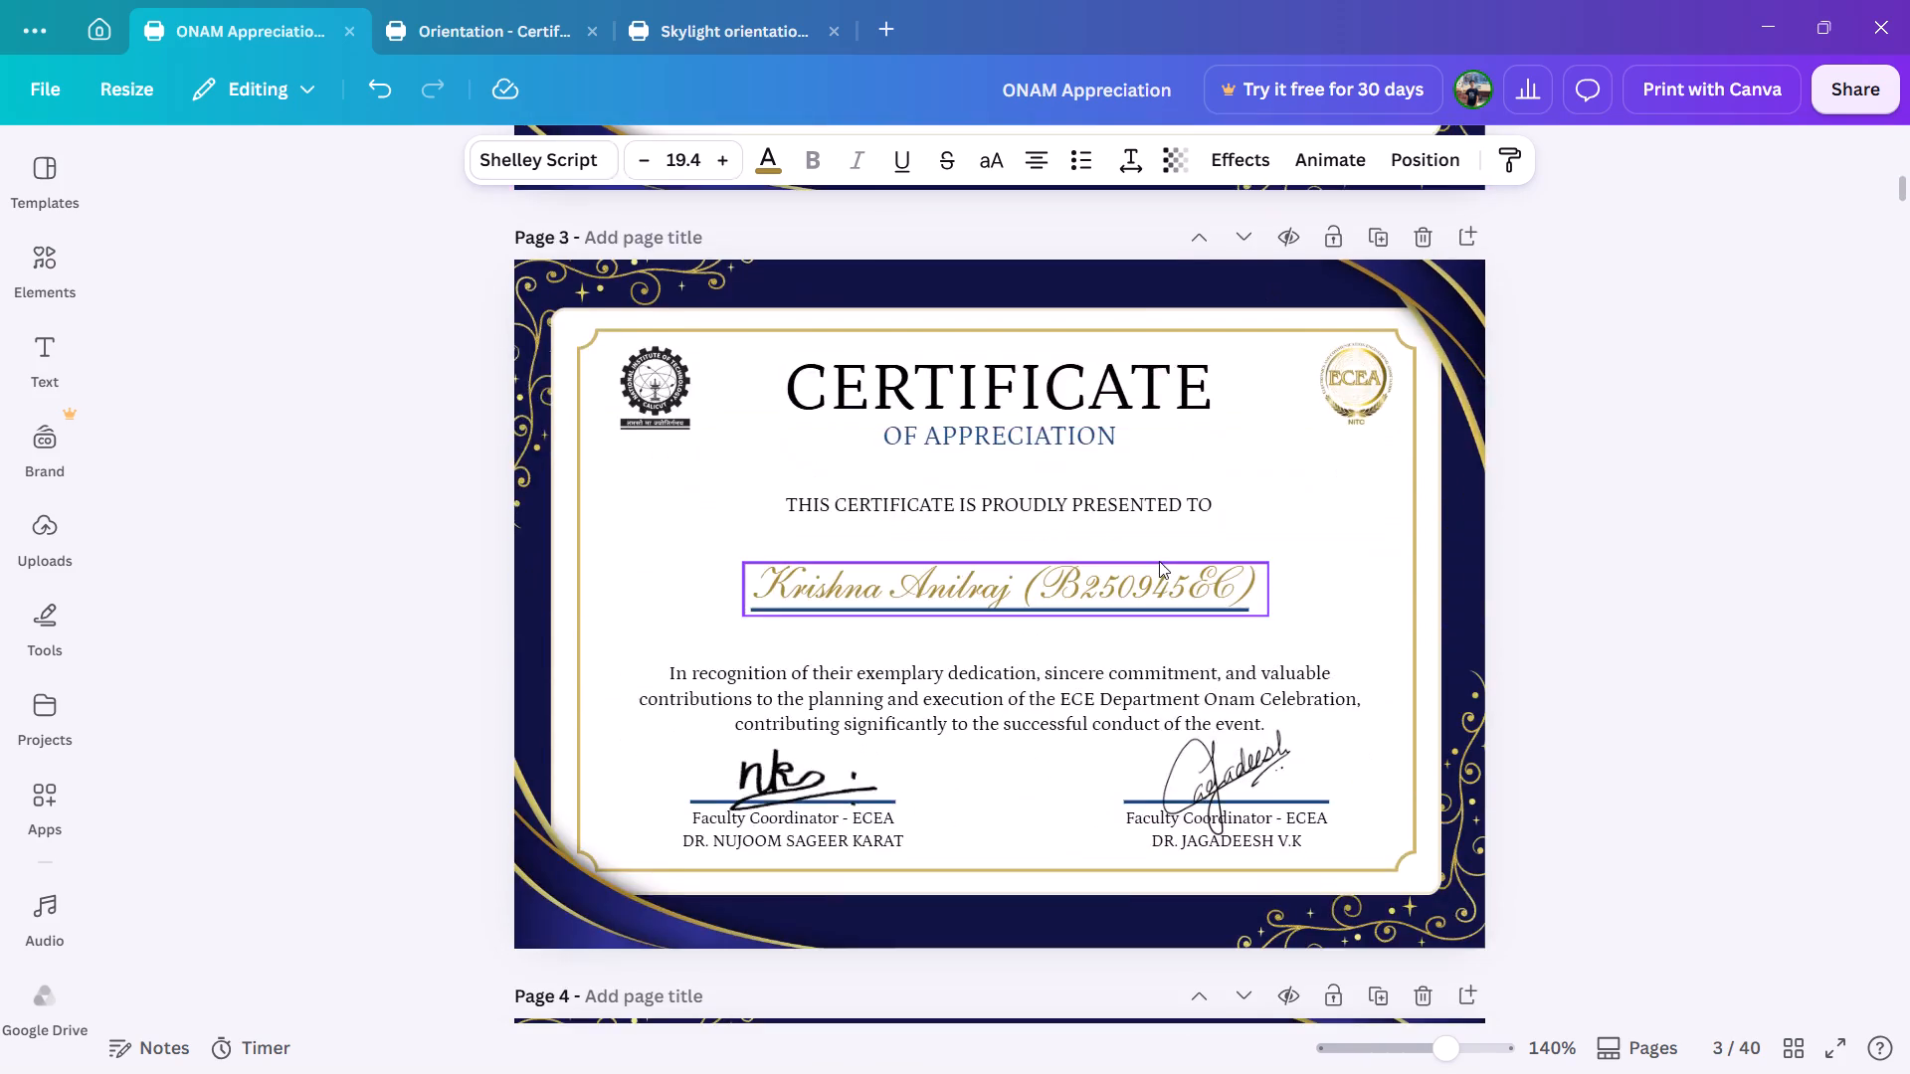
scroll(1159, 561, down, 2)
click(1099, 583)
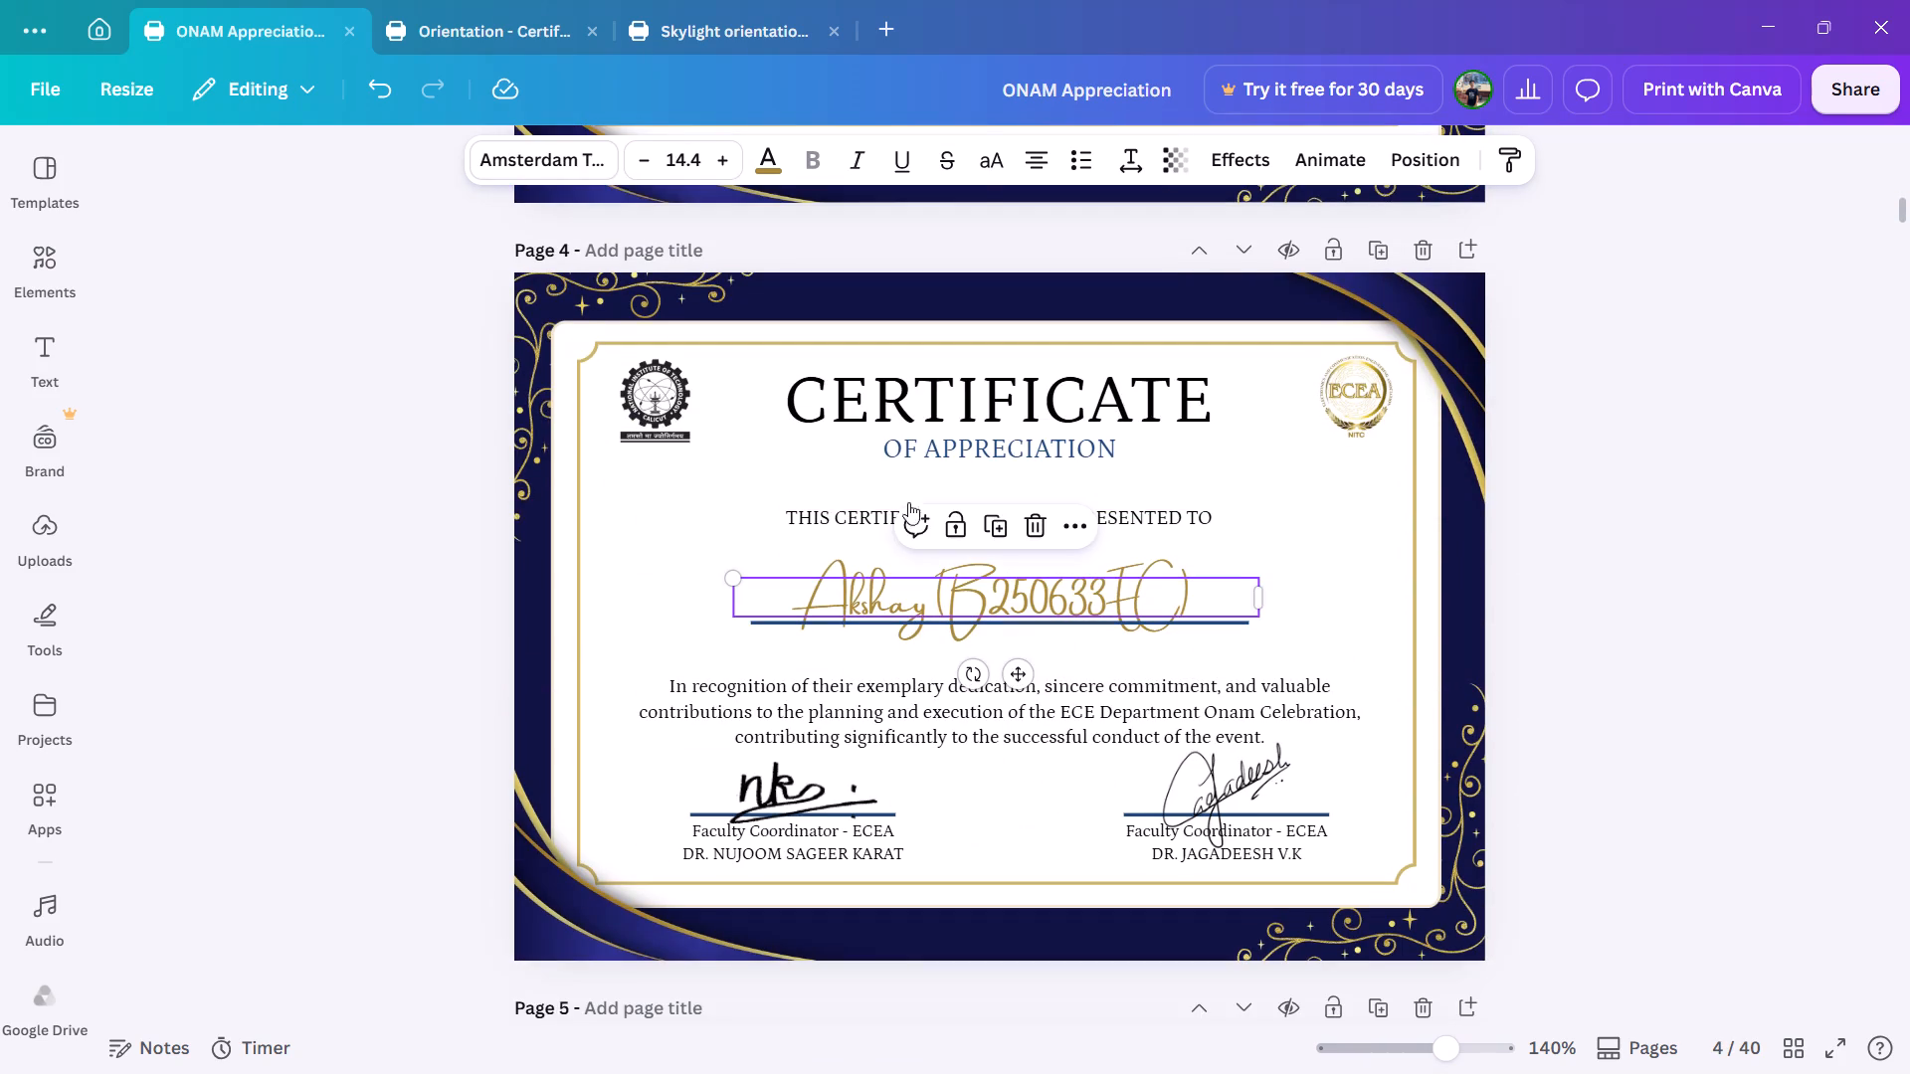
click(500, 147)
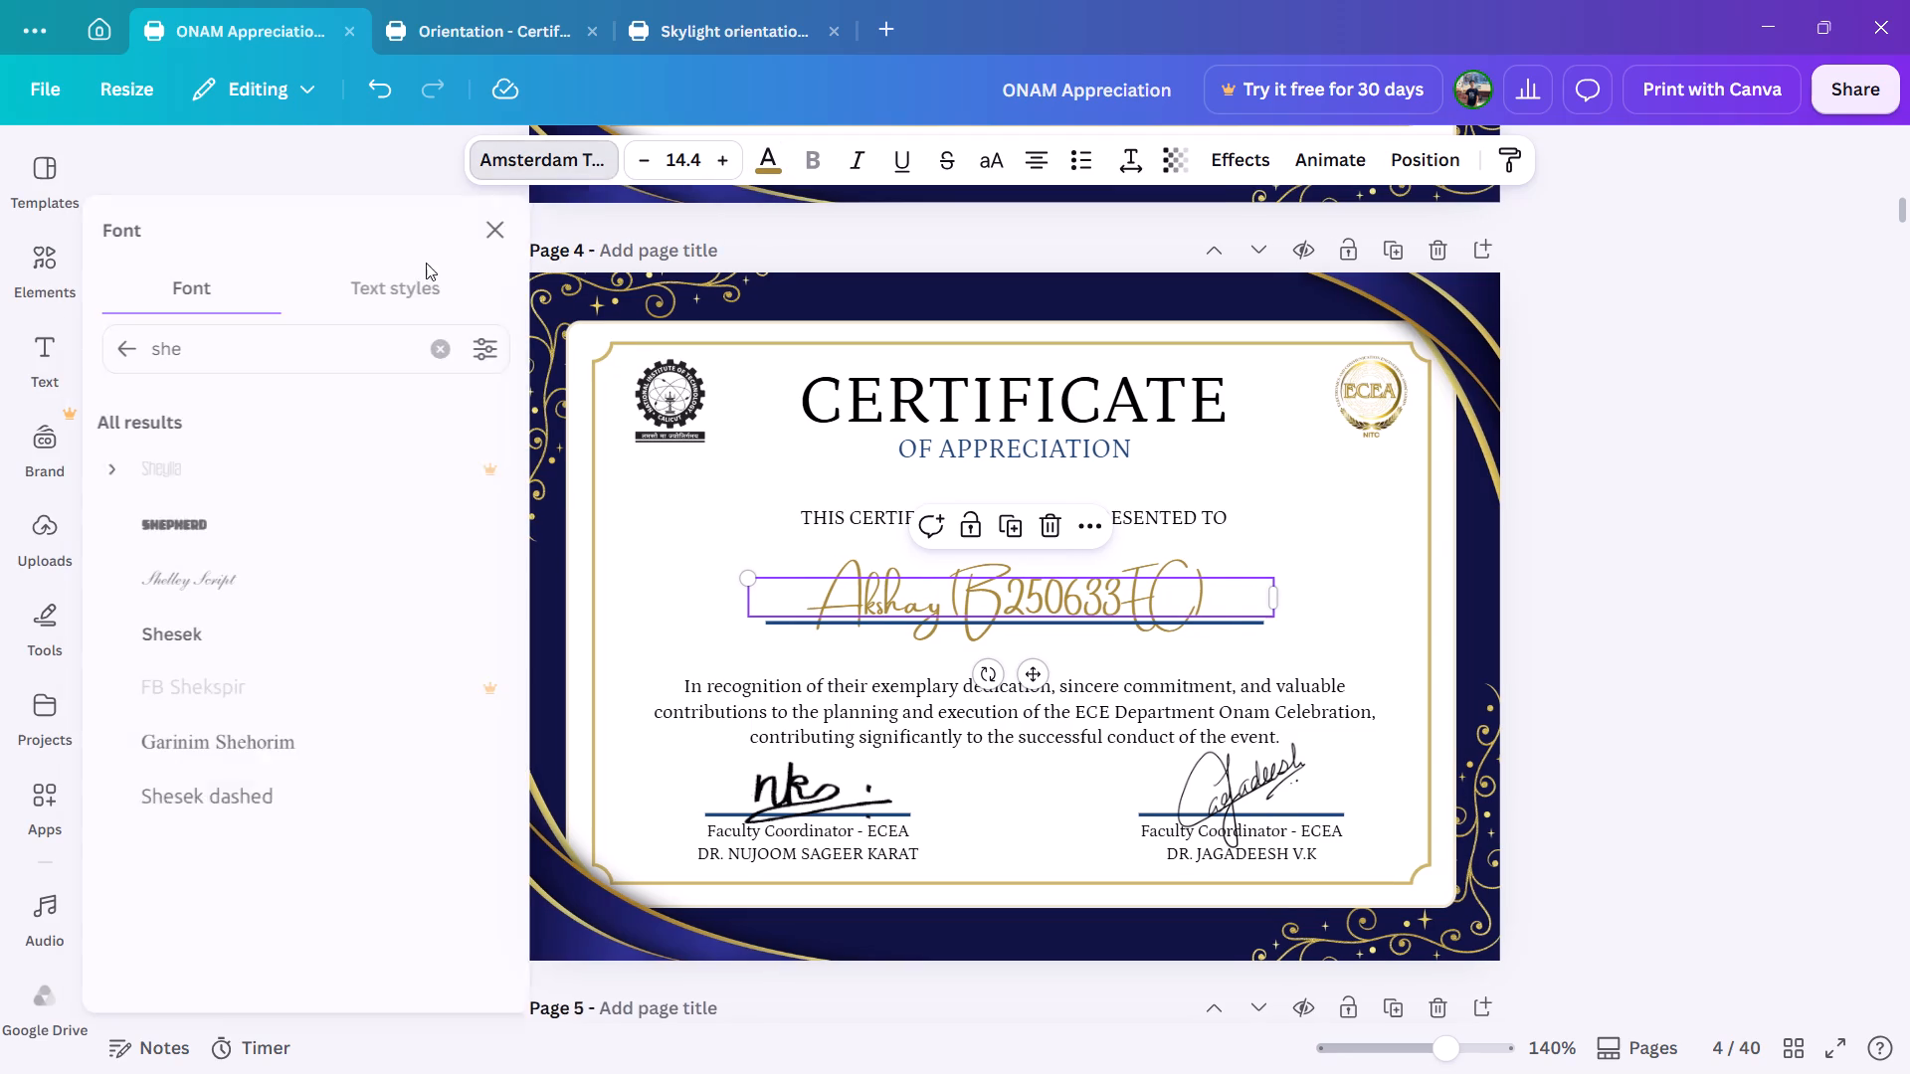
click(210, 569)
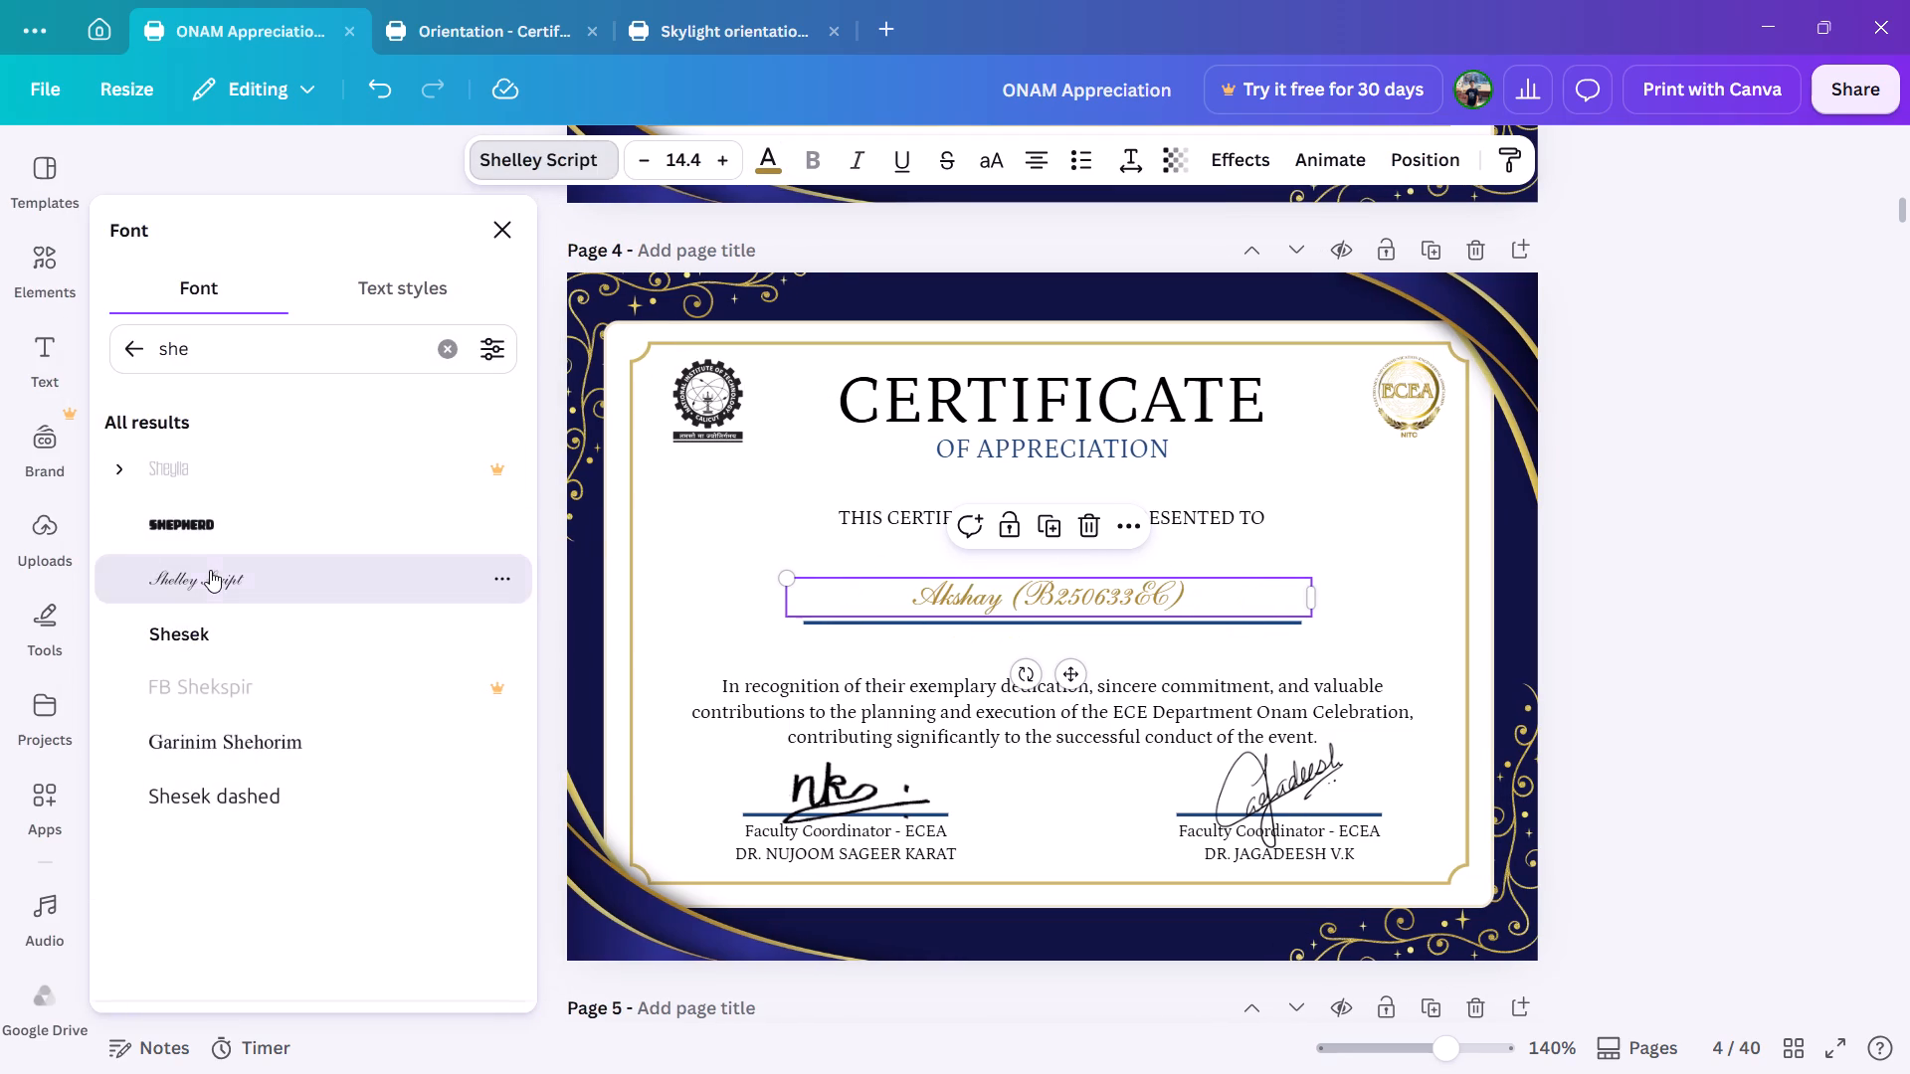
triple_click(727, 158)
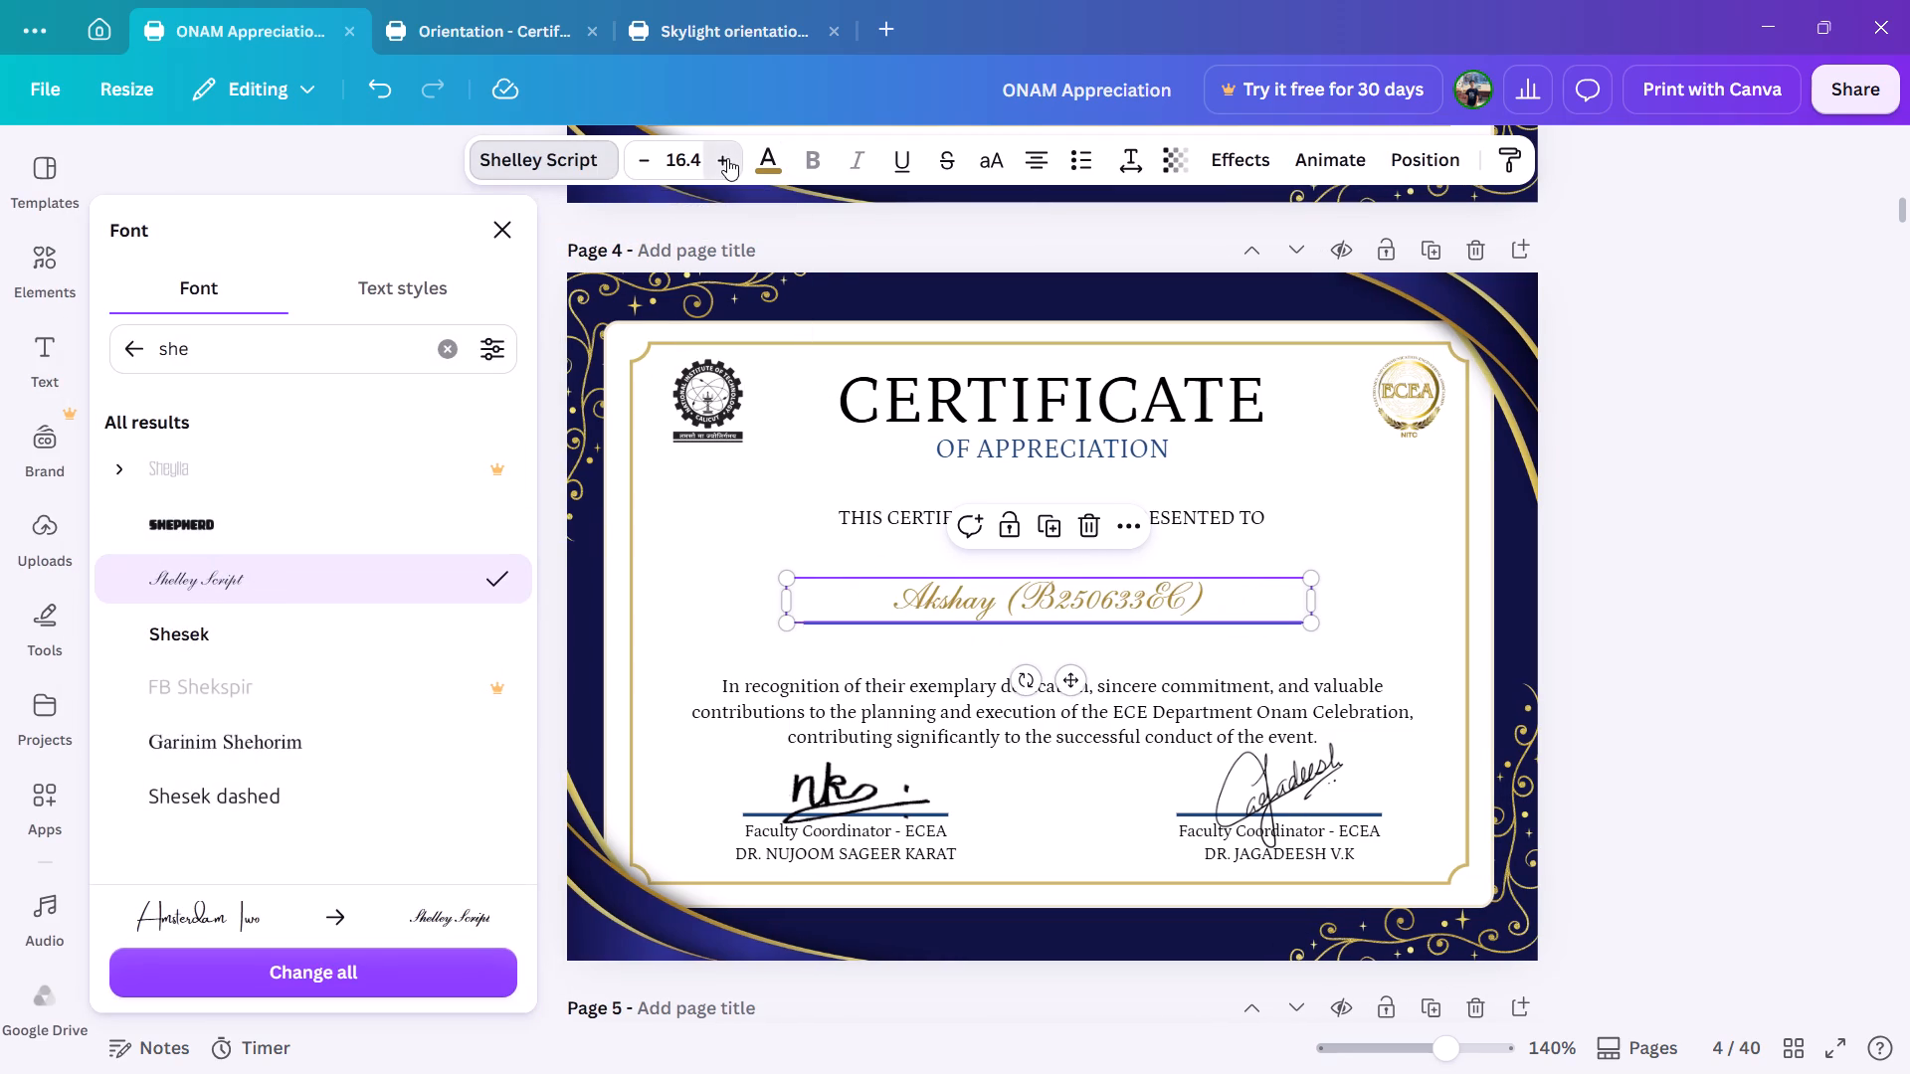
click(727, 158)
click(727, 158)
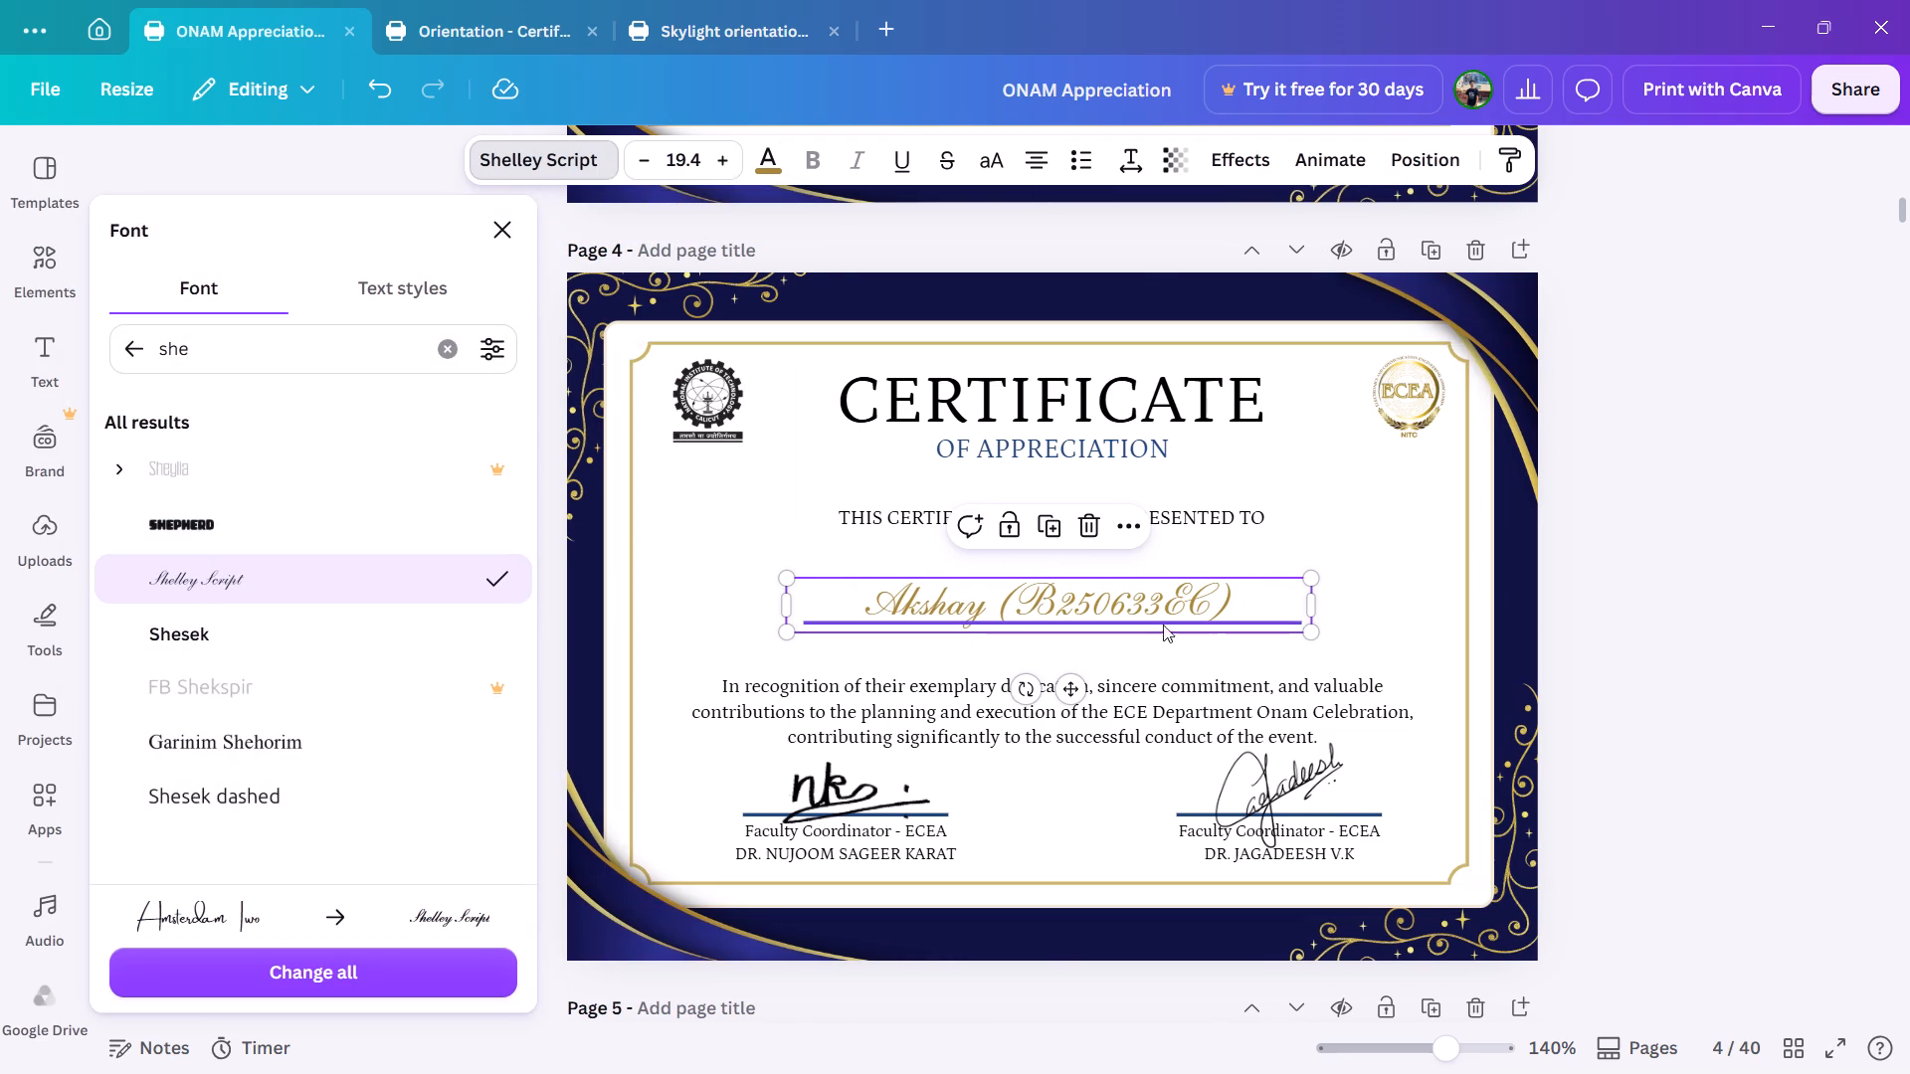
Nudge the page 4 recipient name slightly up and to the right so it sits centered just above its underline.
click(1187, 647)
click(1153, 594)
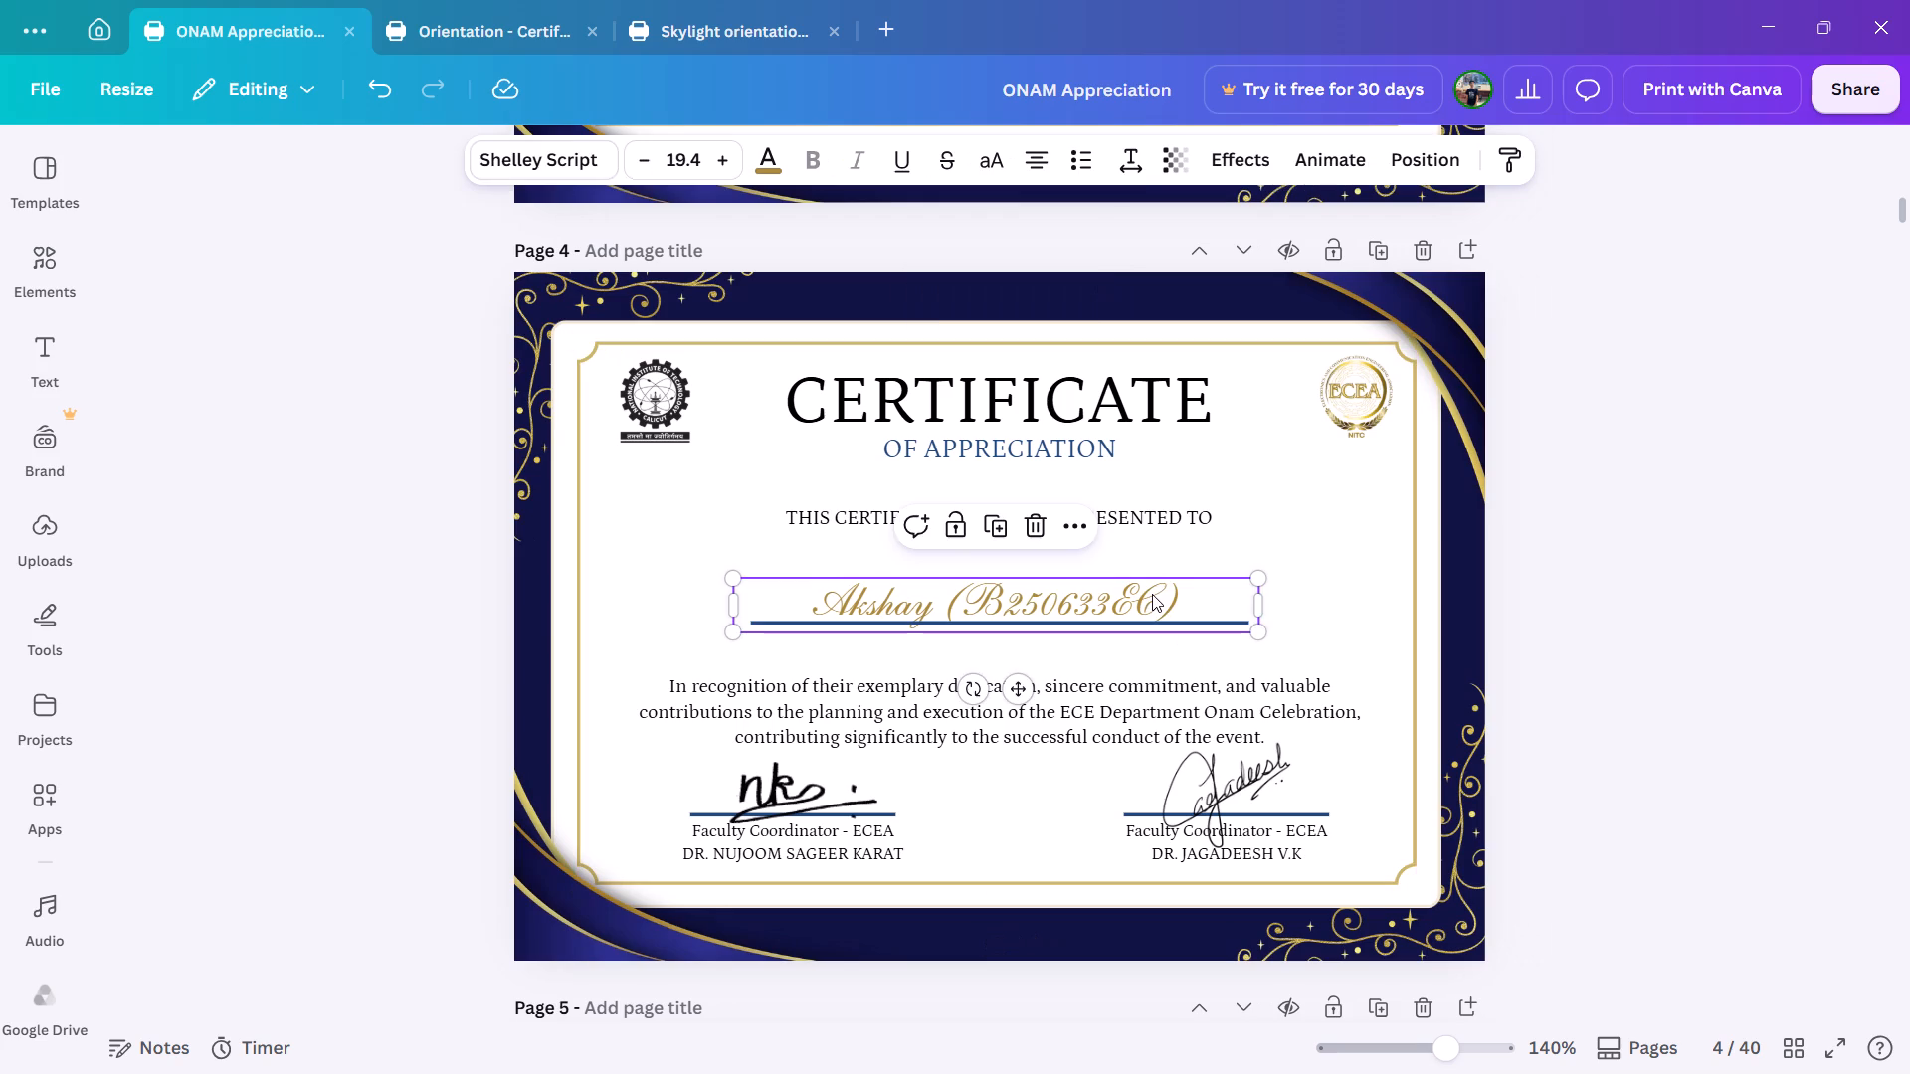
key(Up)
key(Right)
key(Down)
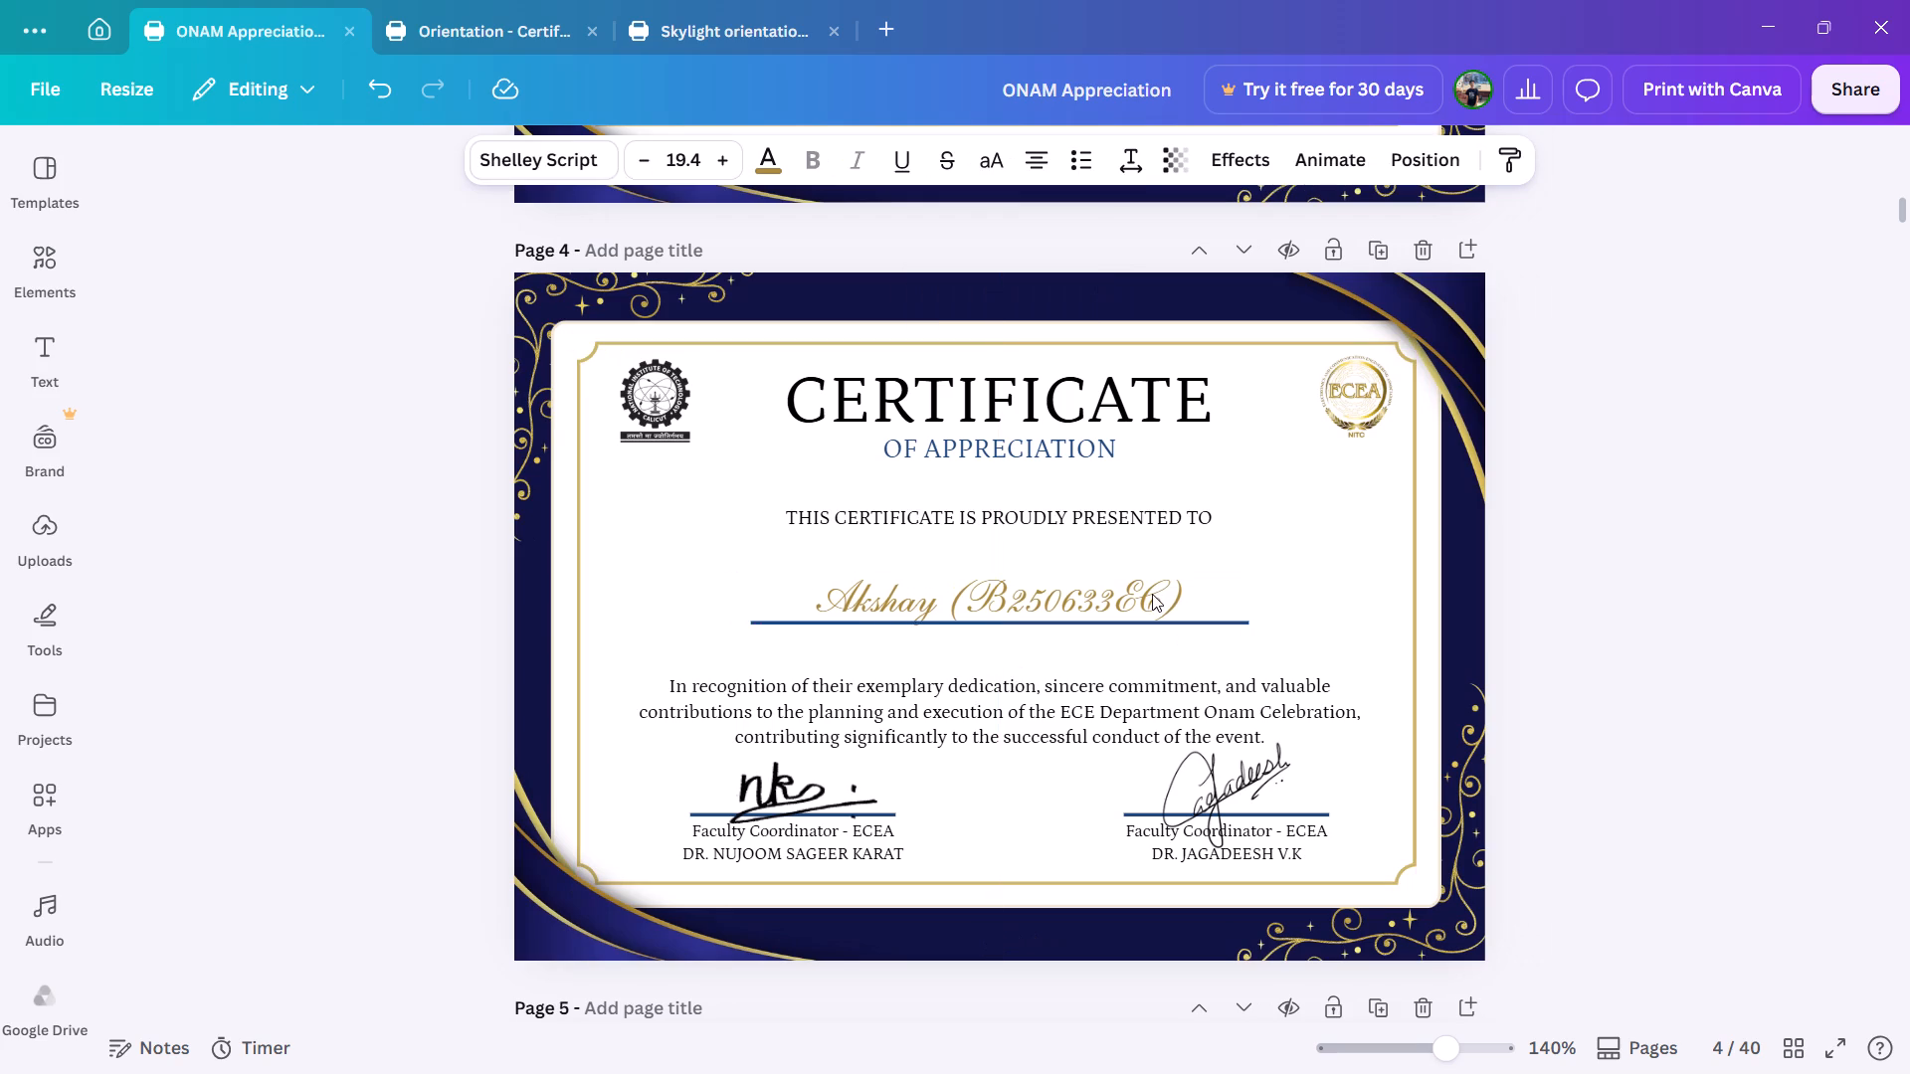
key(Down)
key(Up)
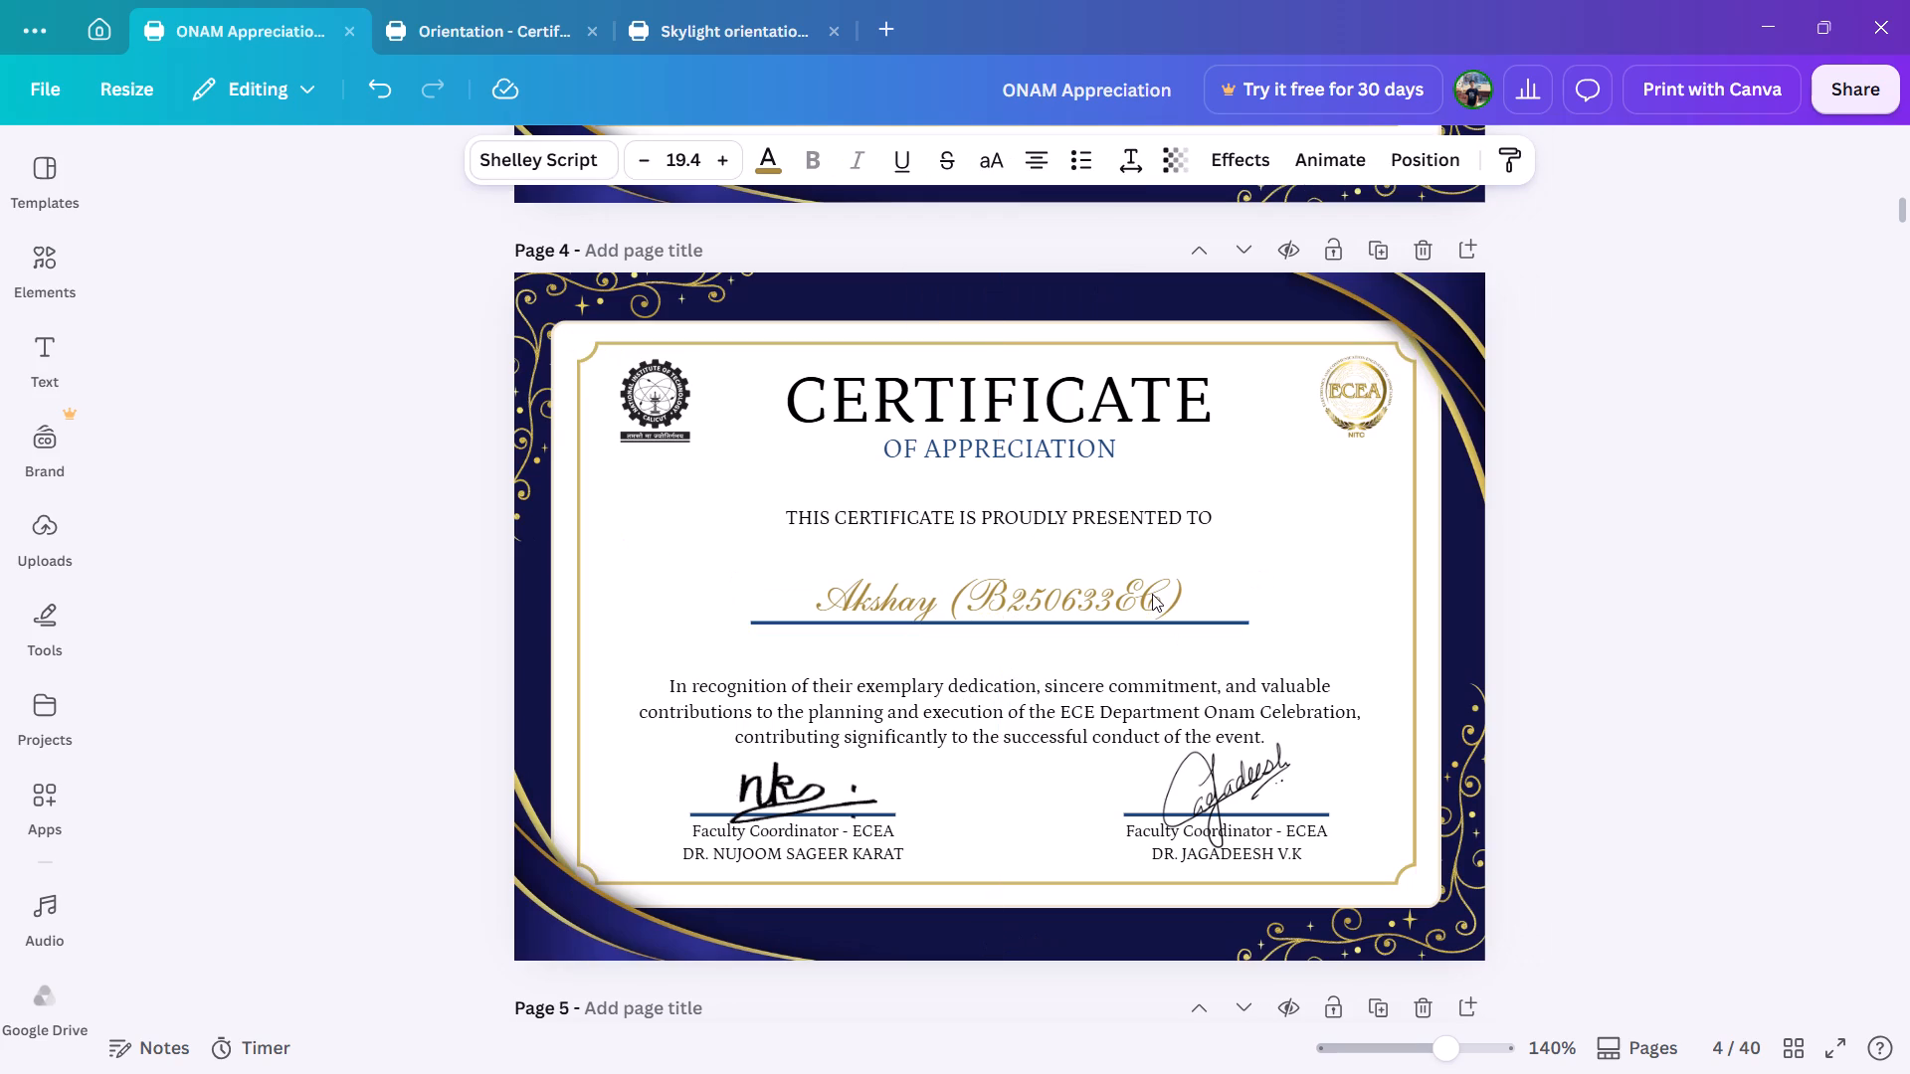
click(1323, 593)
Move the gold border frame on page 5 sideways past the certificate's left edge, clear of most of the recipient name beneath it.
scroll(1323, 593, down, 1)
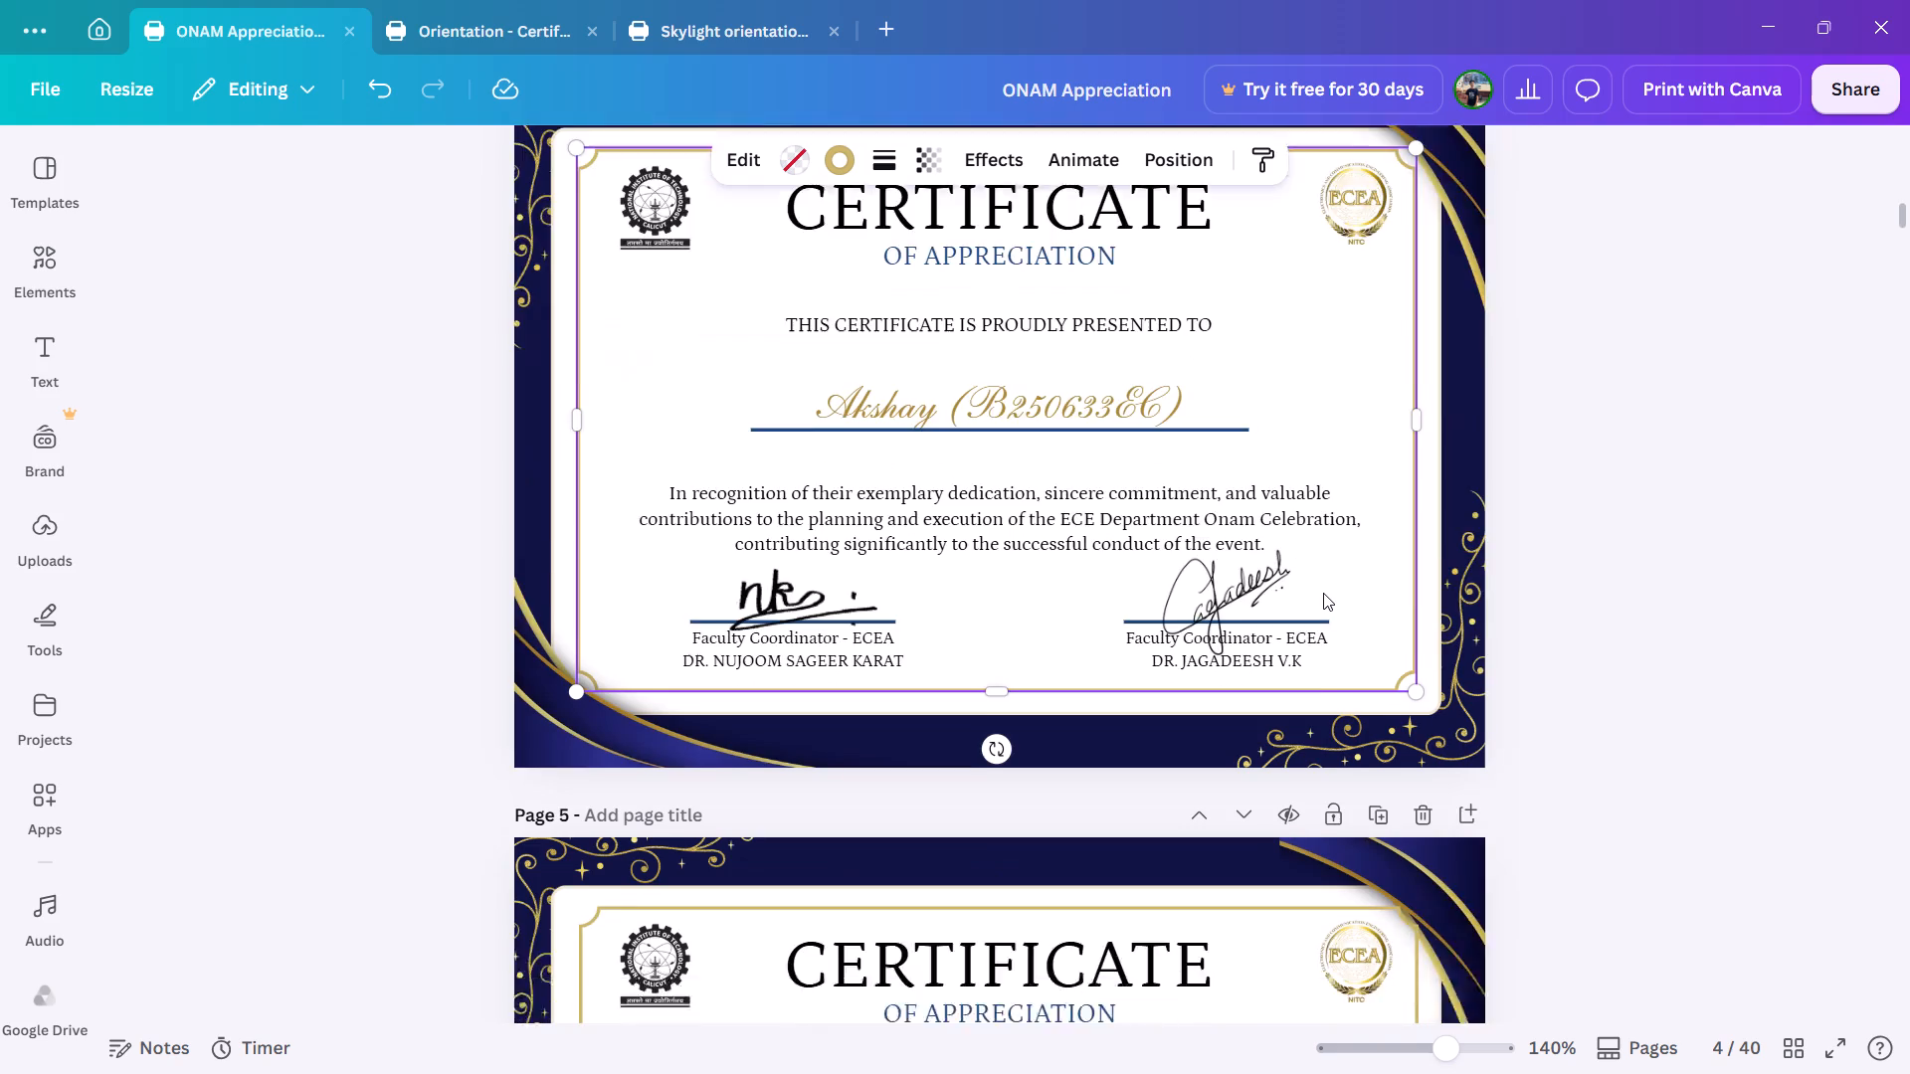
scroll(1323, 593, down, 1)
click(1070, 610)
scroll(1227, 561, down, 5)
scroll(1227, 561, up, 6)
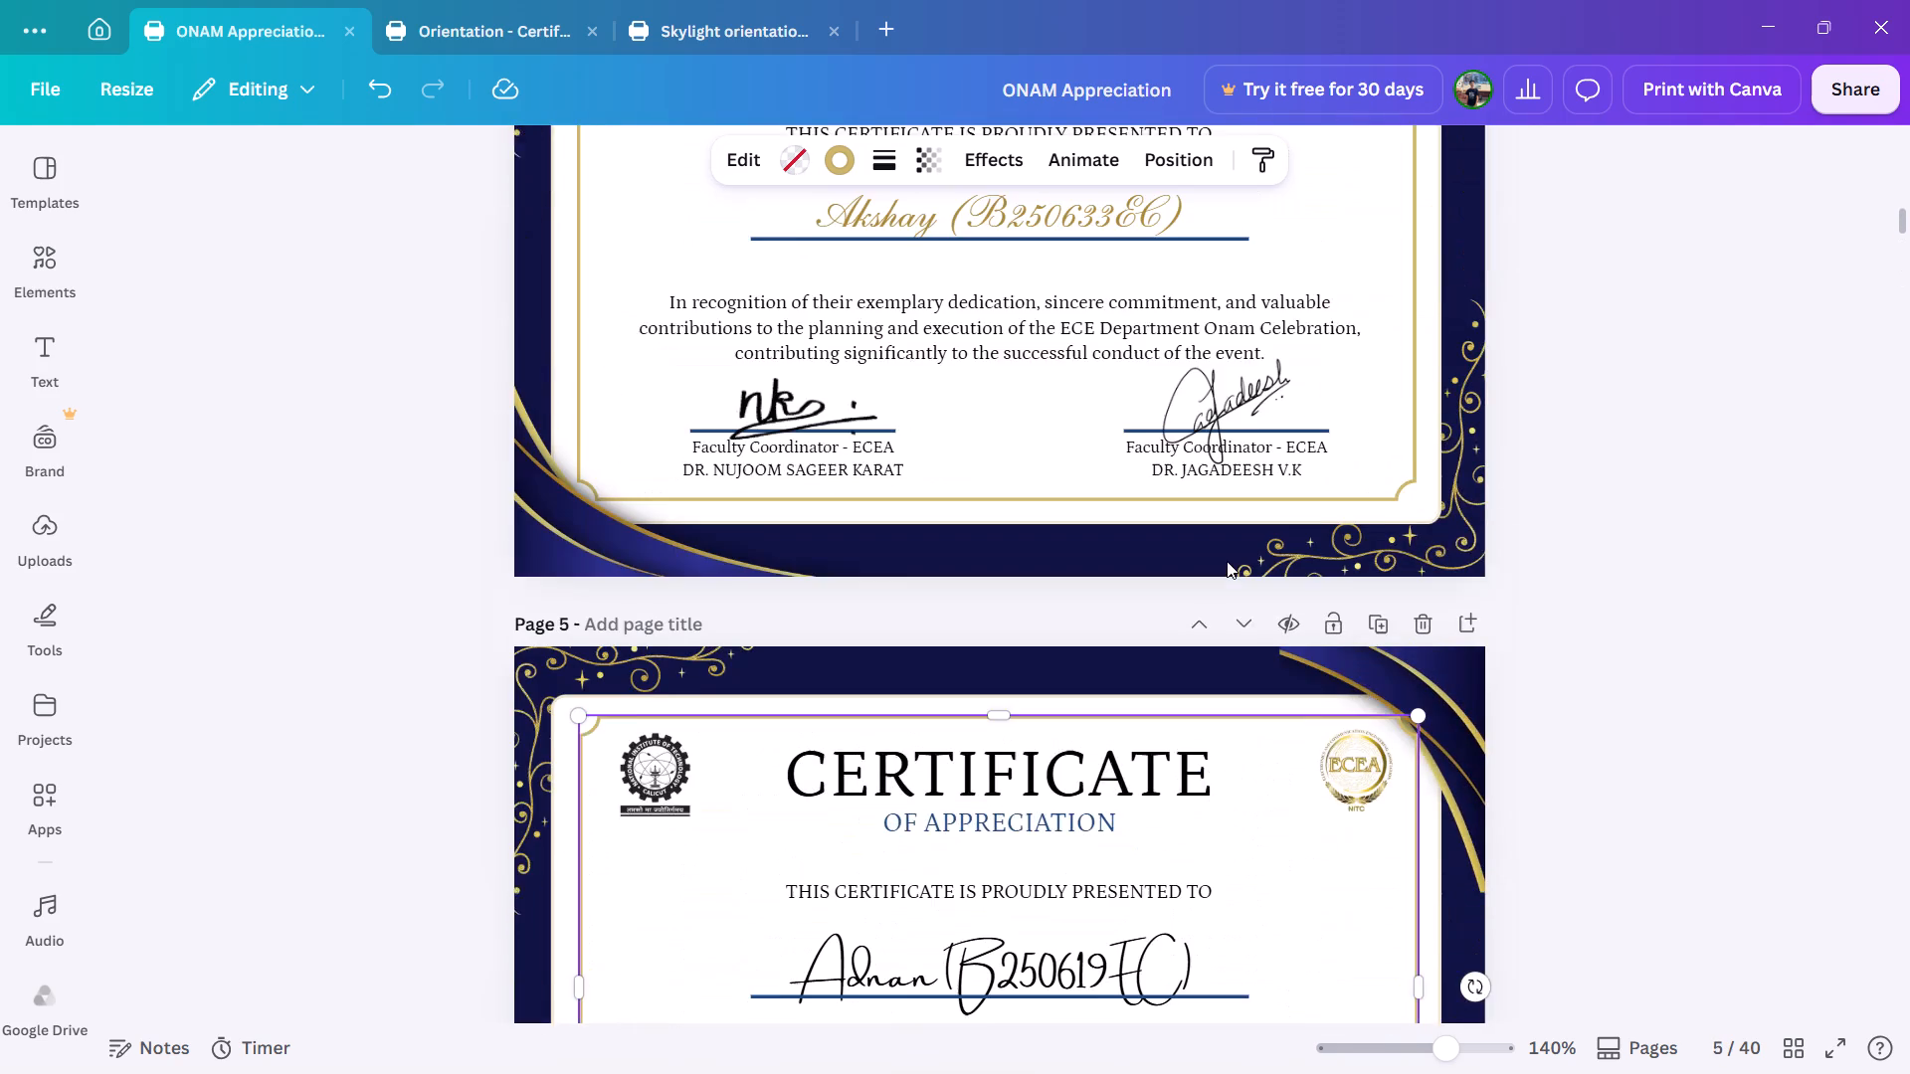
scroll(1206, 566, down, 1)
click(1097, 596)
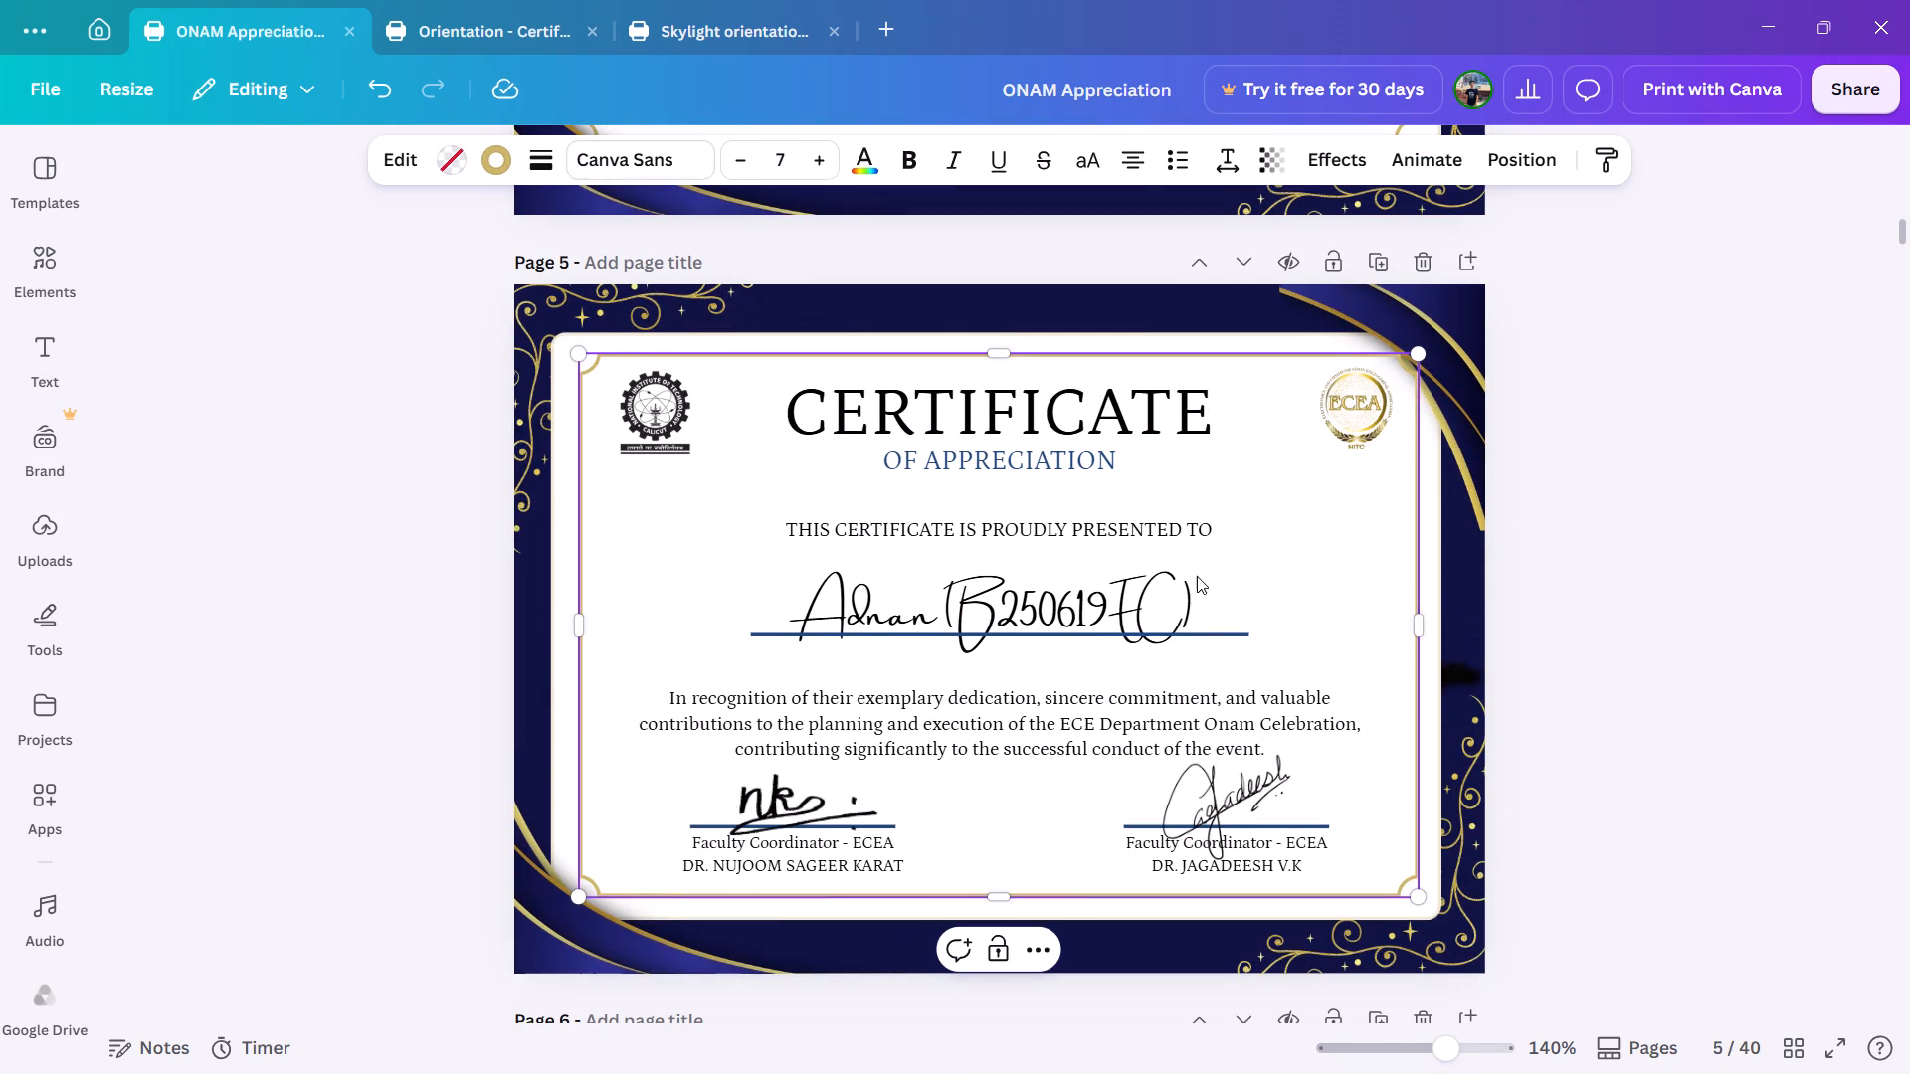
click(1197, 576)
click(1376, 514)
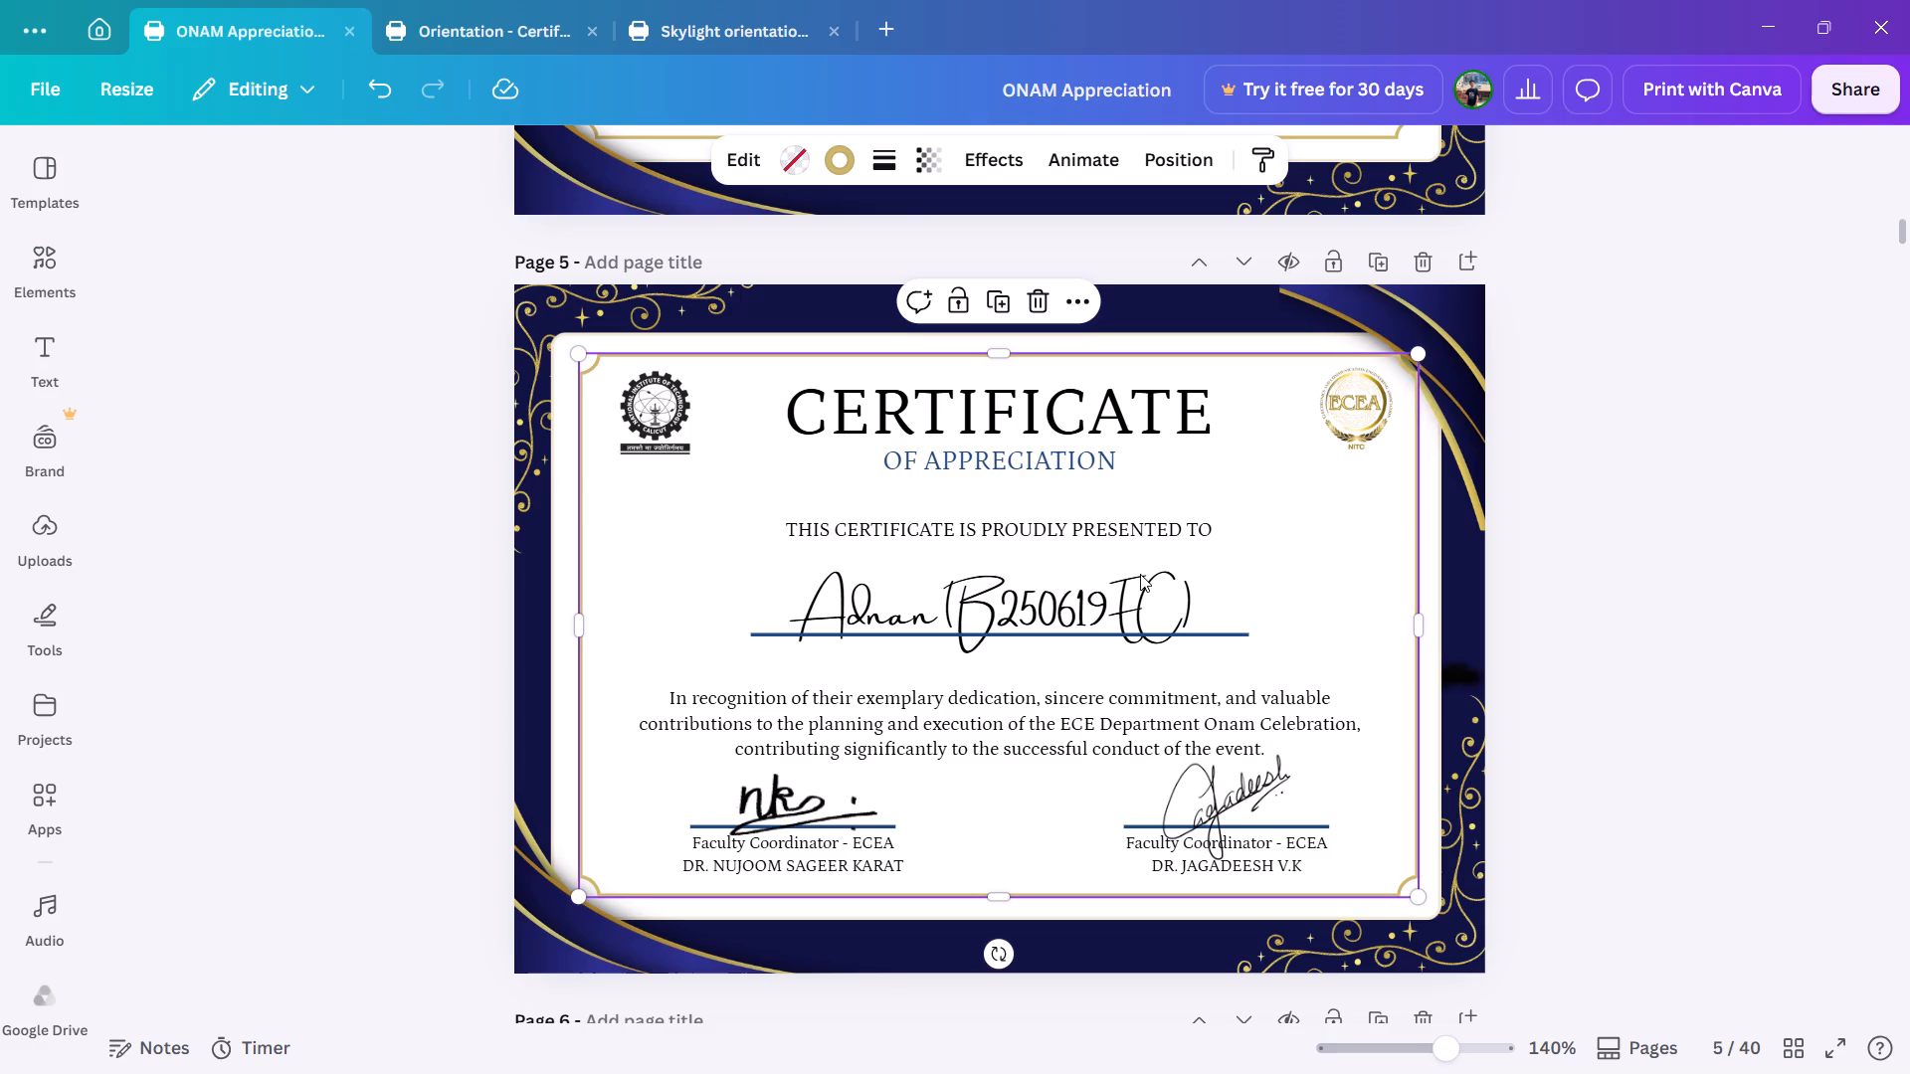
click(1222, 292)
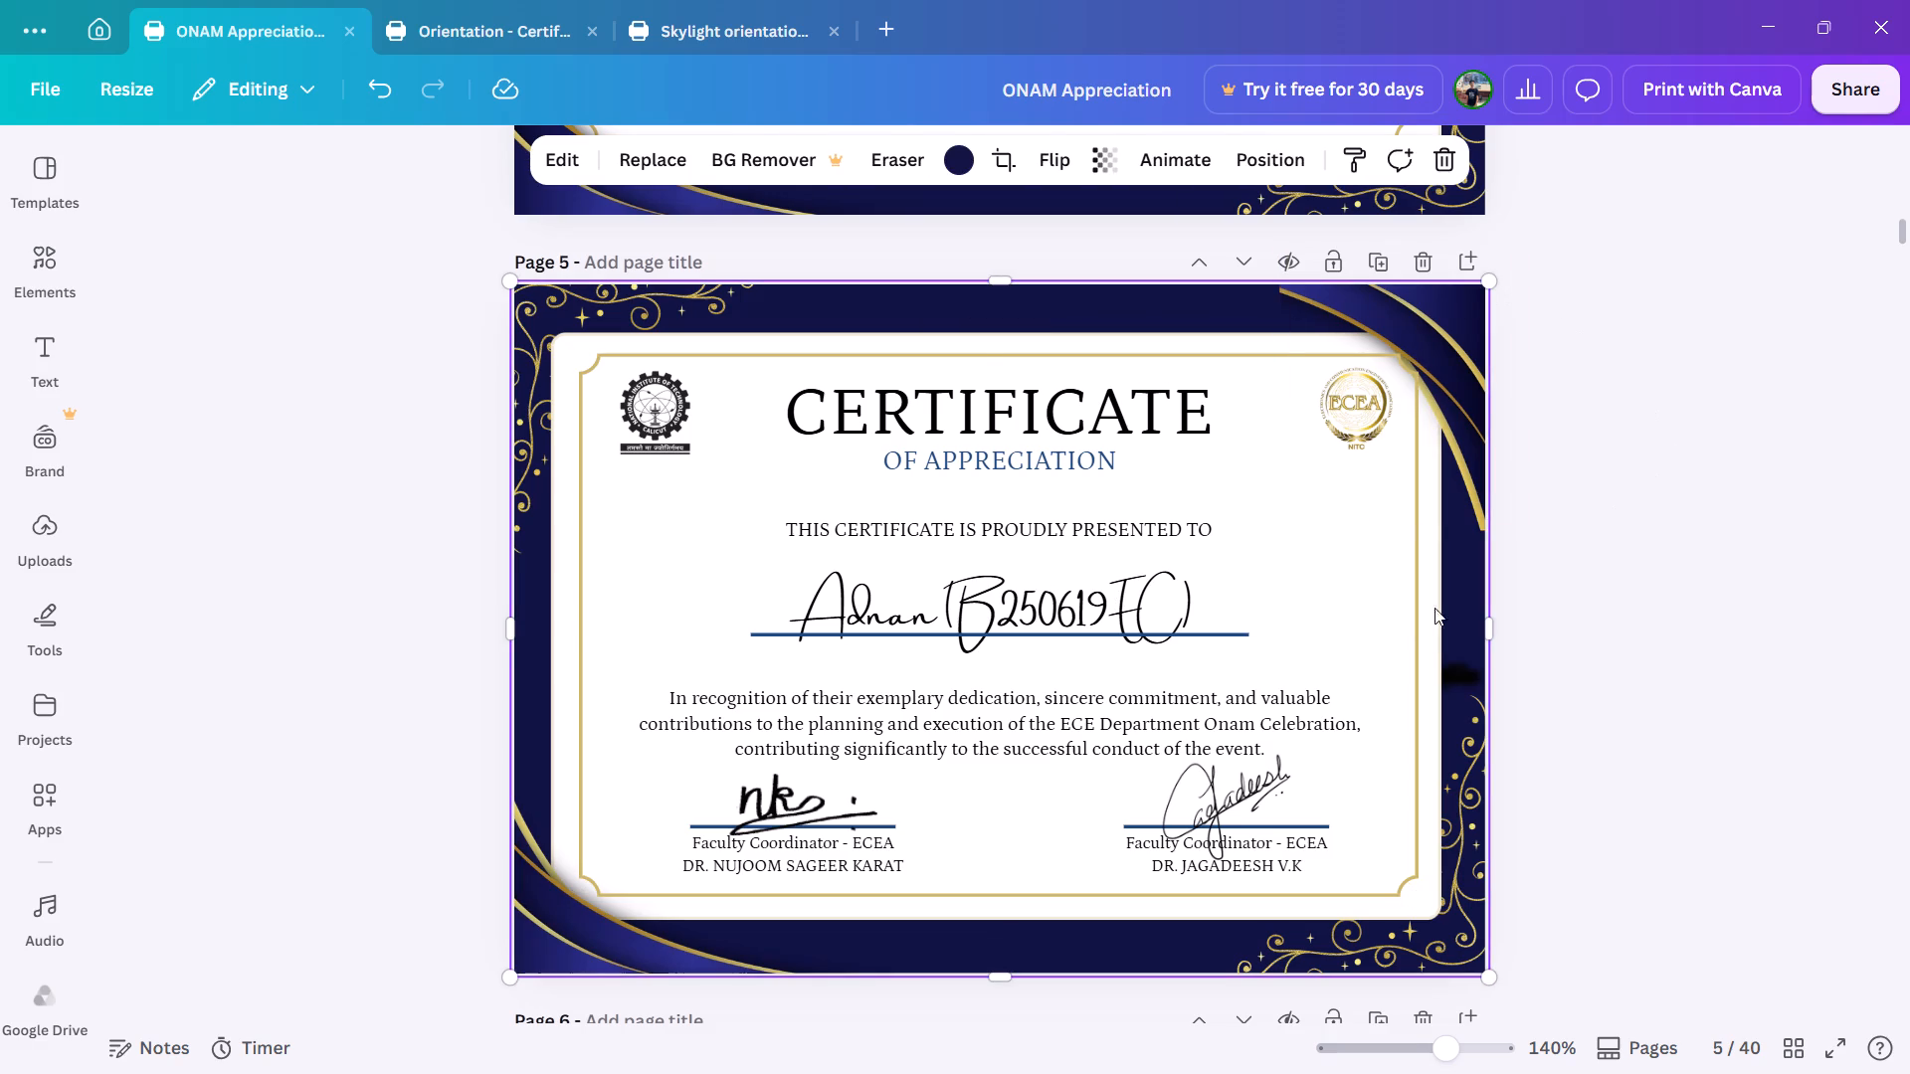
click(1113, 595)
click(1113, 595)
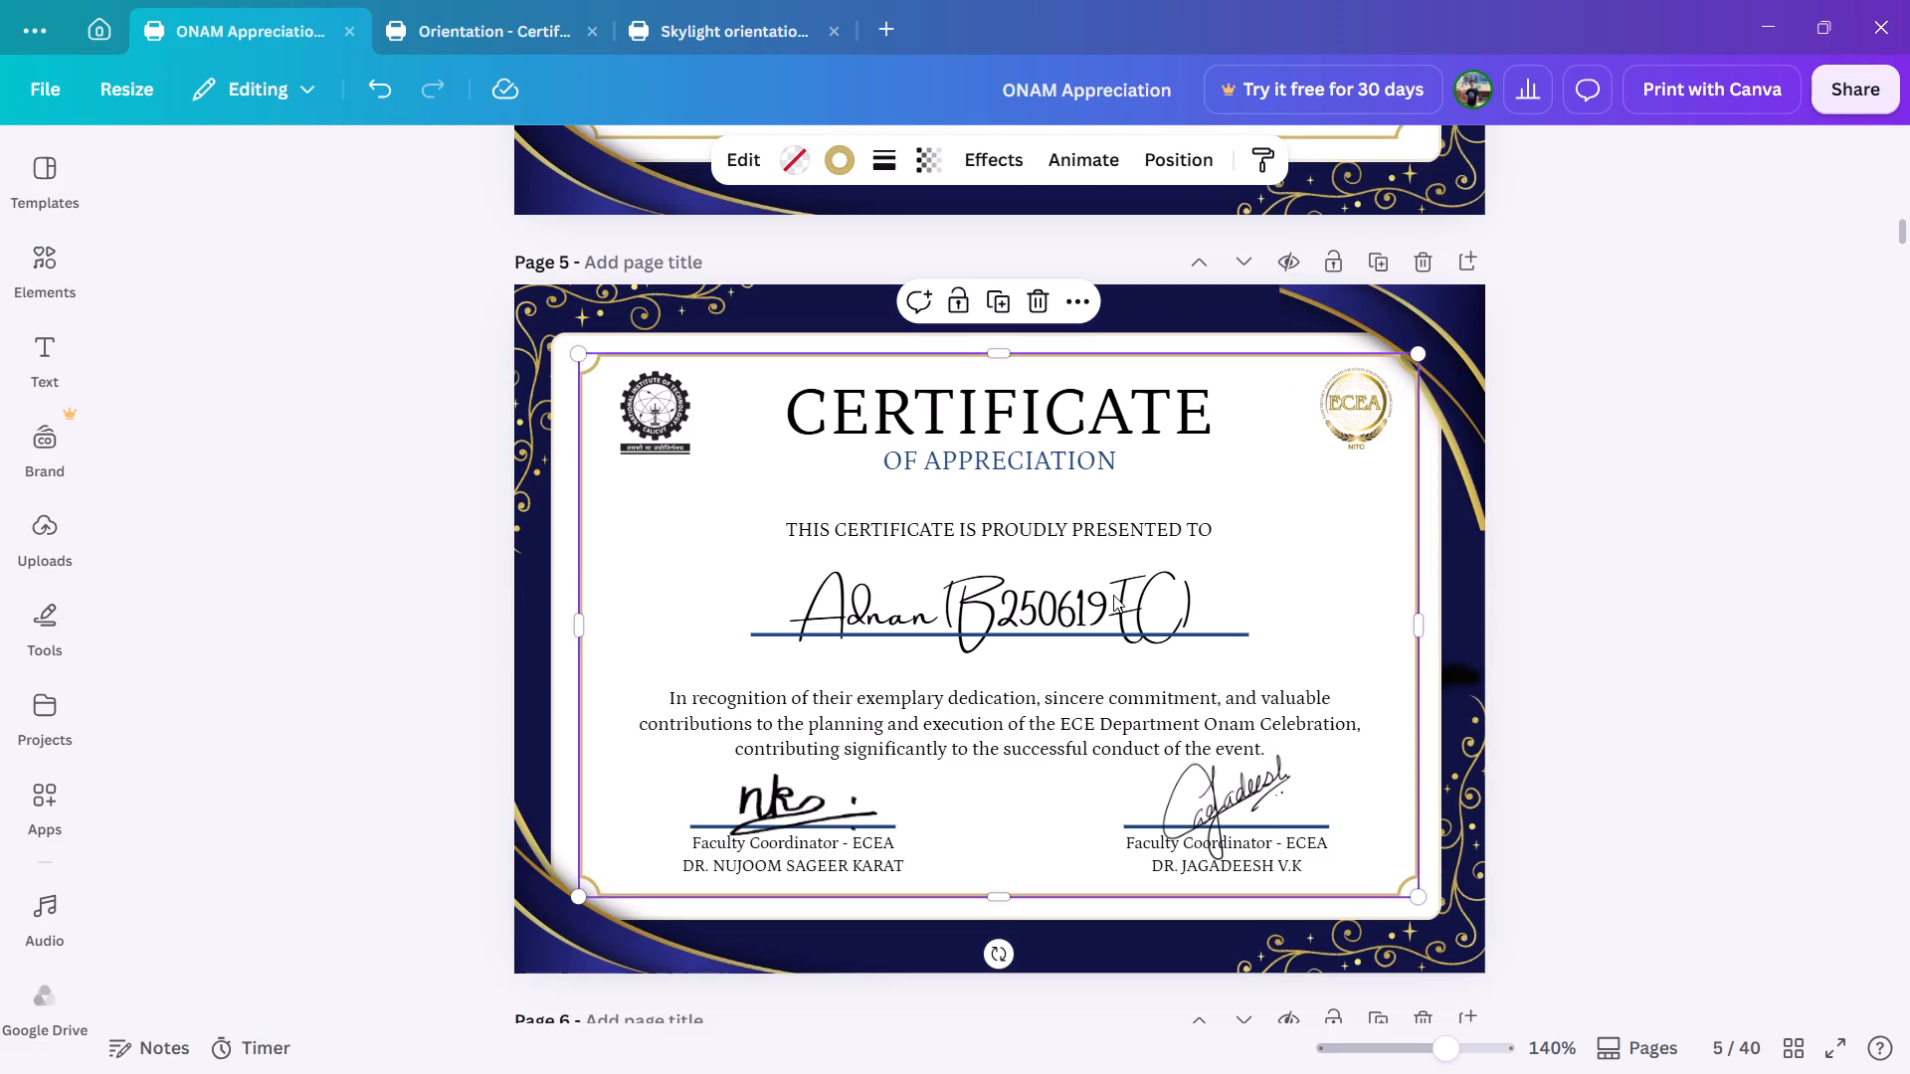
drag(1268, 539, 630, 580)
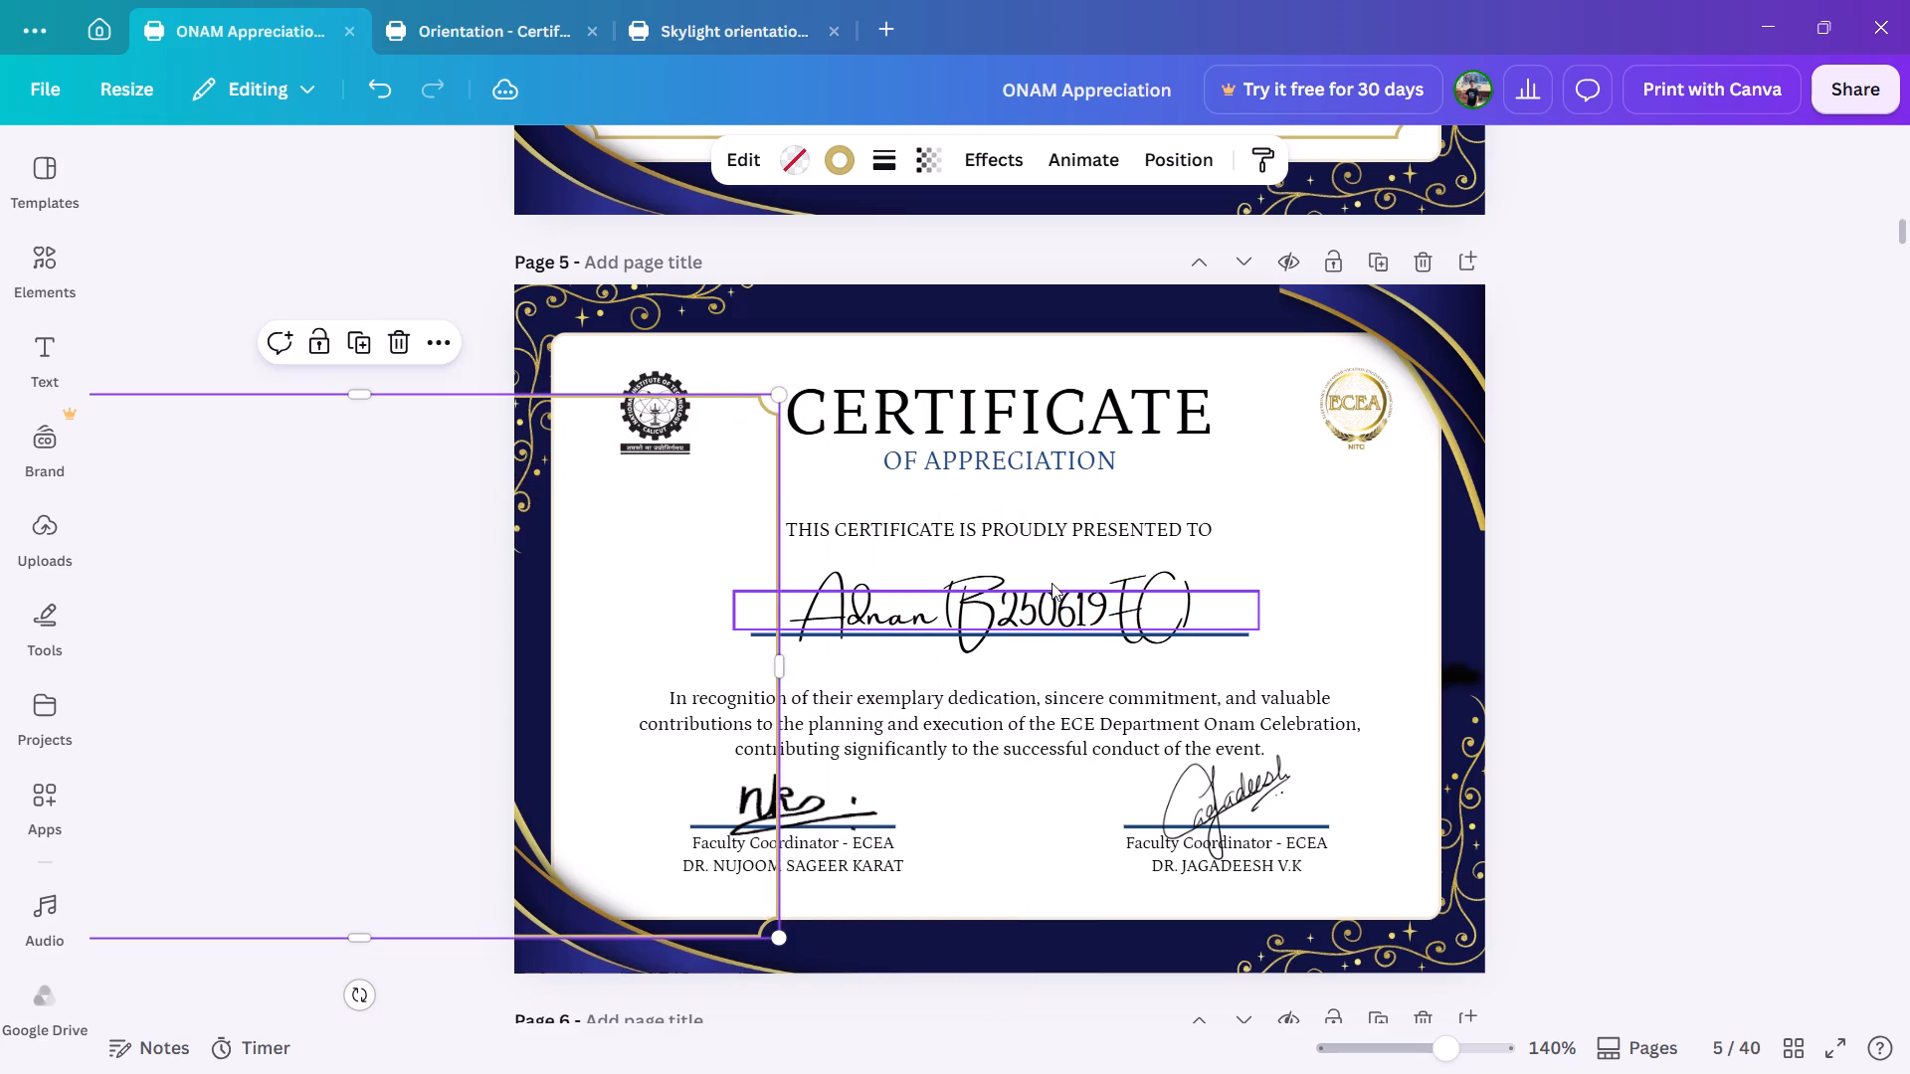
Color the page 5 recipient name #a98937 and change its font to Shelley Script.
click(1051, 583)
click(770, 175)
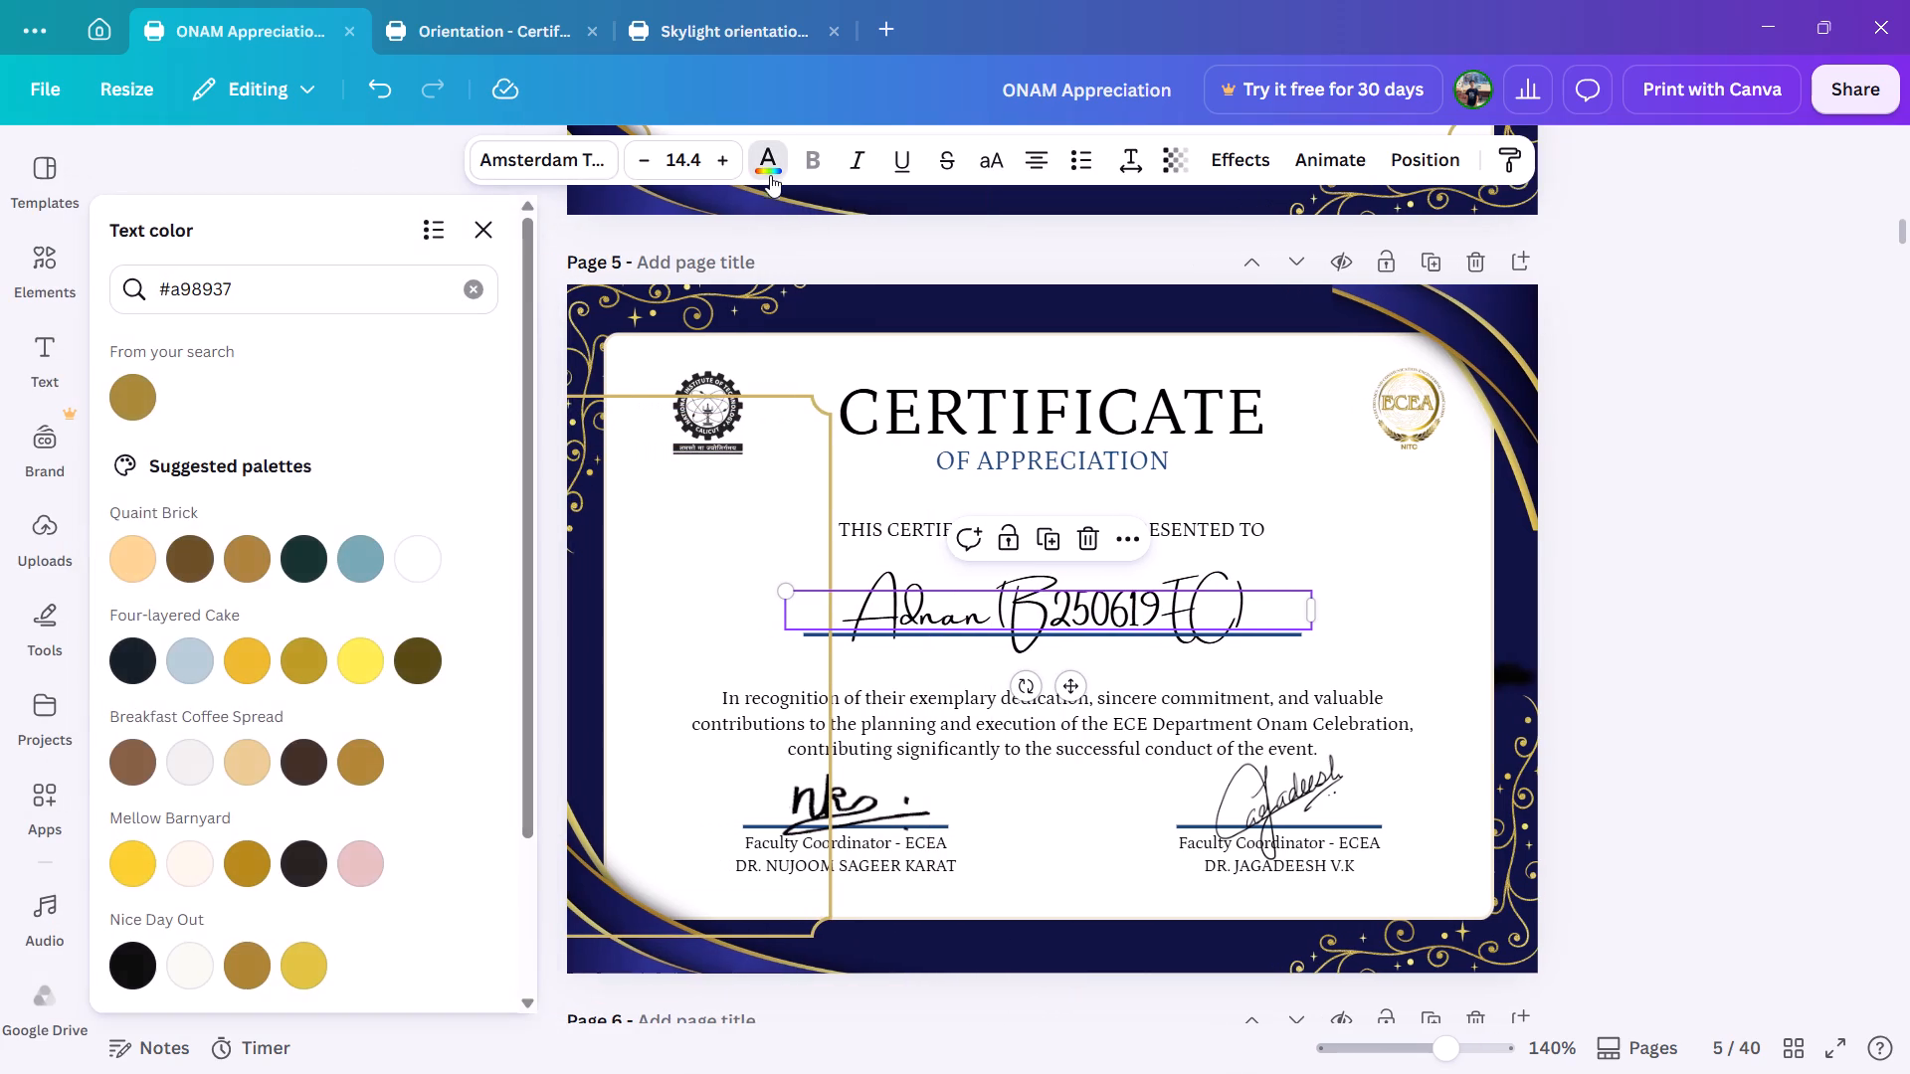
click(122, 397)
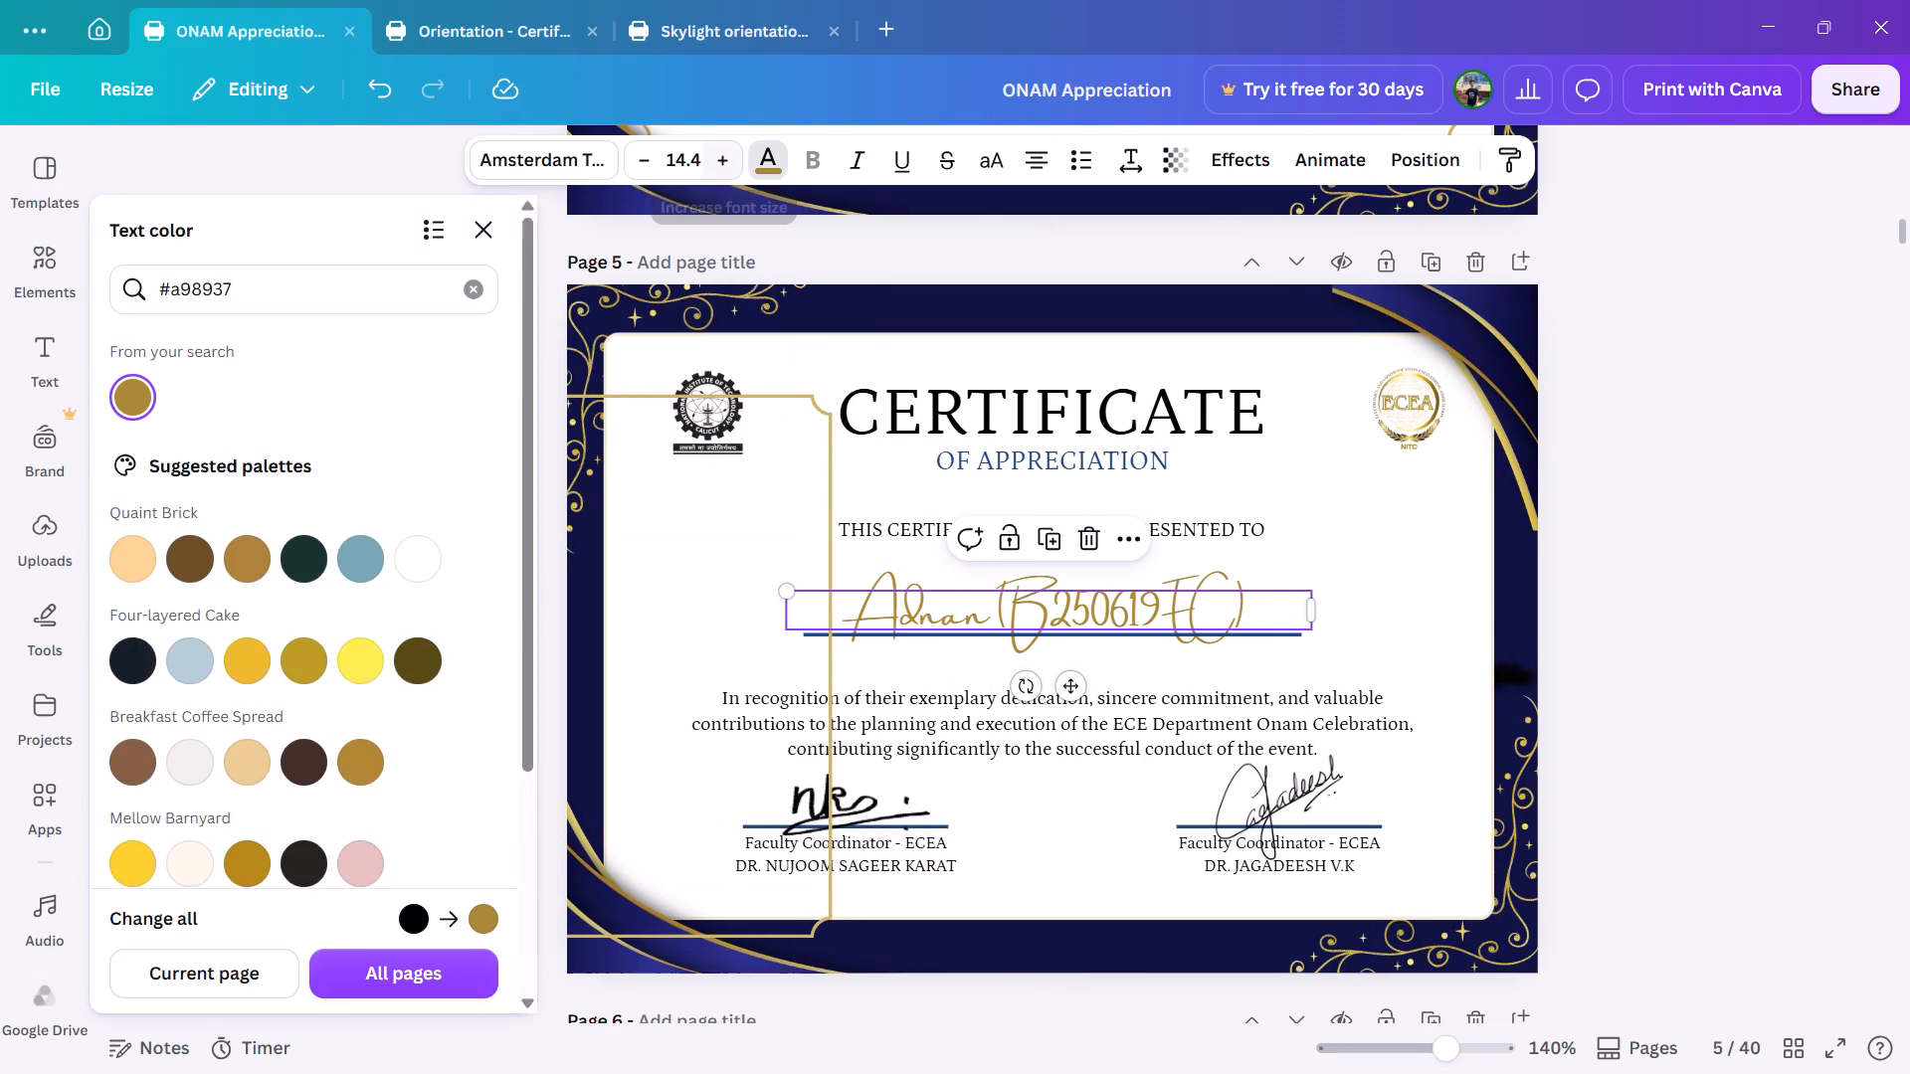
click(565, 147)
click(236, 564)
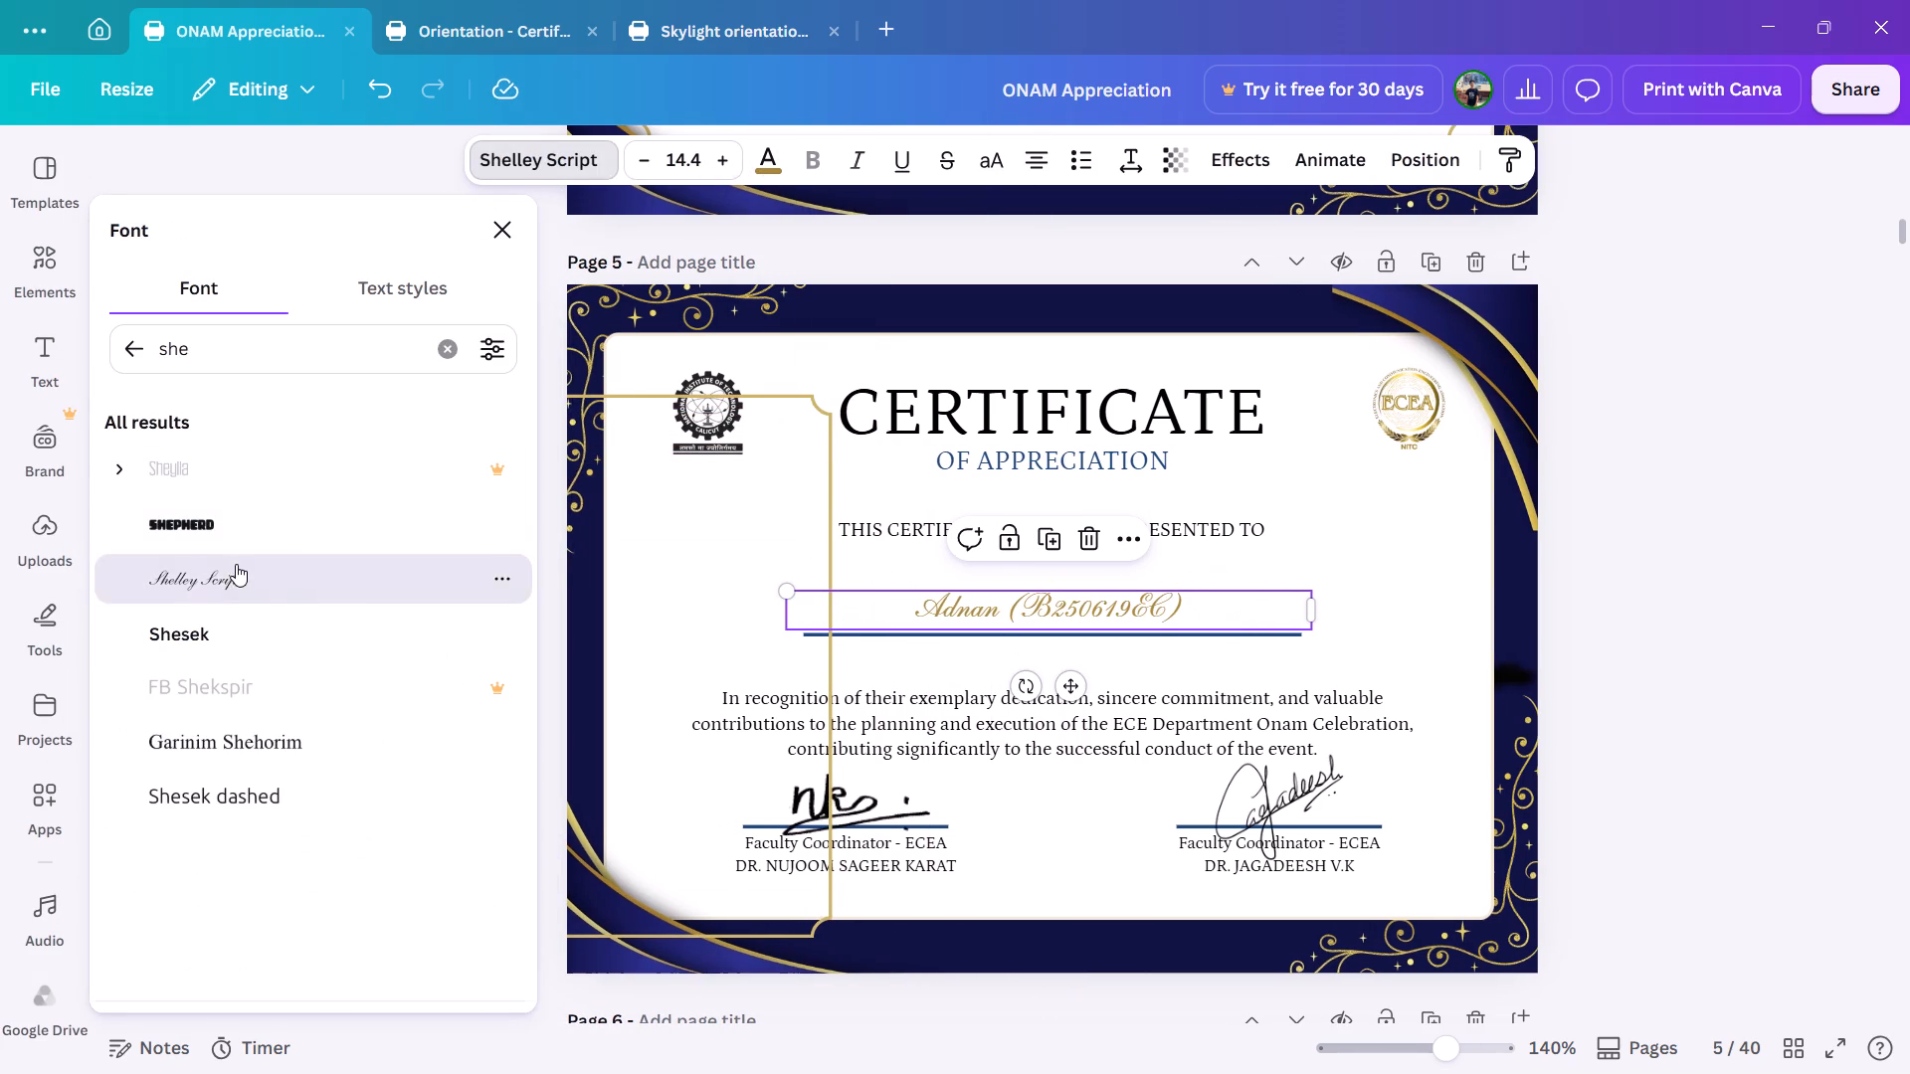
Set the font size of the page 5 recipient name to 19.4.
triple_click(716, 161)
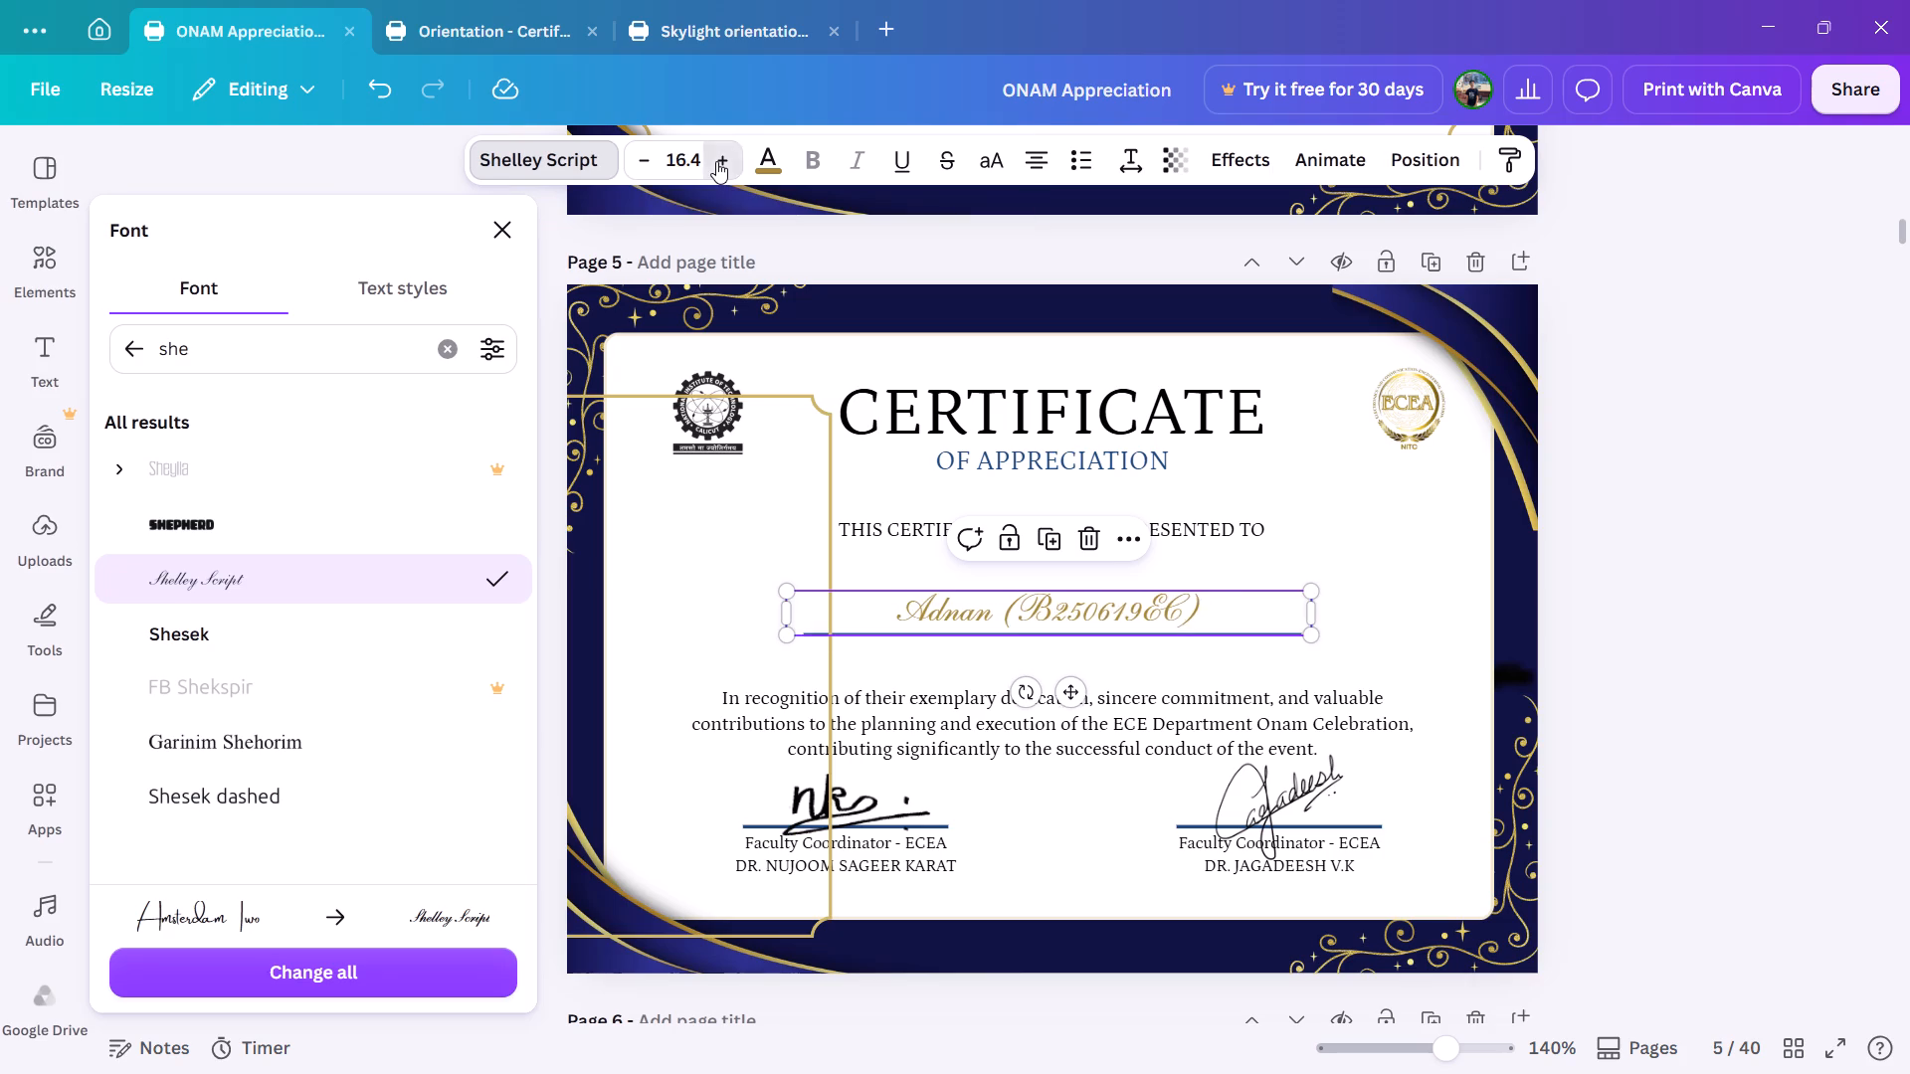
double_click(716, 161)
click(716, 161)
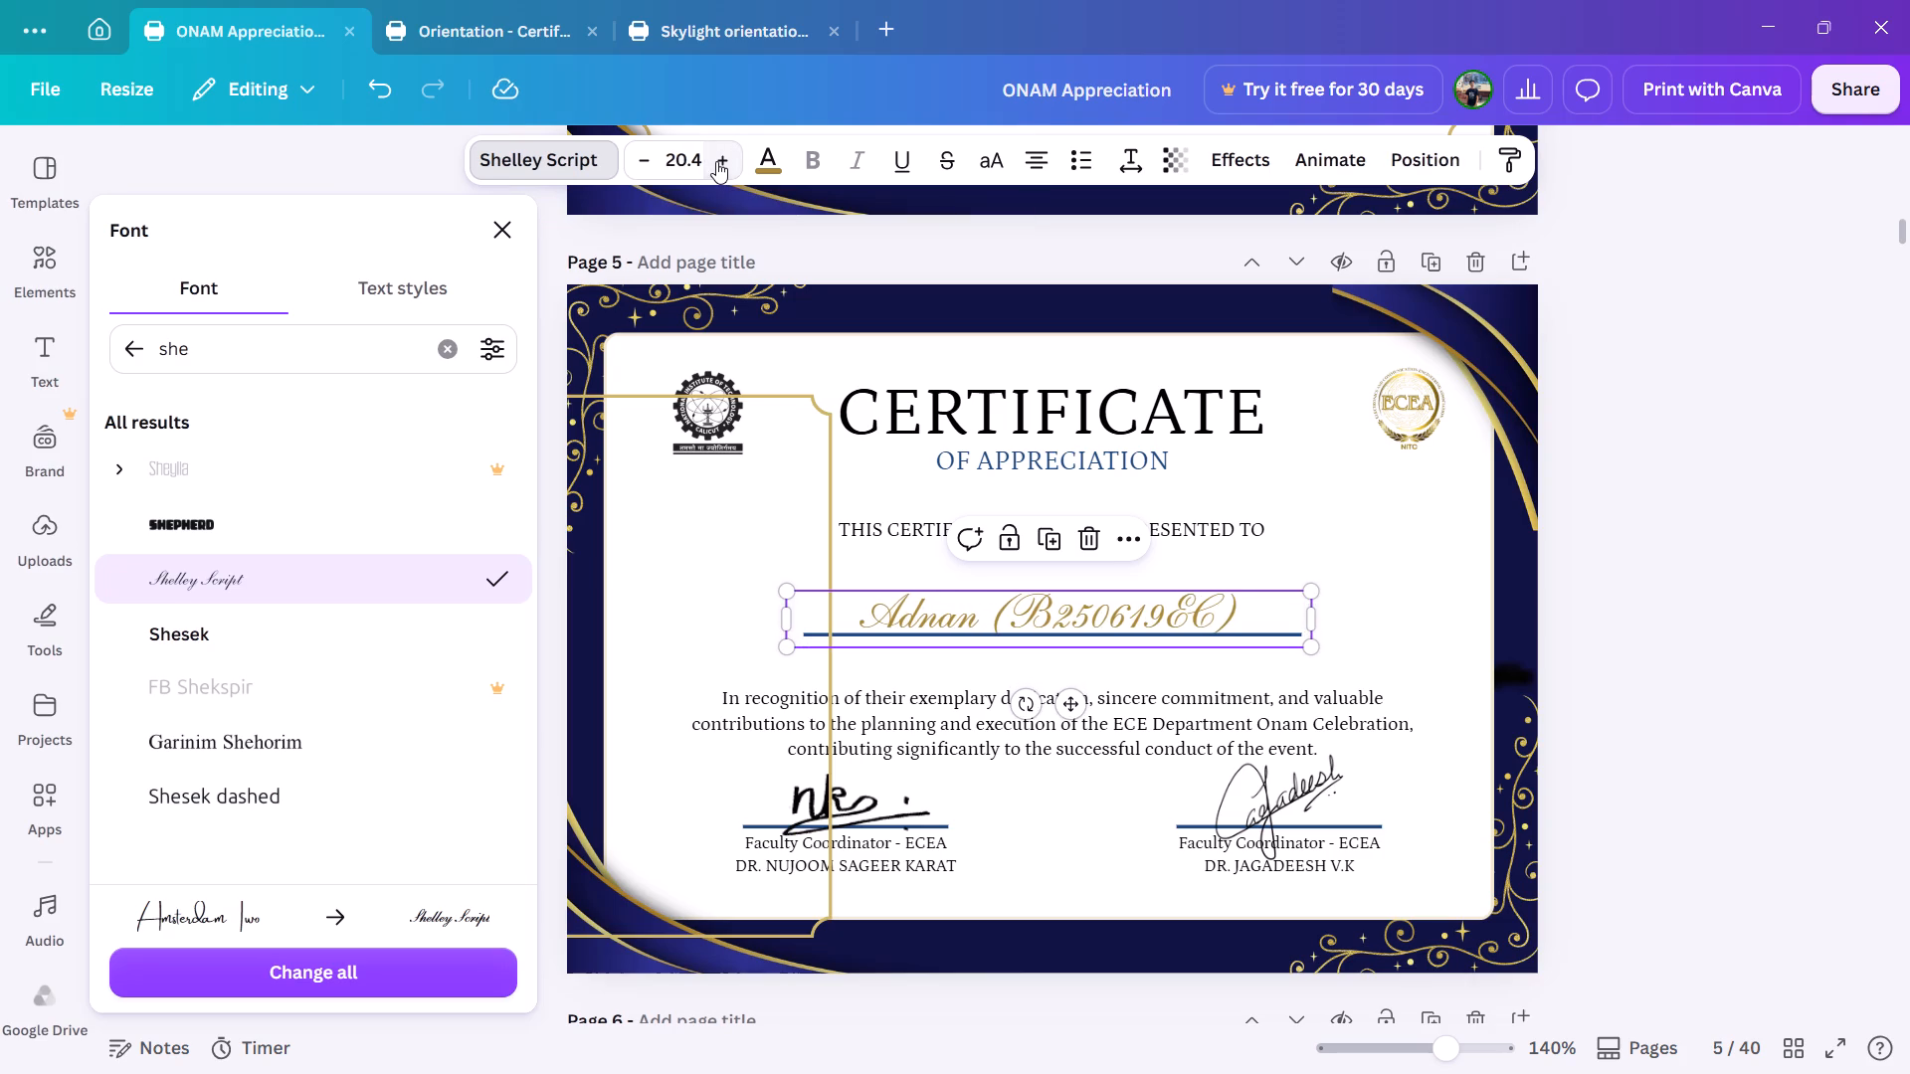
click(640, 153)
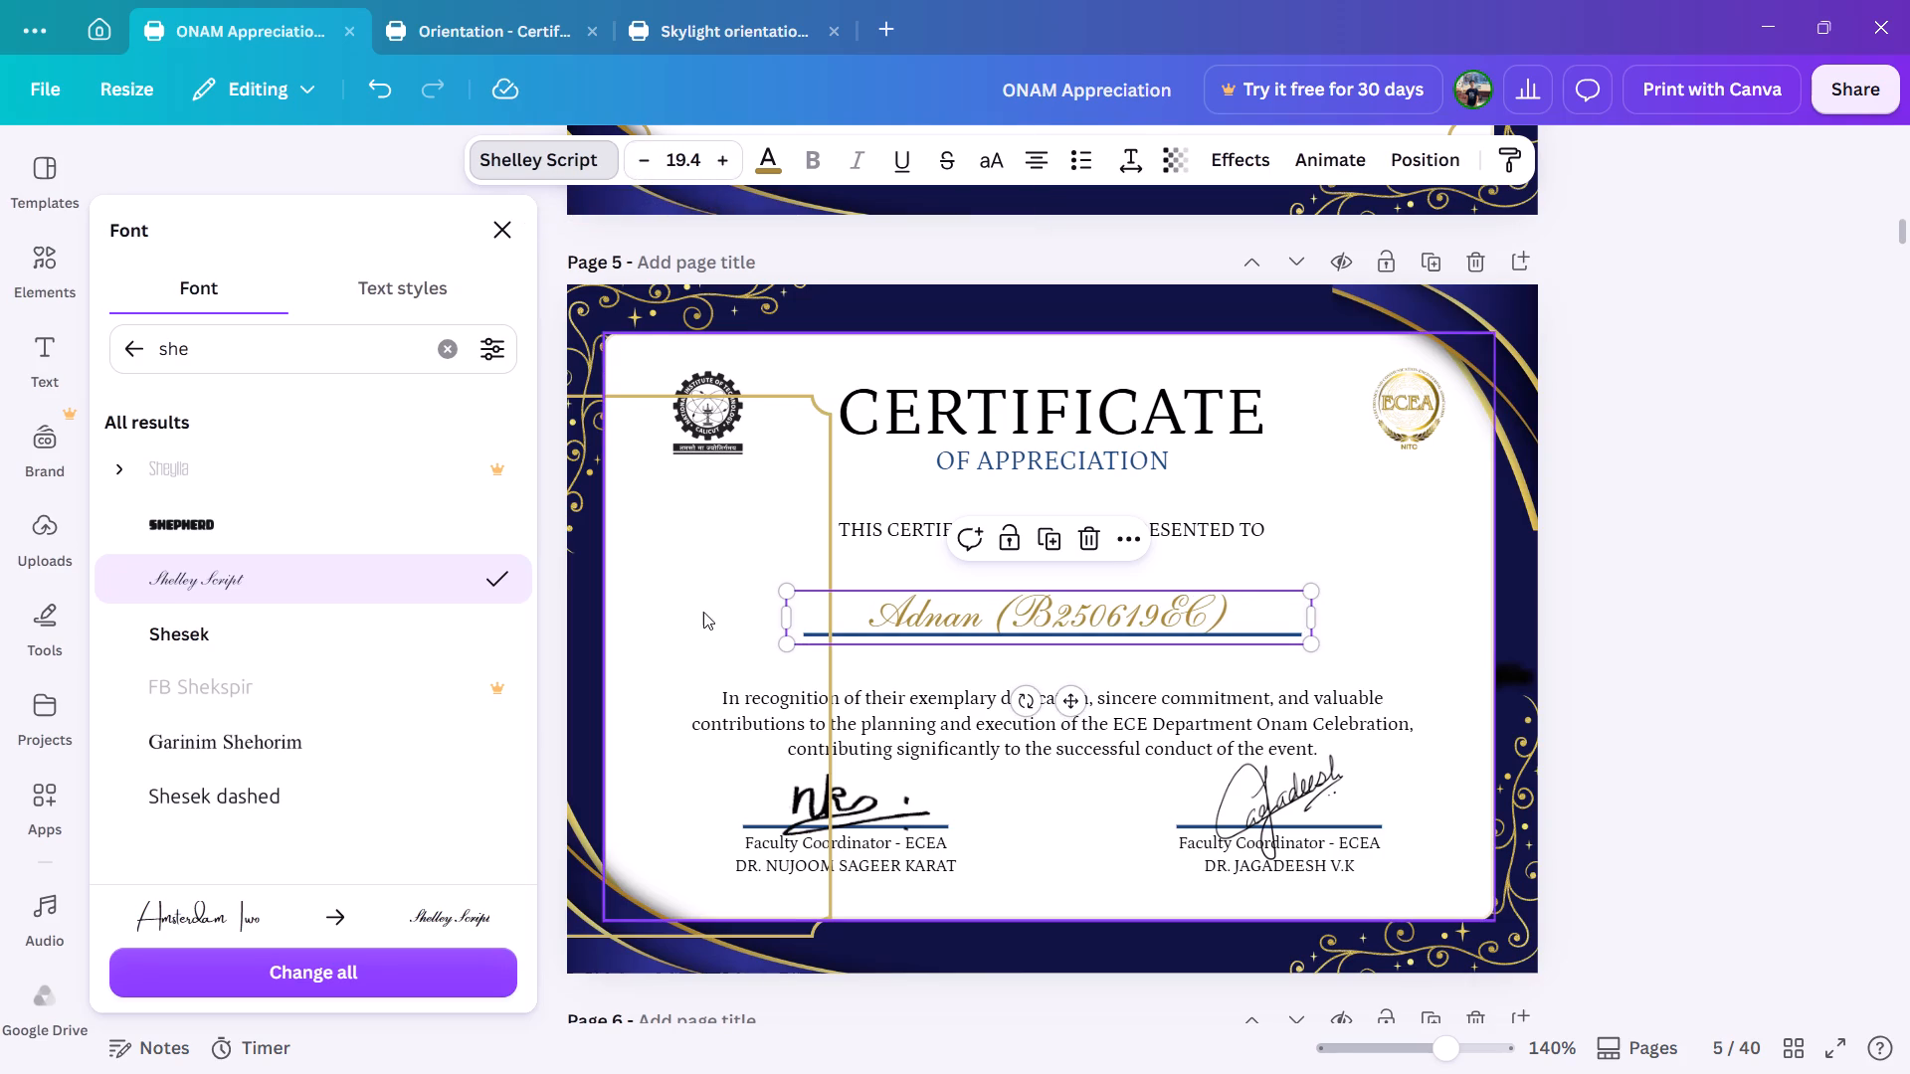
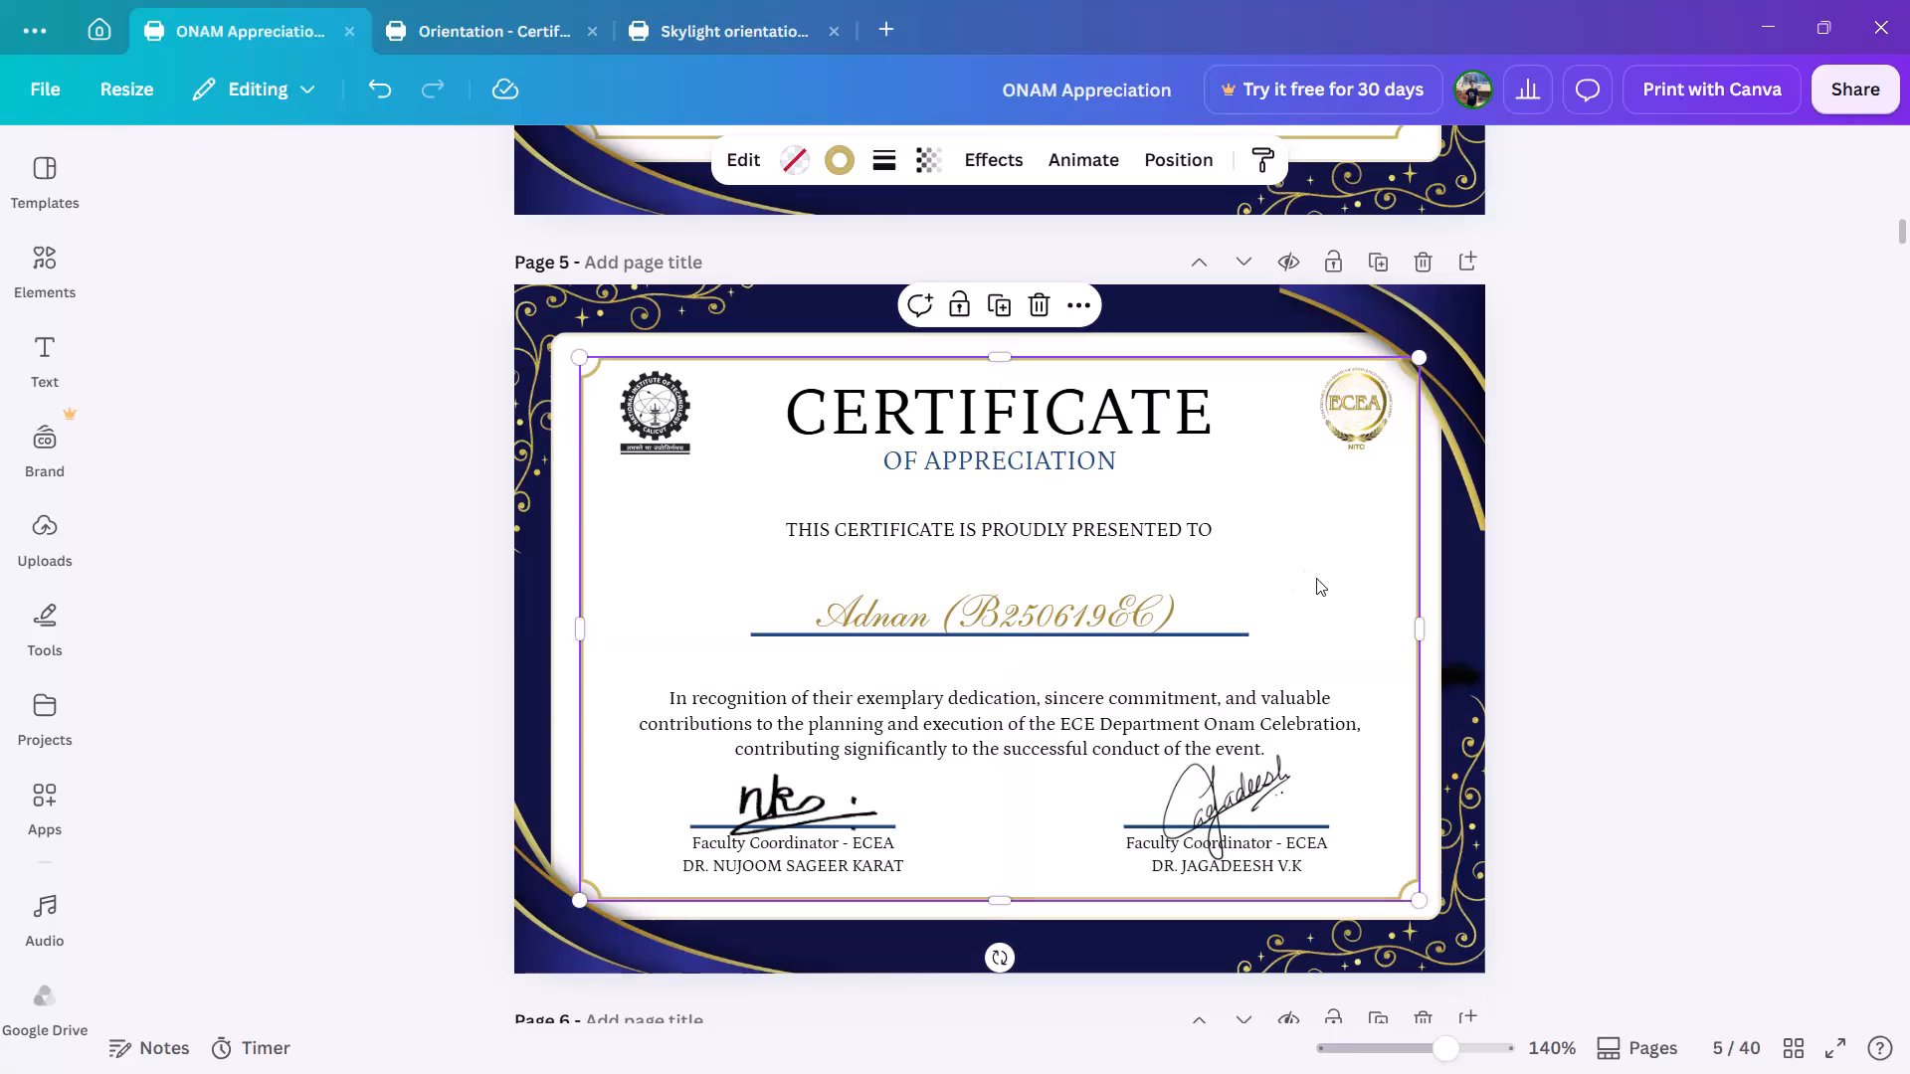
Nudge the gold border frame on page 5 slightly left and up within the certificate.
click(1692, 576)
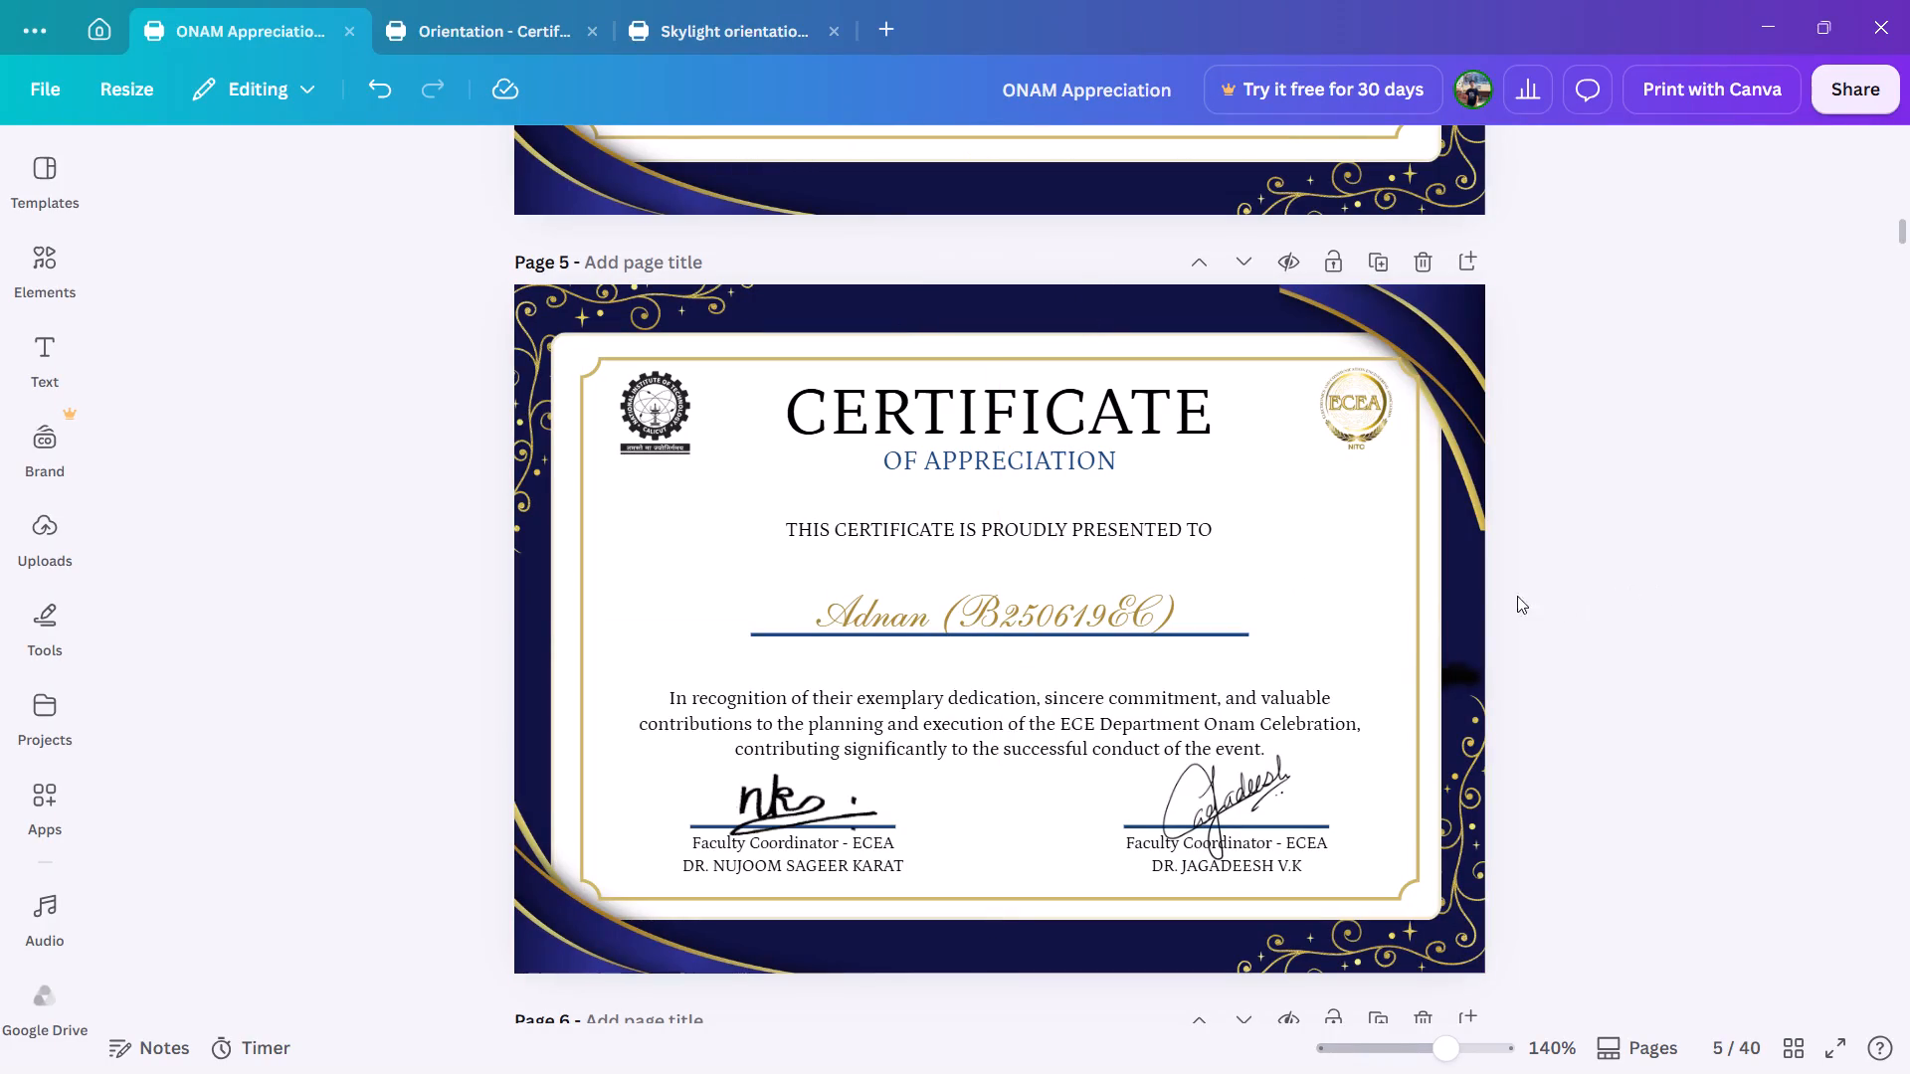
scroll(1413, 583, up, 3)
scroll(1413, 583, down, 2)
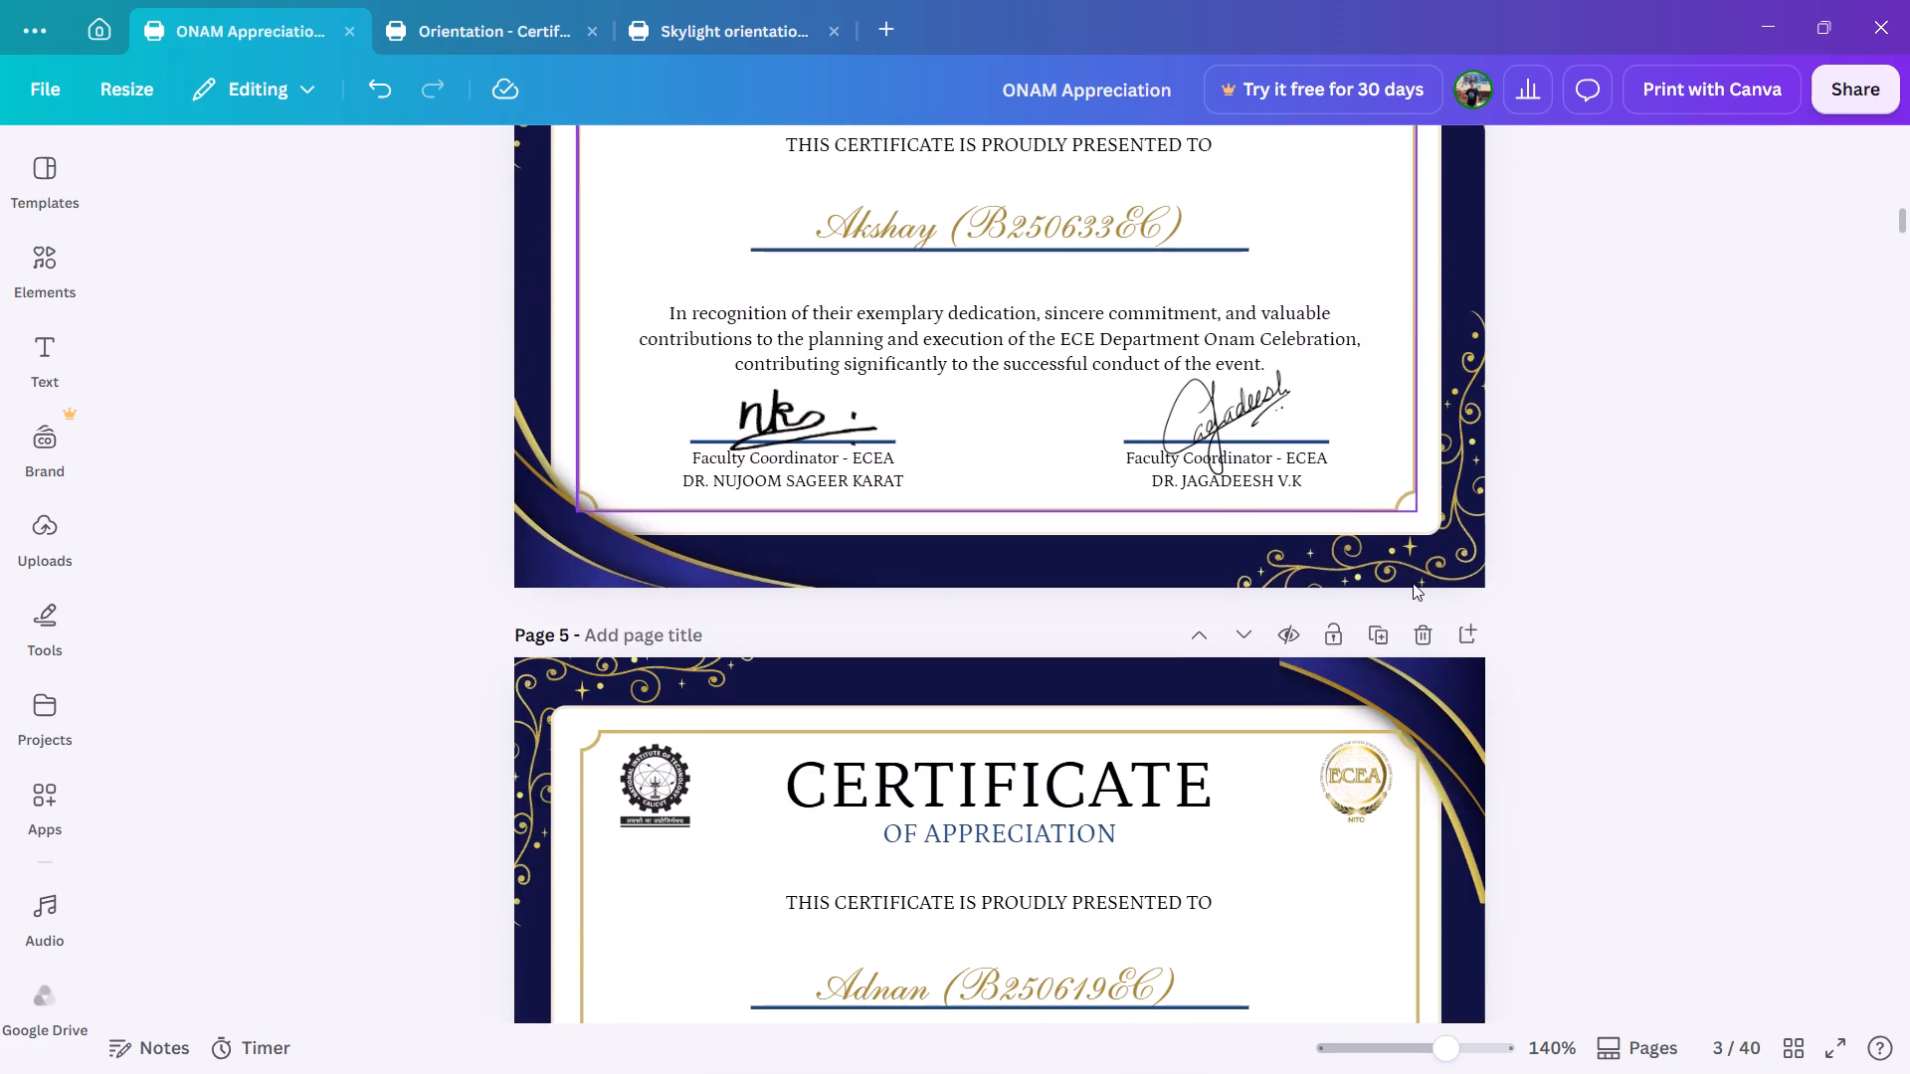
click(1399, 840)
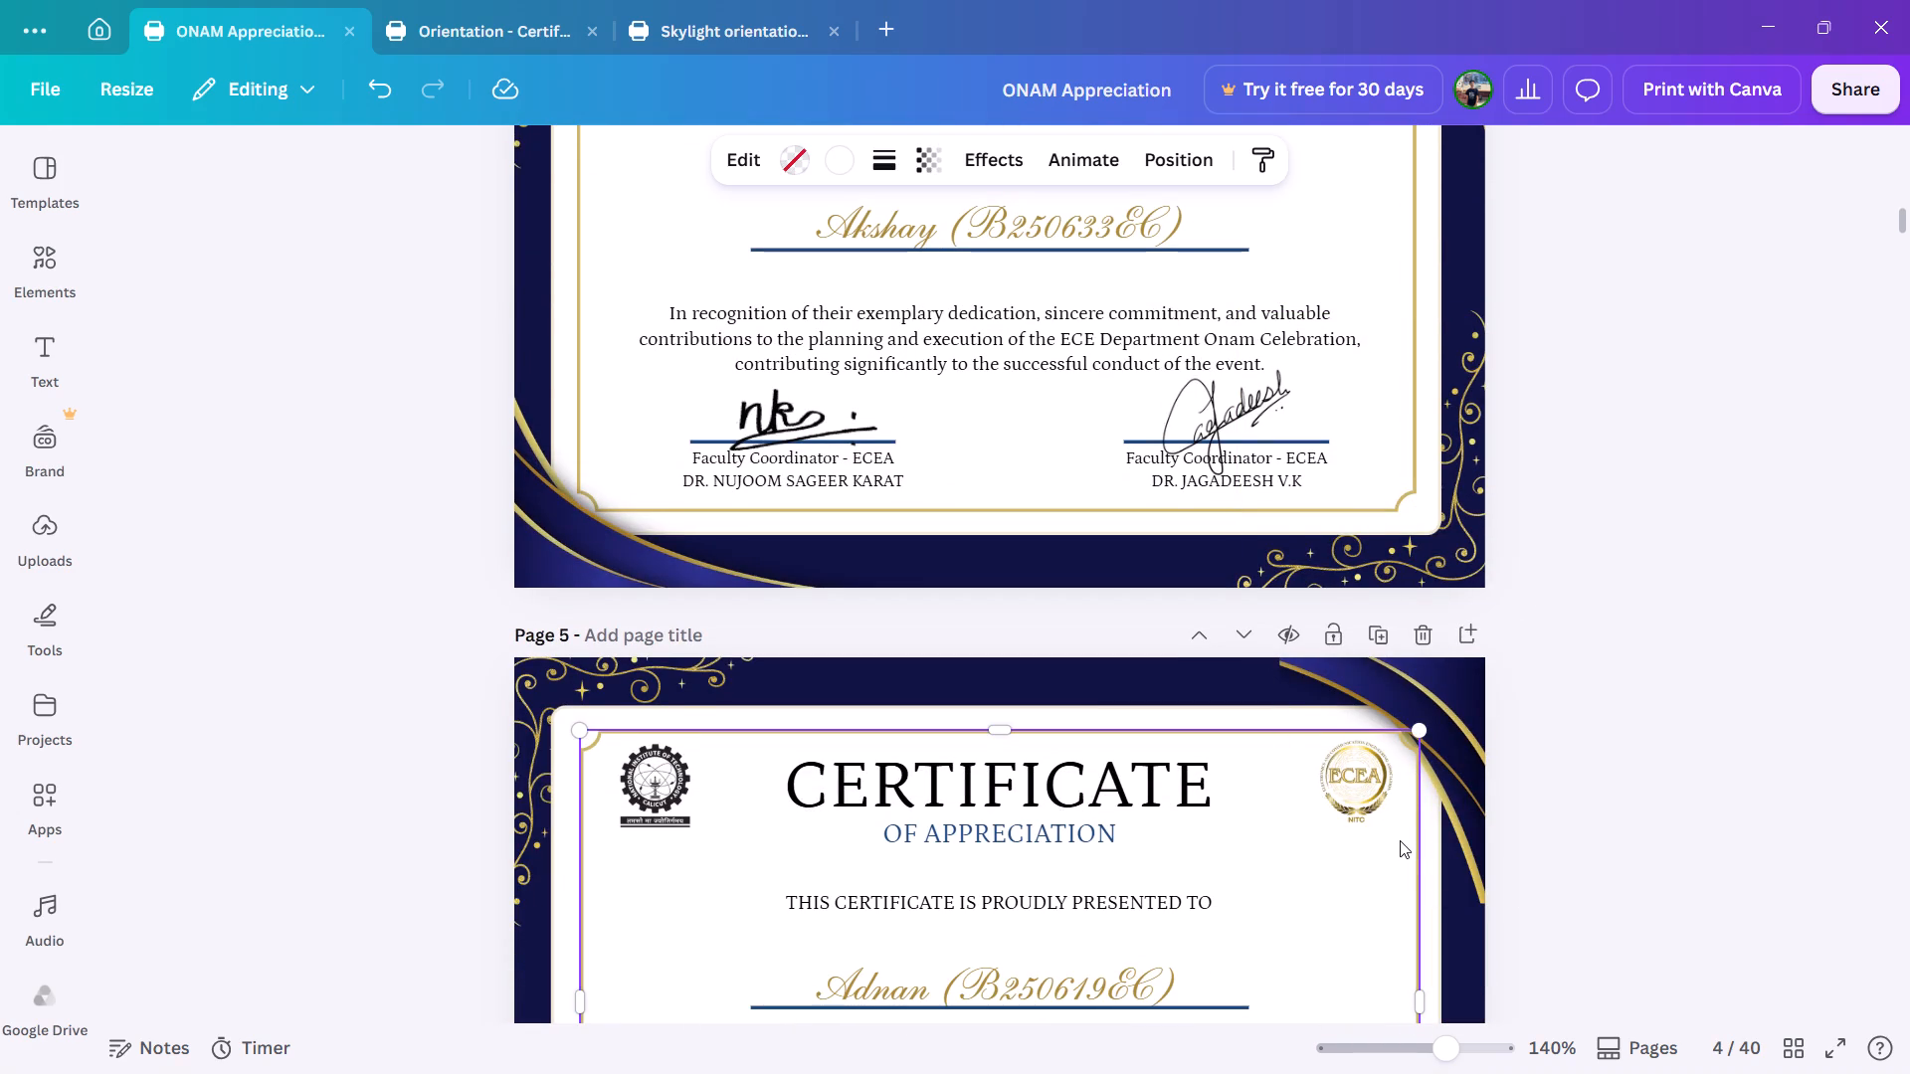
key(Left)
key(Left)
key(Up)
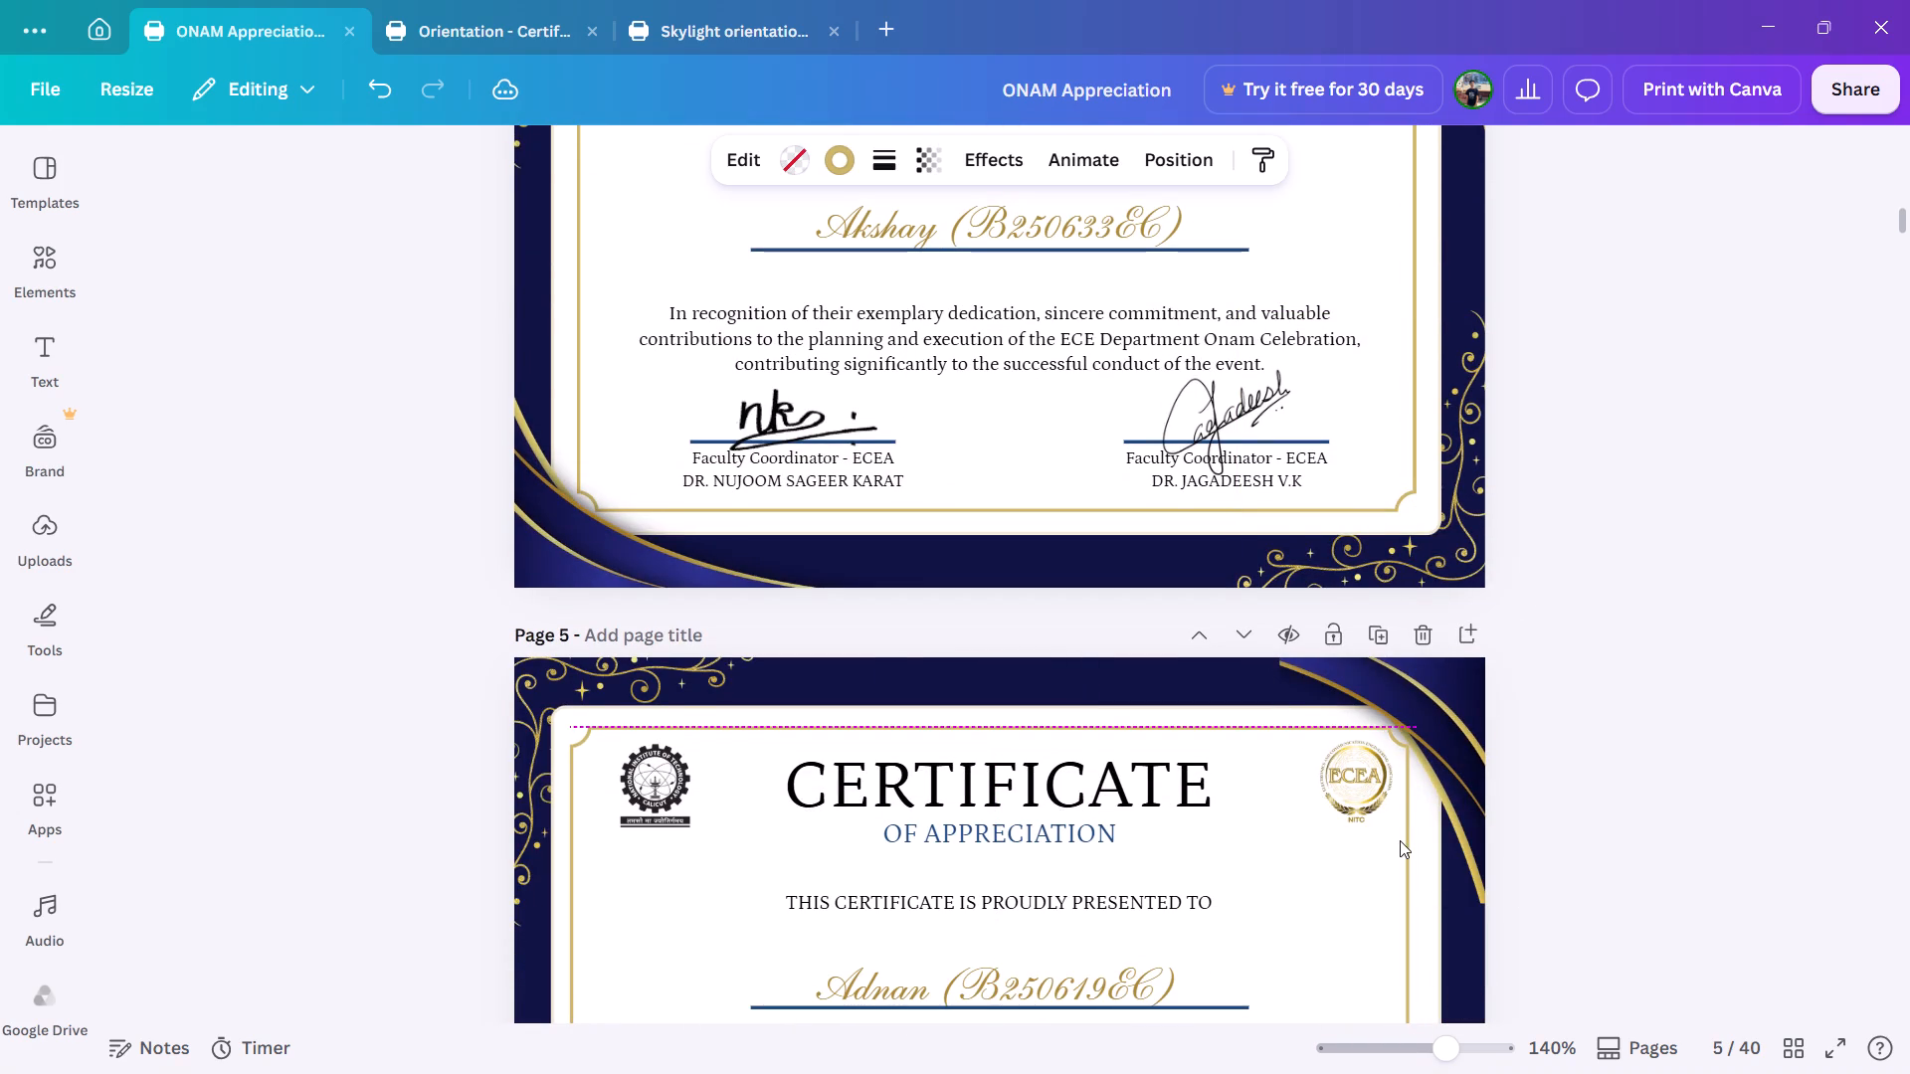
key(Up)
key(Down)
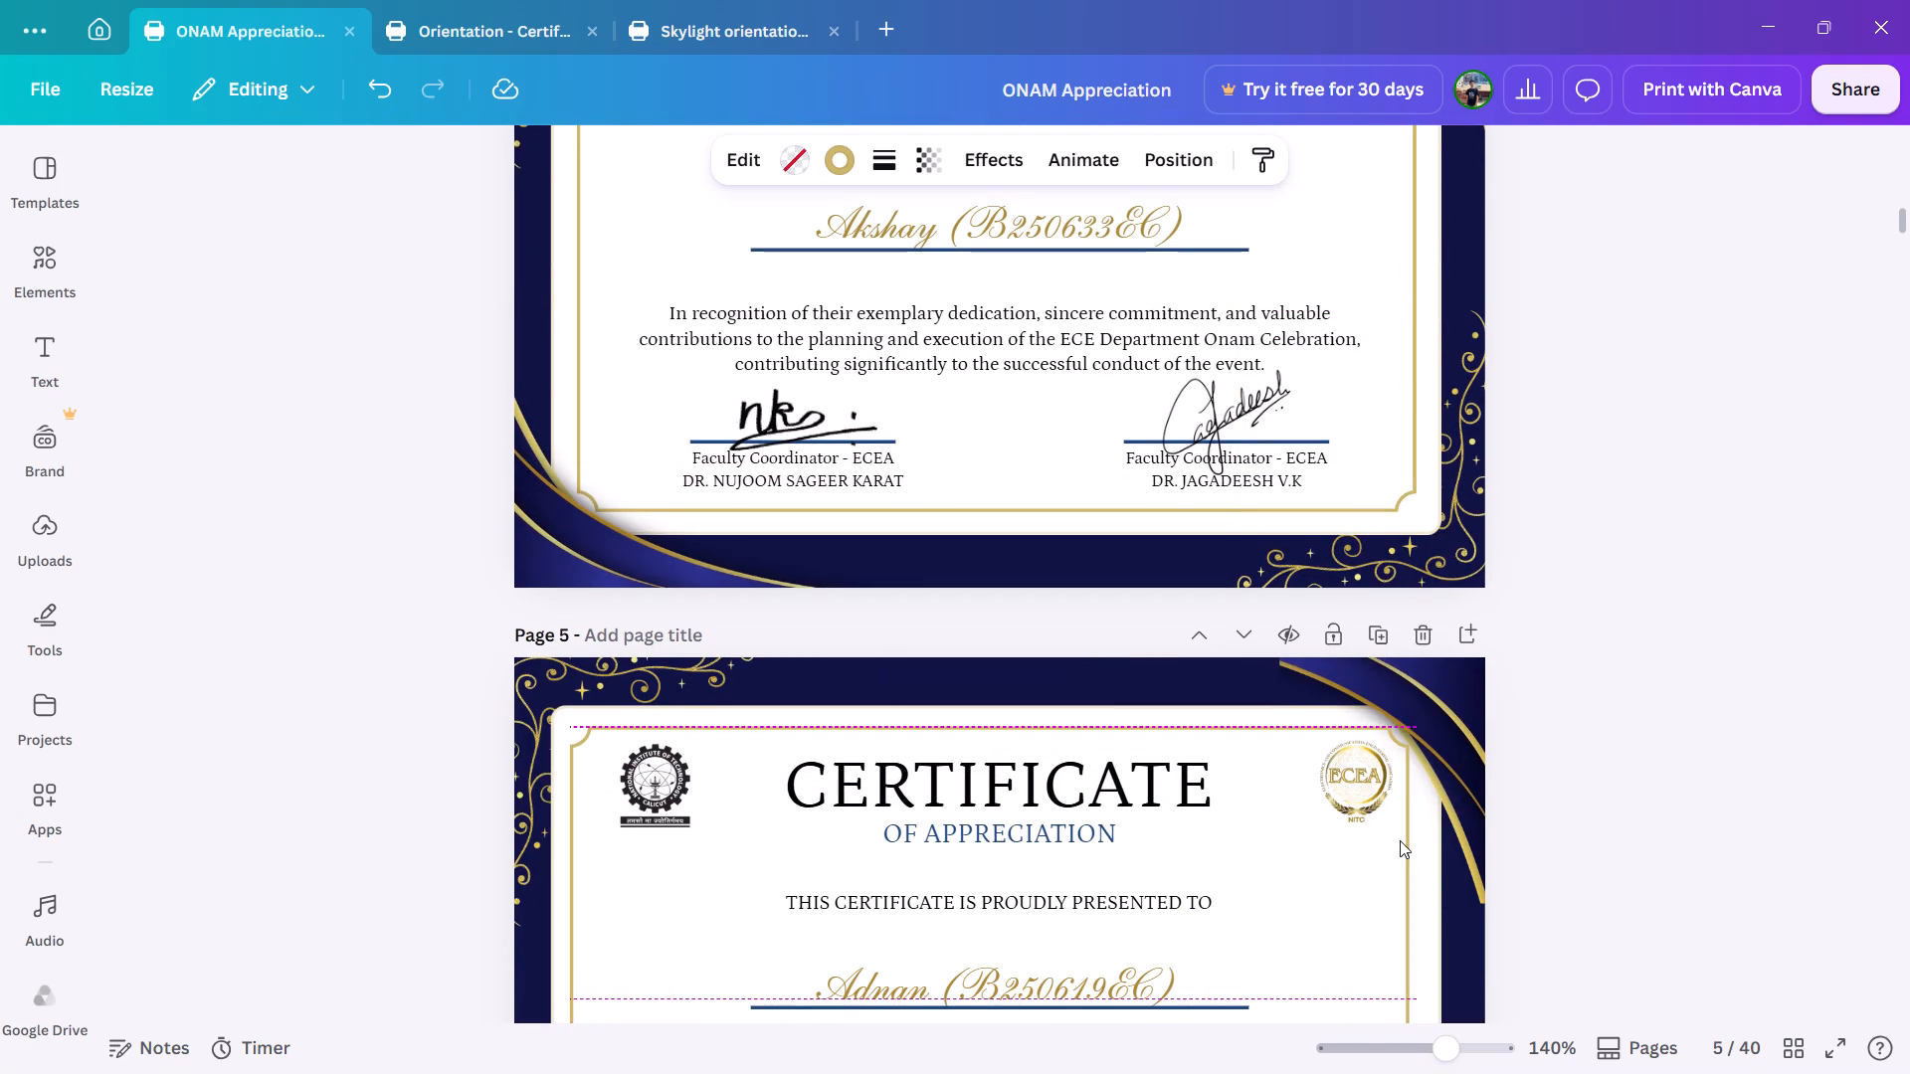
scroll(1400, 840, down, 1)
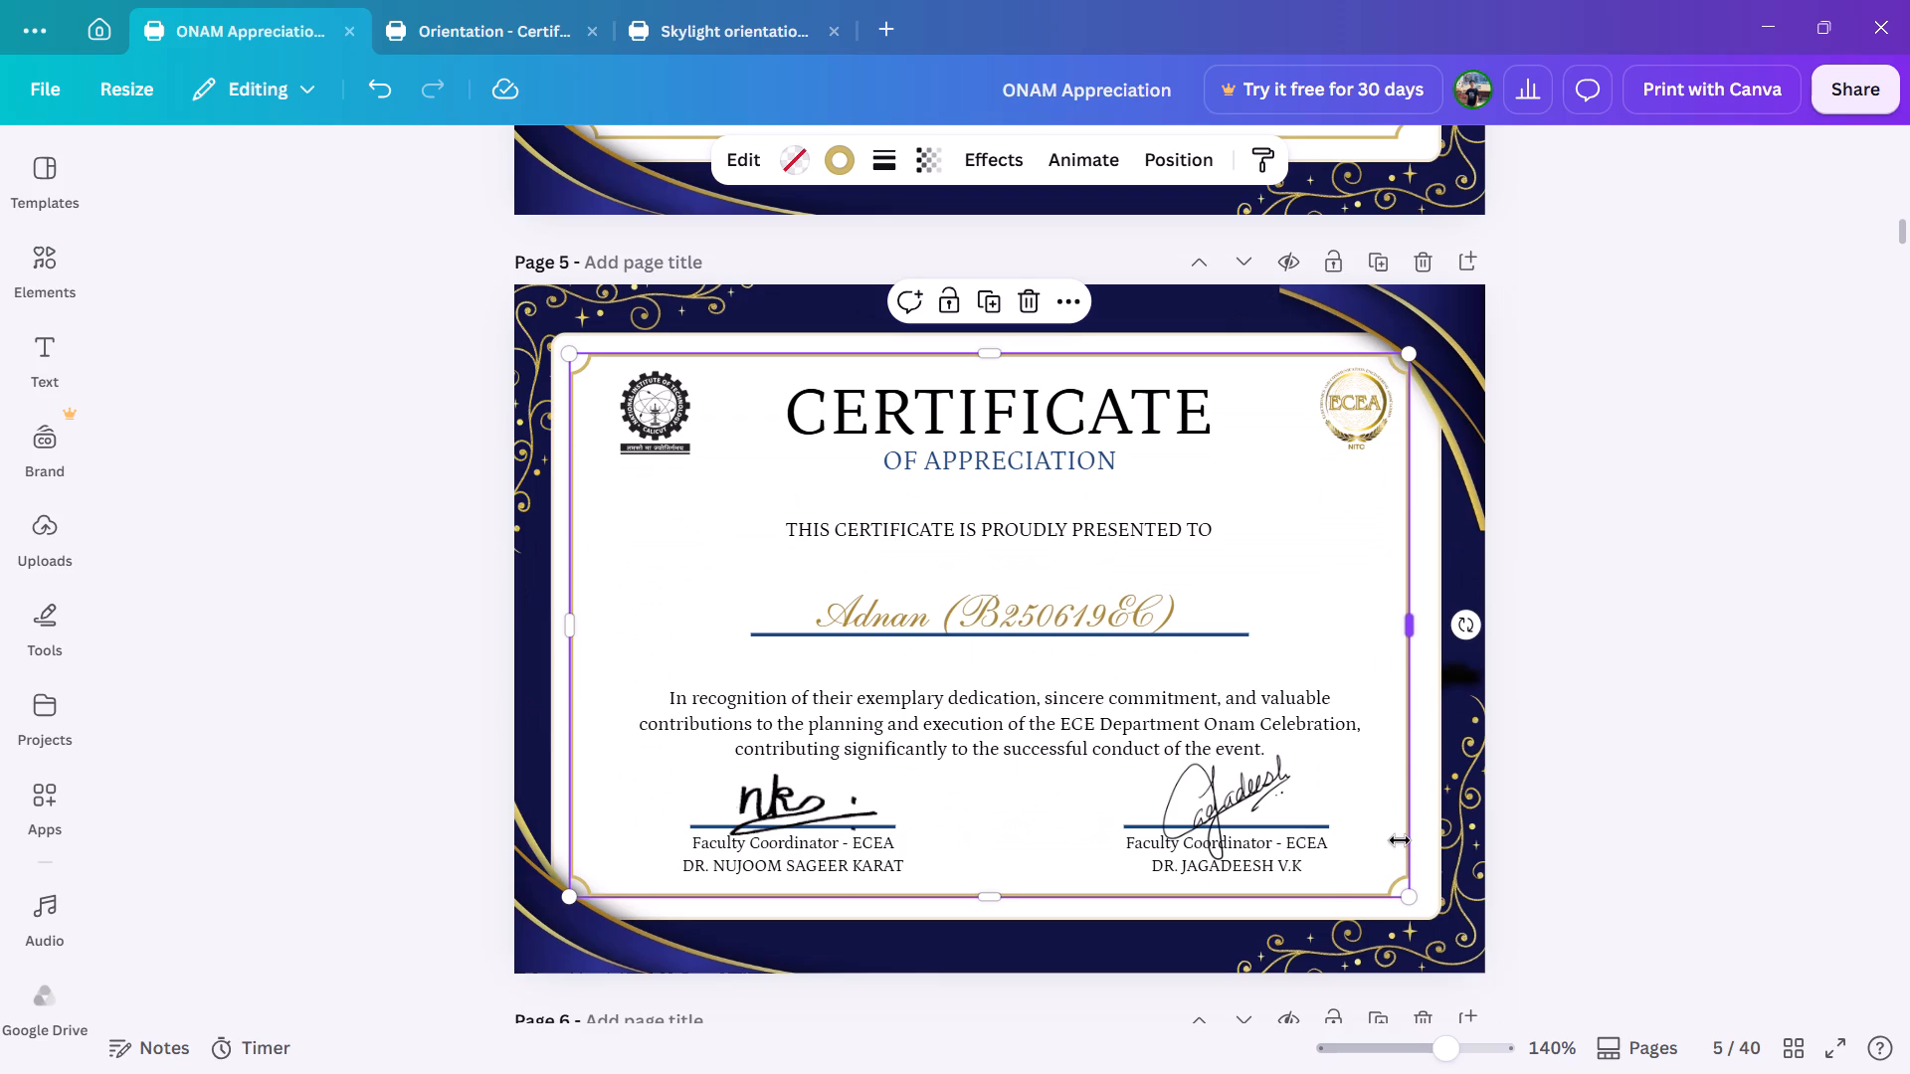
click(1724, 758)
Change the page 6 recipient name to the Shelley Script font at size 19.4.
scroll(1393, 854, down, 2)
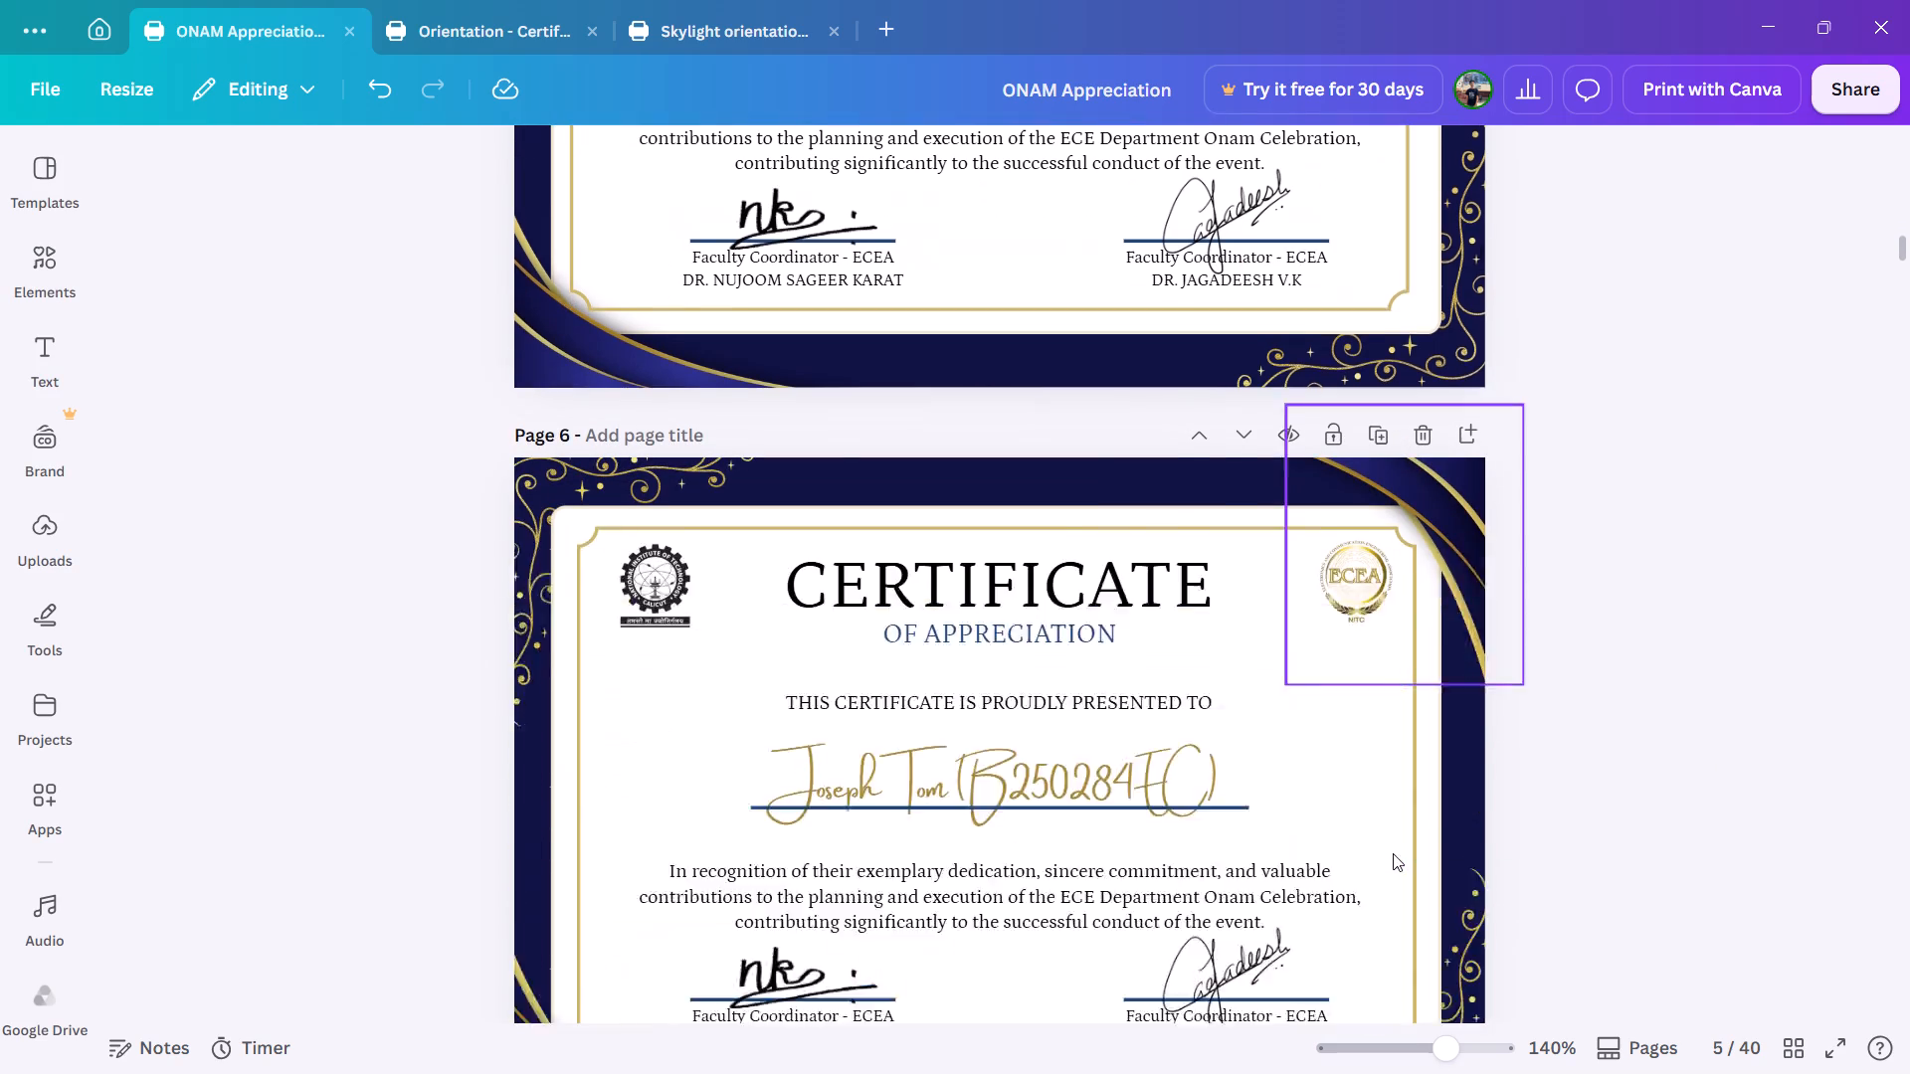
click(1090, 612)
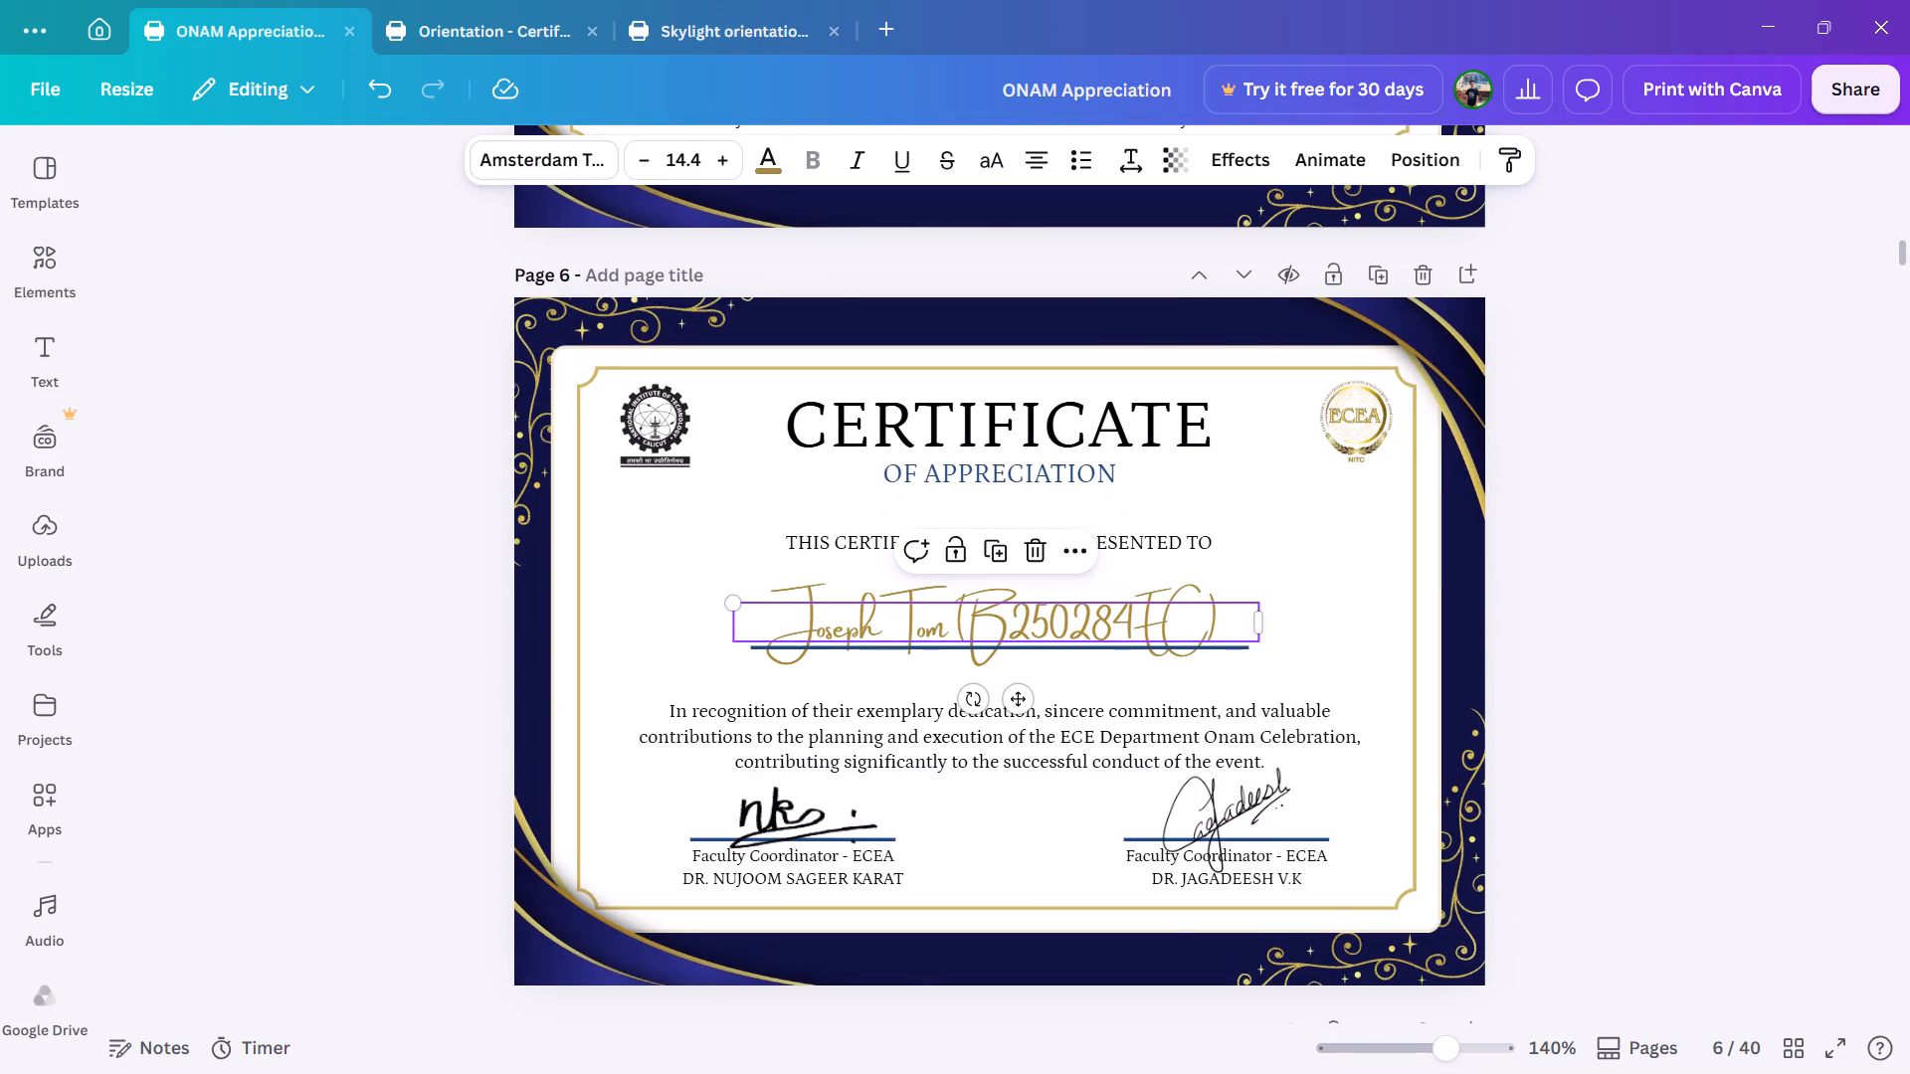
click(568, 162)
click(325, 587)
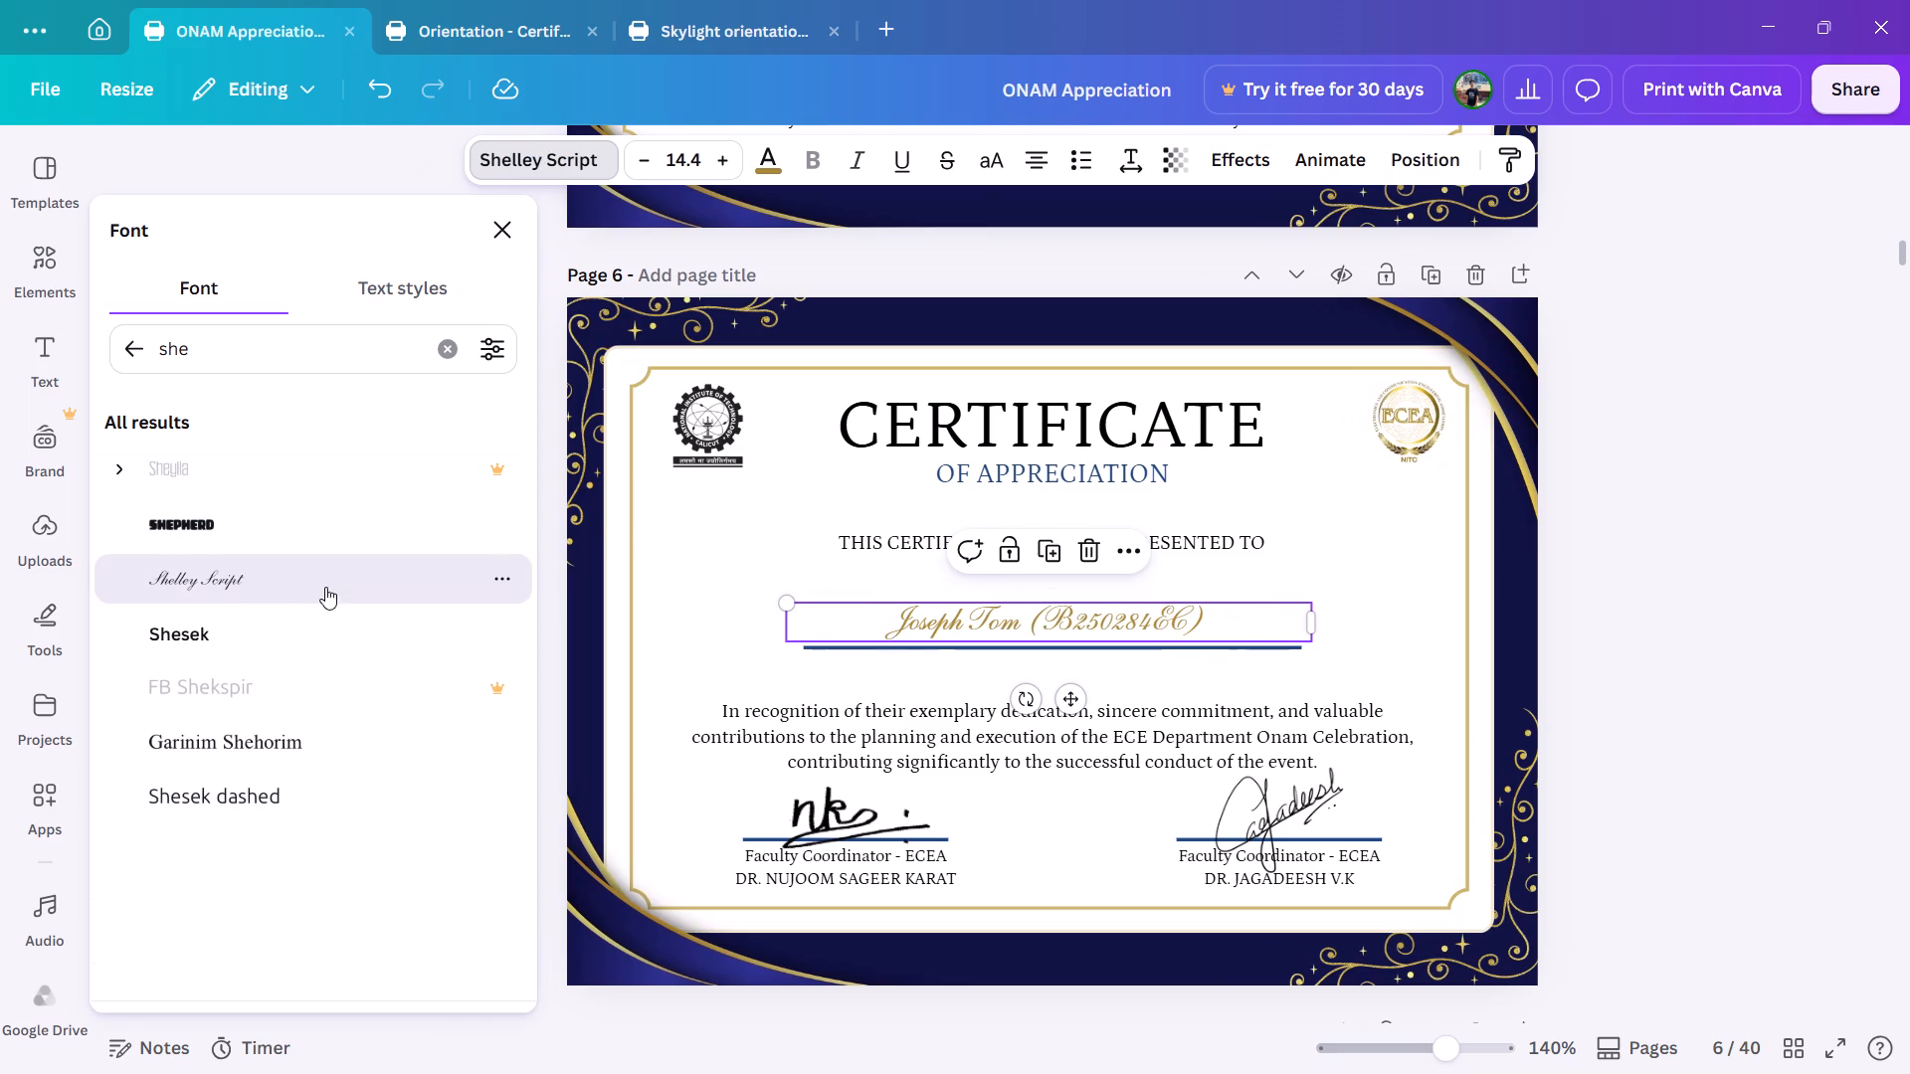
triple_click(715, 164)
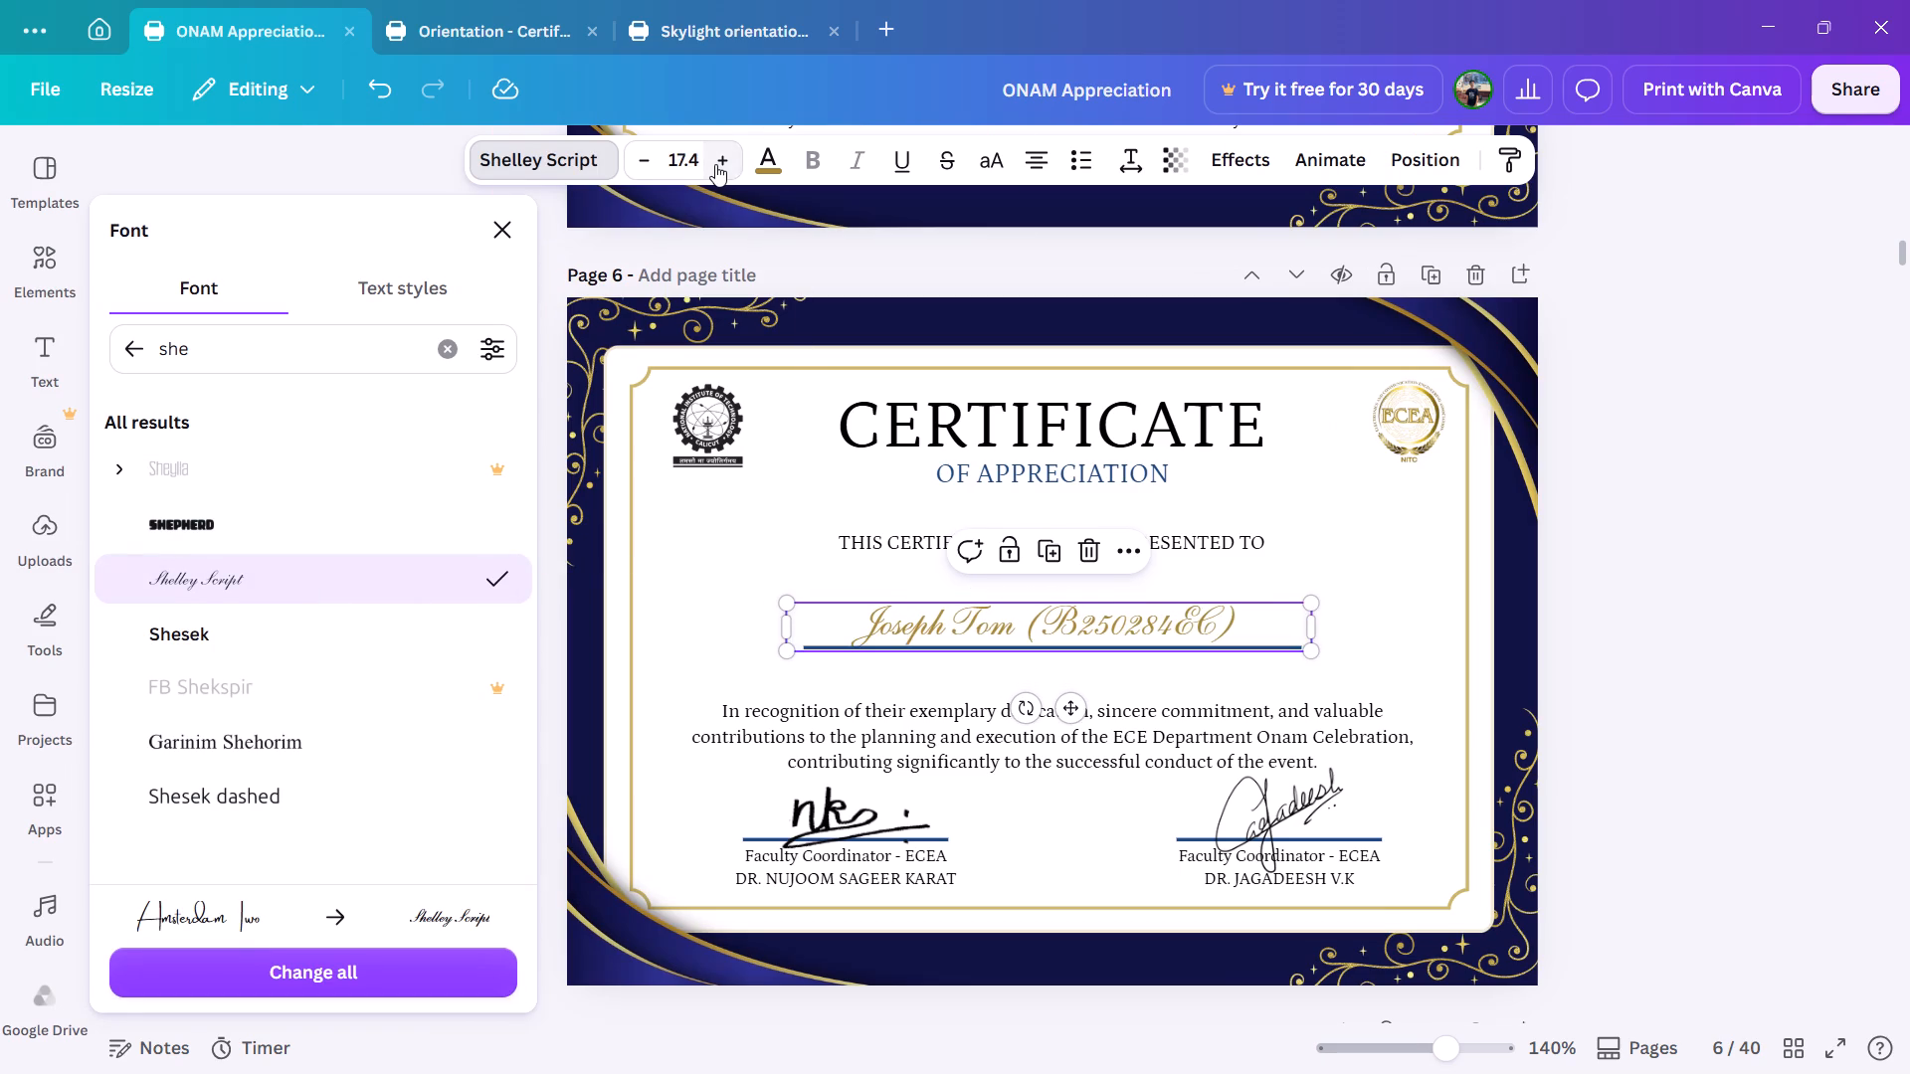
click(715, 164)
click(715, 164)
Change the page 7 recipient name to the Shelley Script font at size 19.4.
scroll(1280, 547, down, 1)
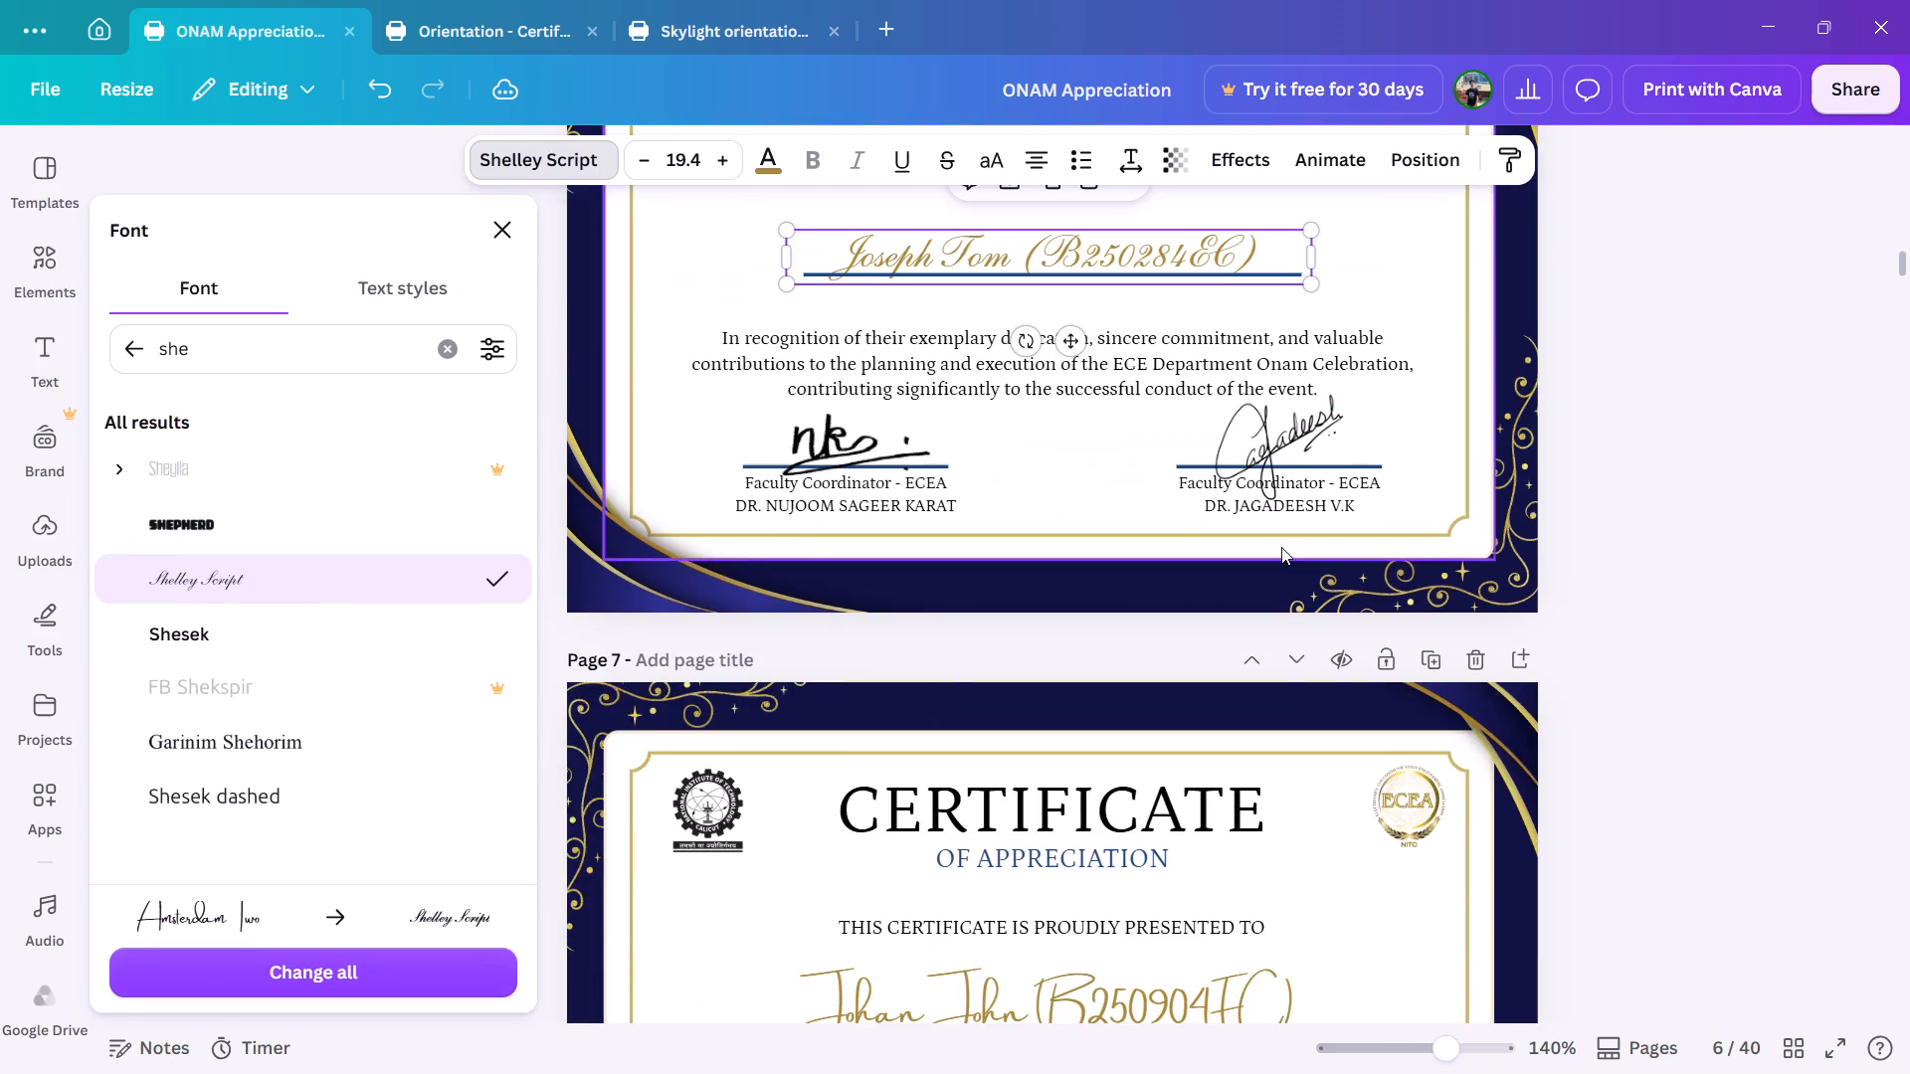
scroll(1275, 621, down, 2)
click(1179, 226)
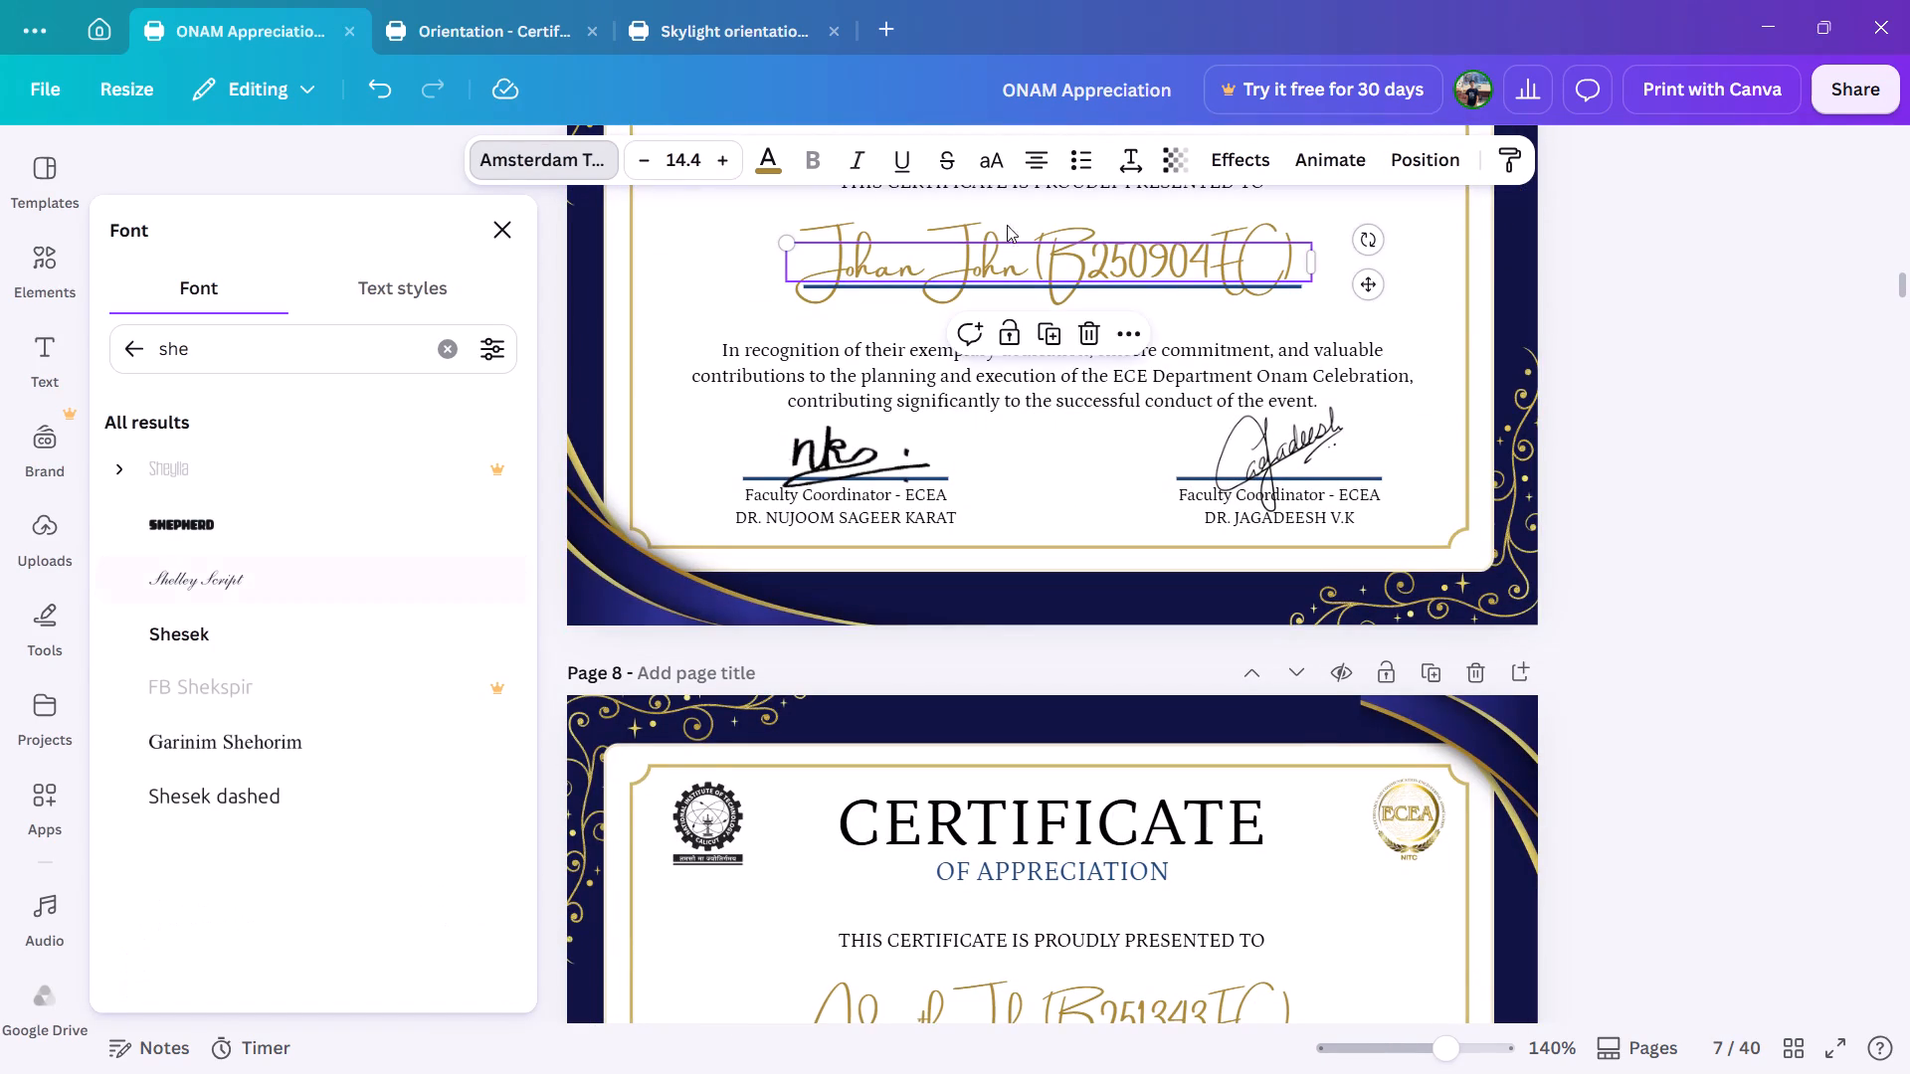
click(218, 577)
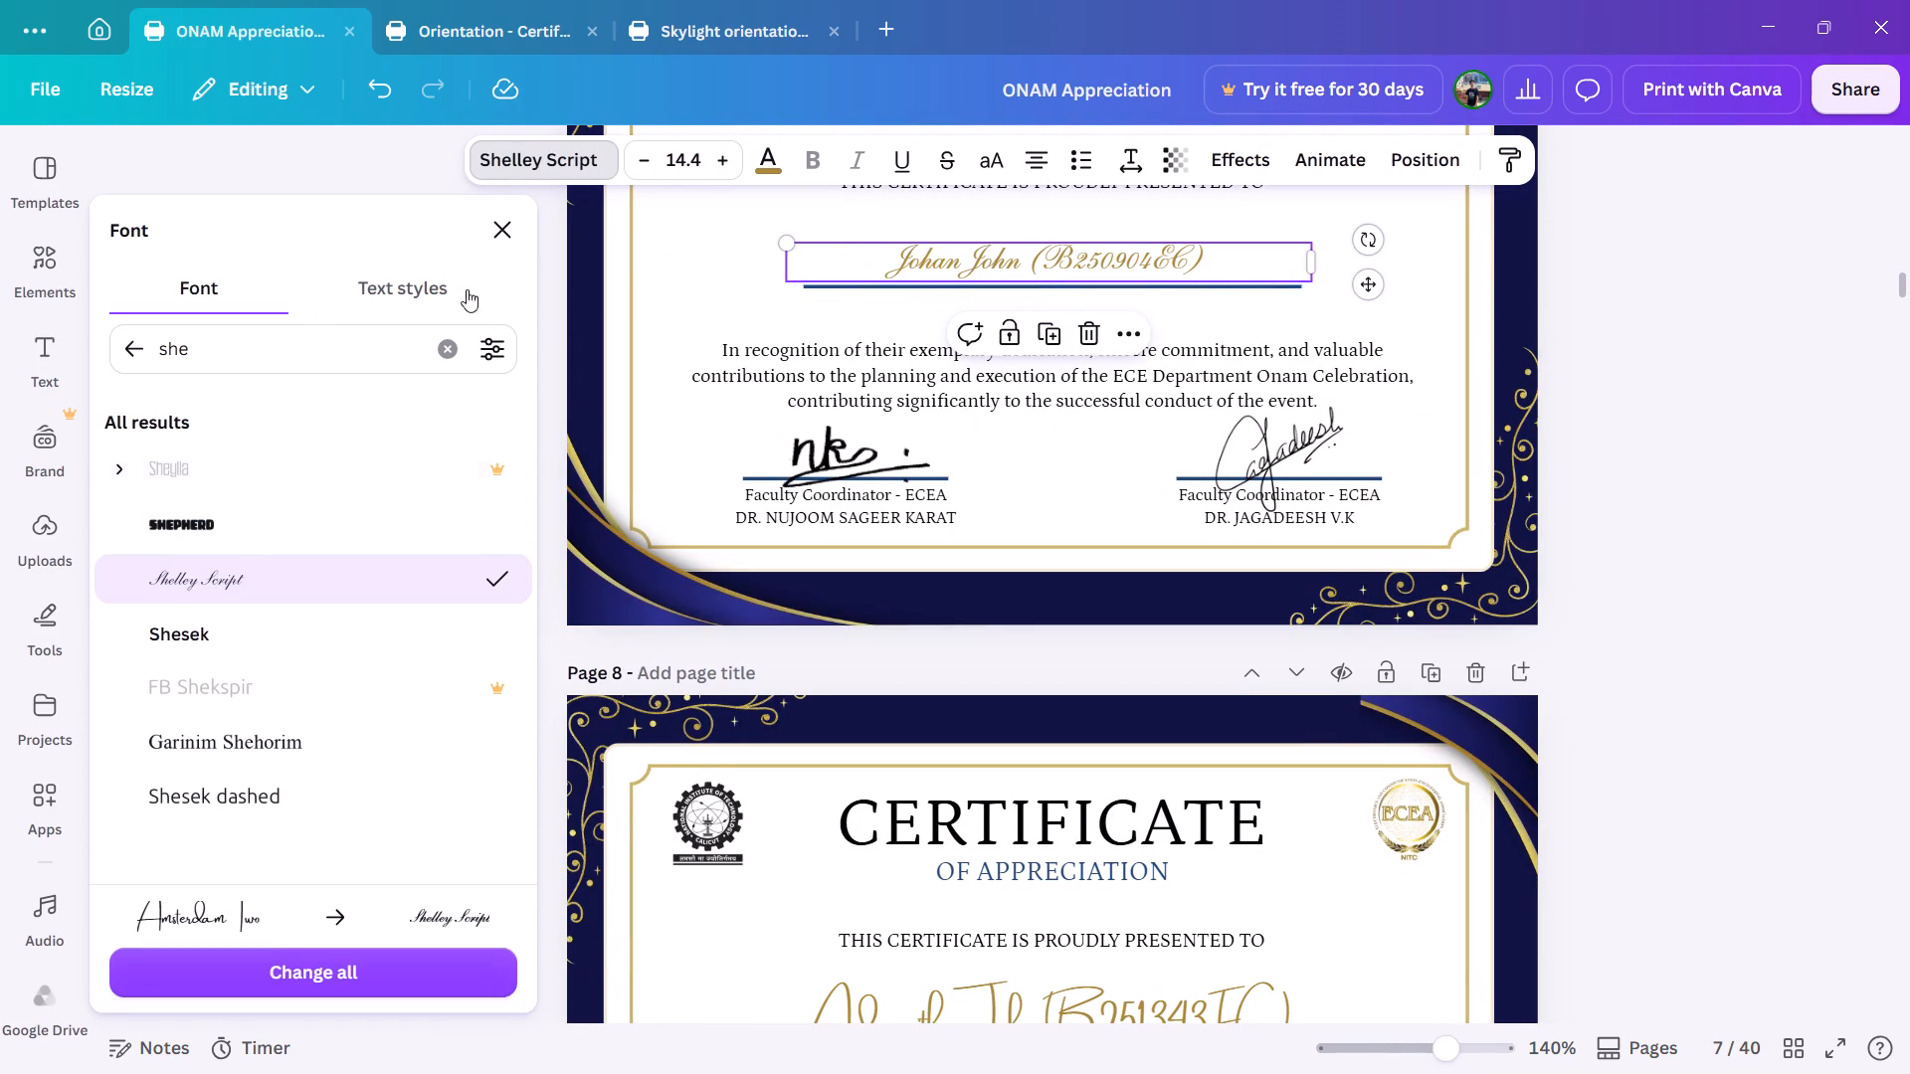
triple_click(727, 152)
click(727, 152)
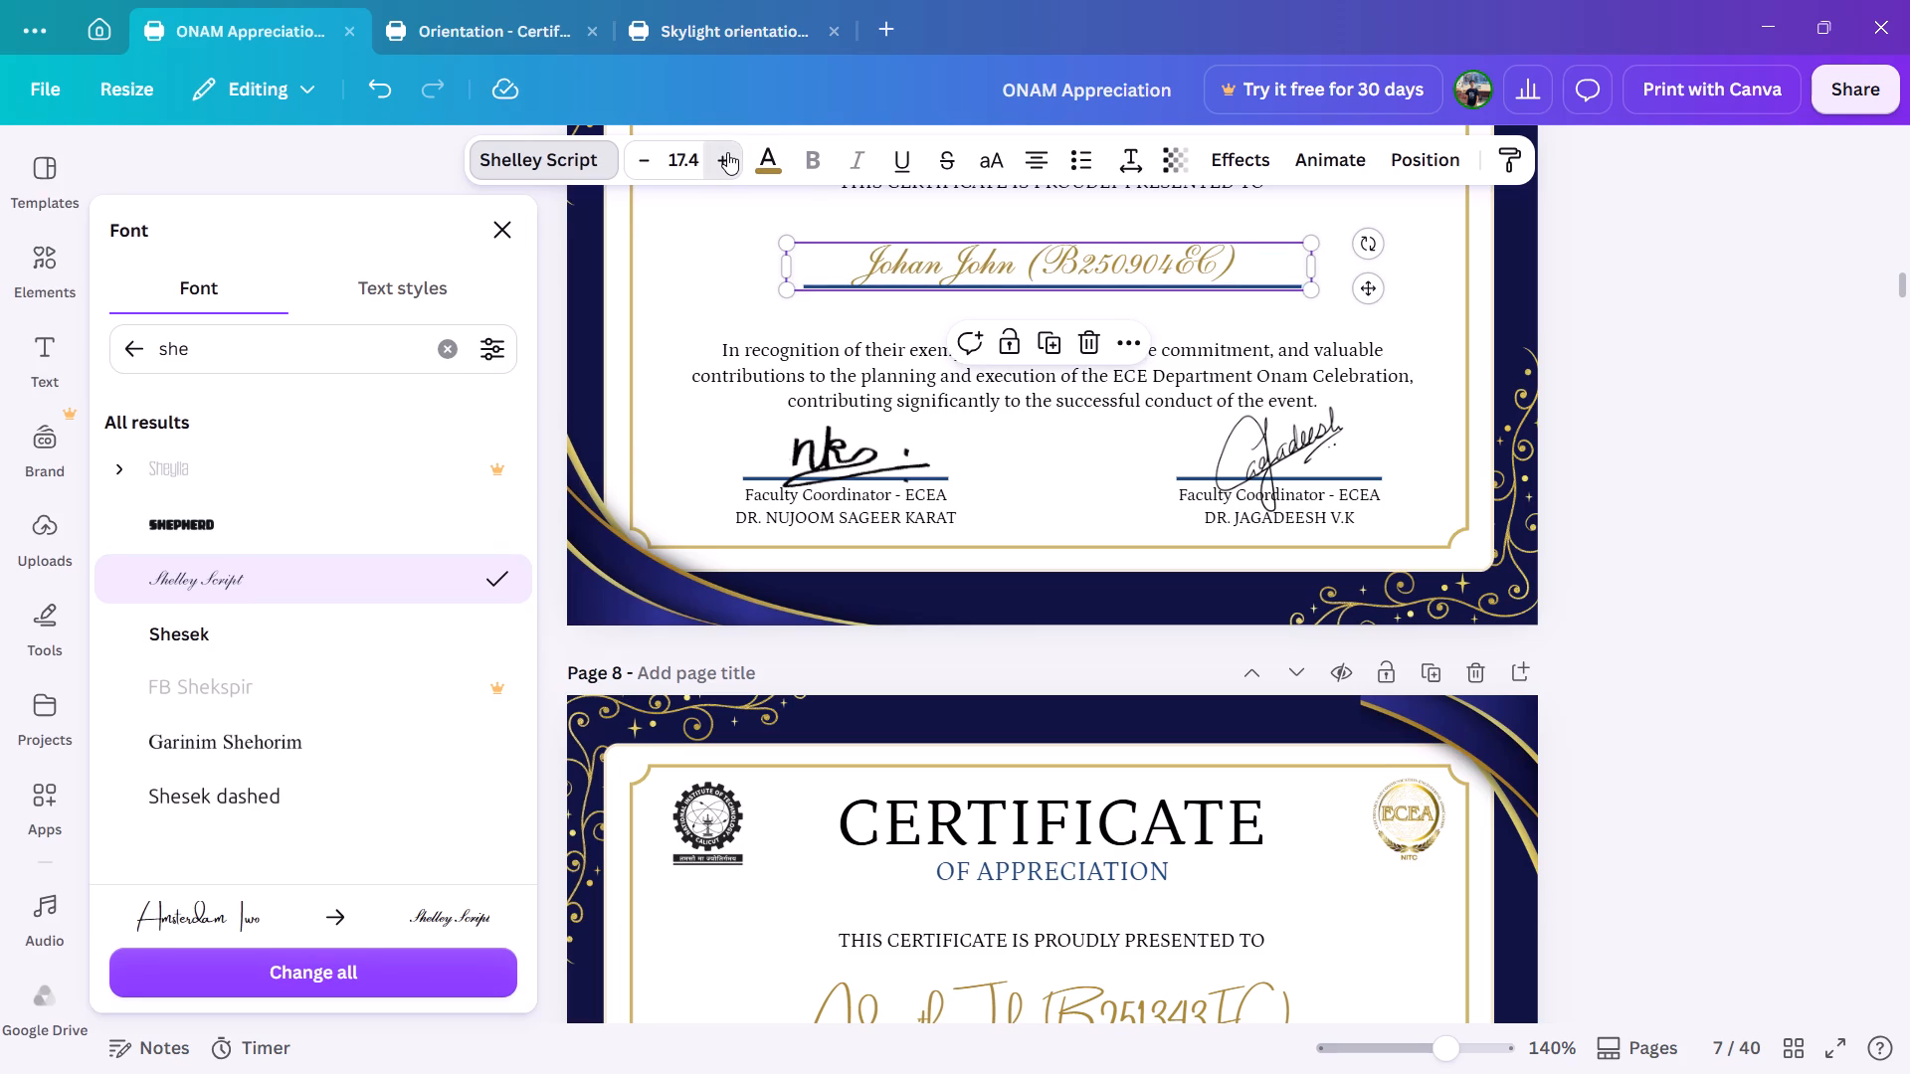
click(727, 152)
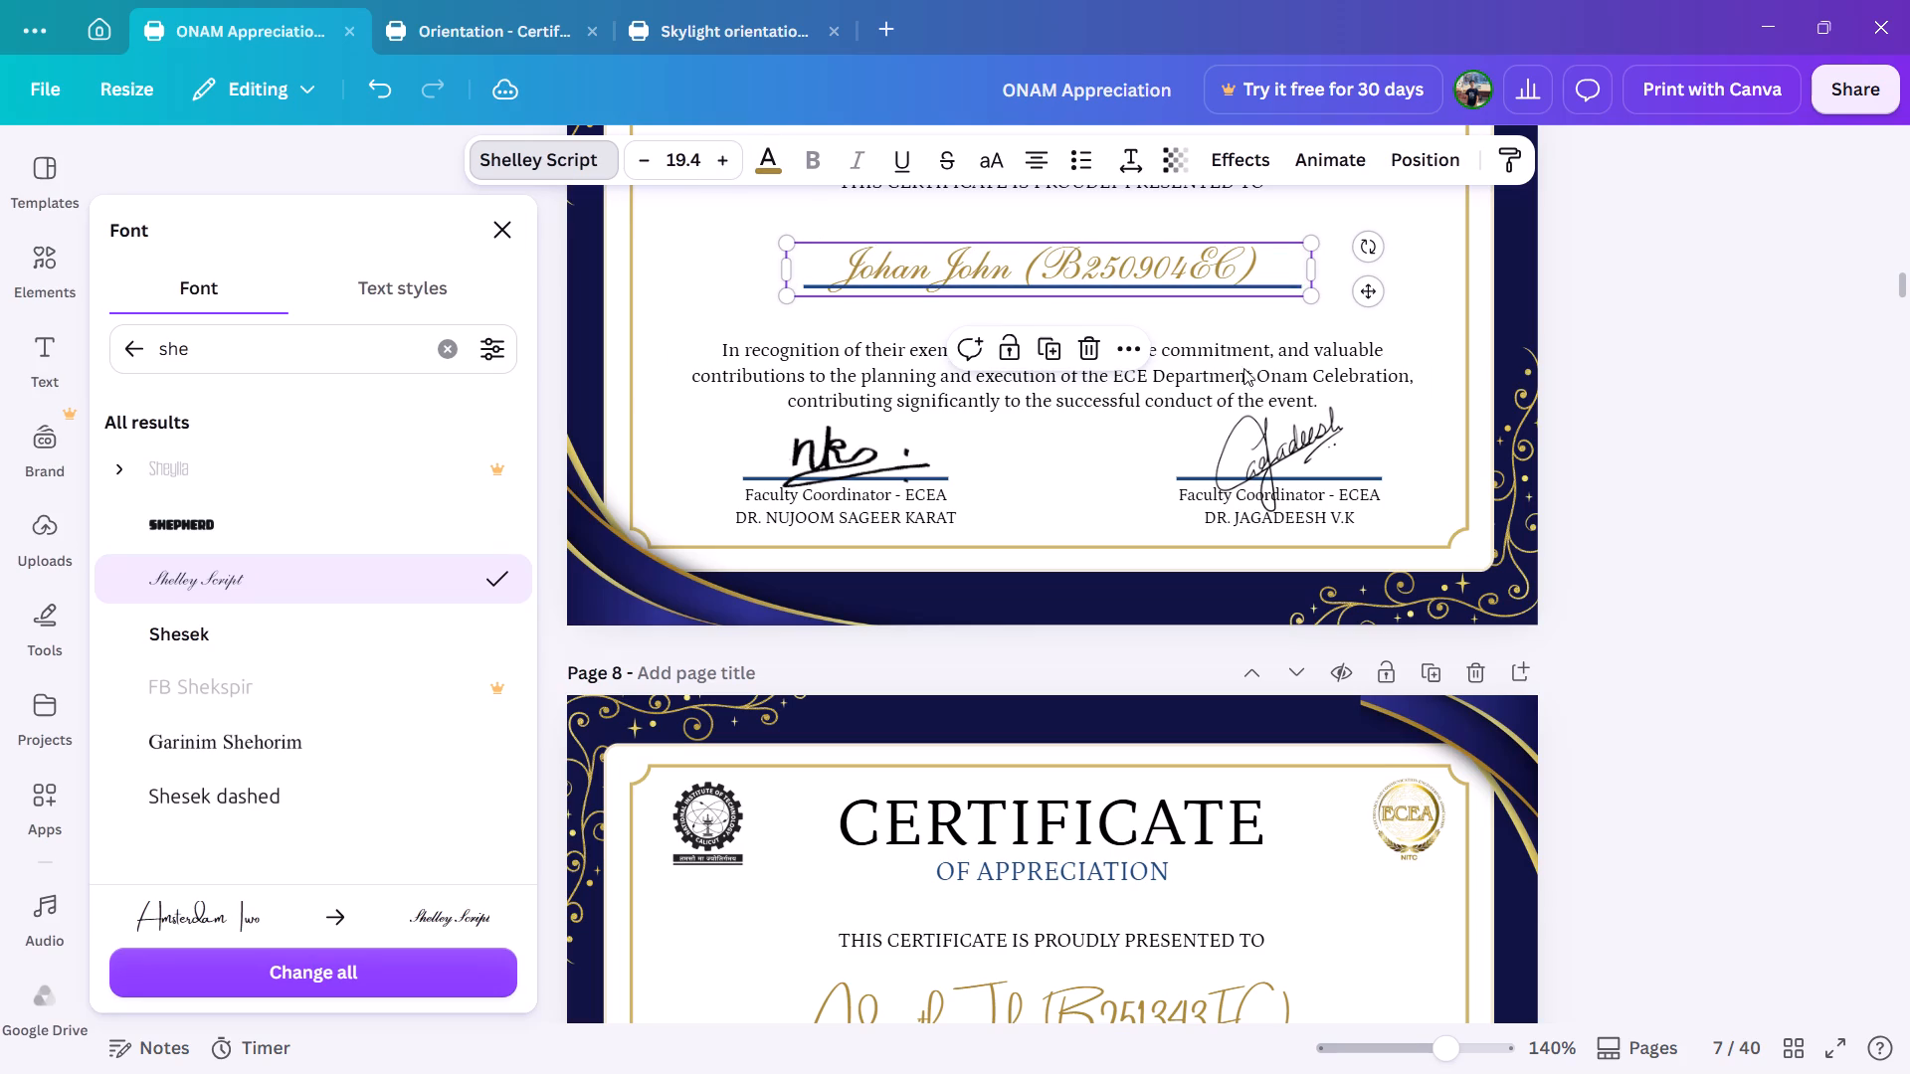
click(1562, 313)
click(1622, 357)
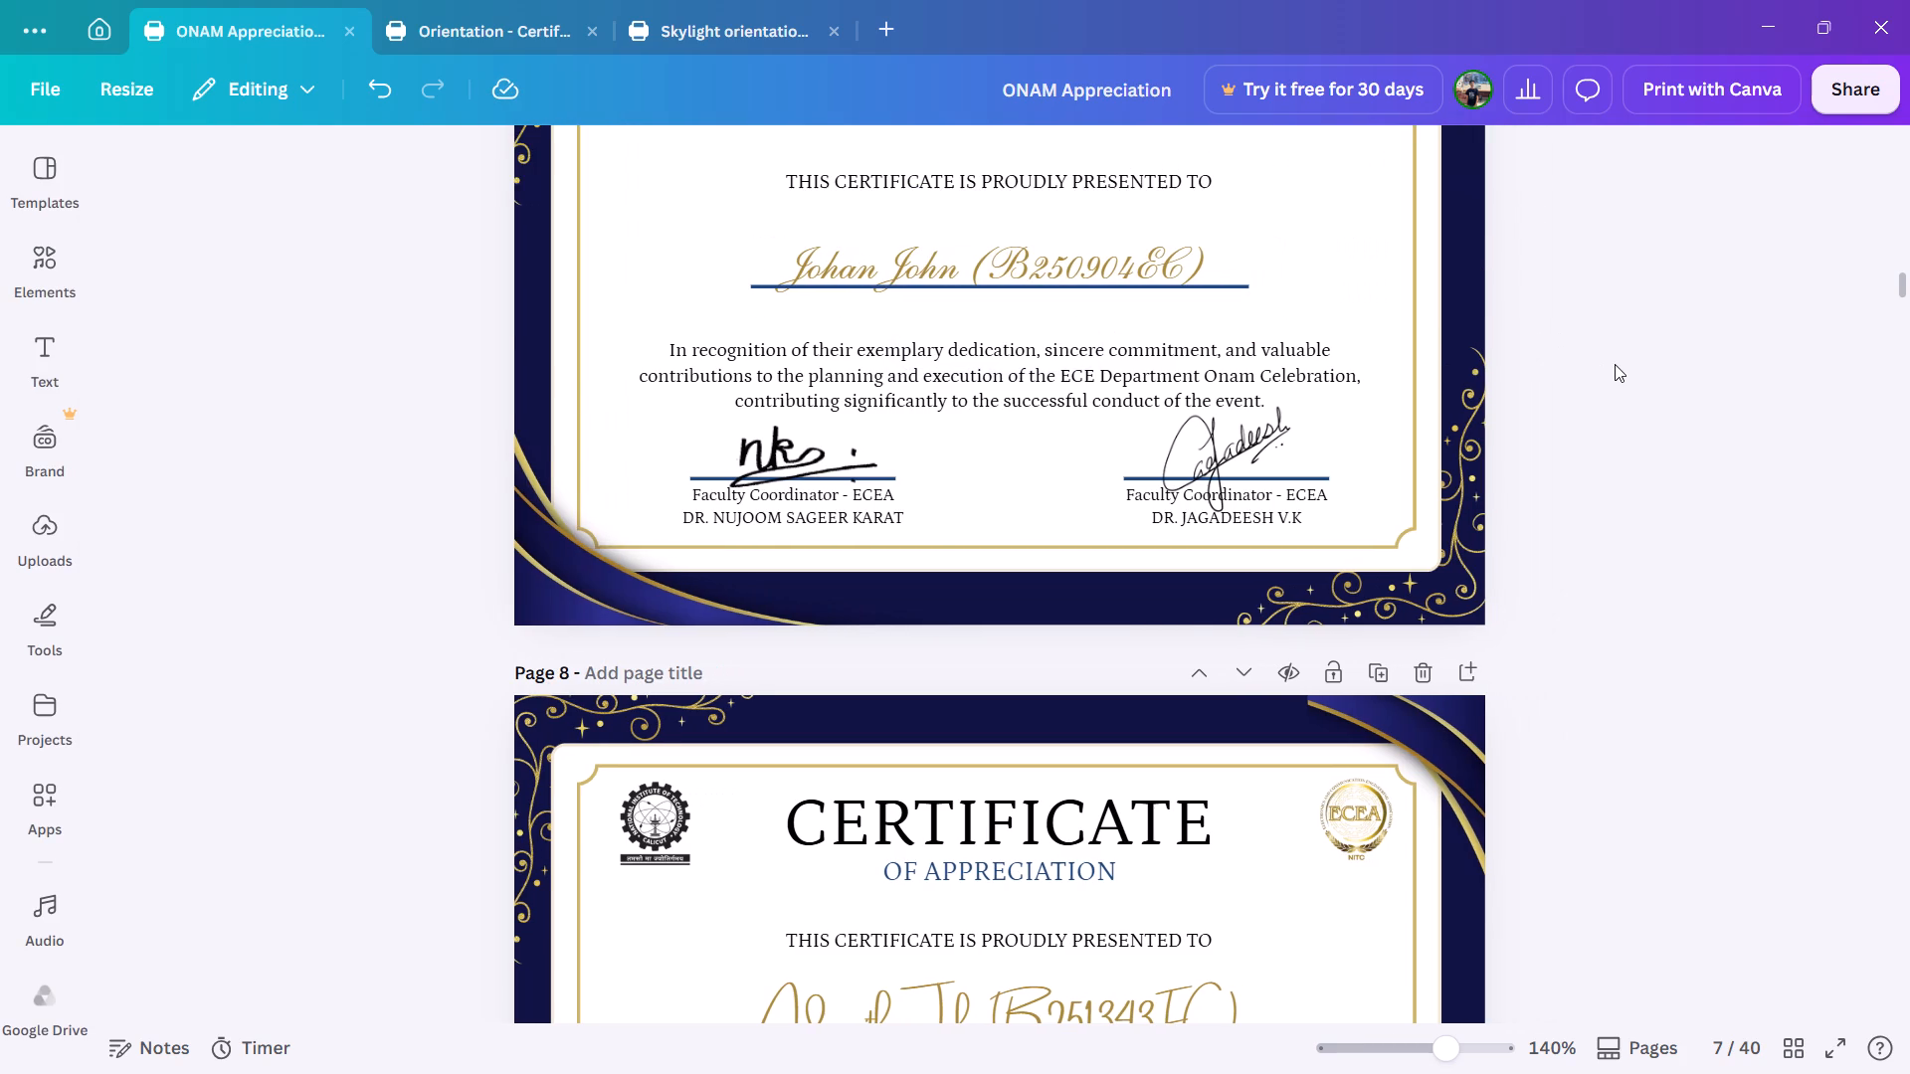
Nudge the page 7 recipient name slightly up and to the right so it sits centered above its underline.
click(1051, 251)
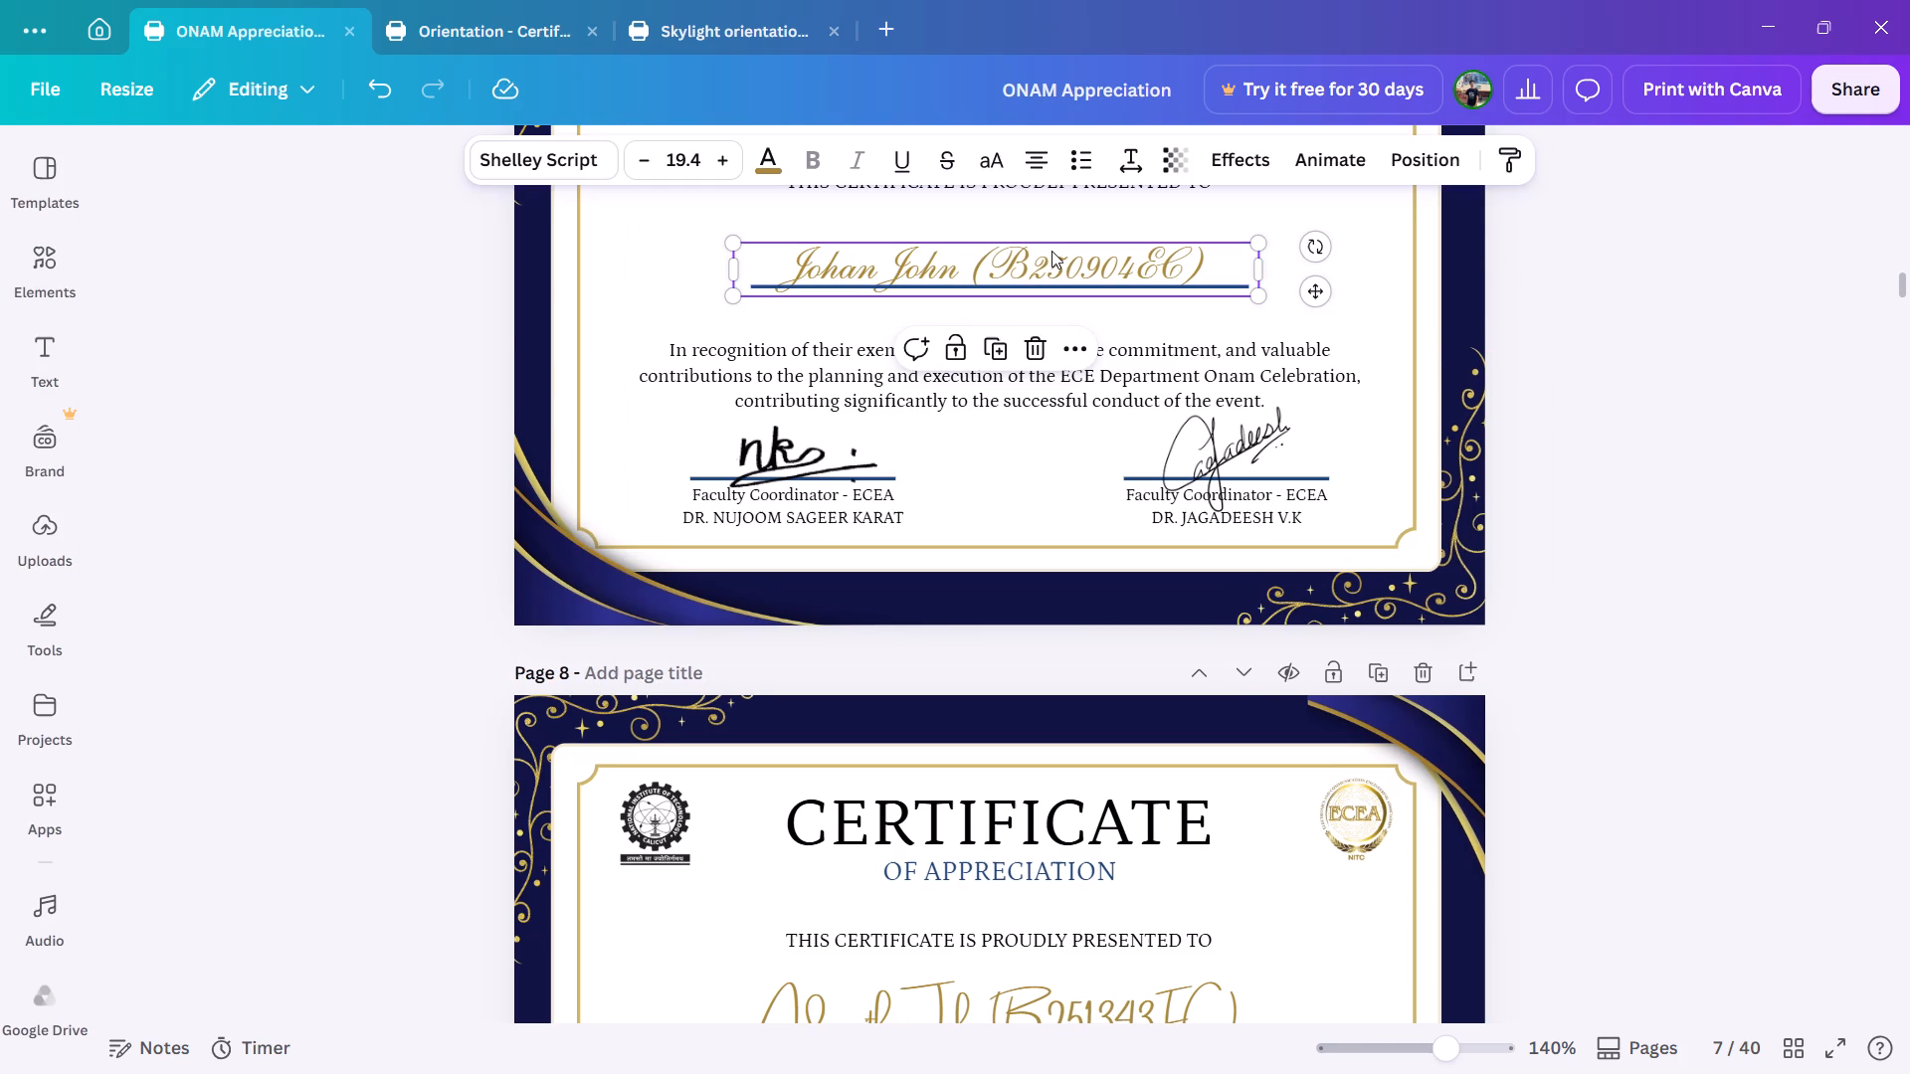
key(Up)
key(Right)
key(Down)
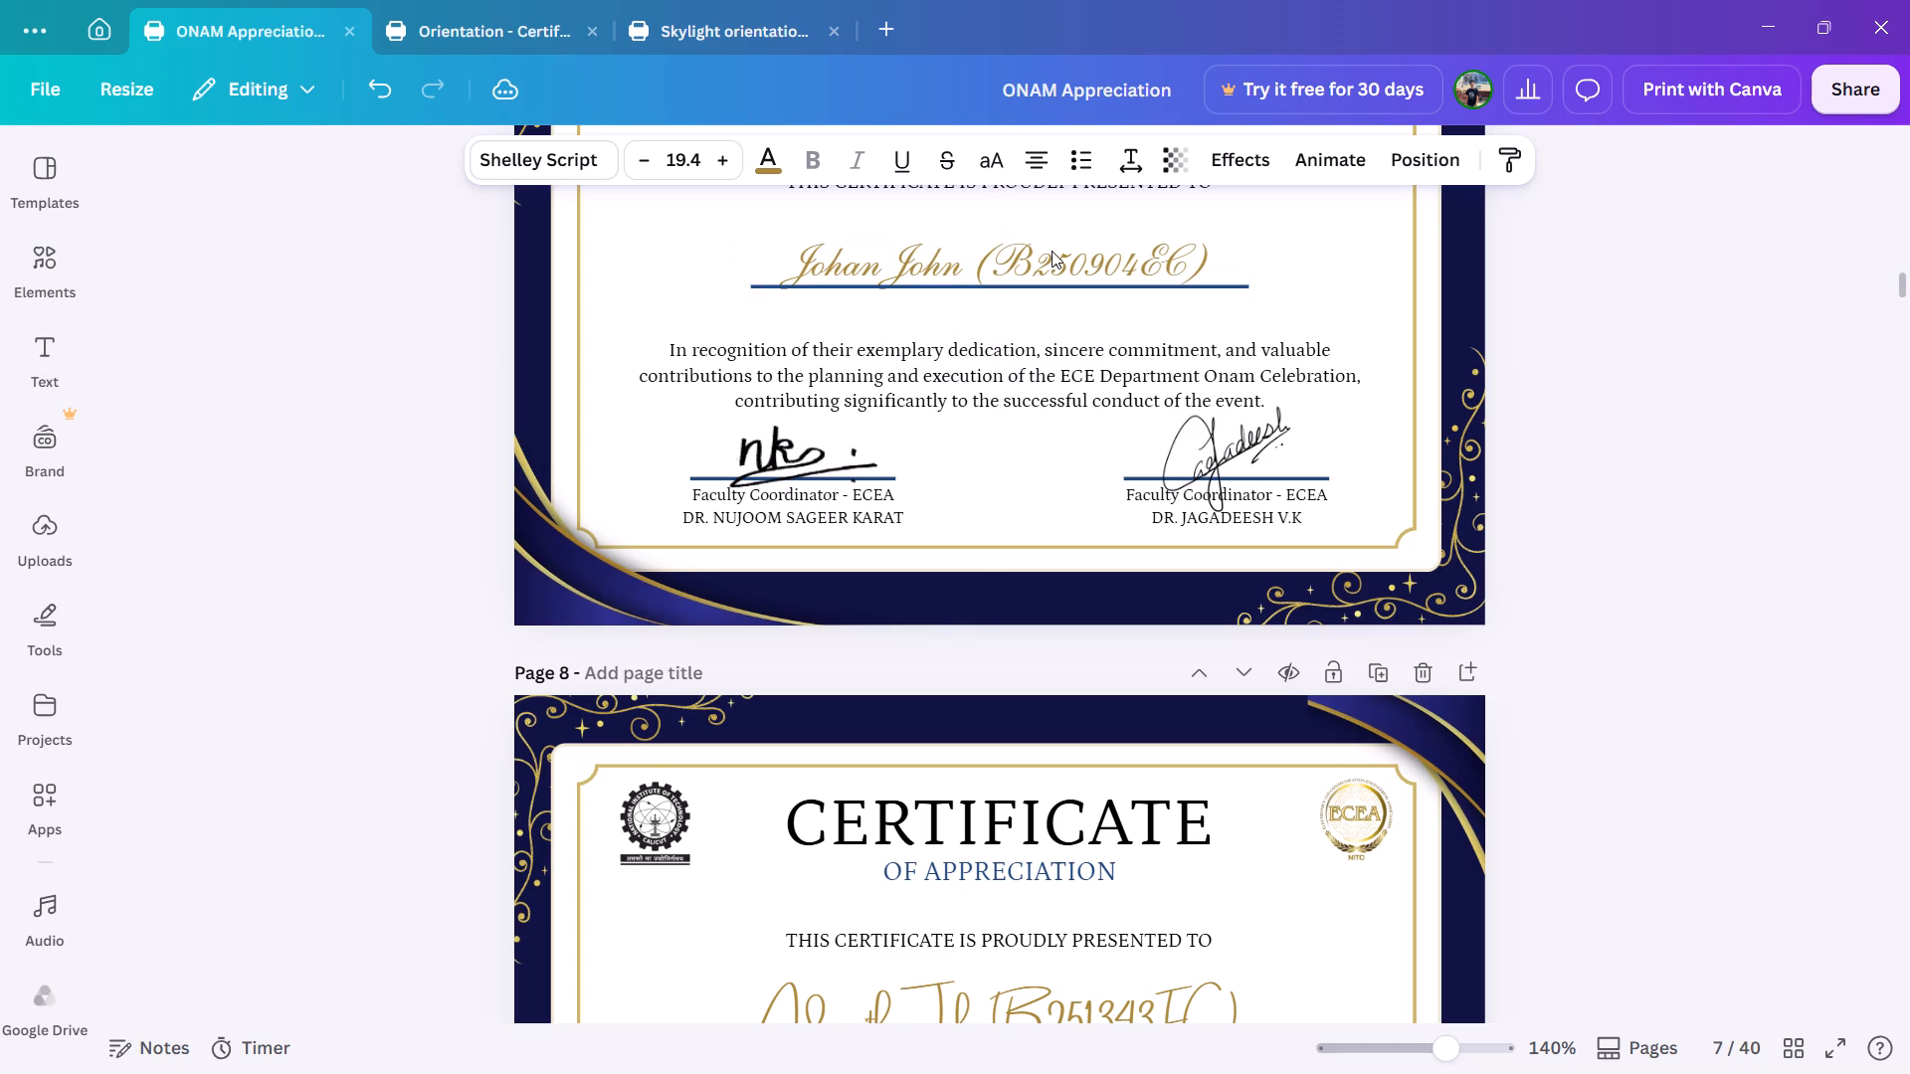
Change the page 8 recipient name to the Shelley Script font at size 19.4.
scroll(1066, 387, down, 1)
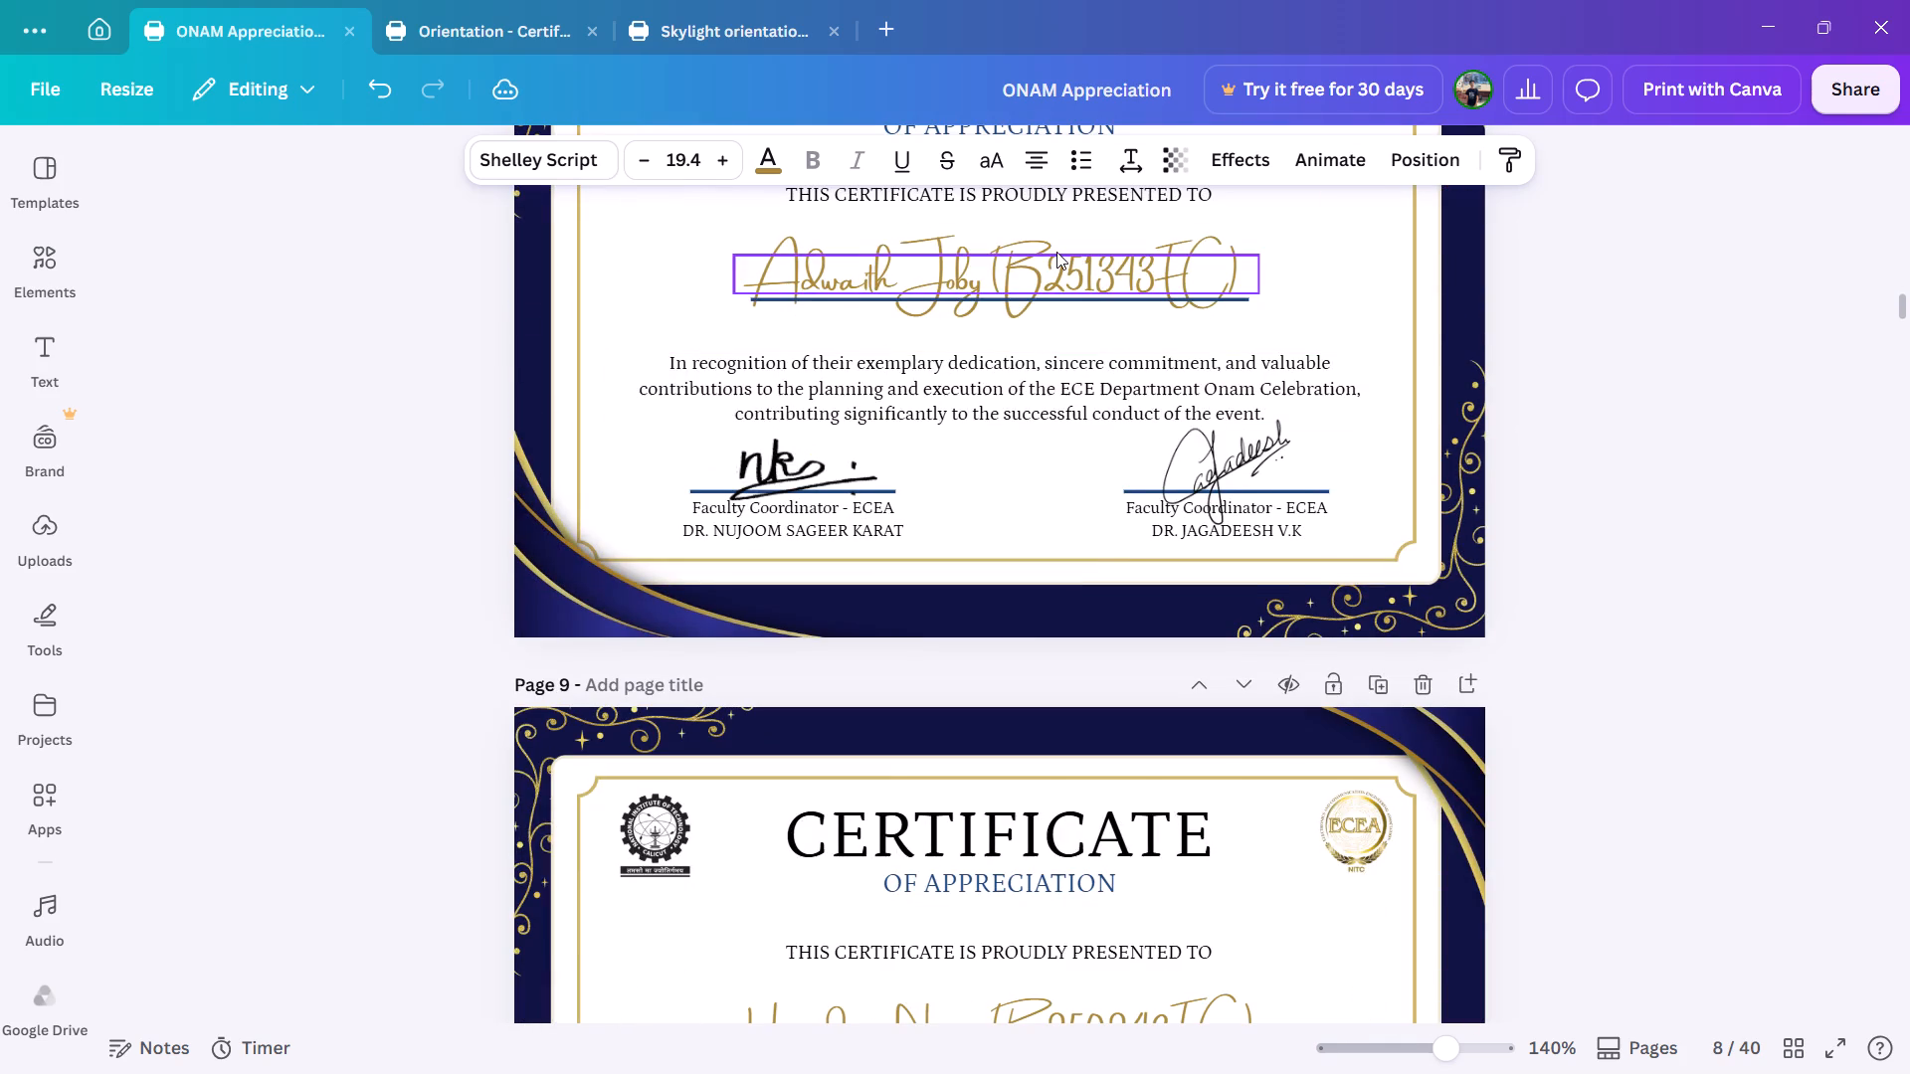
click(1056, 252)
click(592, 154)
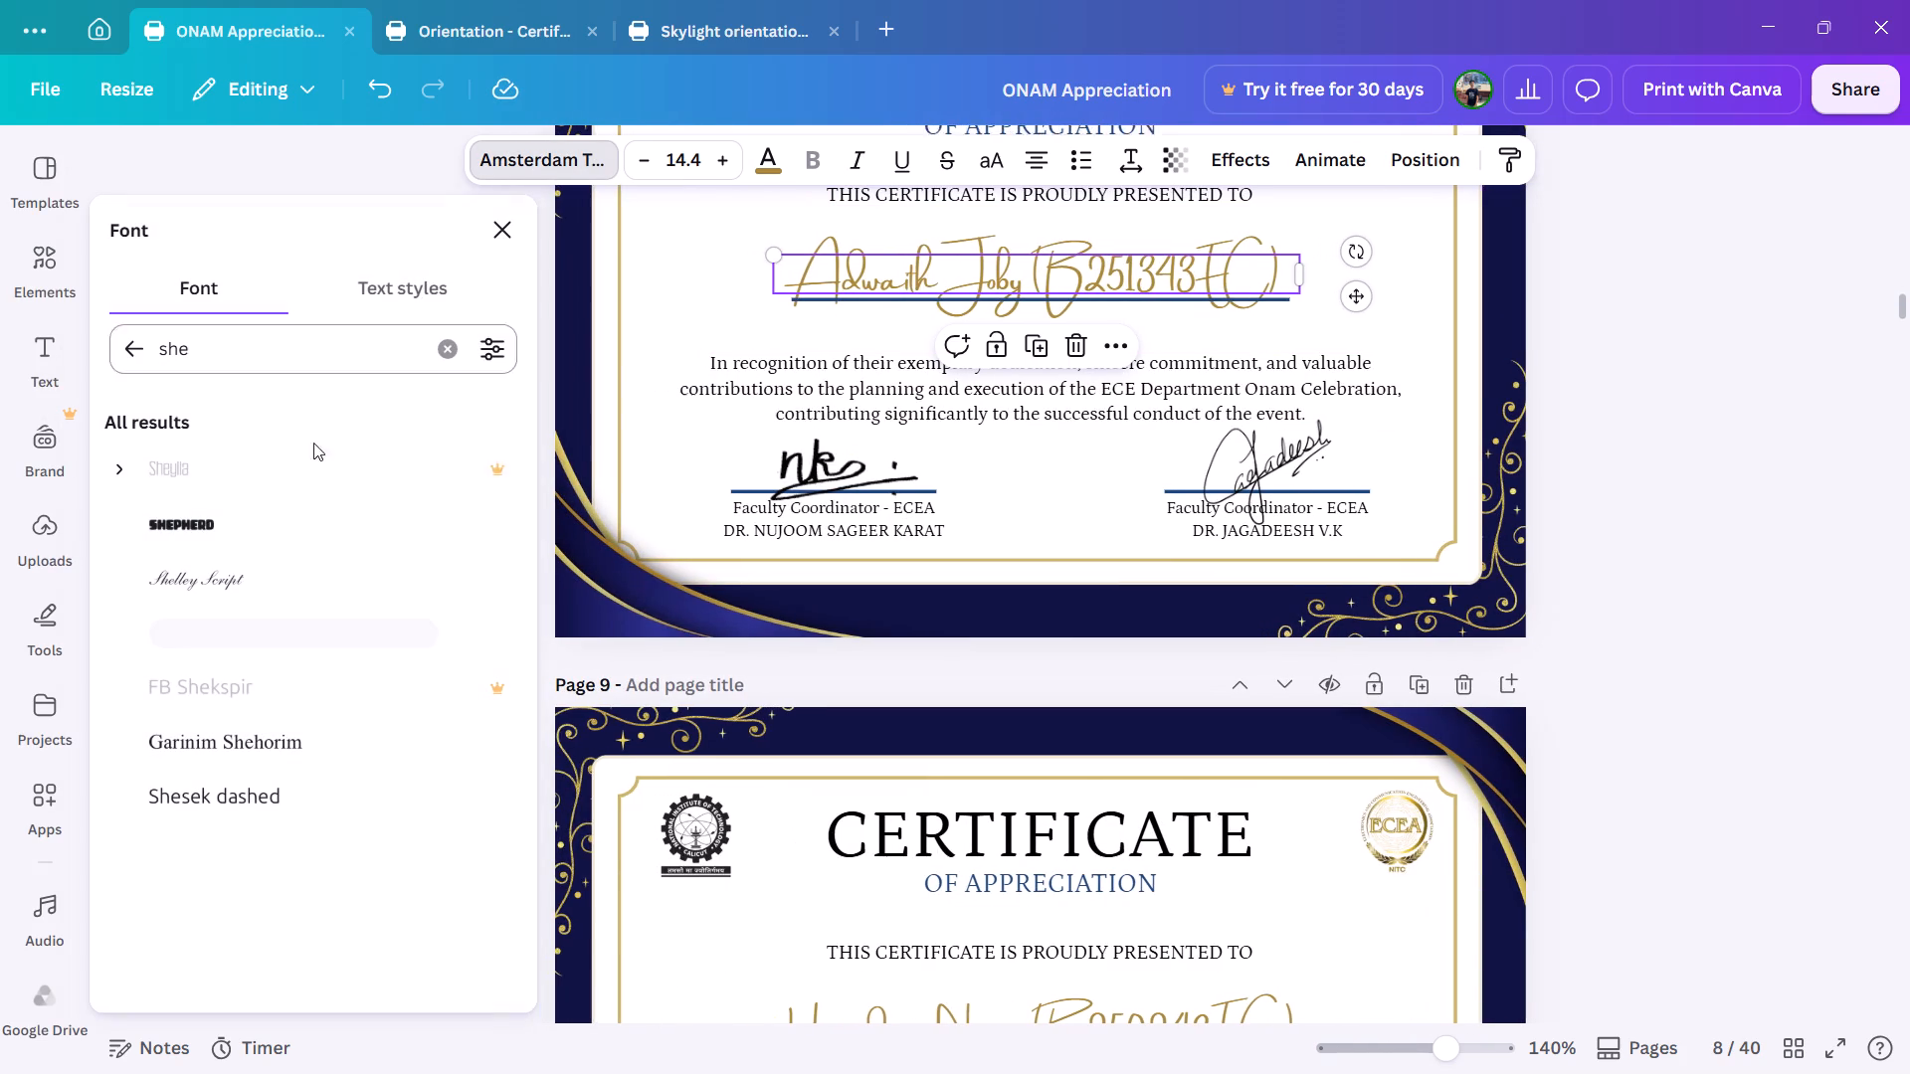
click(304, 587)
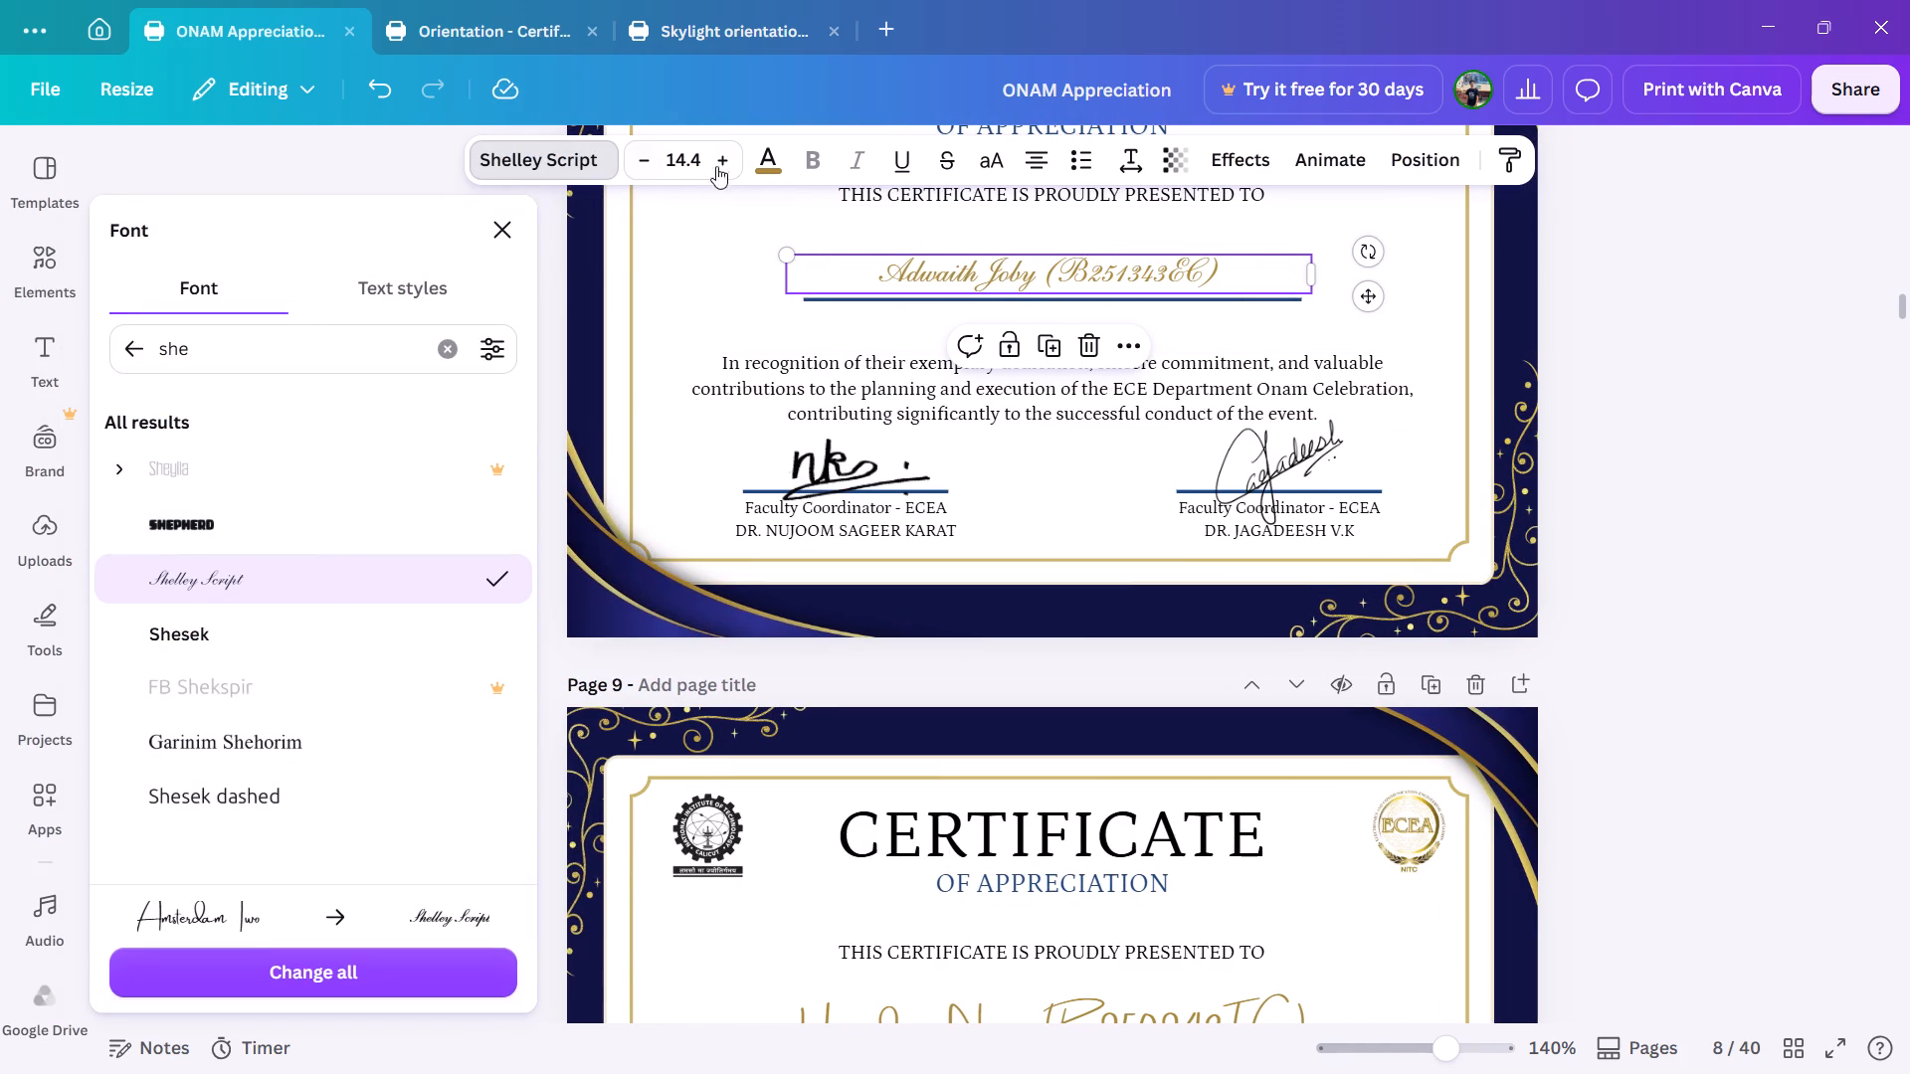
triple_click(738, 163)
click(738, 163)
click(738, 163)
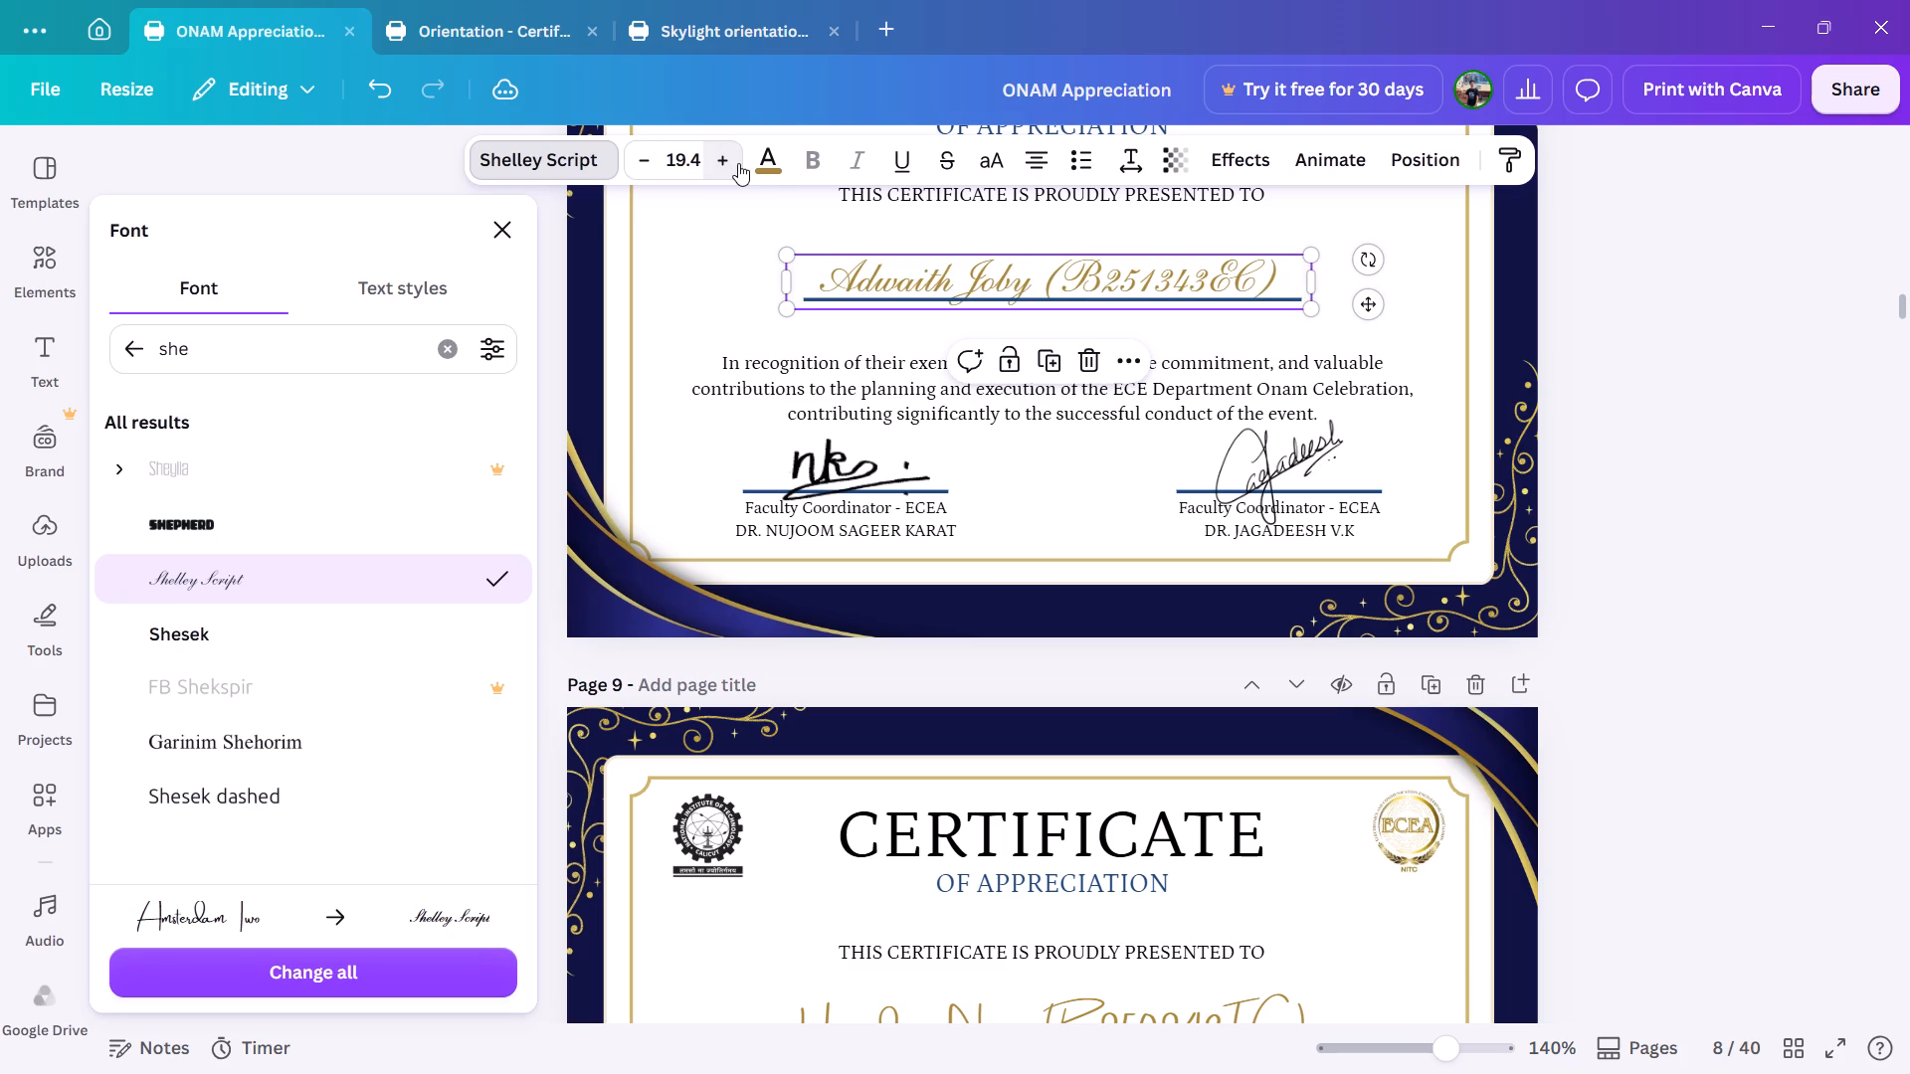
click(1551, 340)
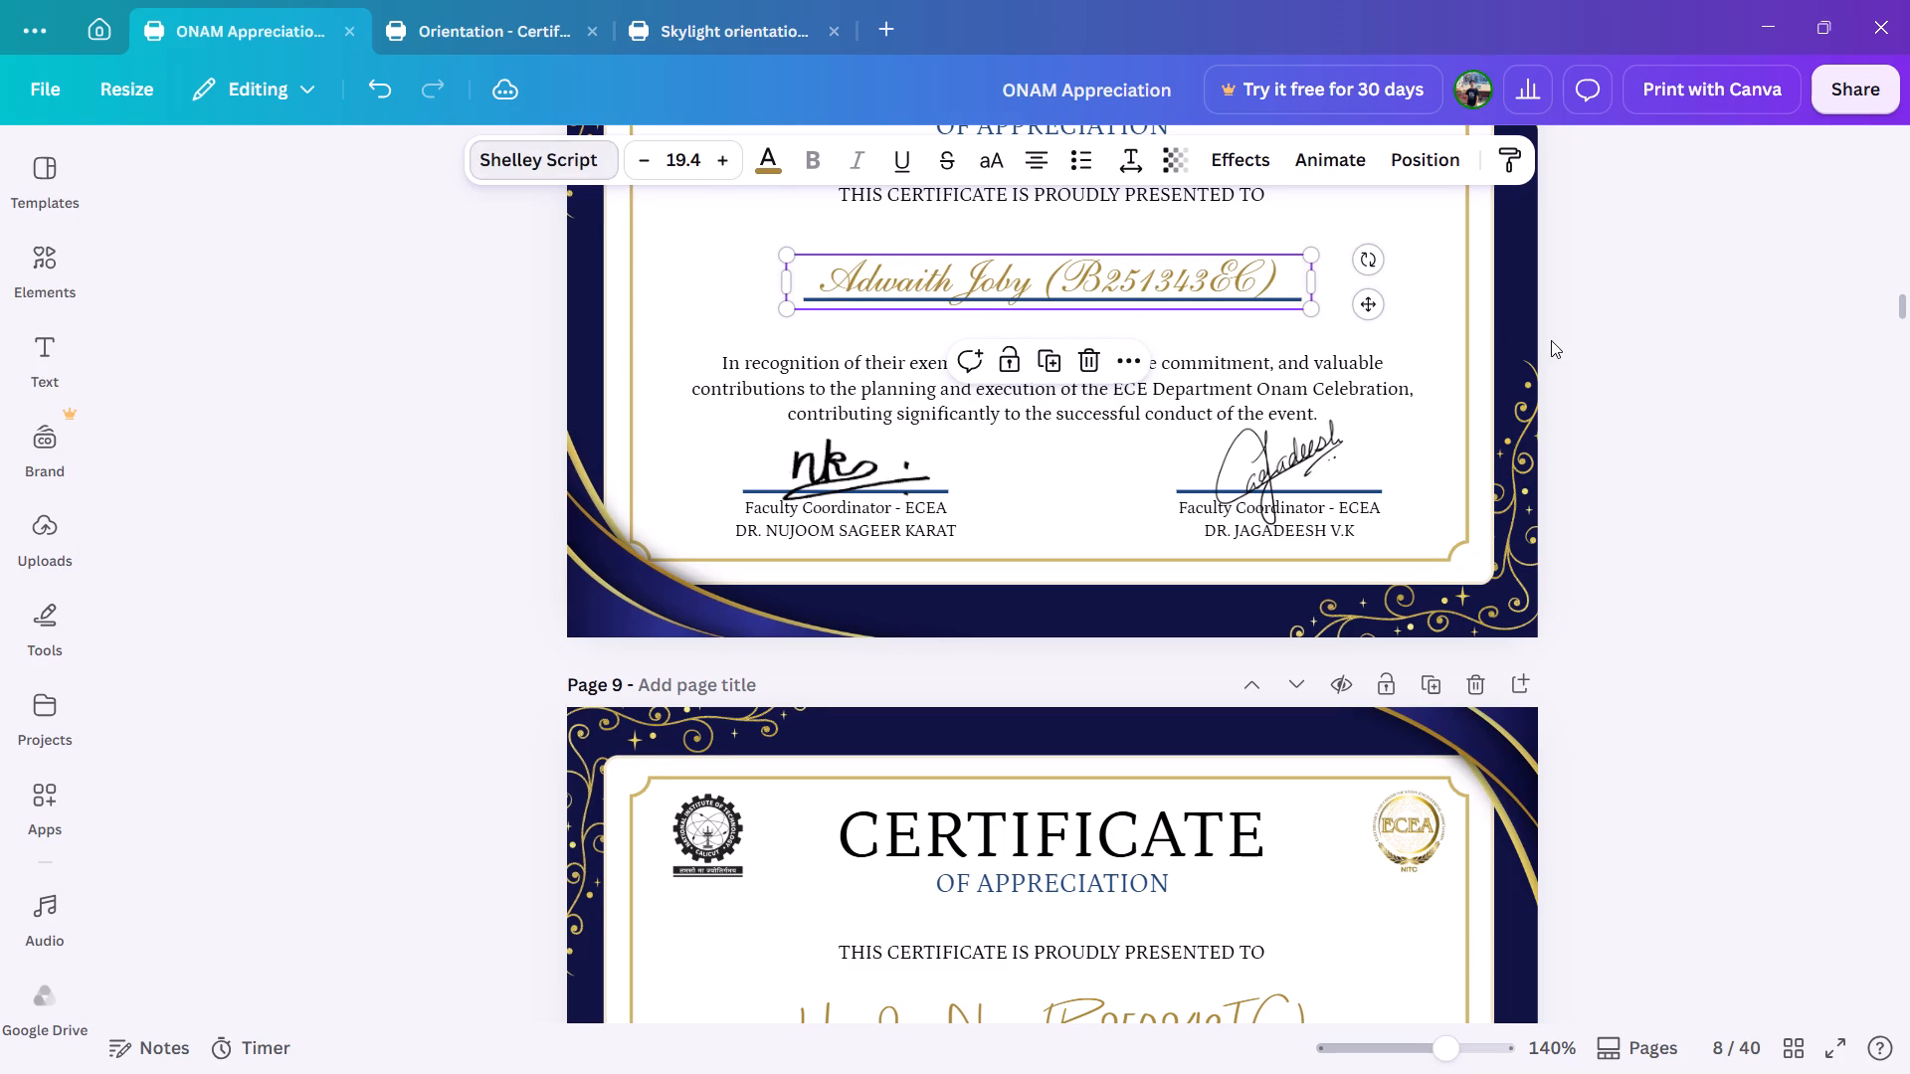
click(1526, 363)
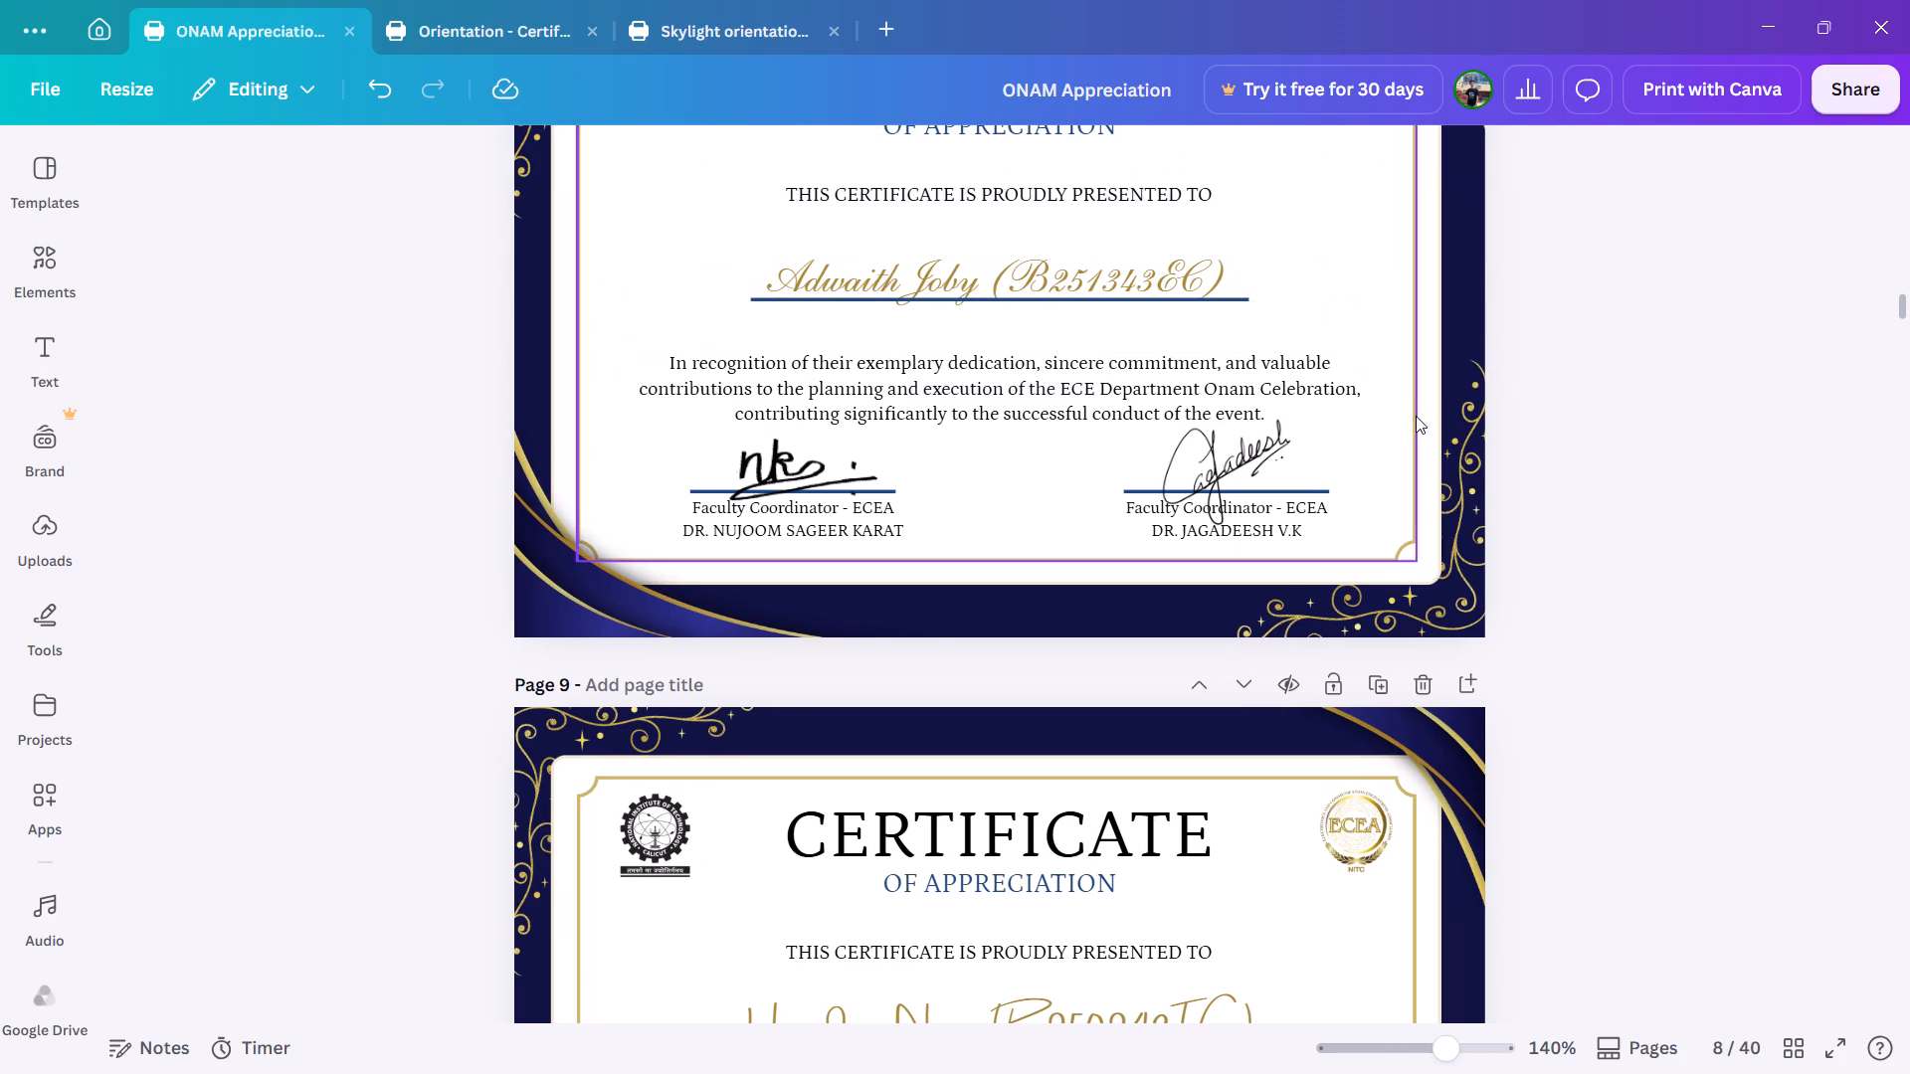
Nudge the page 8 recipient name to the right and slightly up so it sits just above its underline.
click(1180, 264)
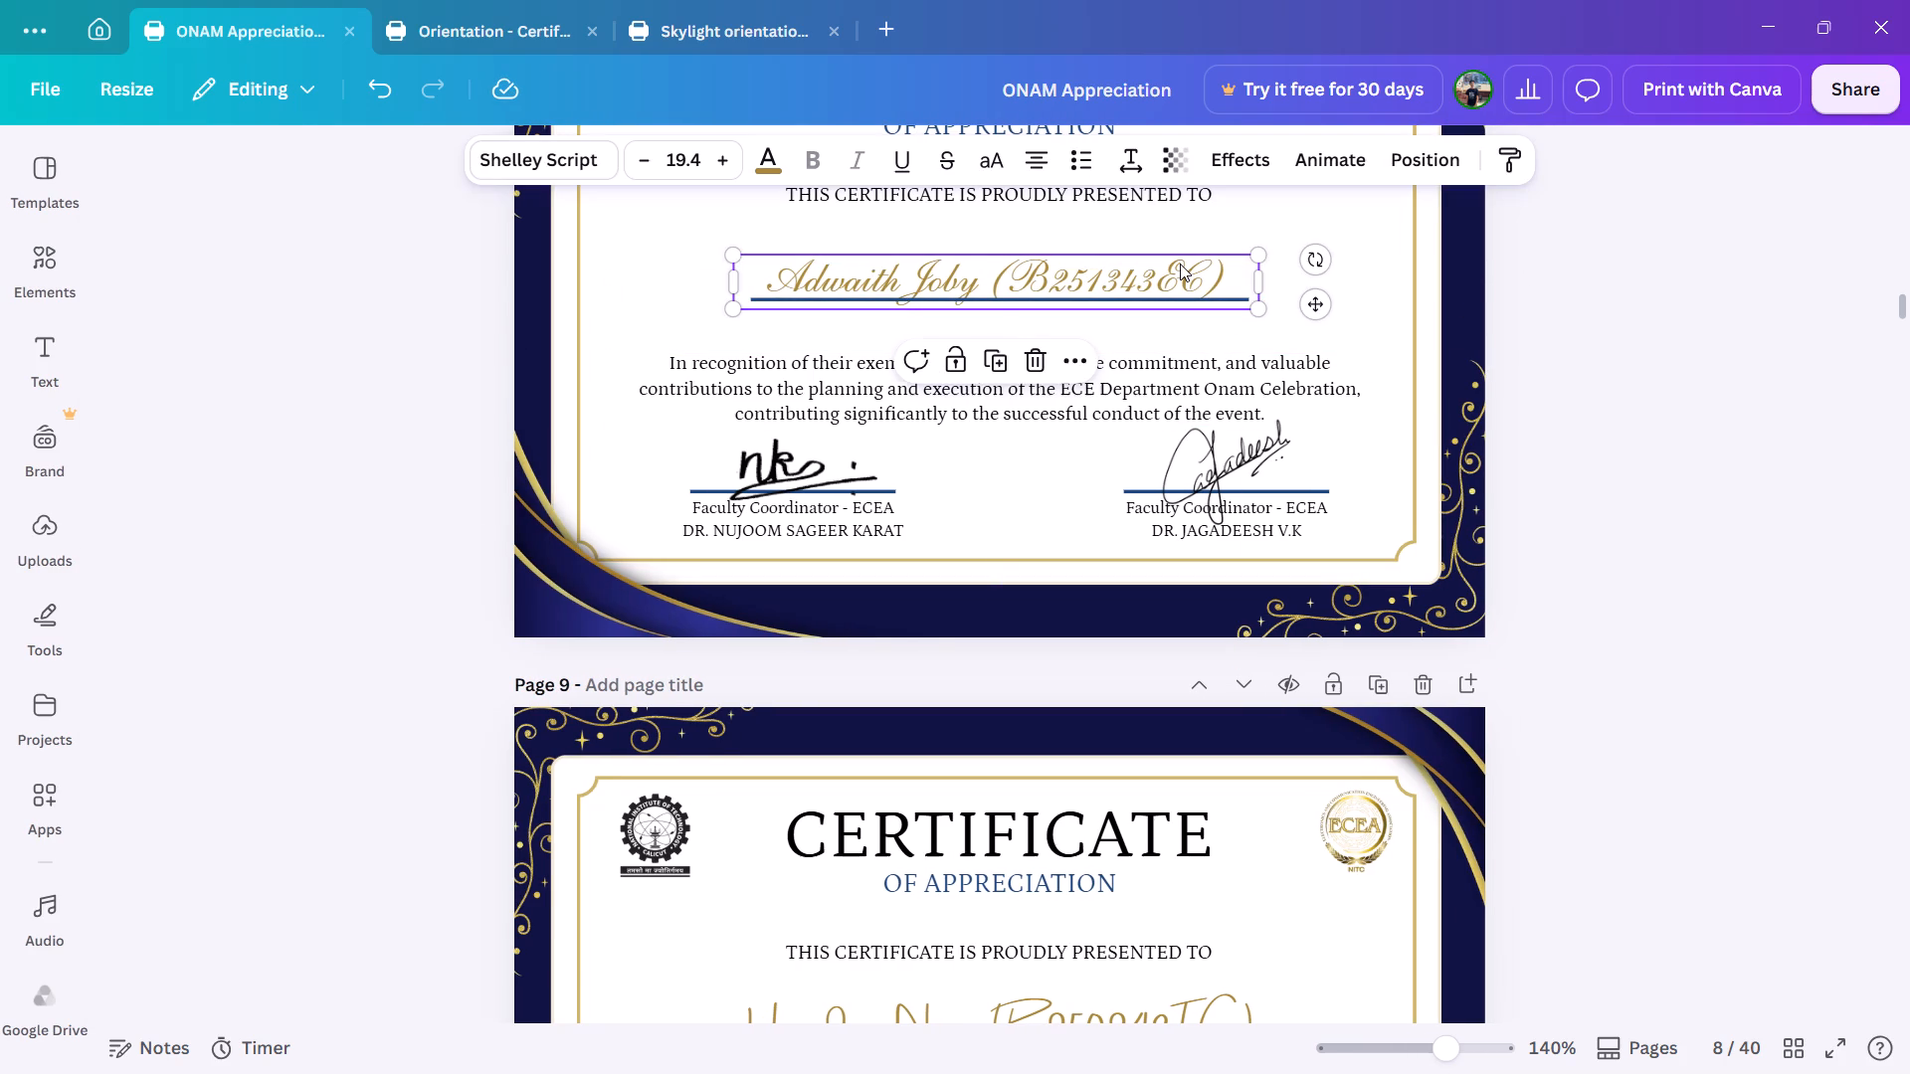
key(Right)
key(Right)
key(Right)
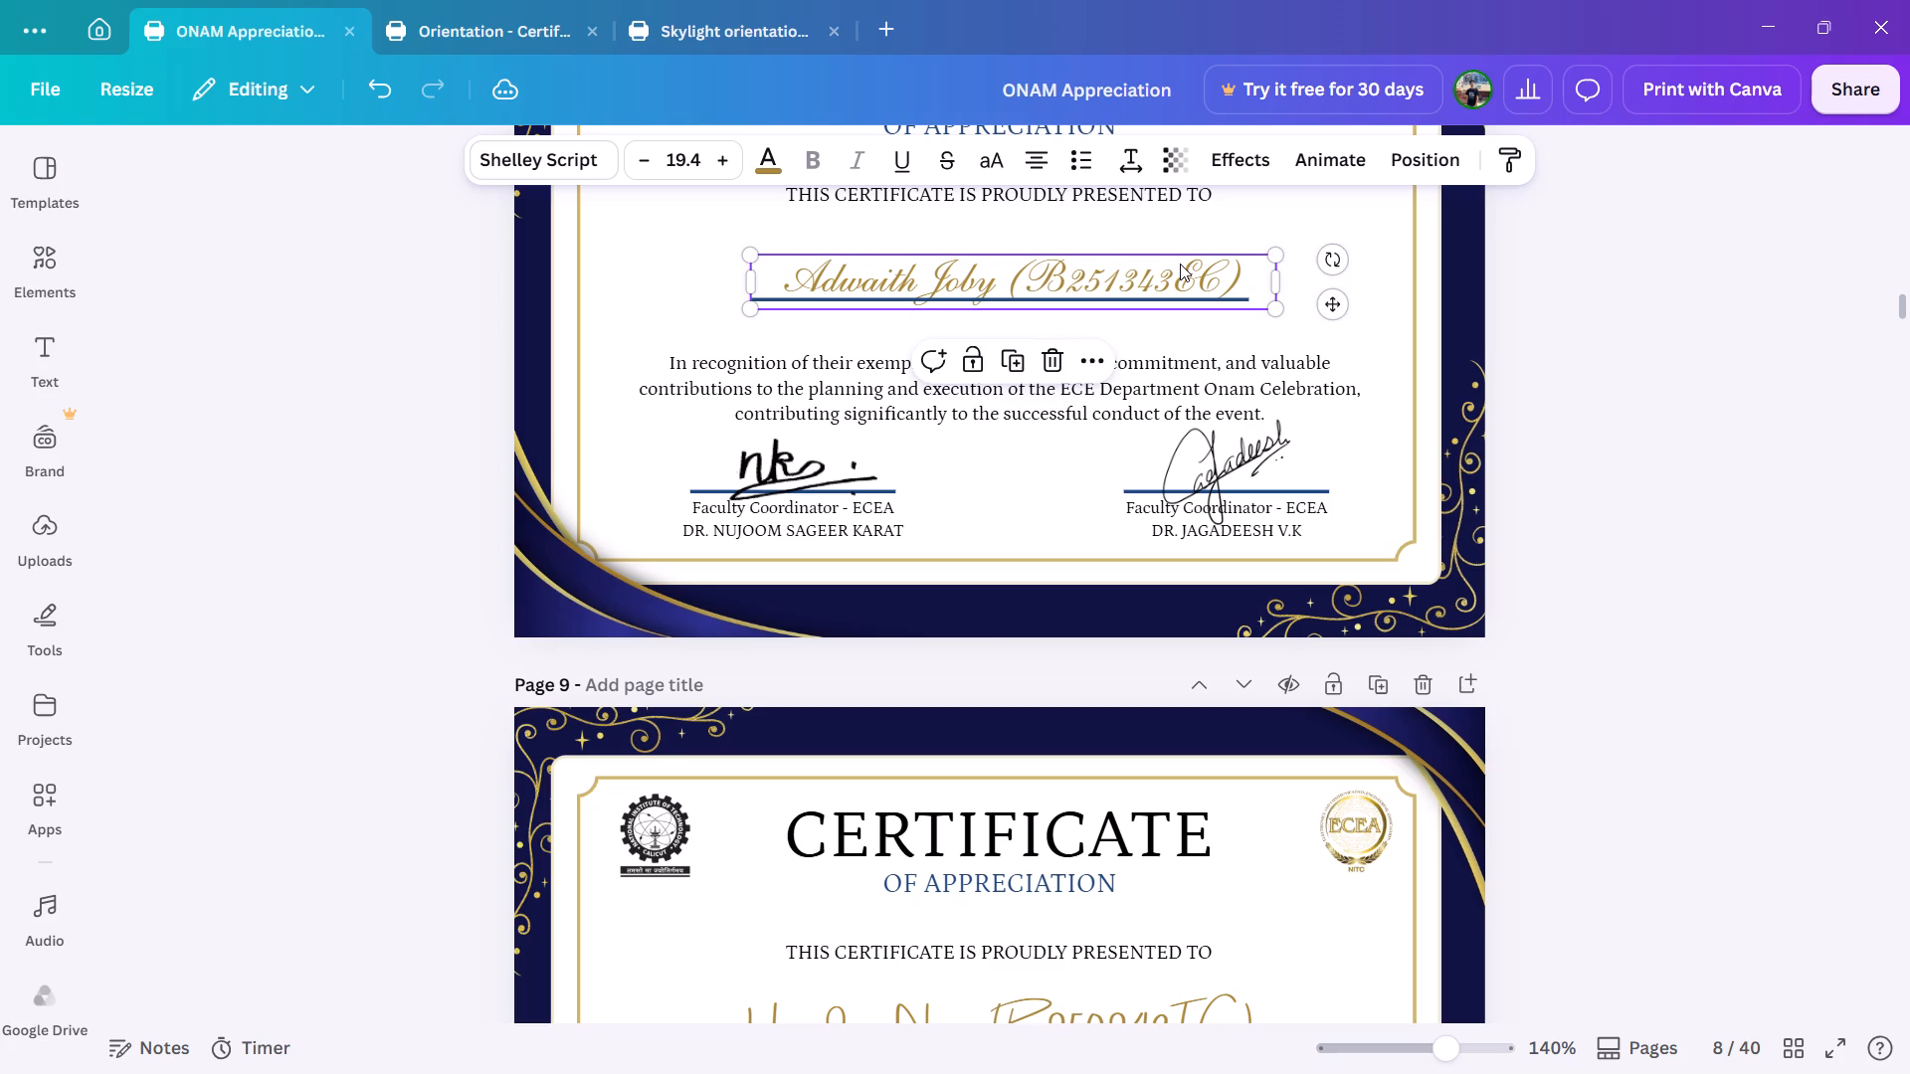
key(Up)
key(Down)
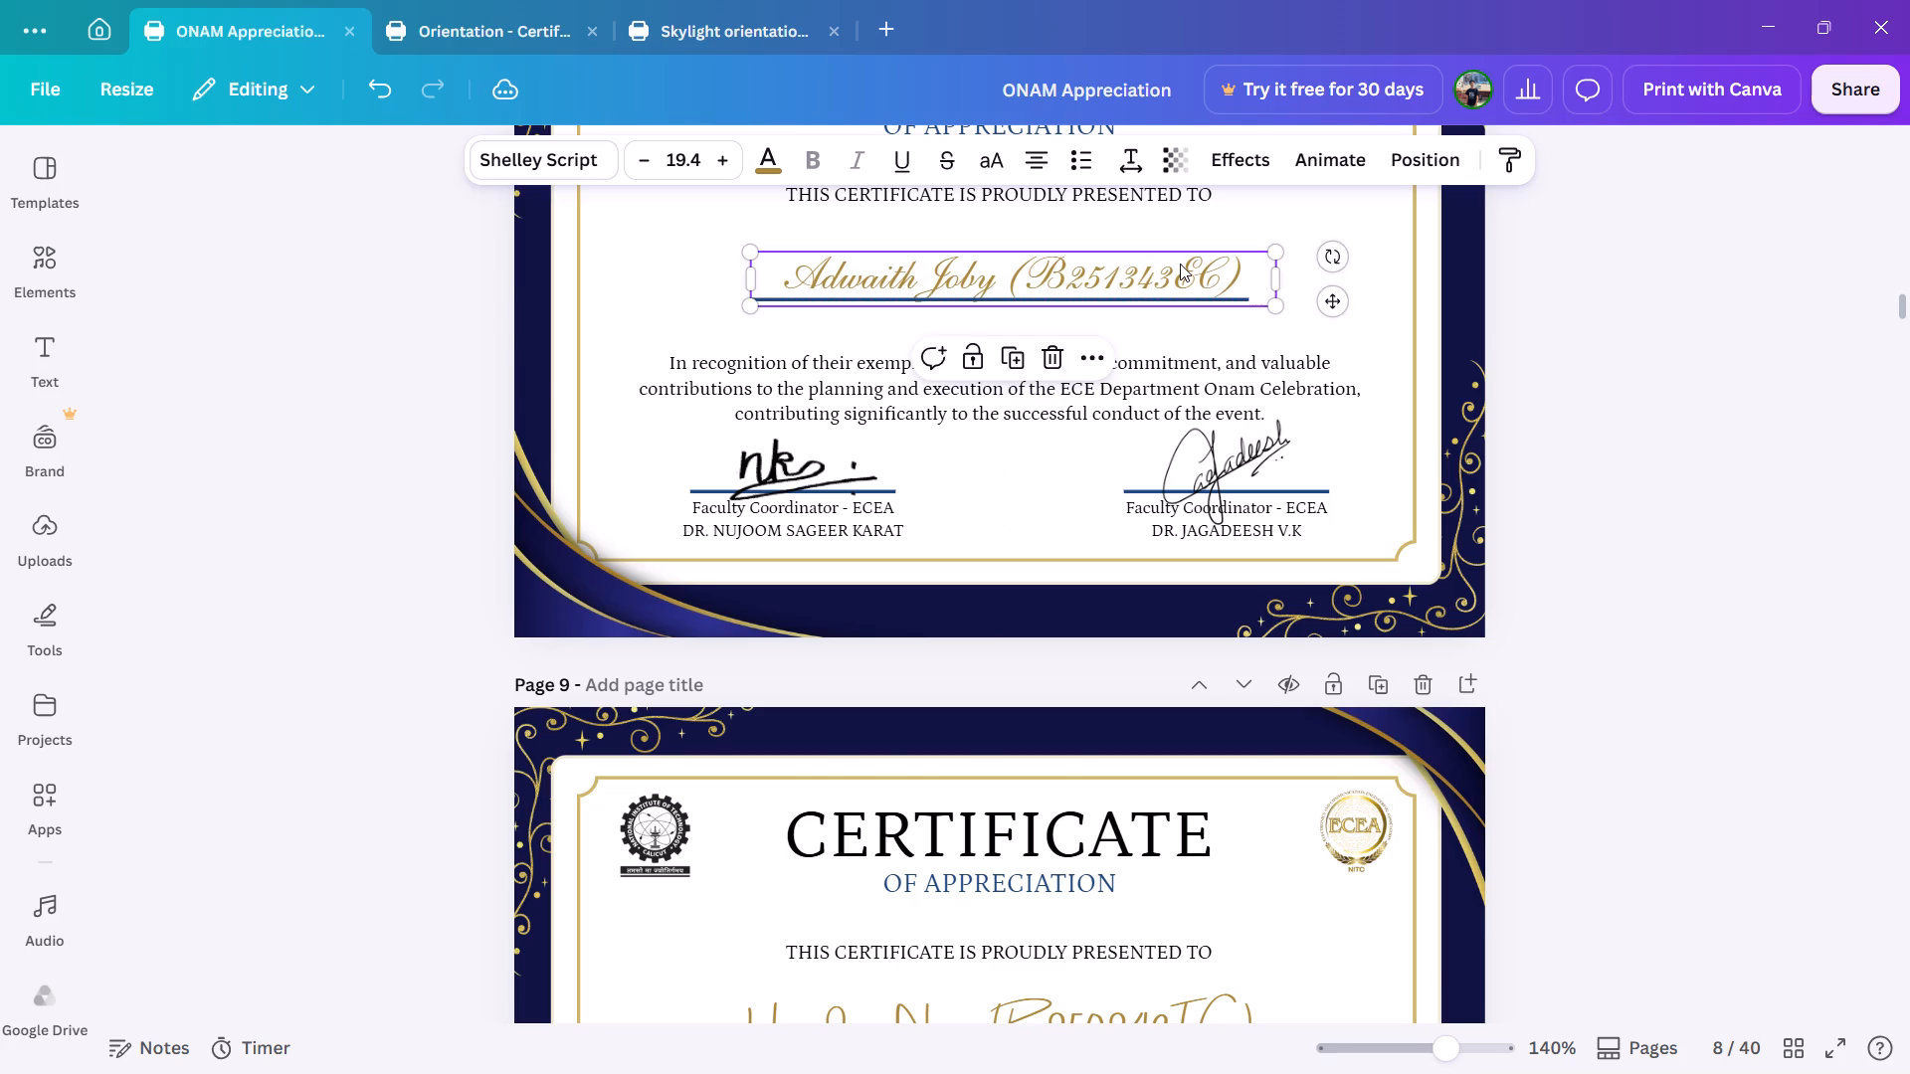
Set the page 9 recipient name to size 19.4 and change its font to Shelley Script.
scroll(1180, 264, down, 1)
click(1052, 257)
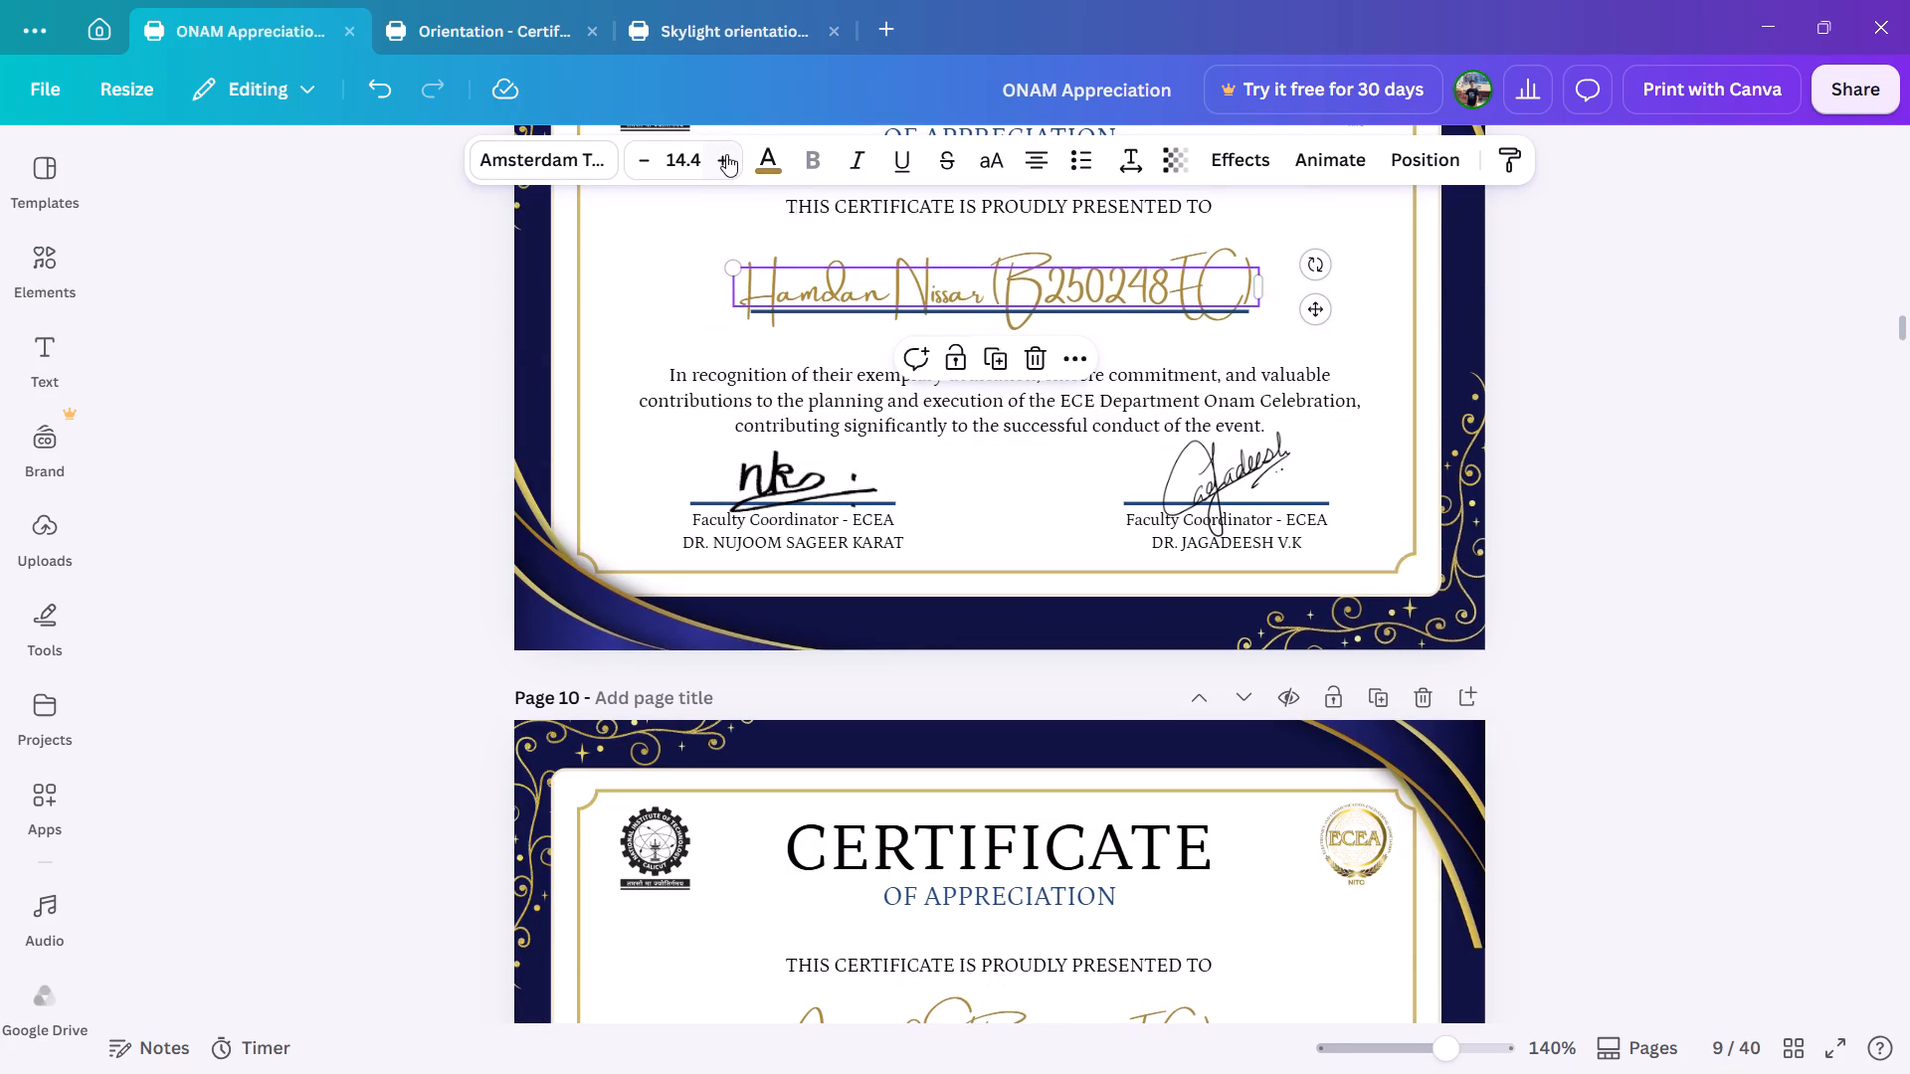
triple_click(726, 154)
triple_click(726, 154)
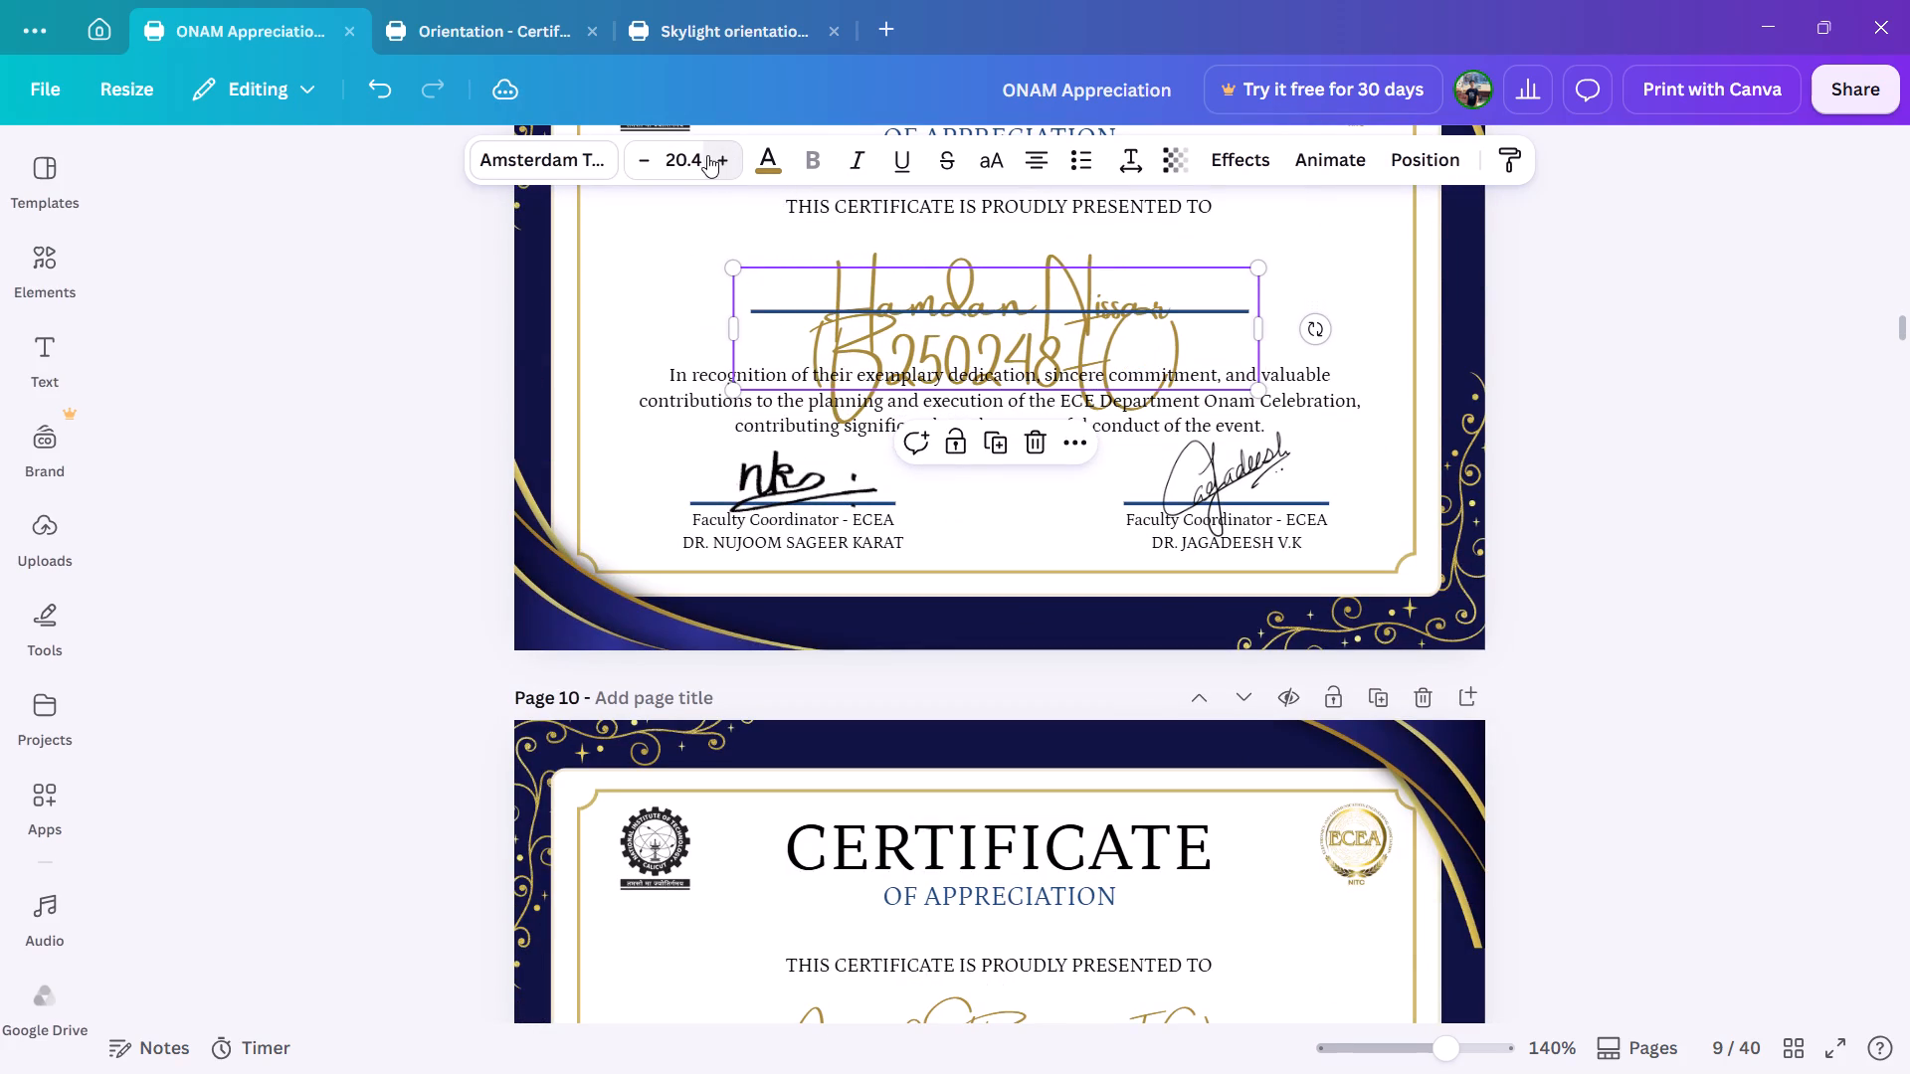
click(641, 154)
click(573, 162)
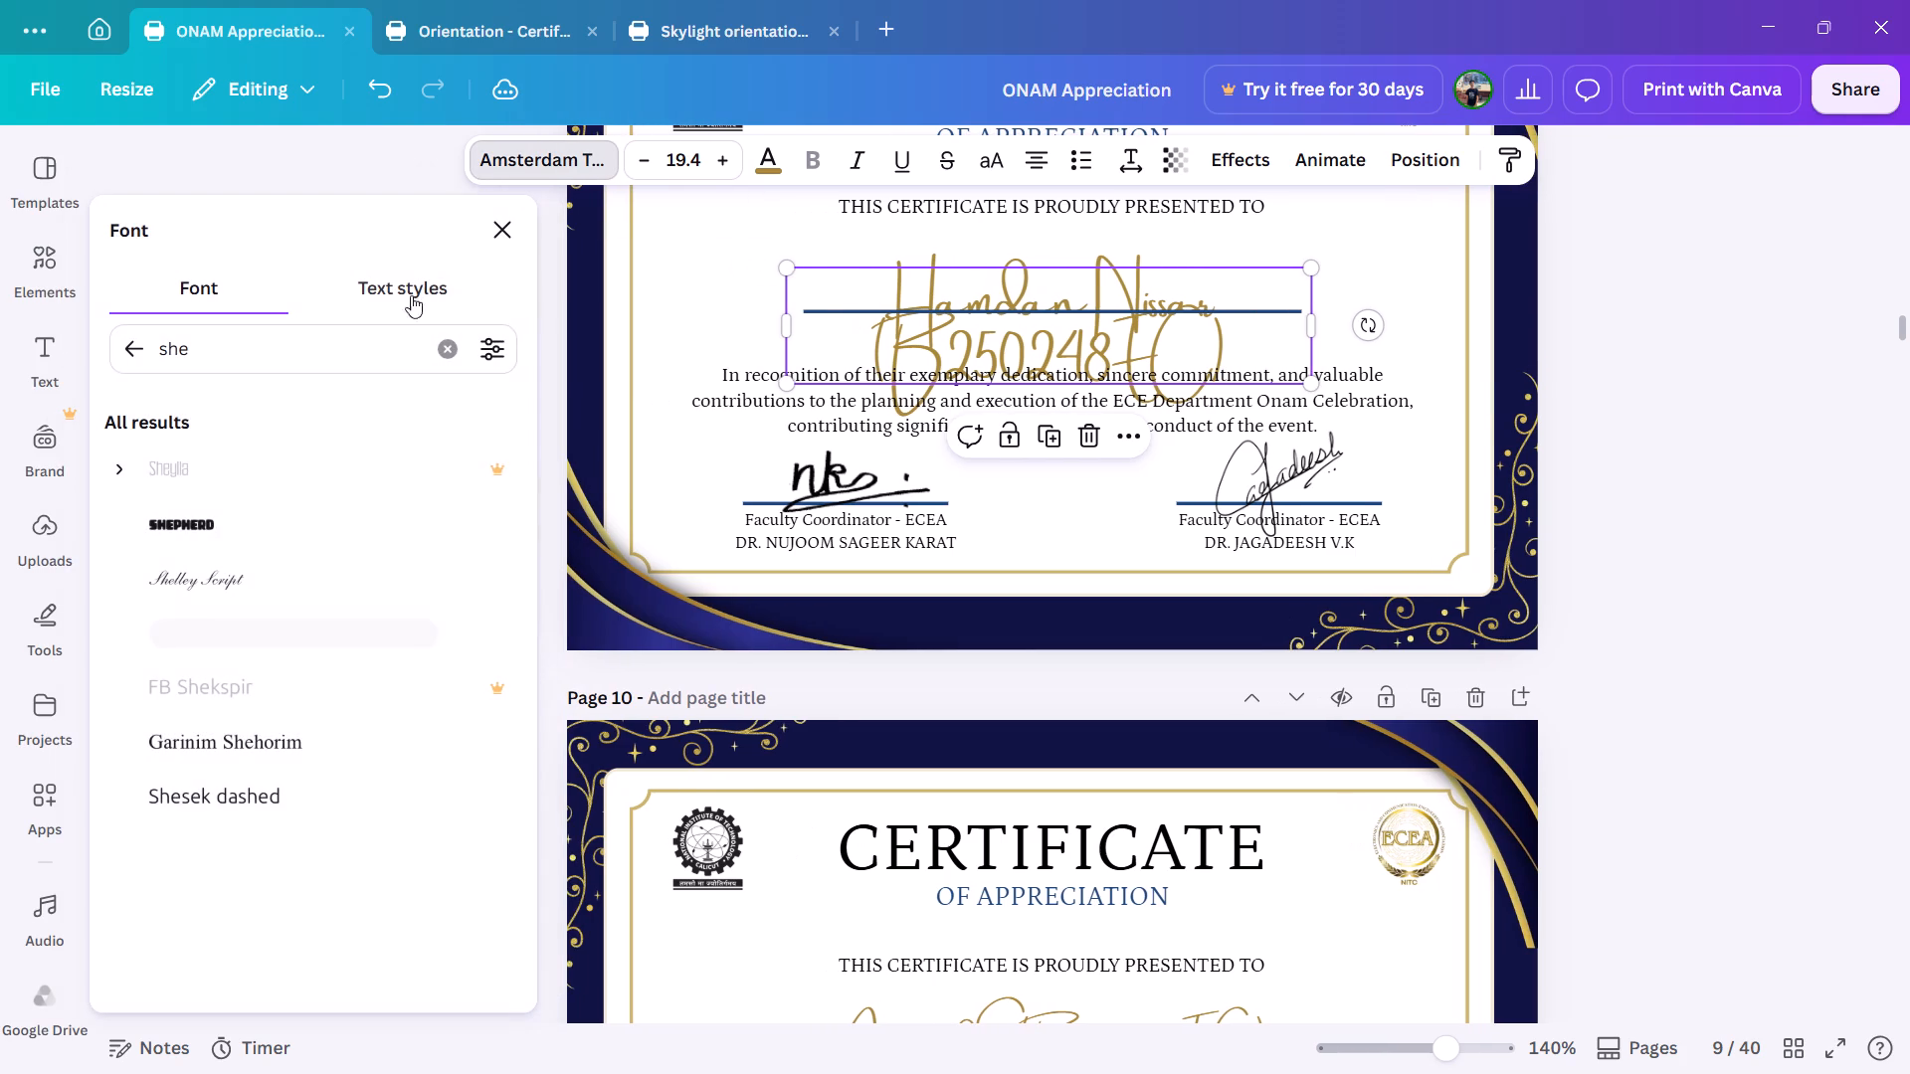
click(314, 563)
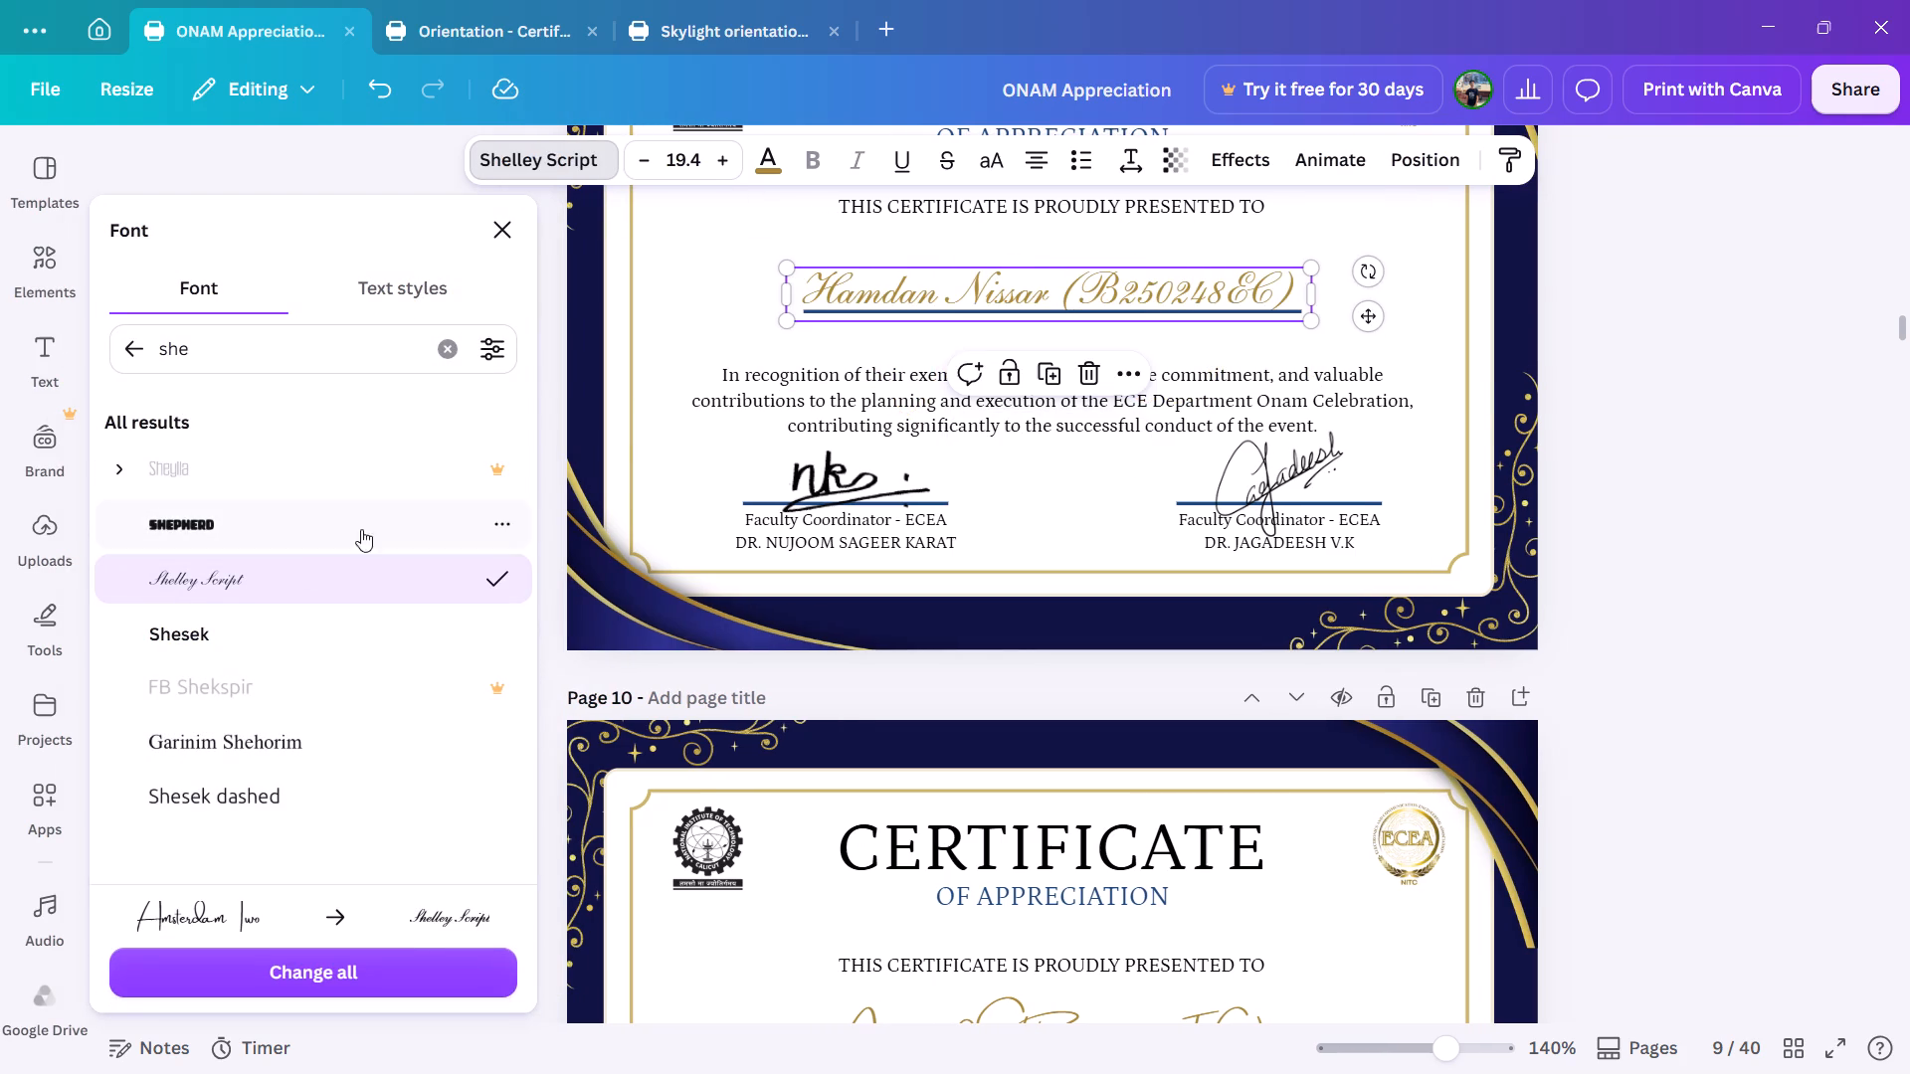
Nudge the page 9 recipient name slightly to the right along its underline.
key(Right)
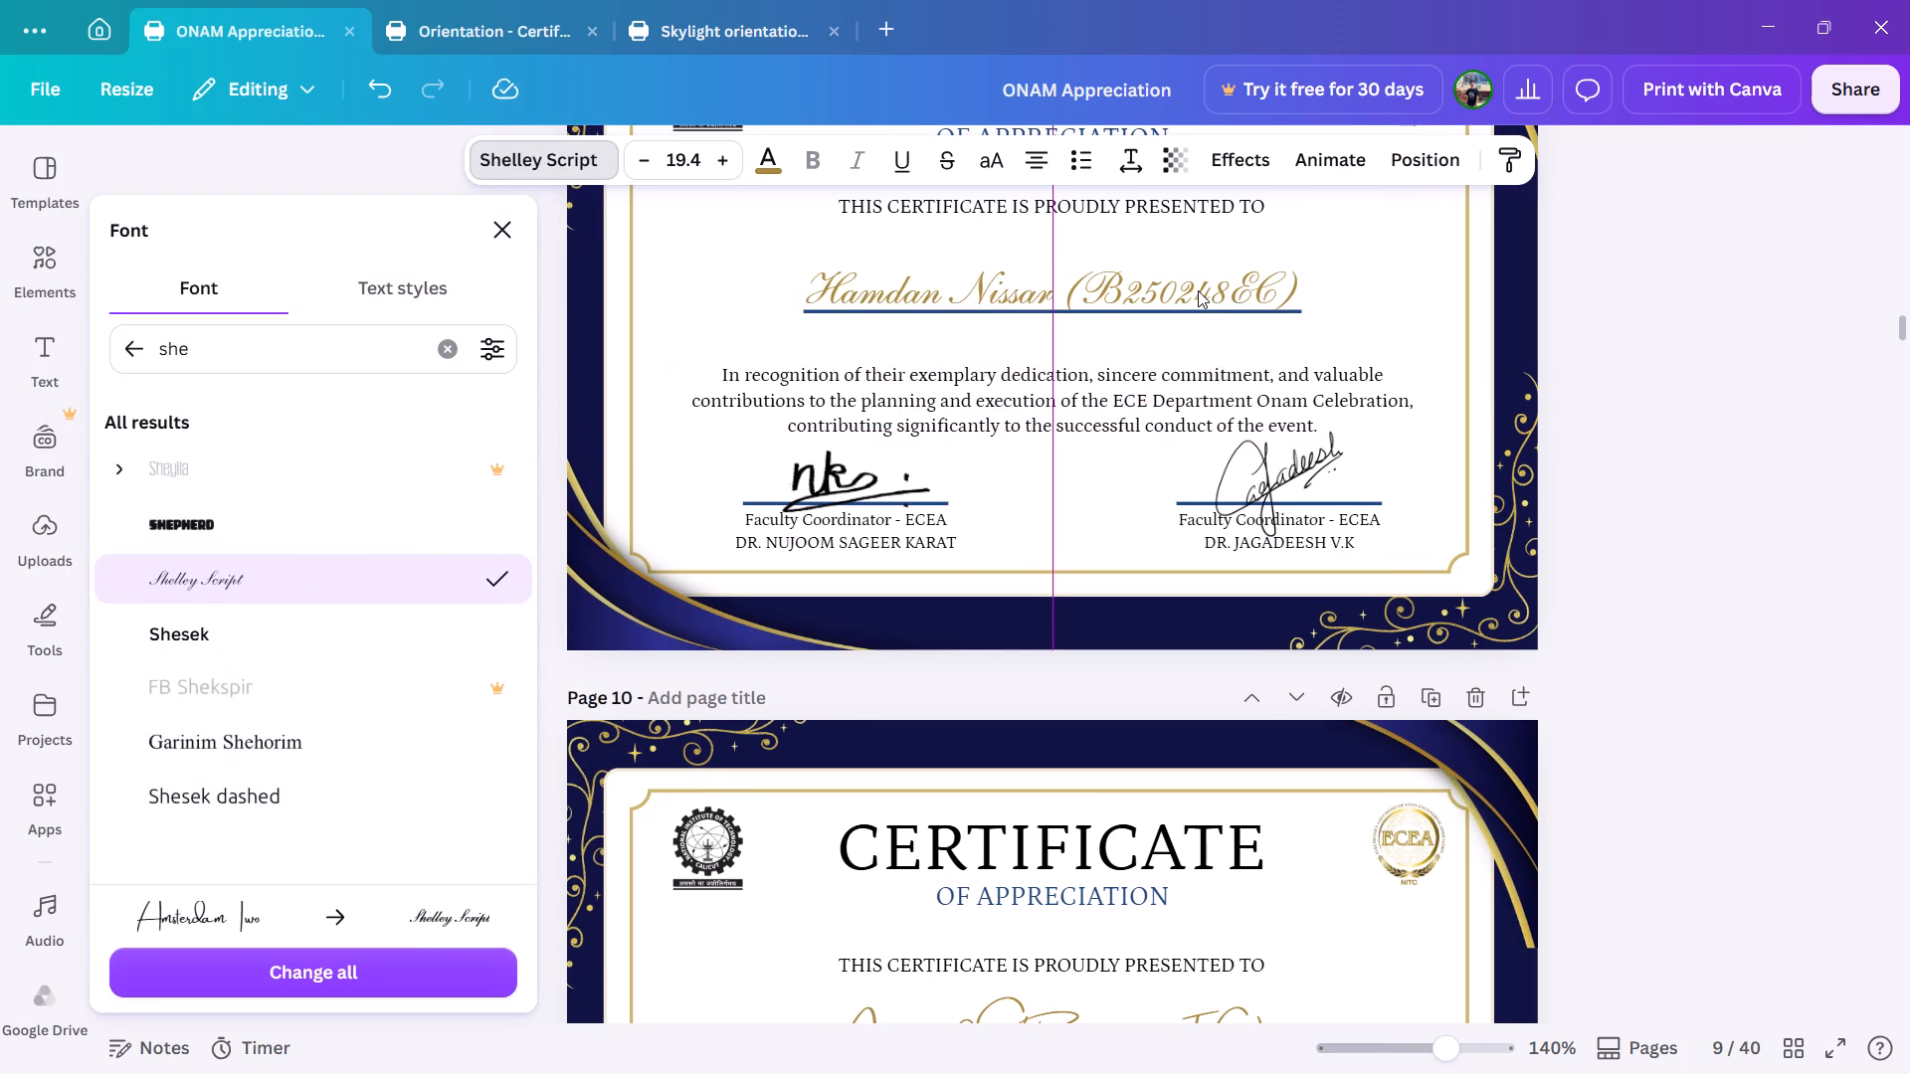
key(Right)
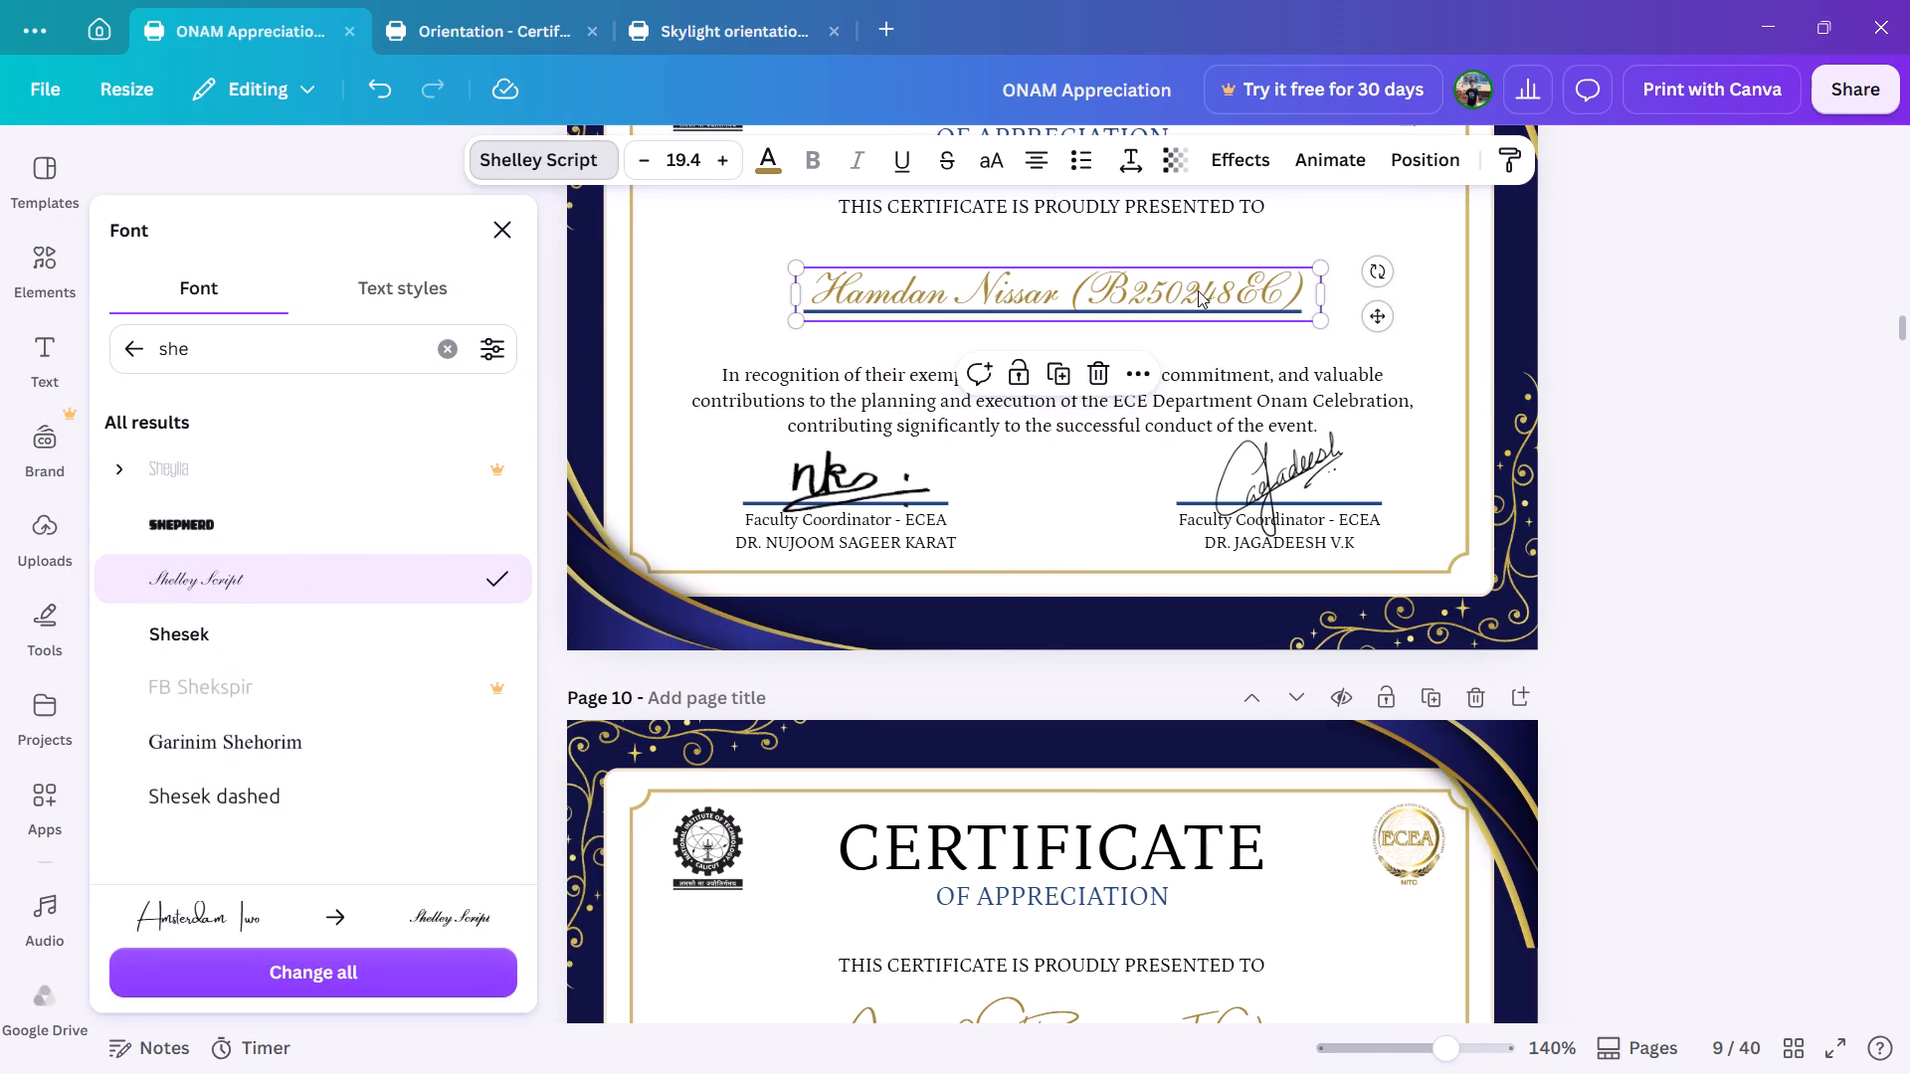
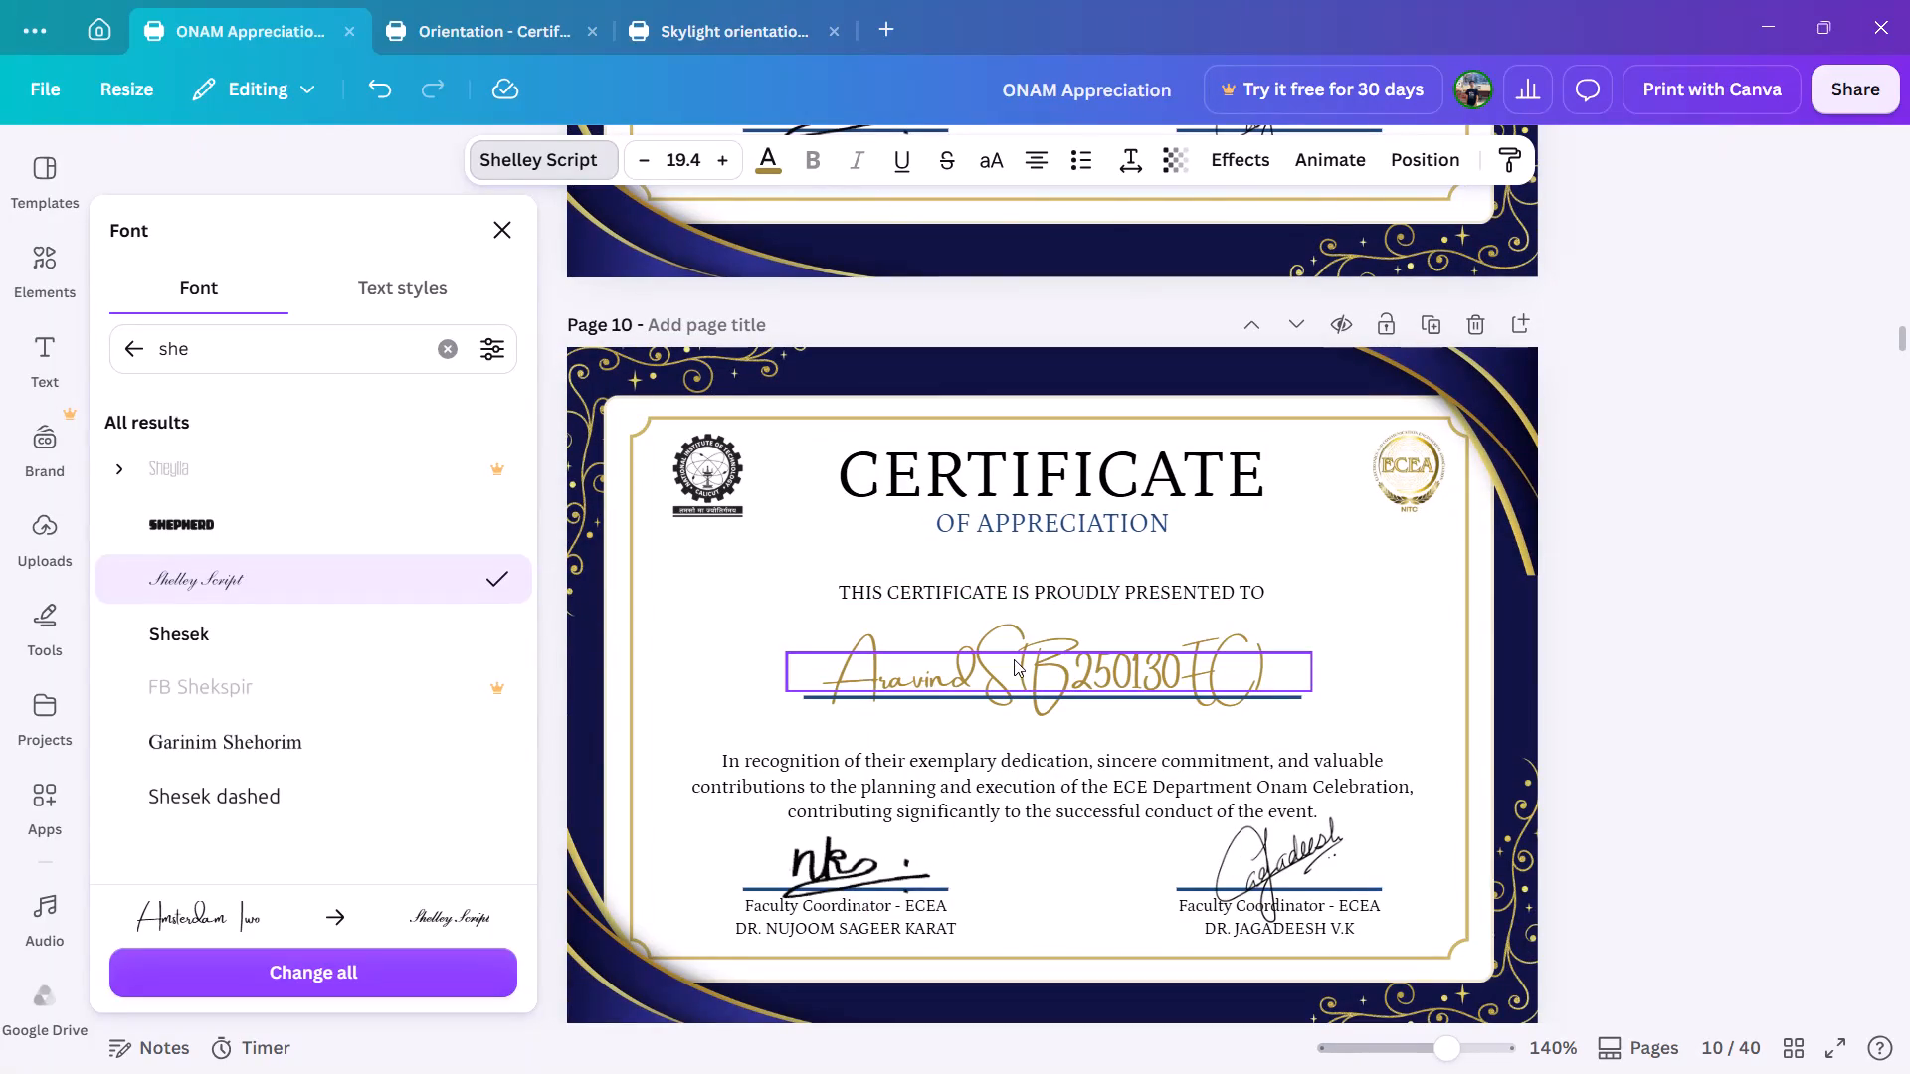
Change the page 10 recipient name to the Shelley Script font at size 19.4.
click(1014, 659)
click(550, 163)
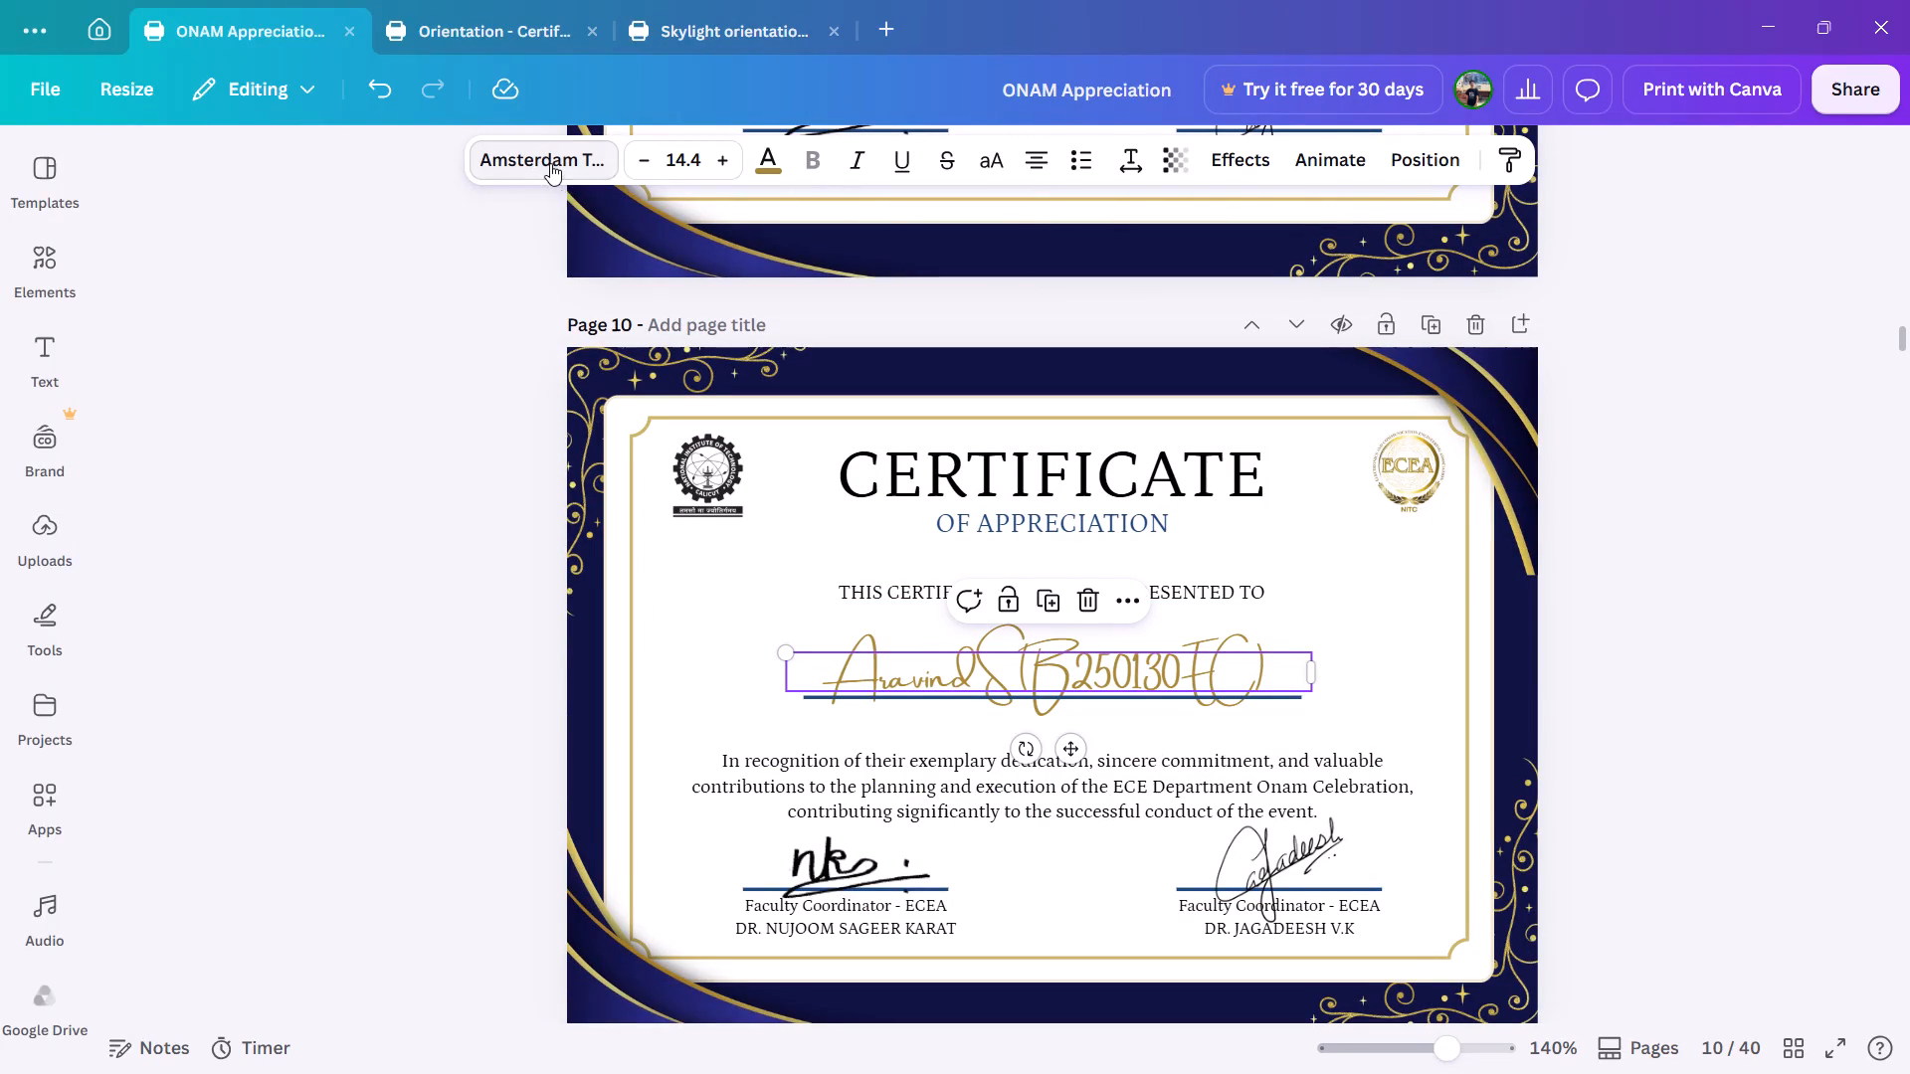
click(531, 170)
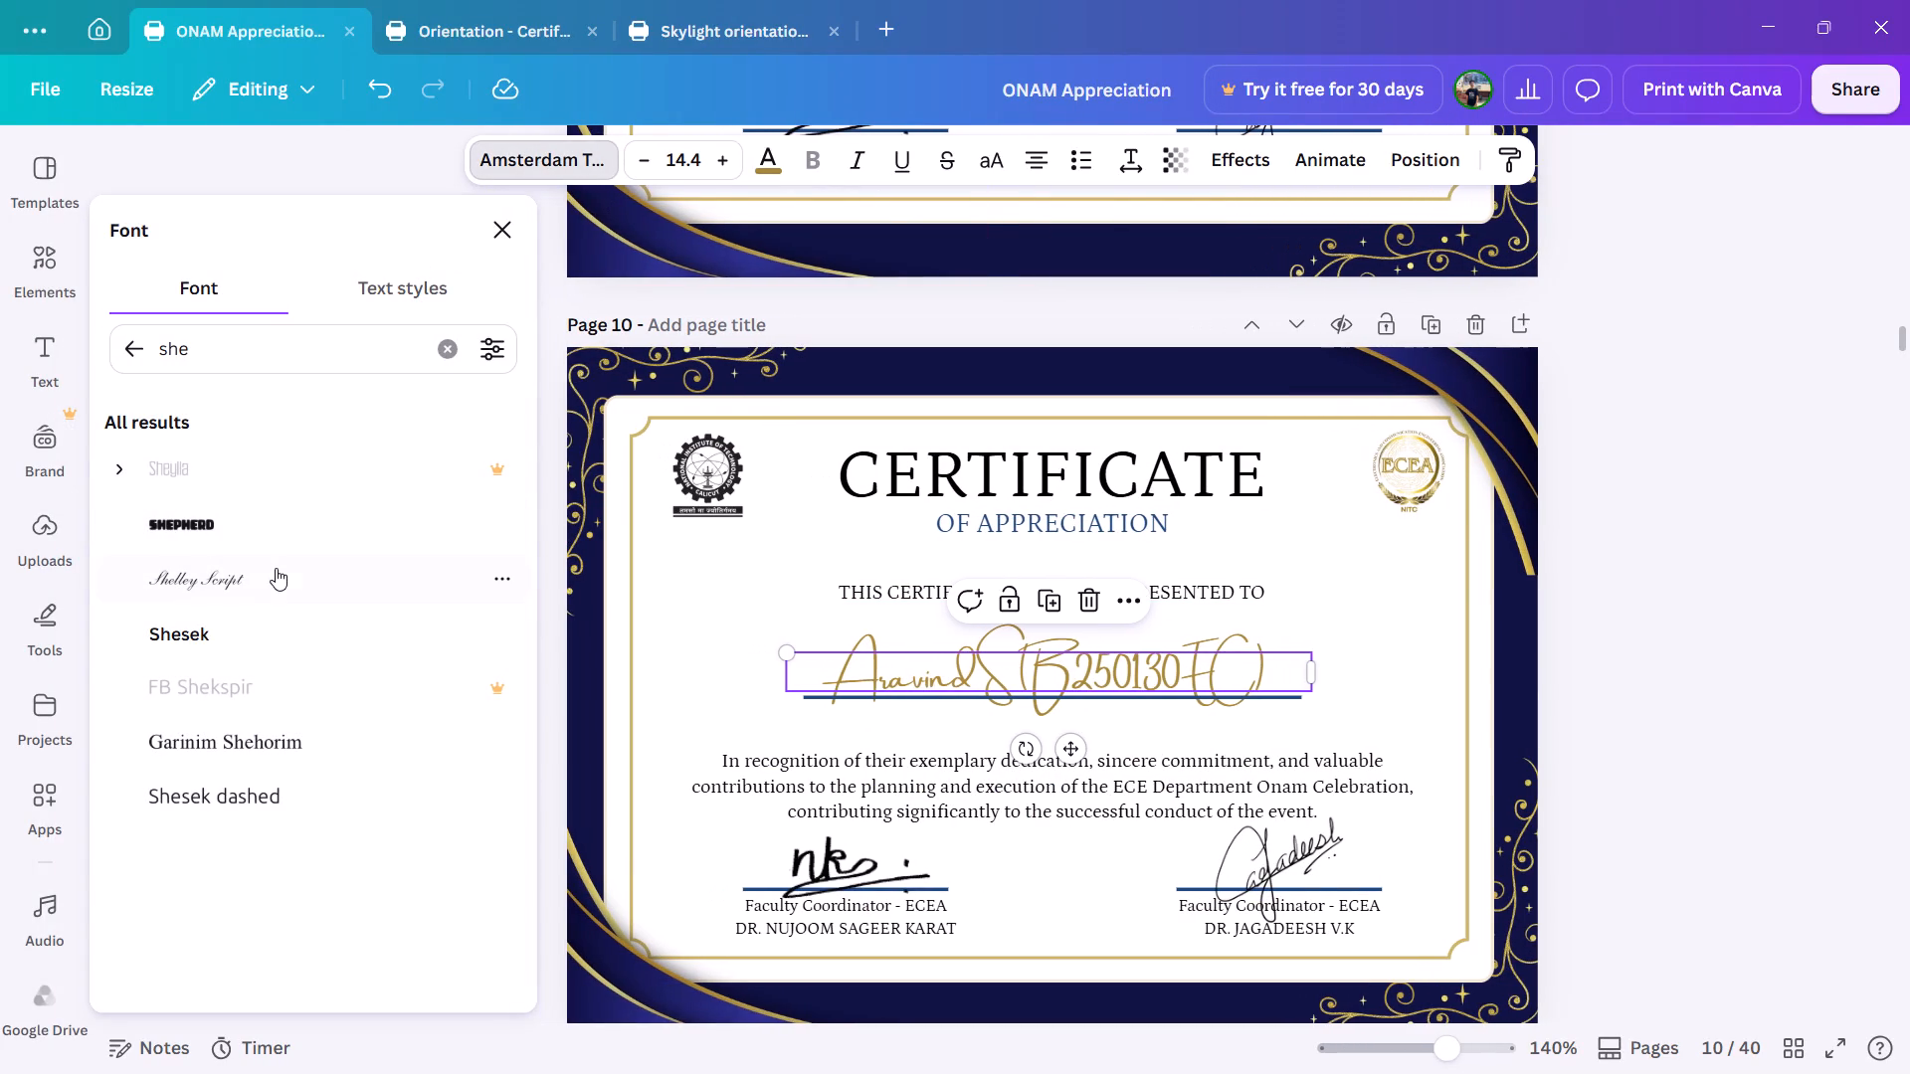
click(274, 576)
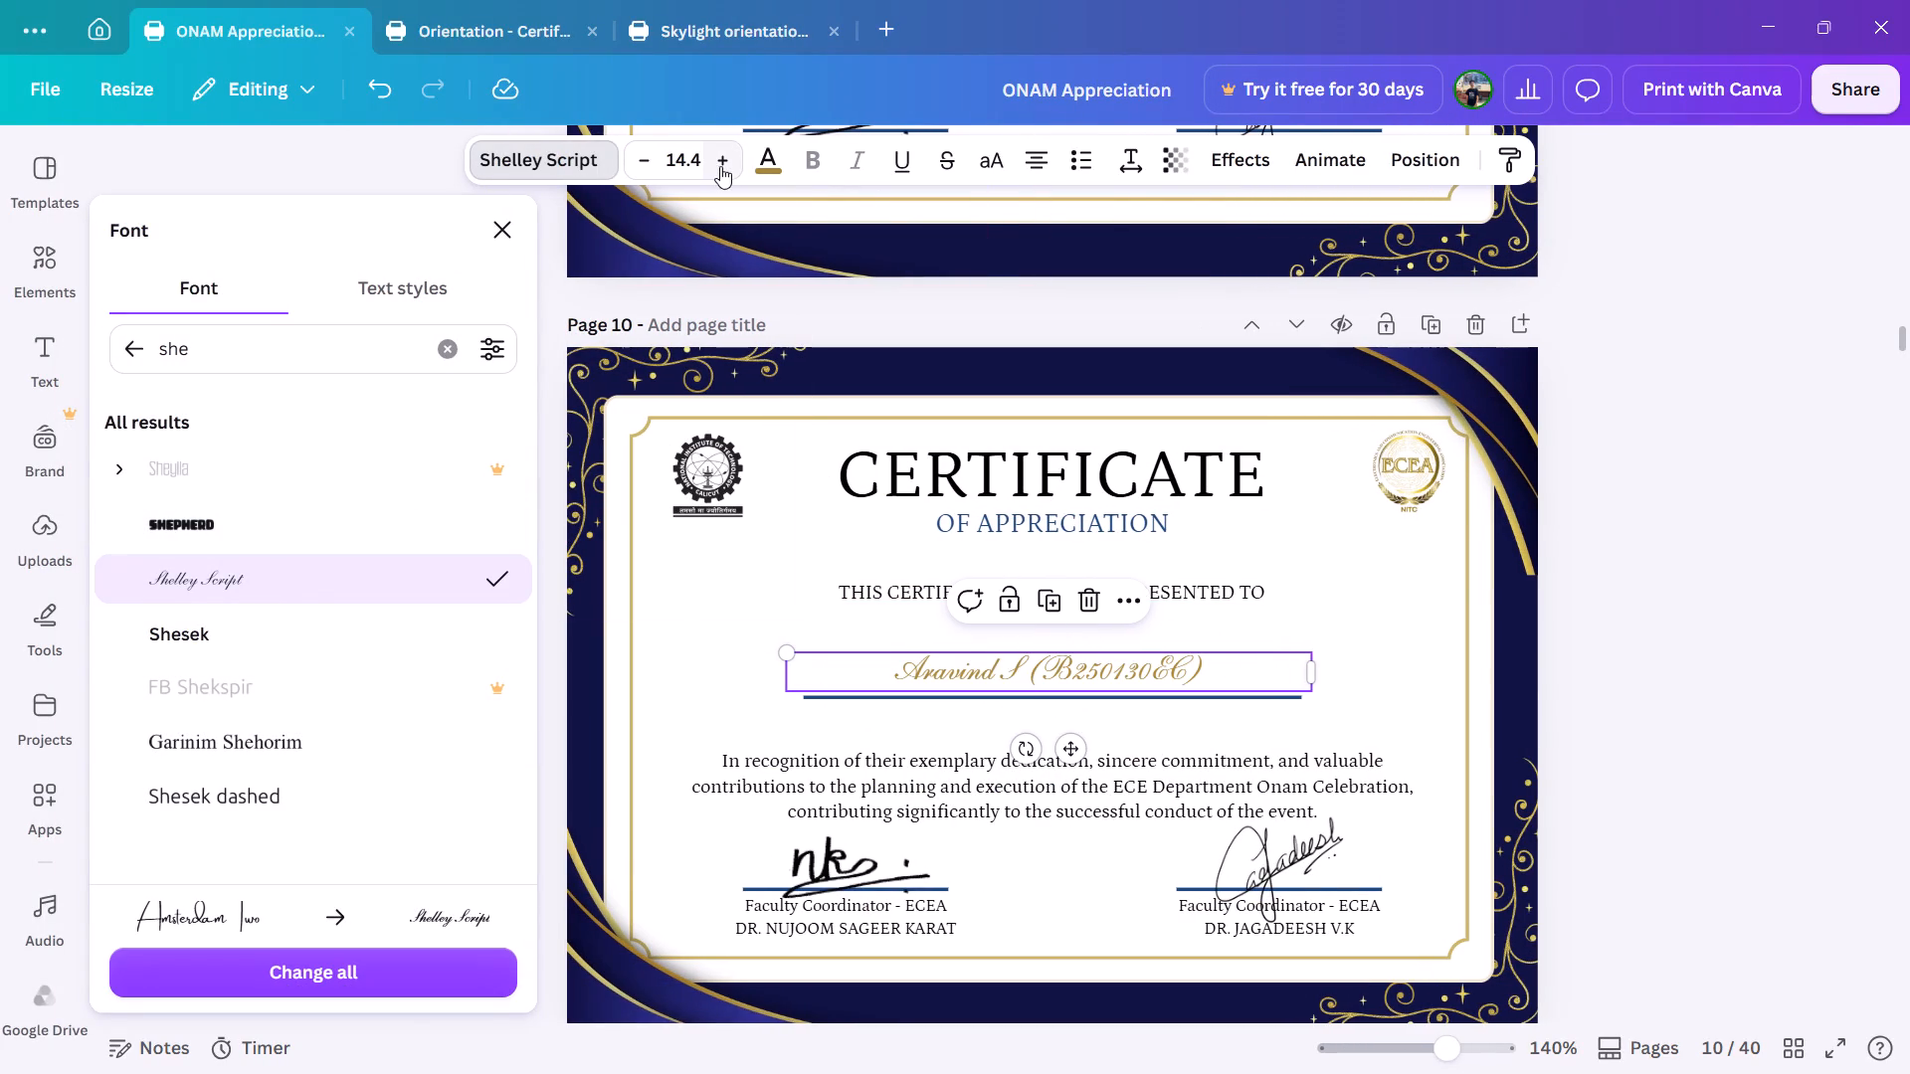
triple_click(720, 165)
click(720, 165)
click(720, 165)
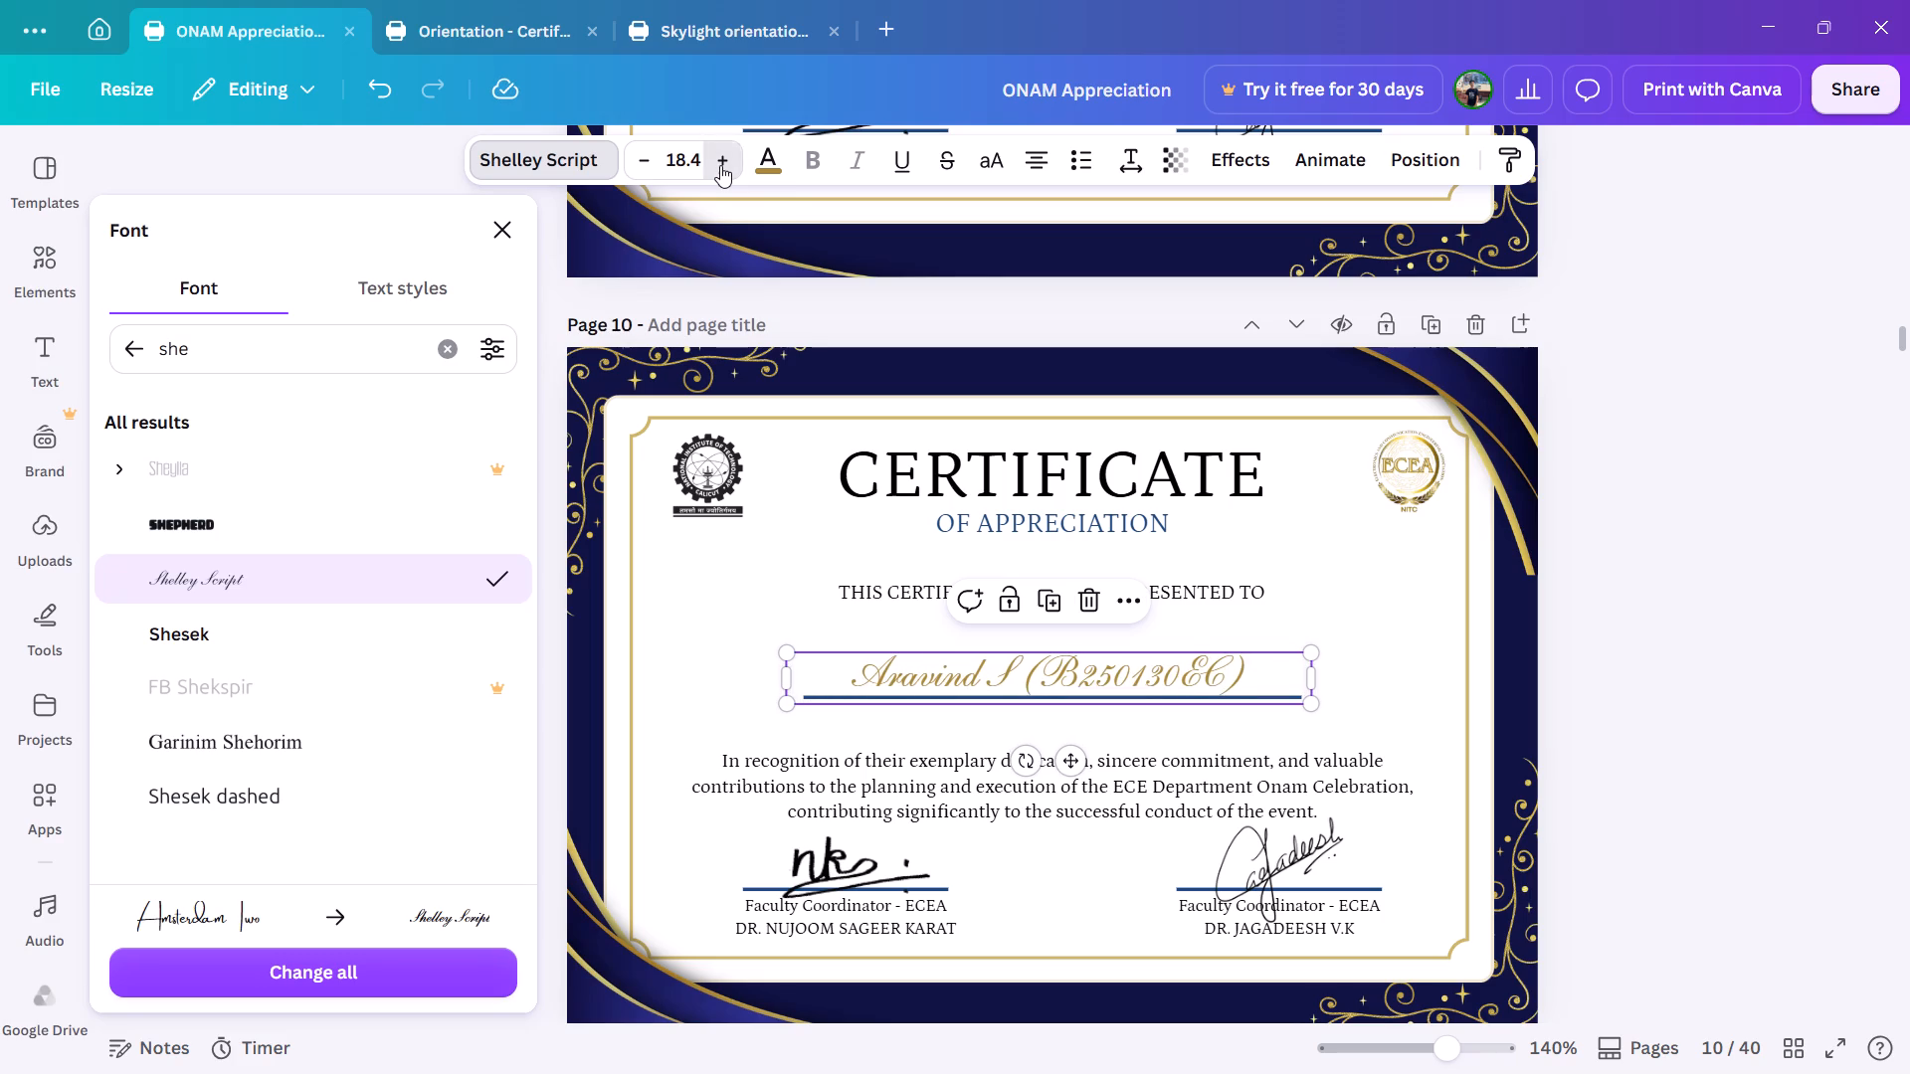
click(1369, 629)
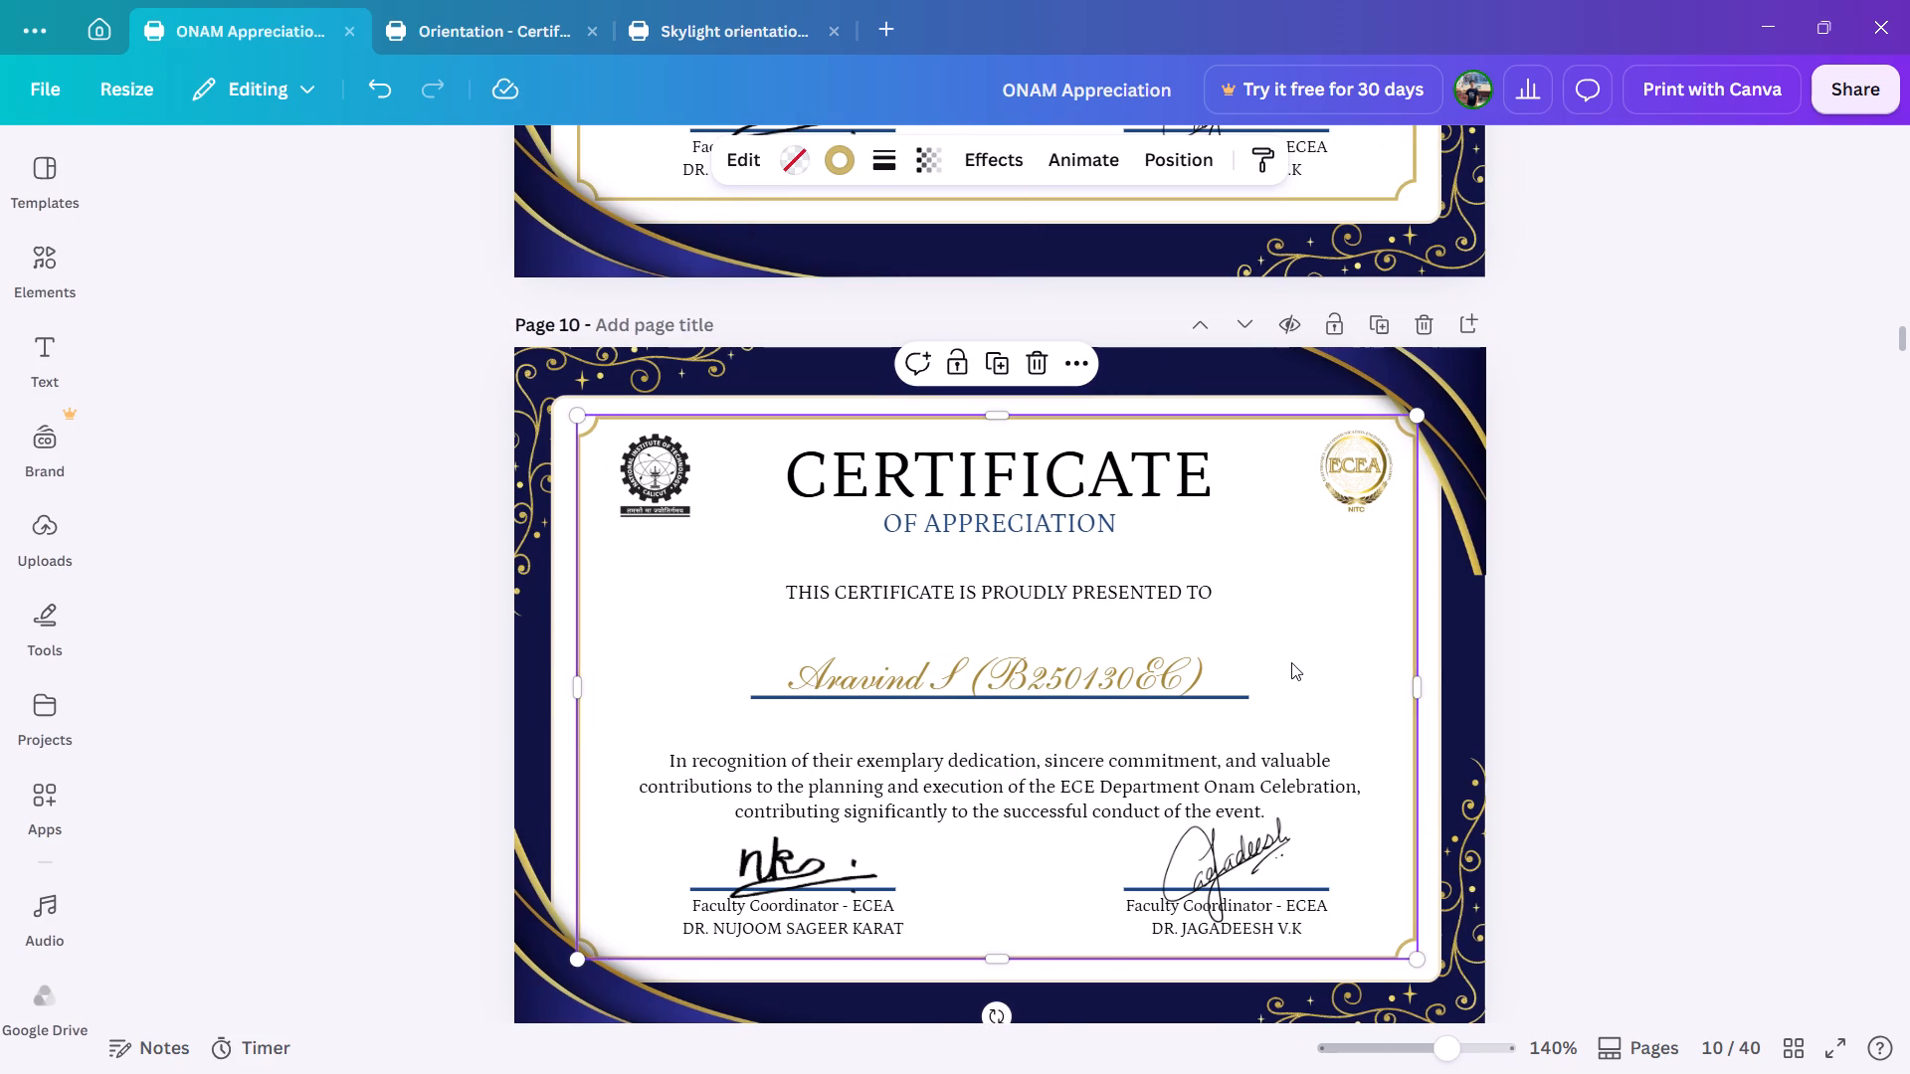
Nudge the page 10 recipient name slightly to the right along its underline.
click(1166, 677)
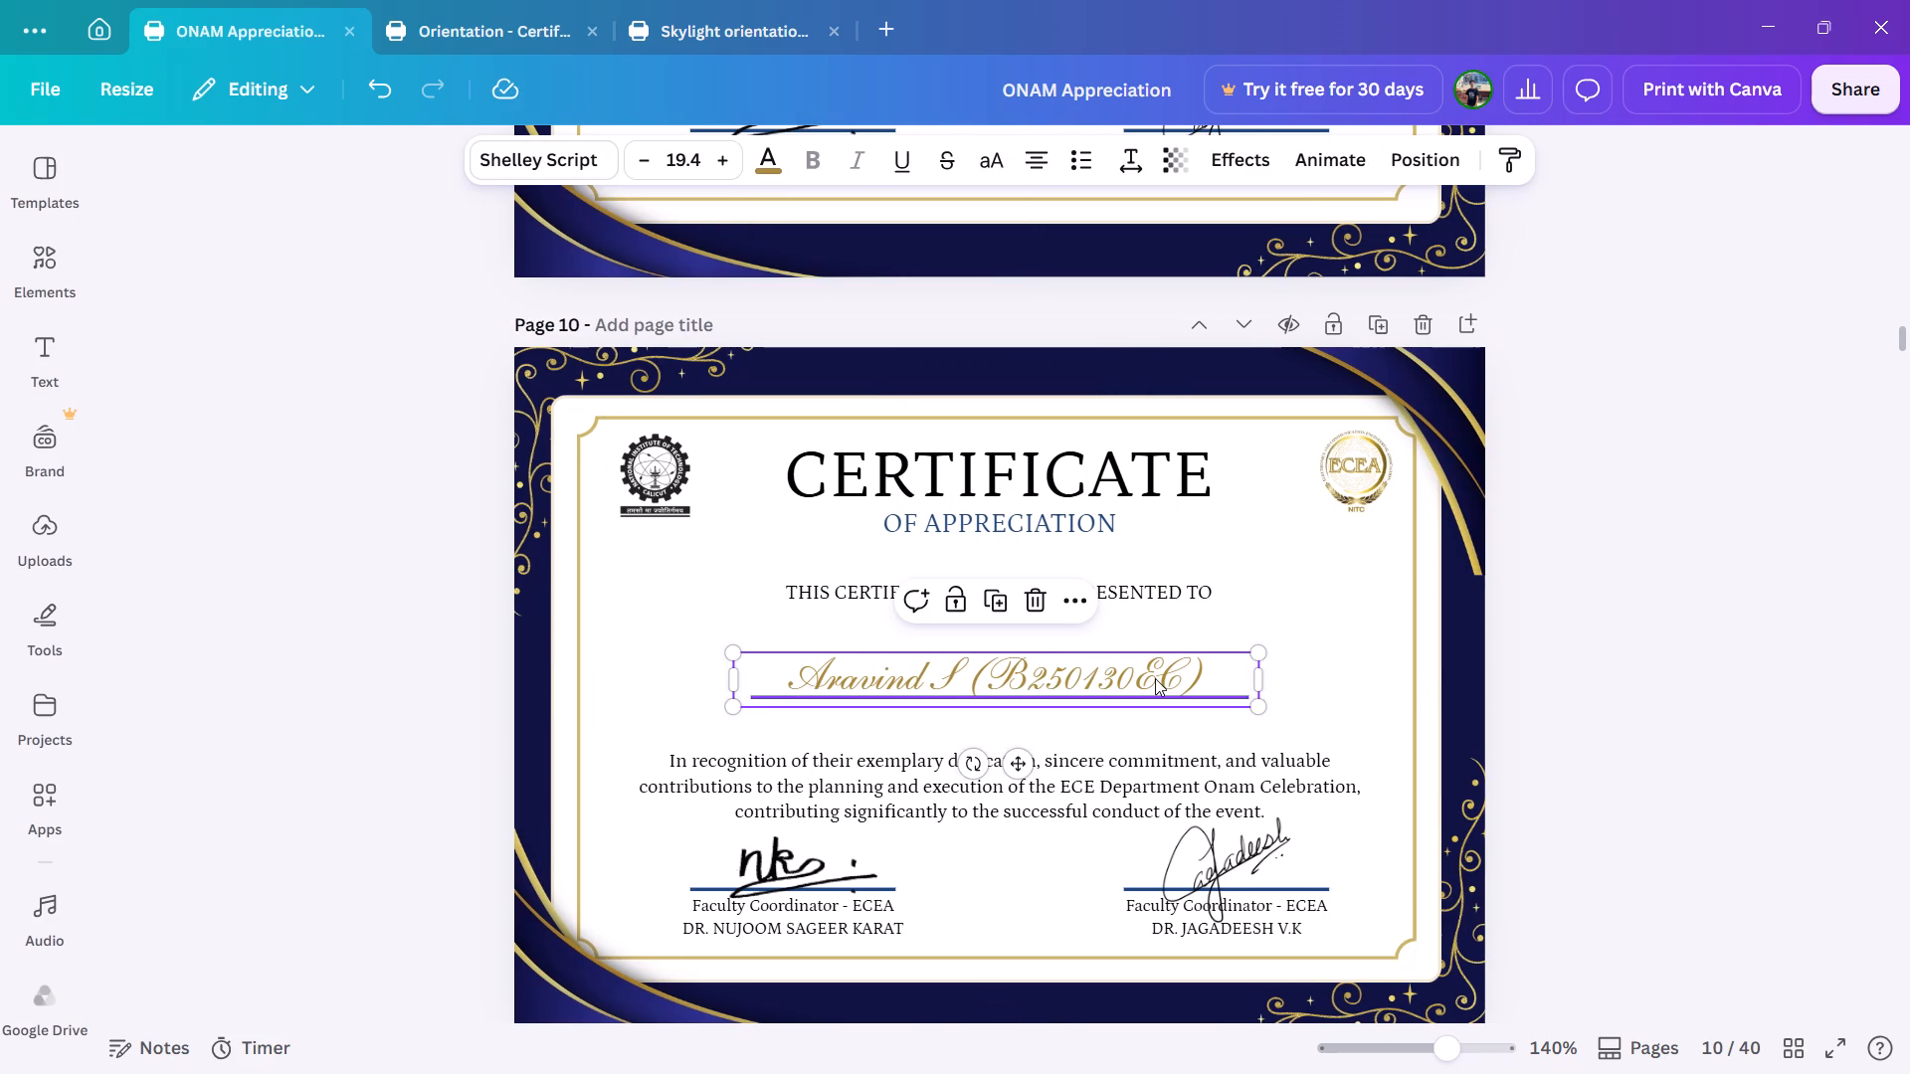
key(Right)
key(Right)
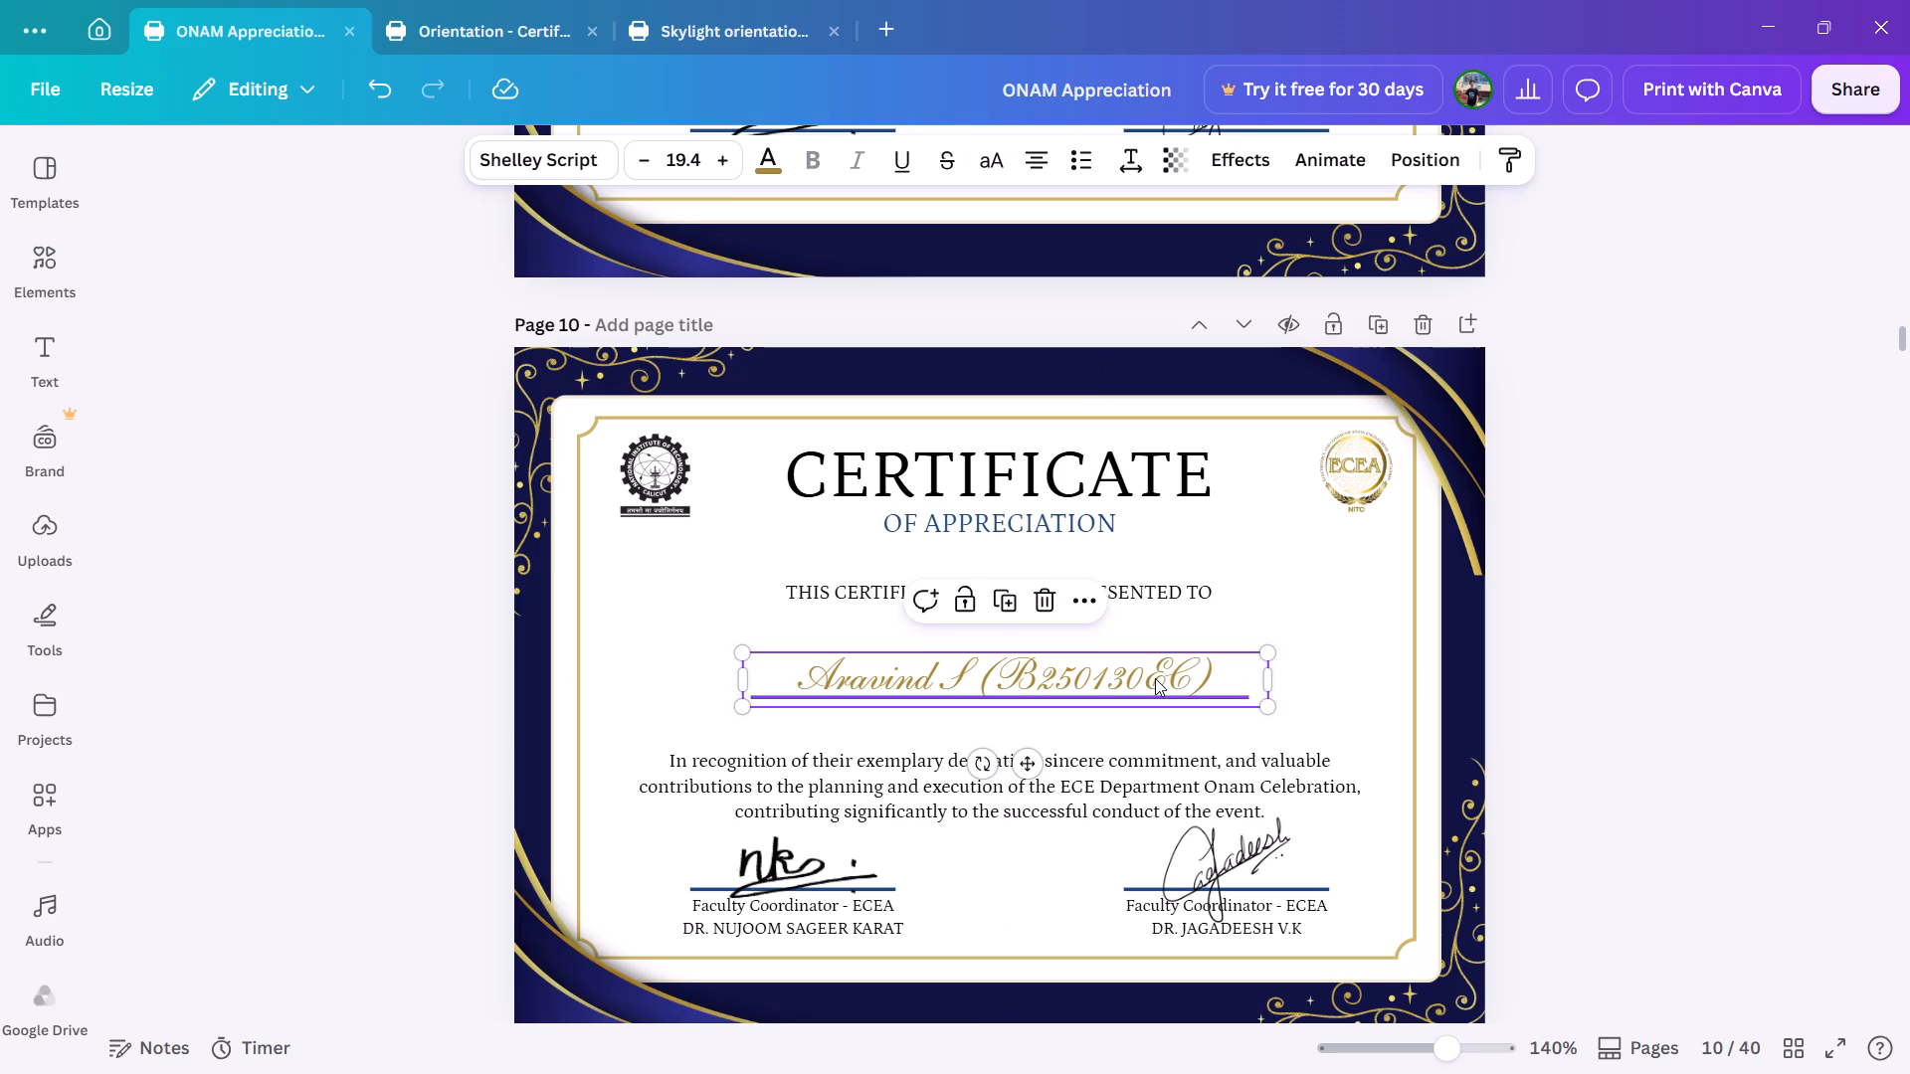
Set the page 11 recipient name to size 19.4 and change its font to Shelley Script.
scroll(1164, 669, down, 1)
click(1154, 669)
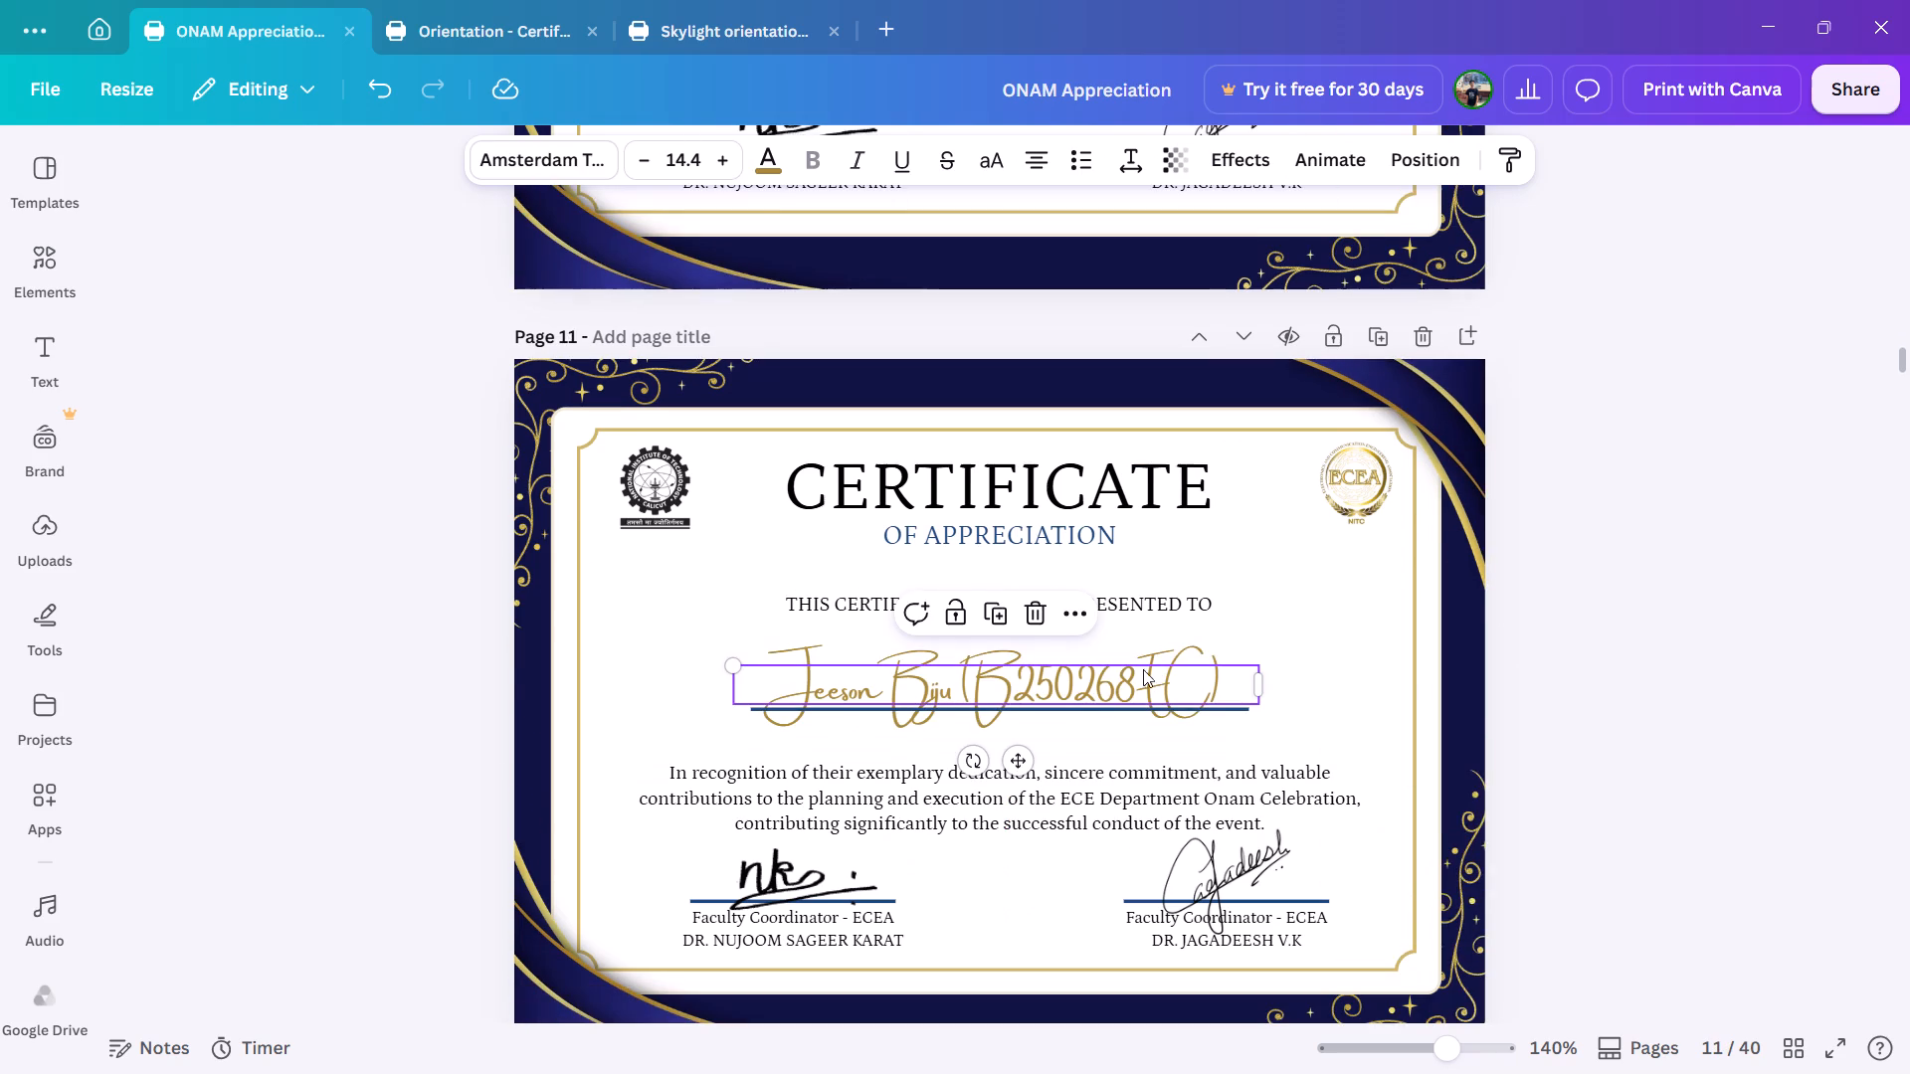
triple_click(726, 152)
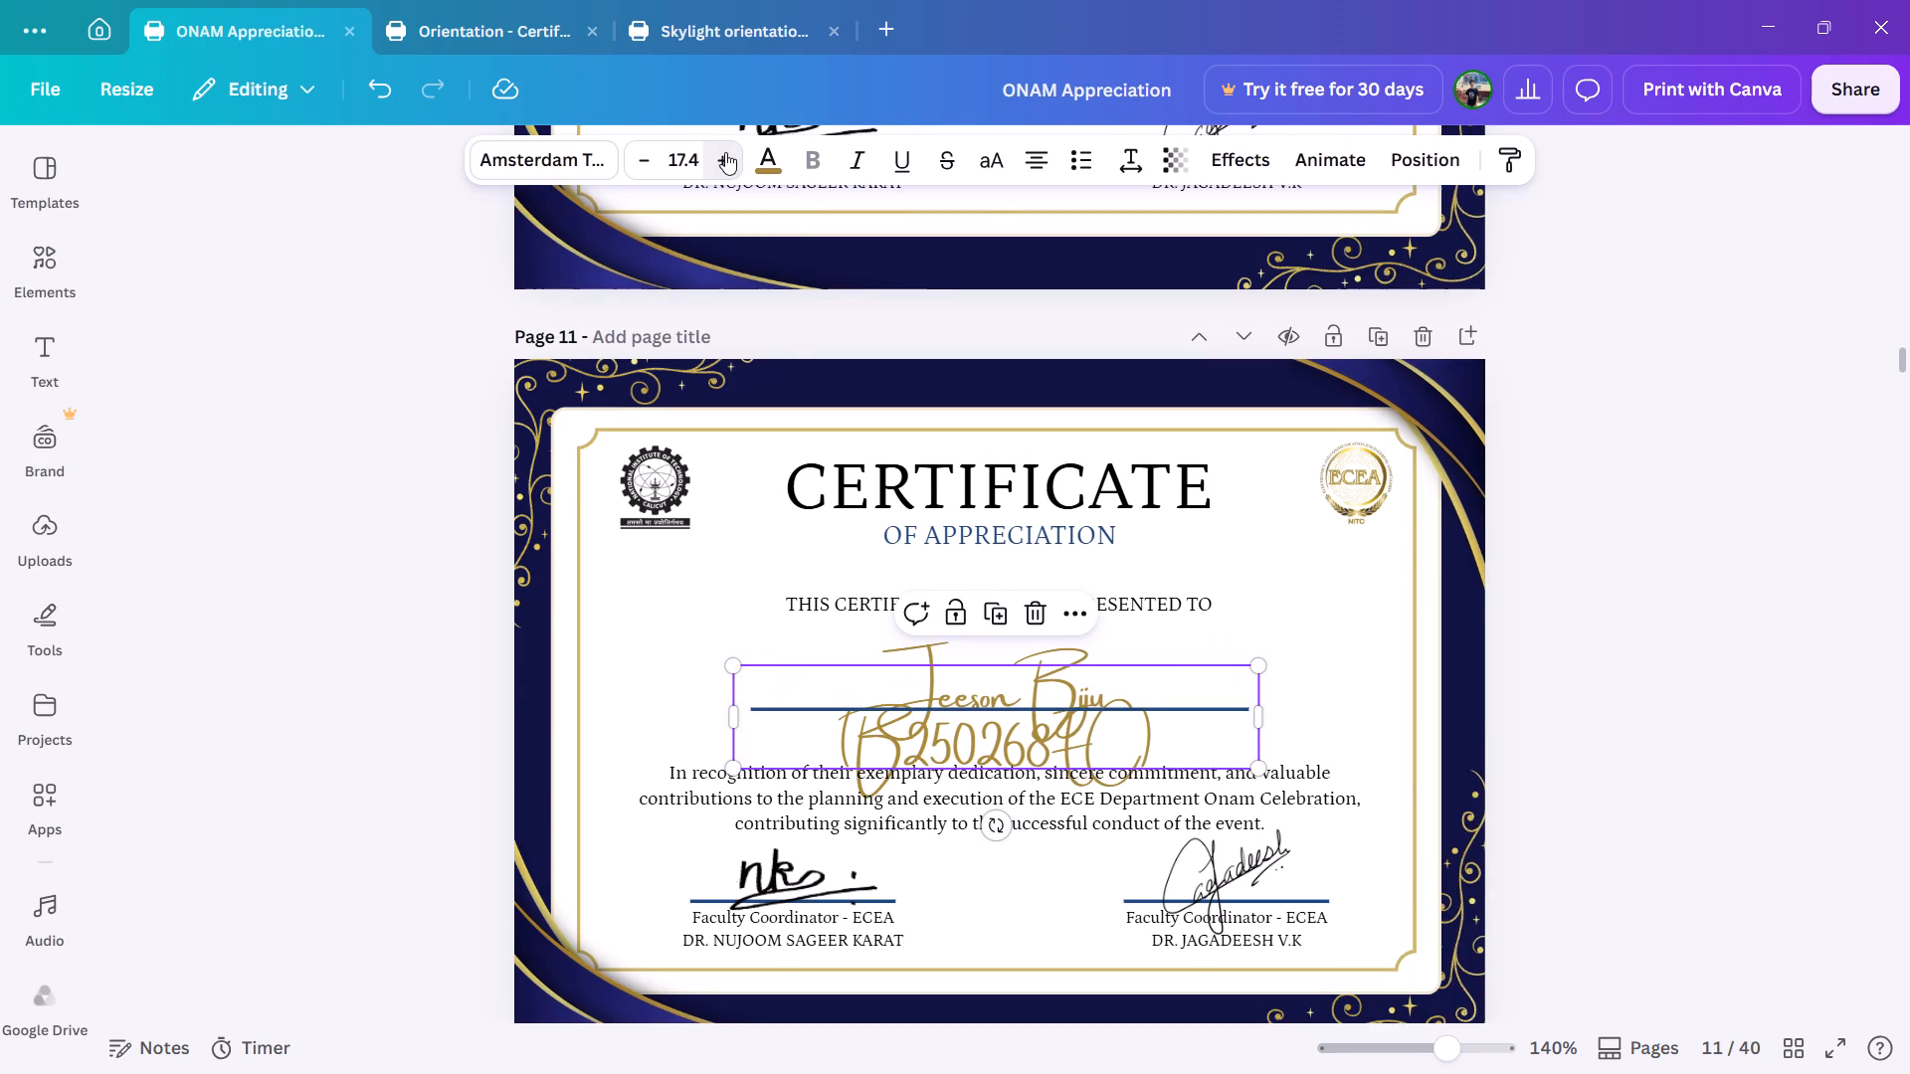
click(725, 152)
click(725, 152)
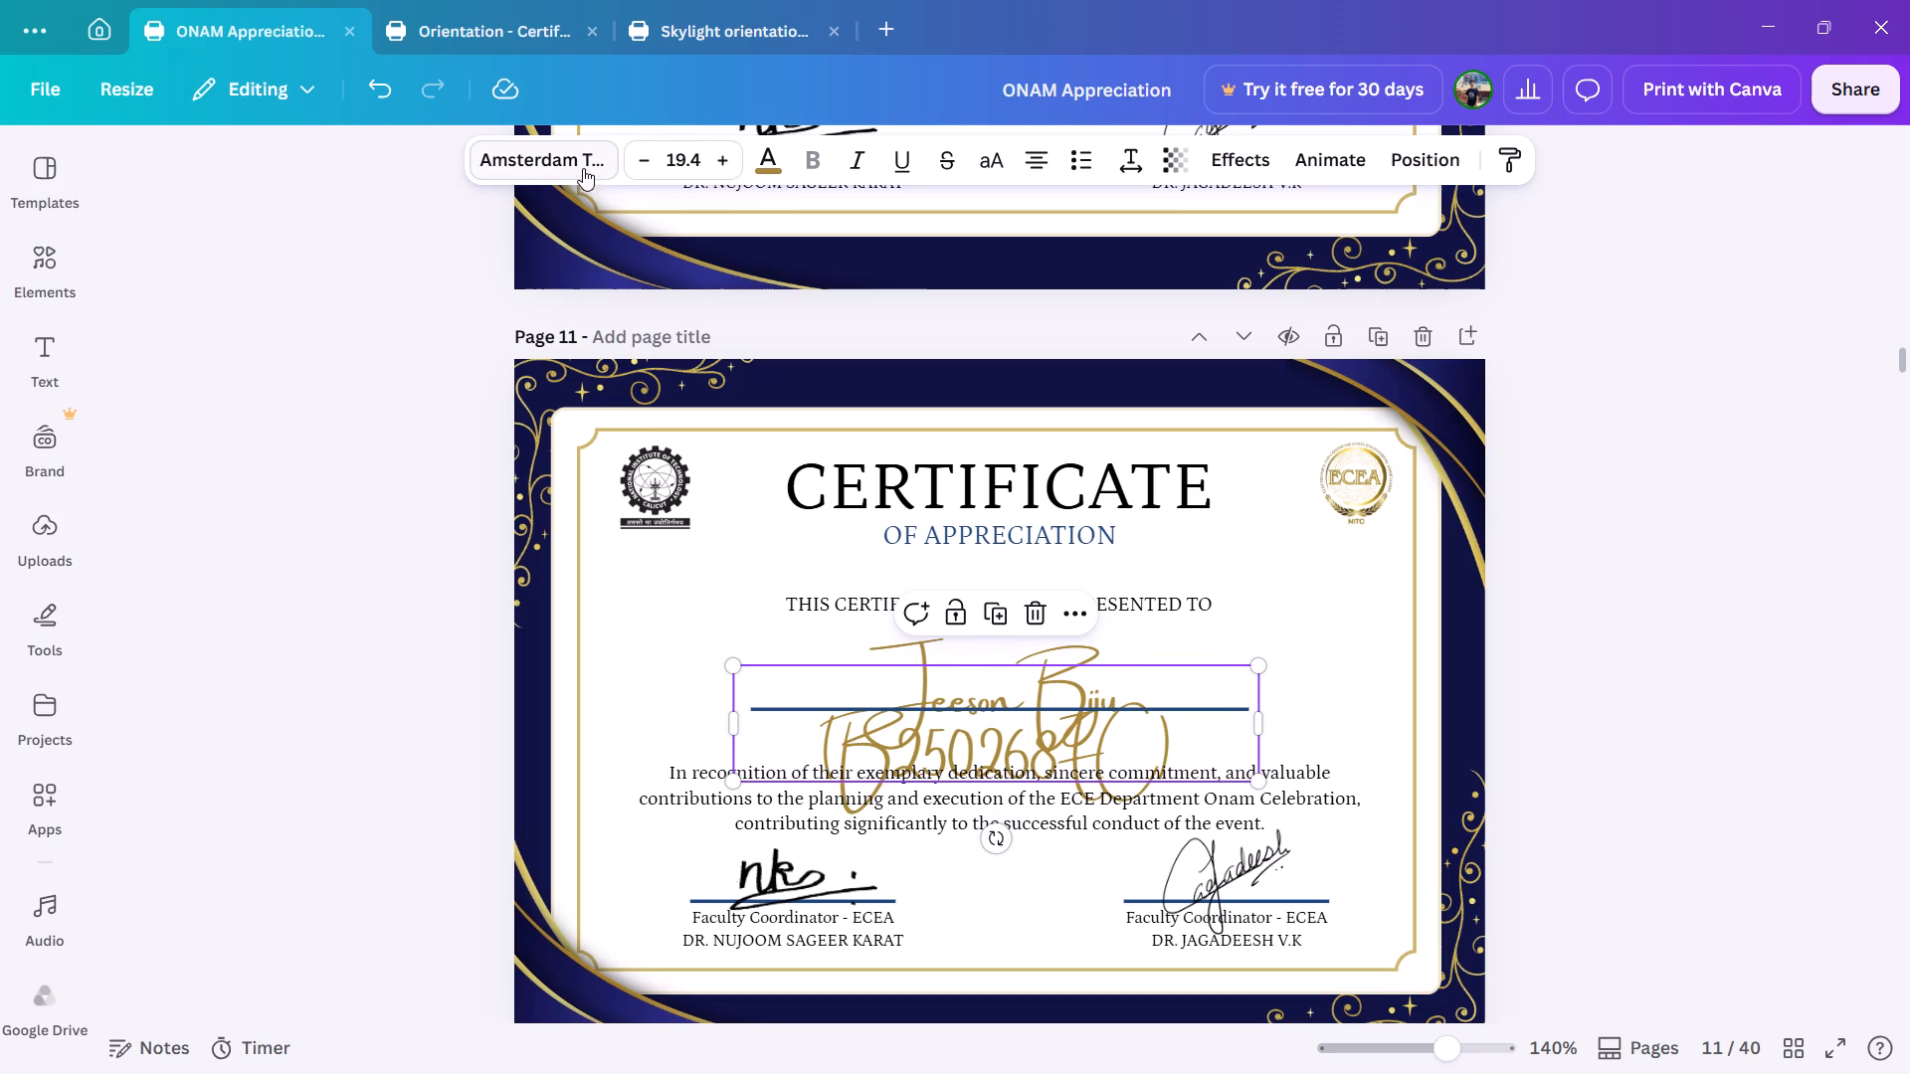
click(570, 168)
click(409, 567)
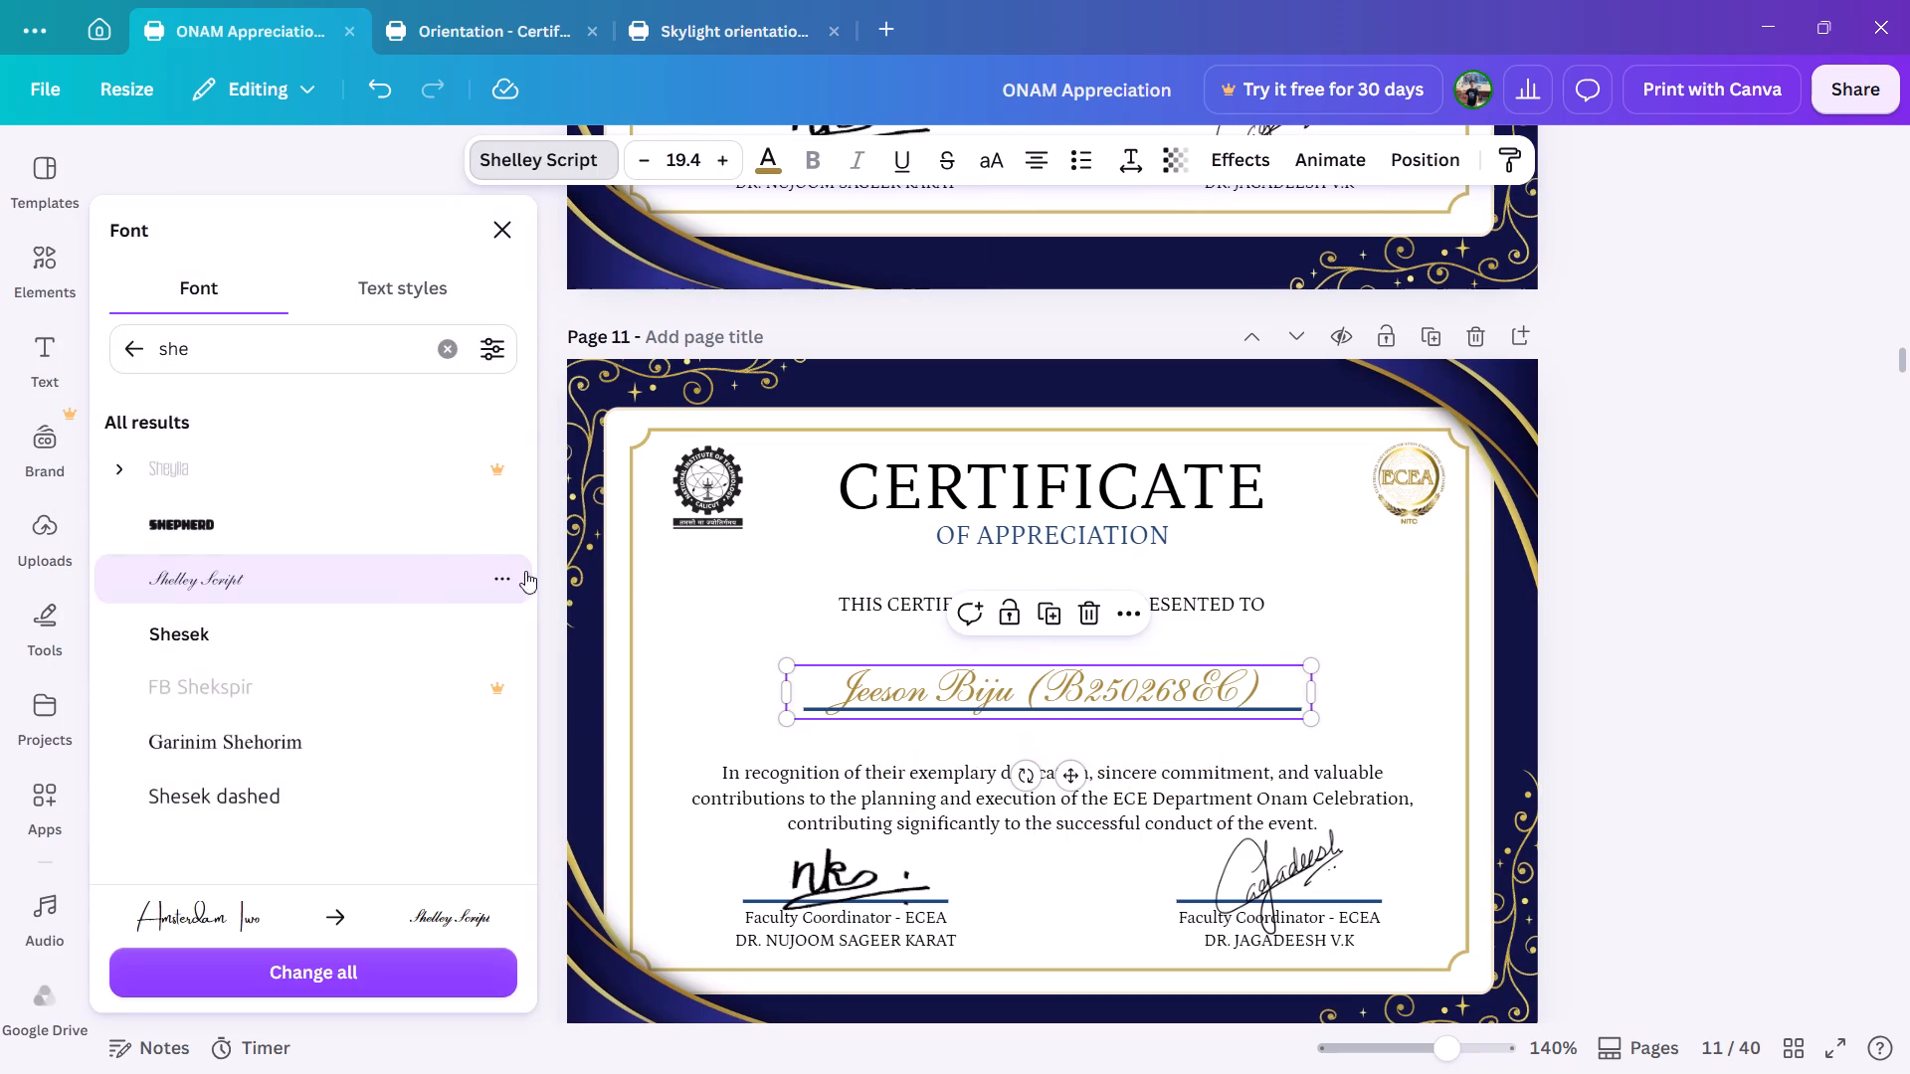
click(1583, 591)
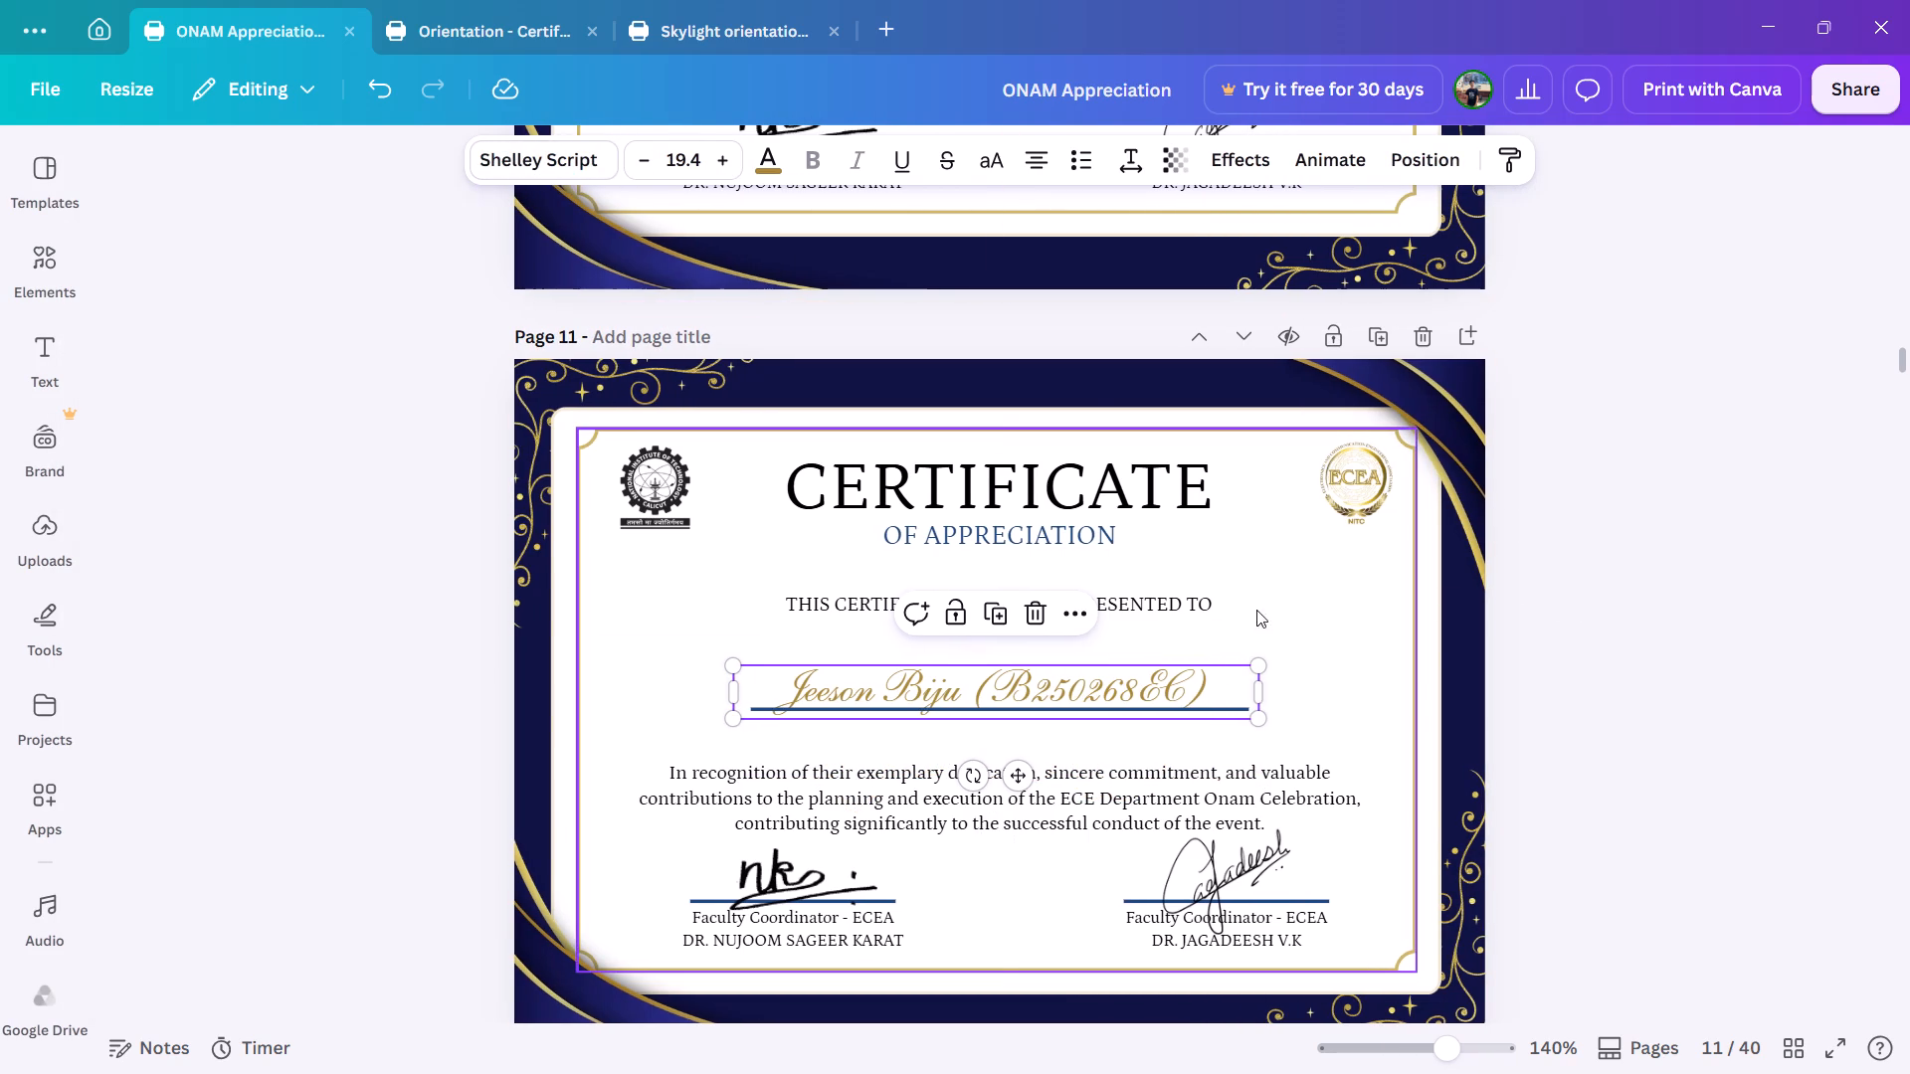
click(1274, 604)
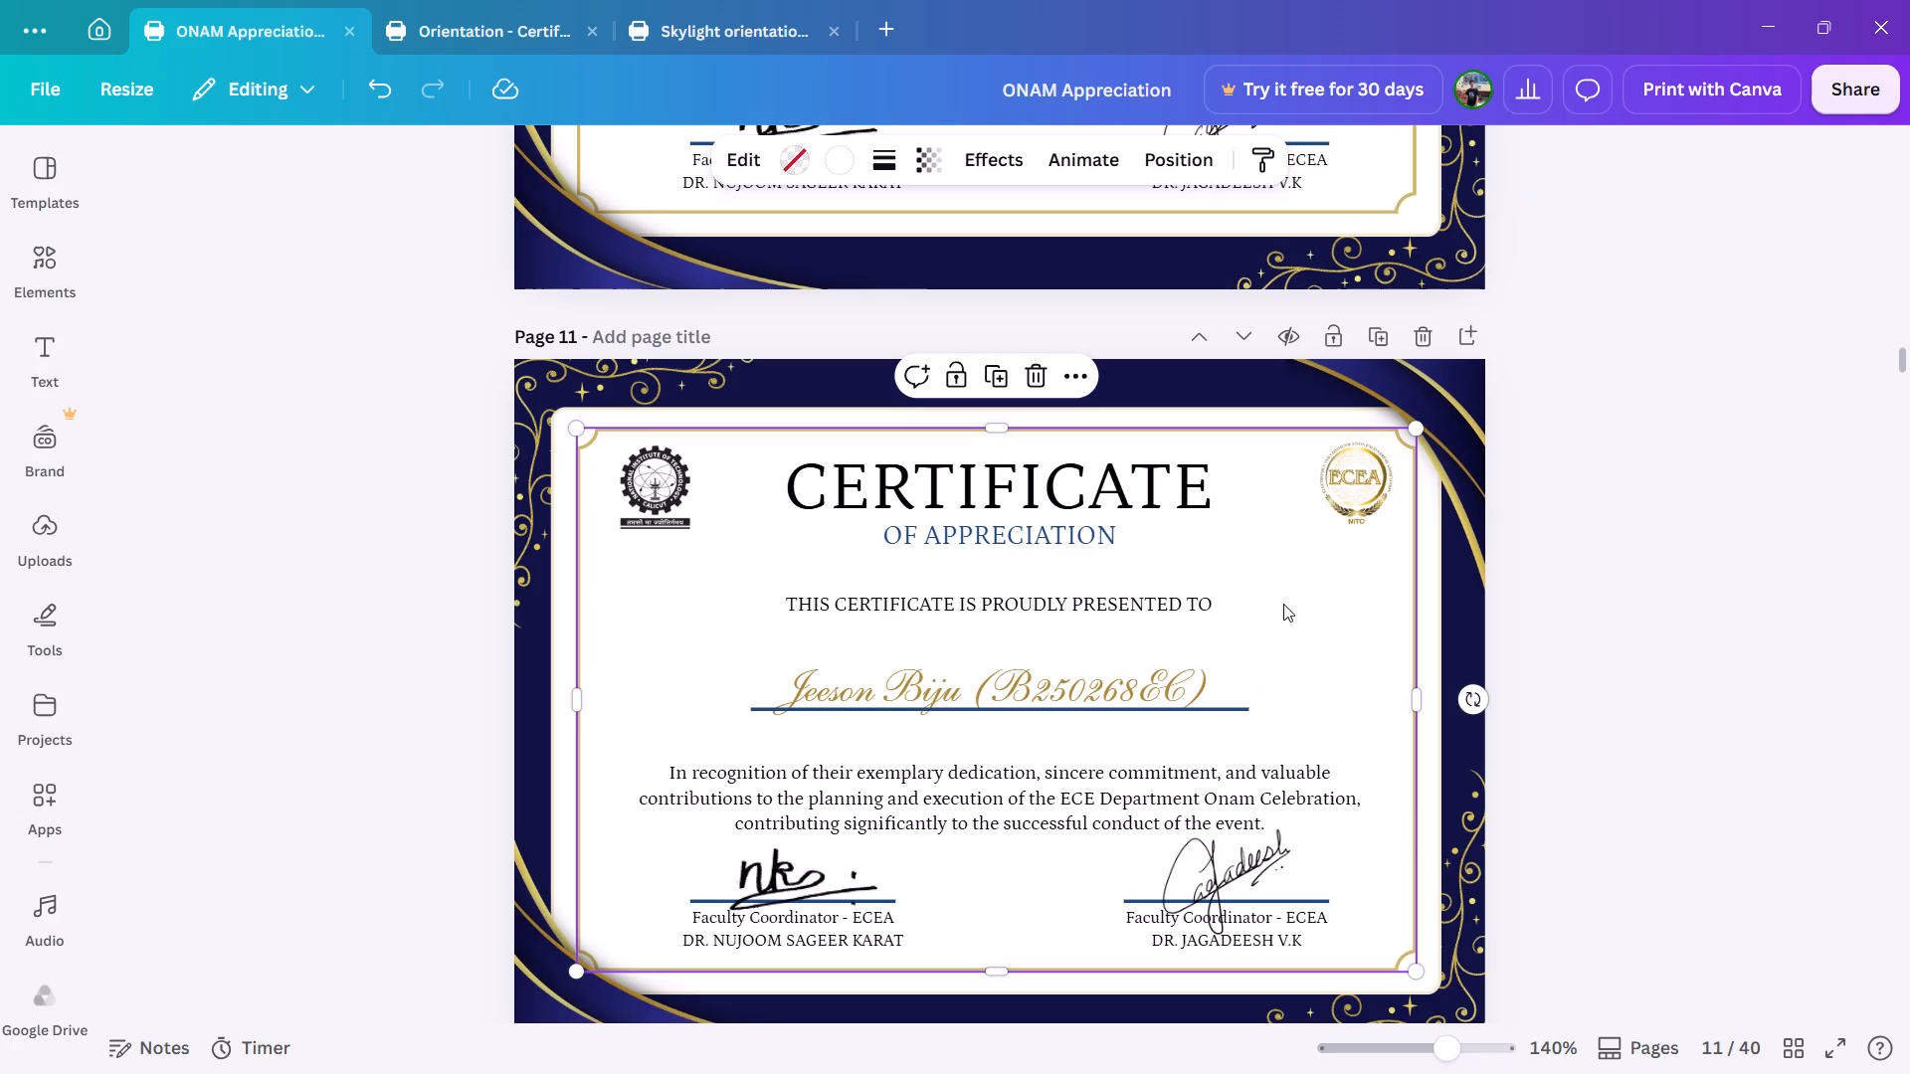
Set the page 12 recipient name to size 19.4 and change its font to Shelley Script.
scroll(1272, 605, down, 2)
scroll(1272, 605, up, 3)
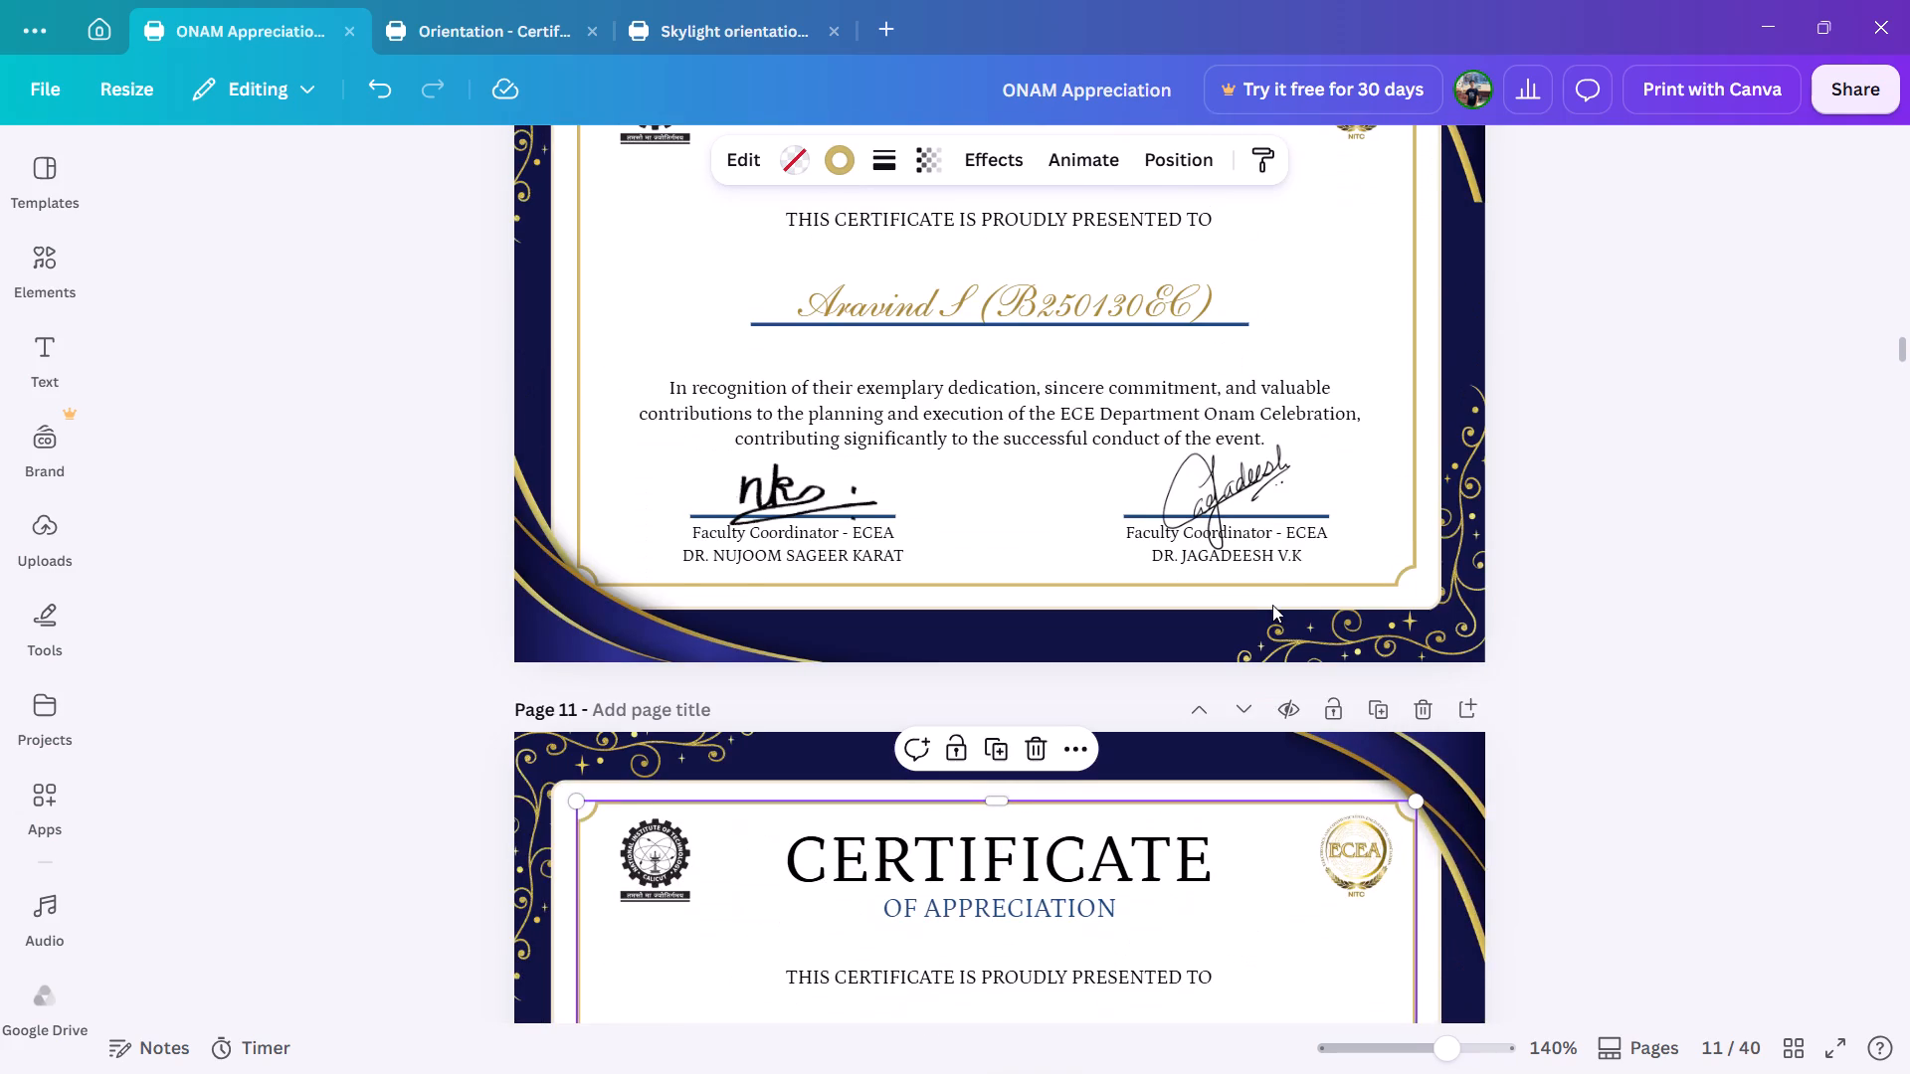
scroll(1272, 605, down, 3)
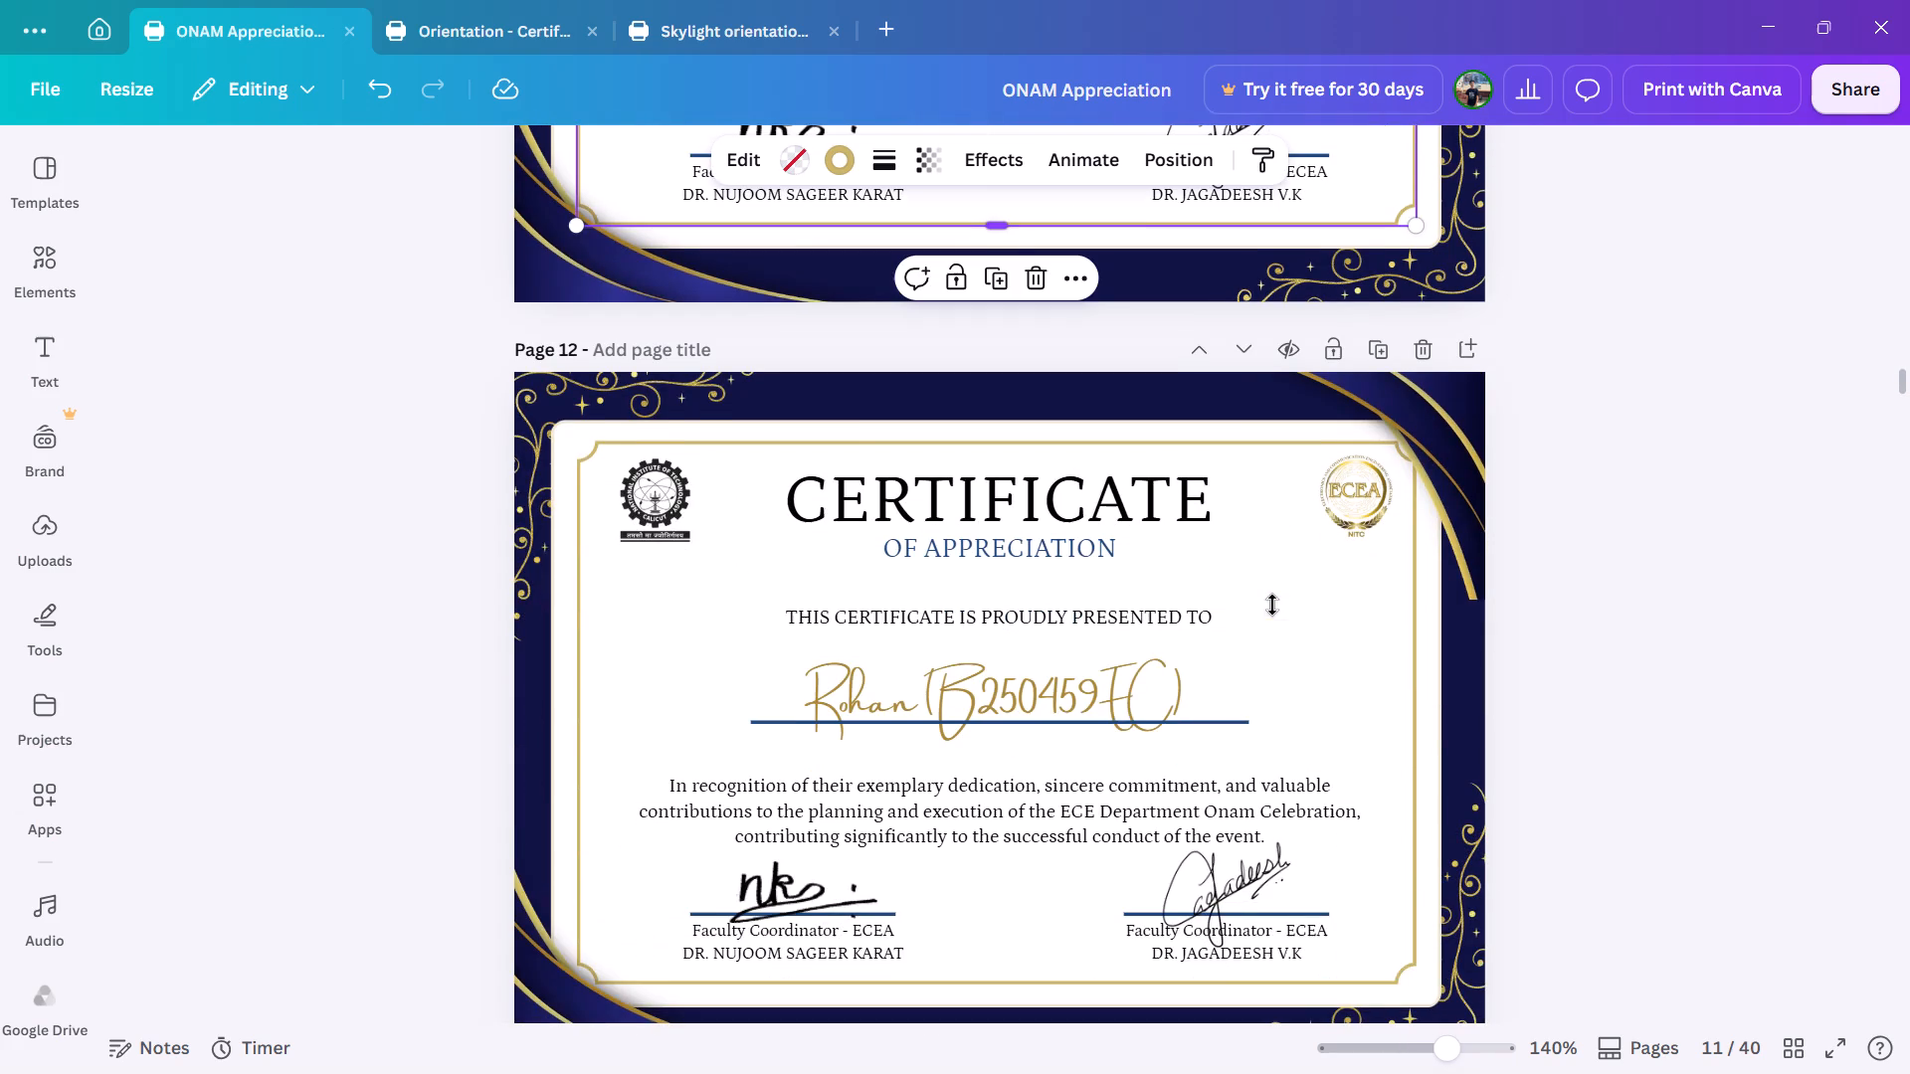
click(1120, 689)
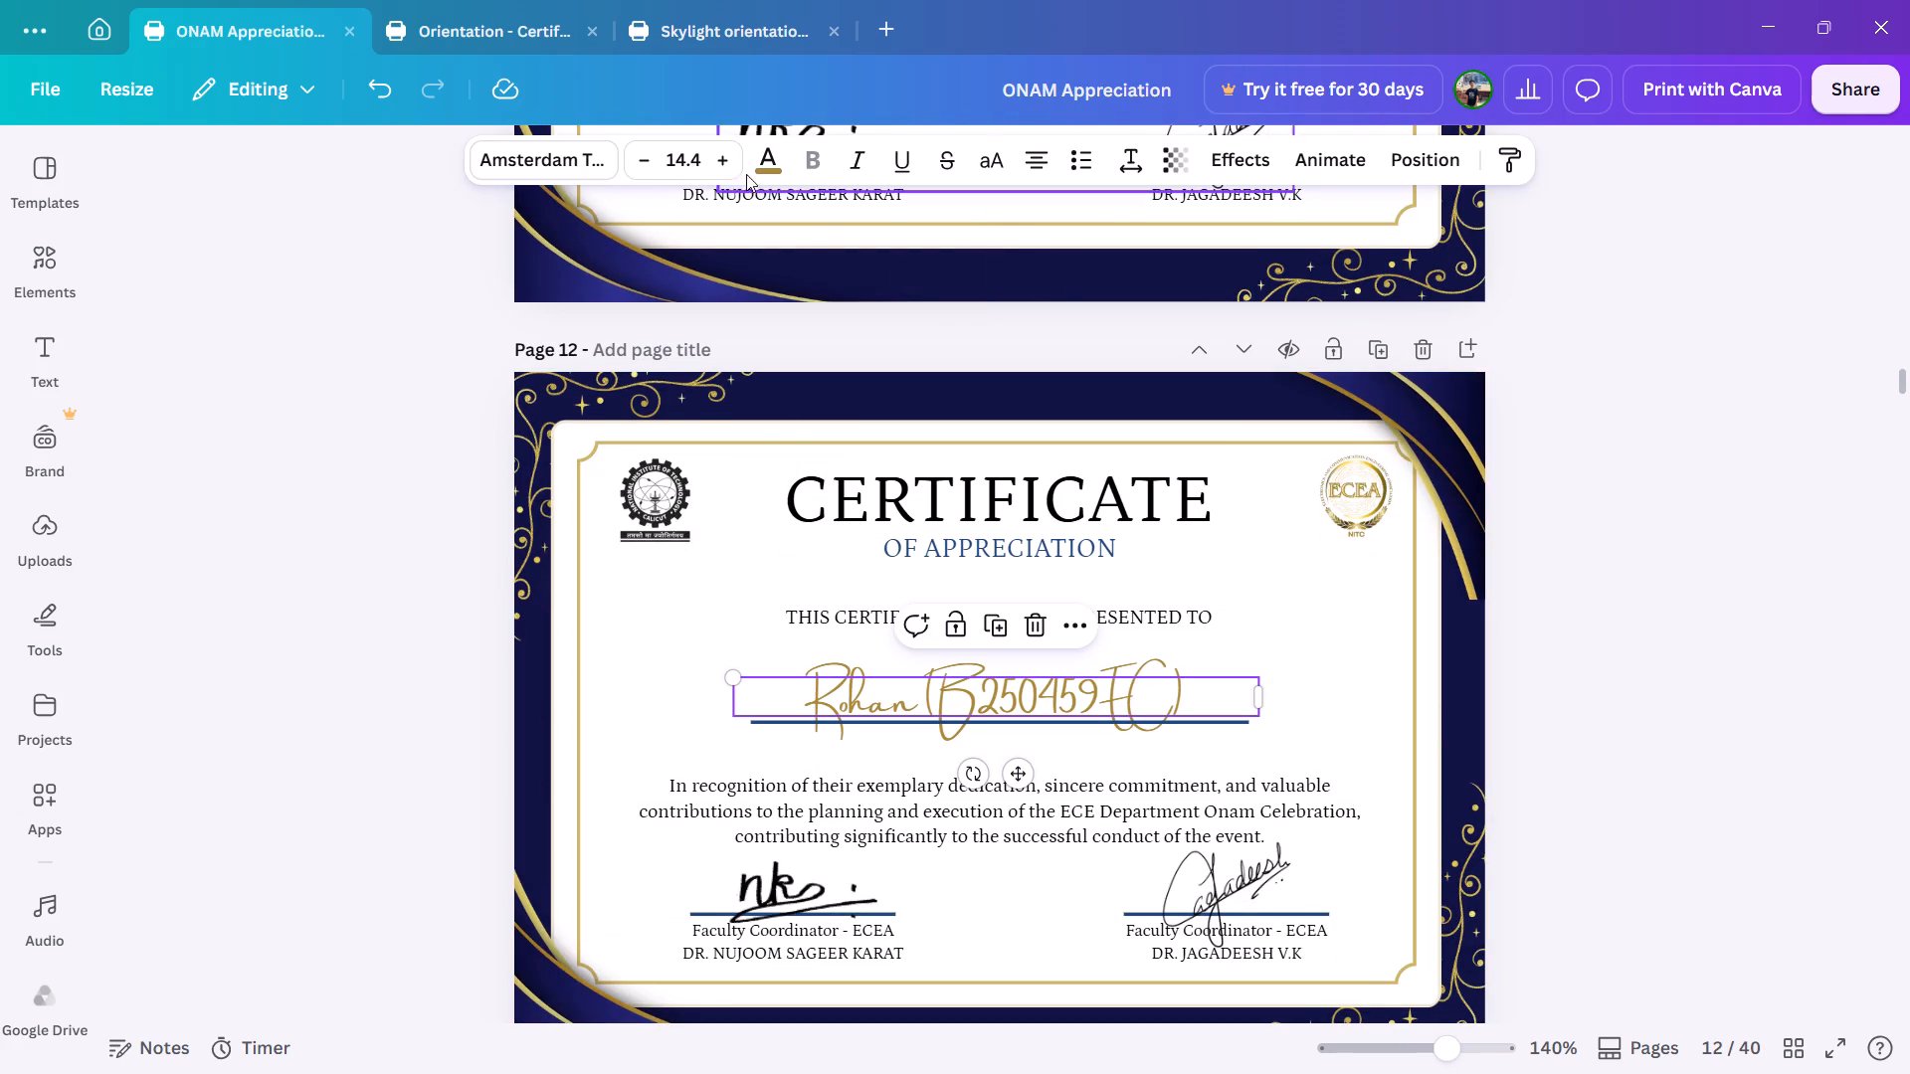
click(718, 152)
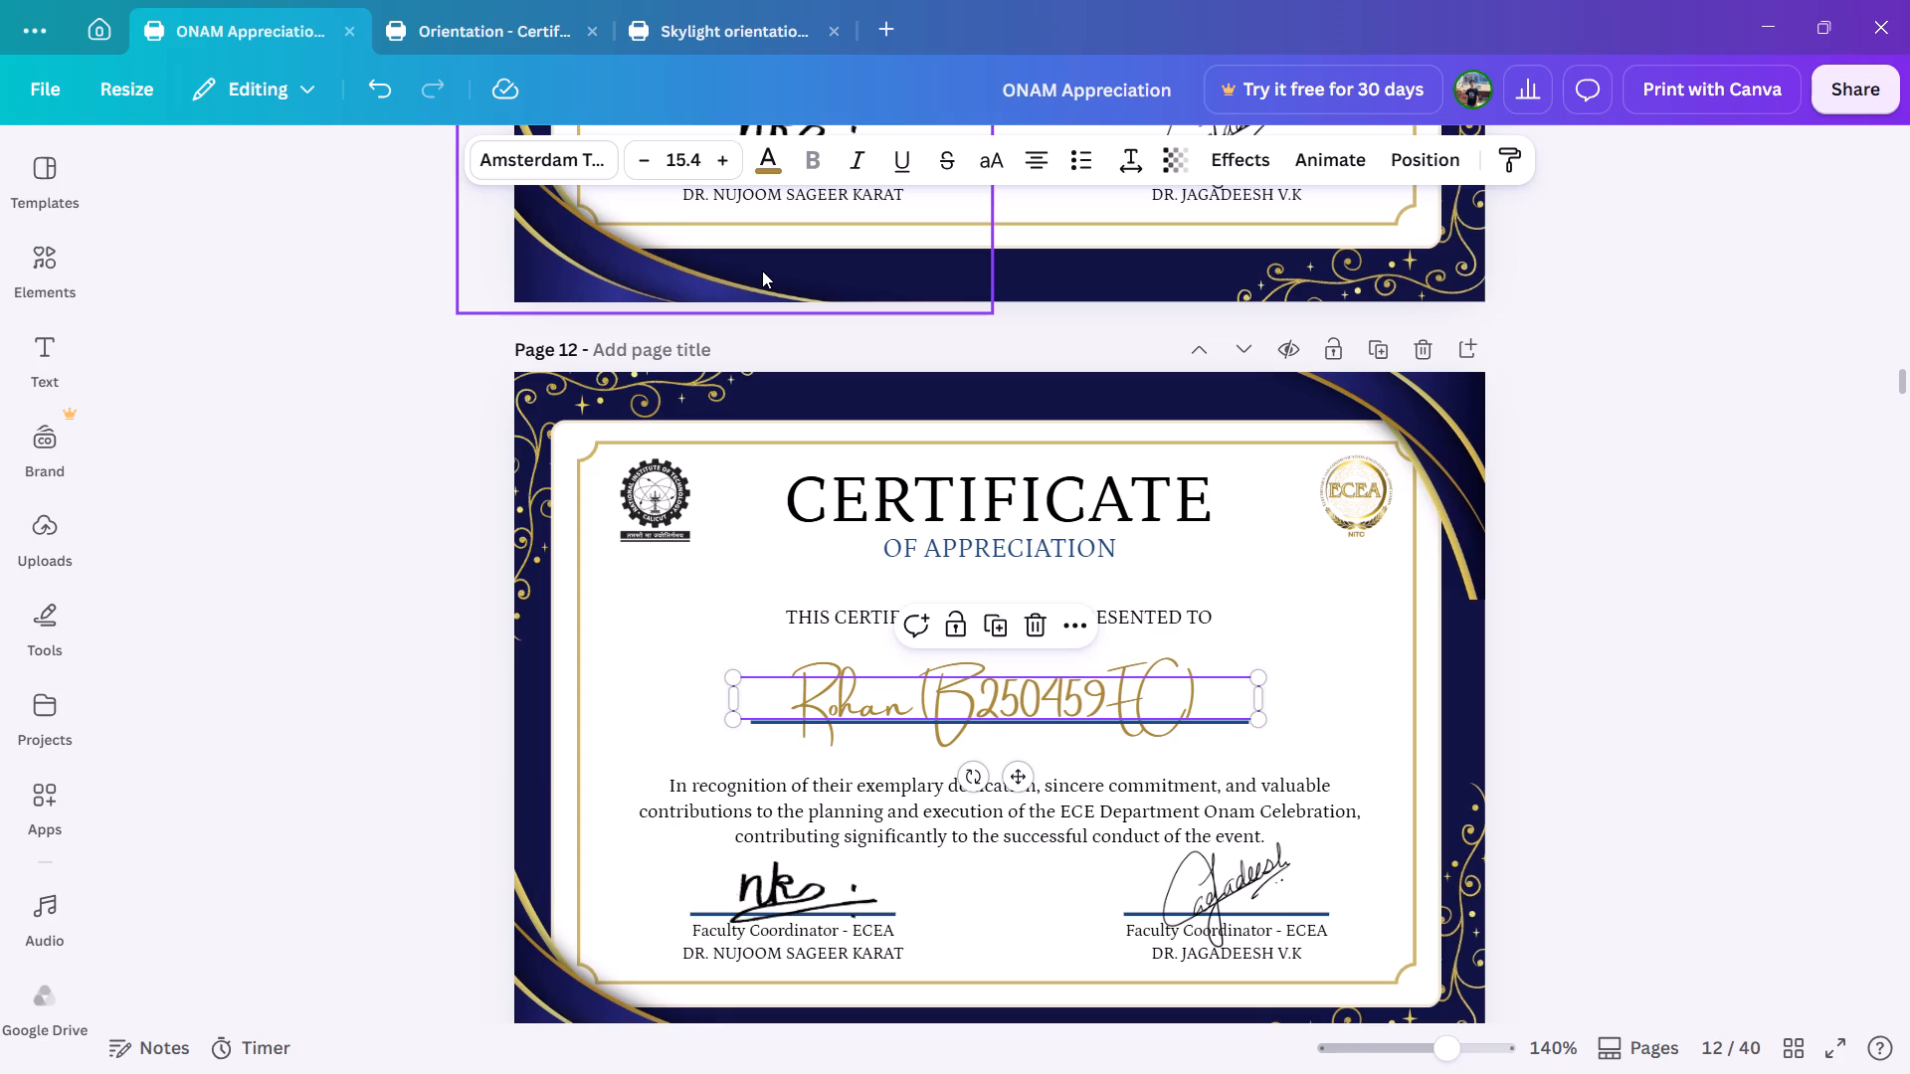
double_click(716, 165)
click(716, 165)
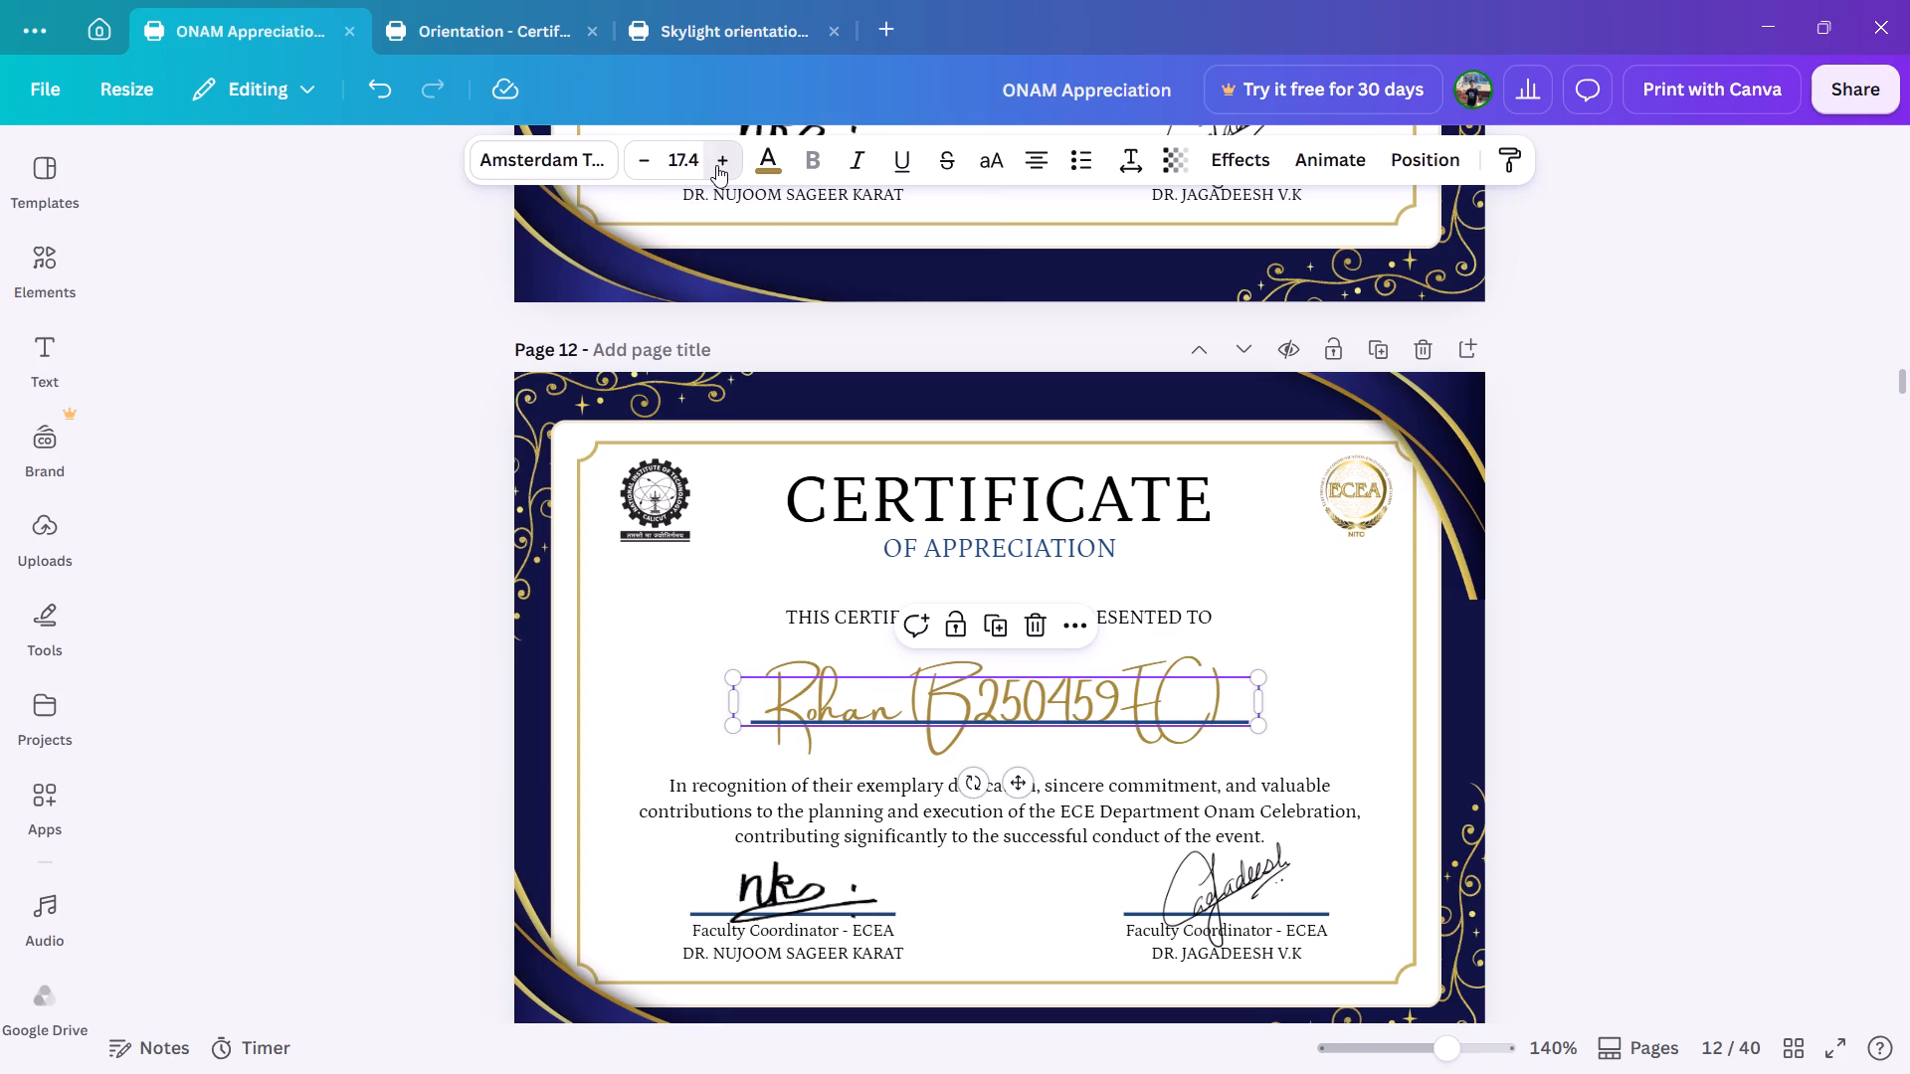
click(716, 165)
click(562, 166)
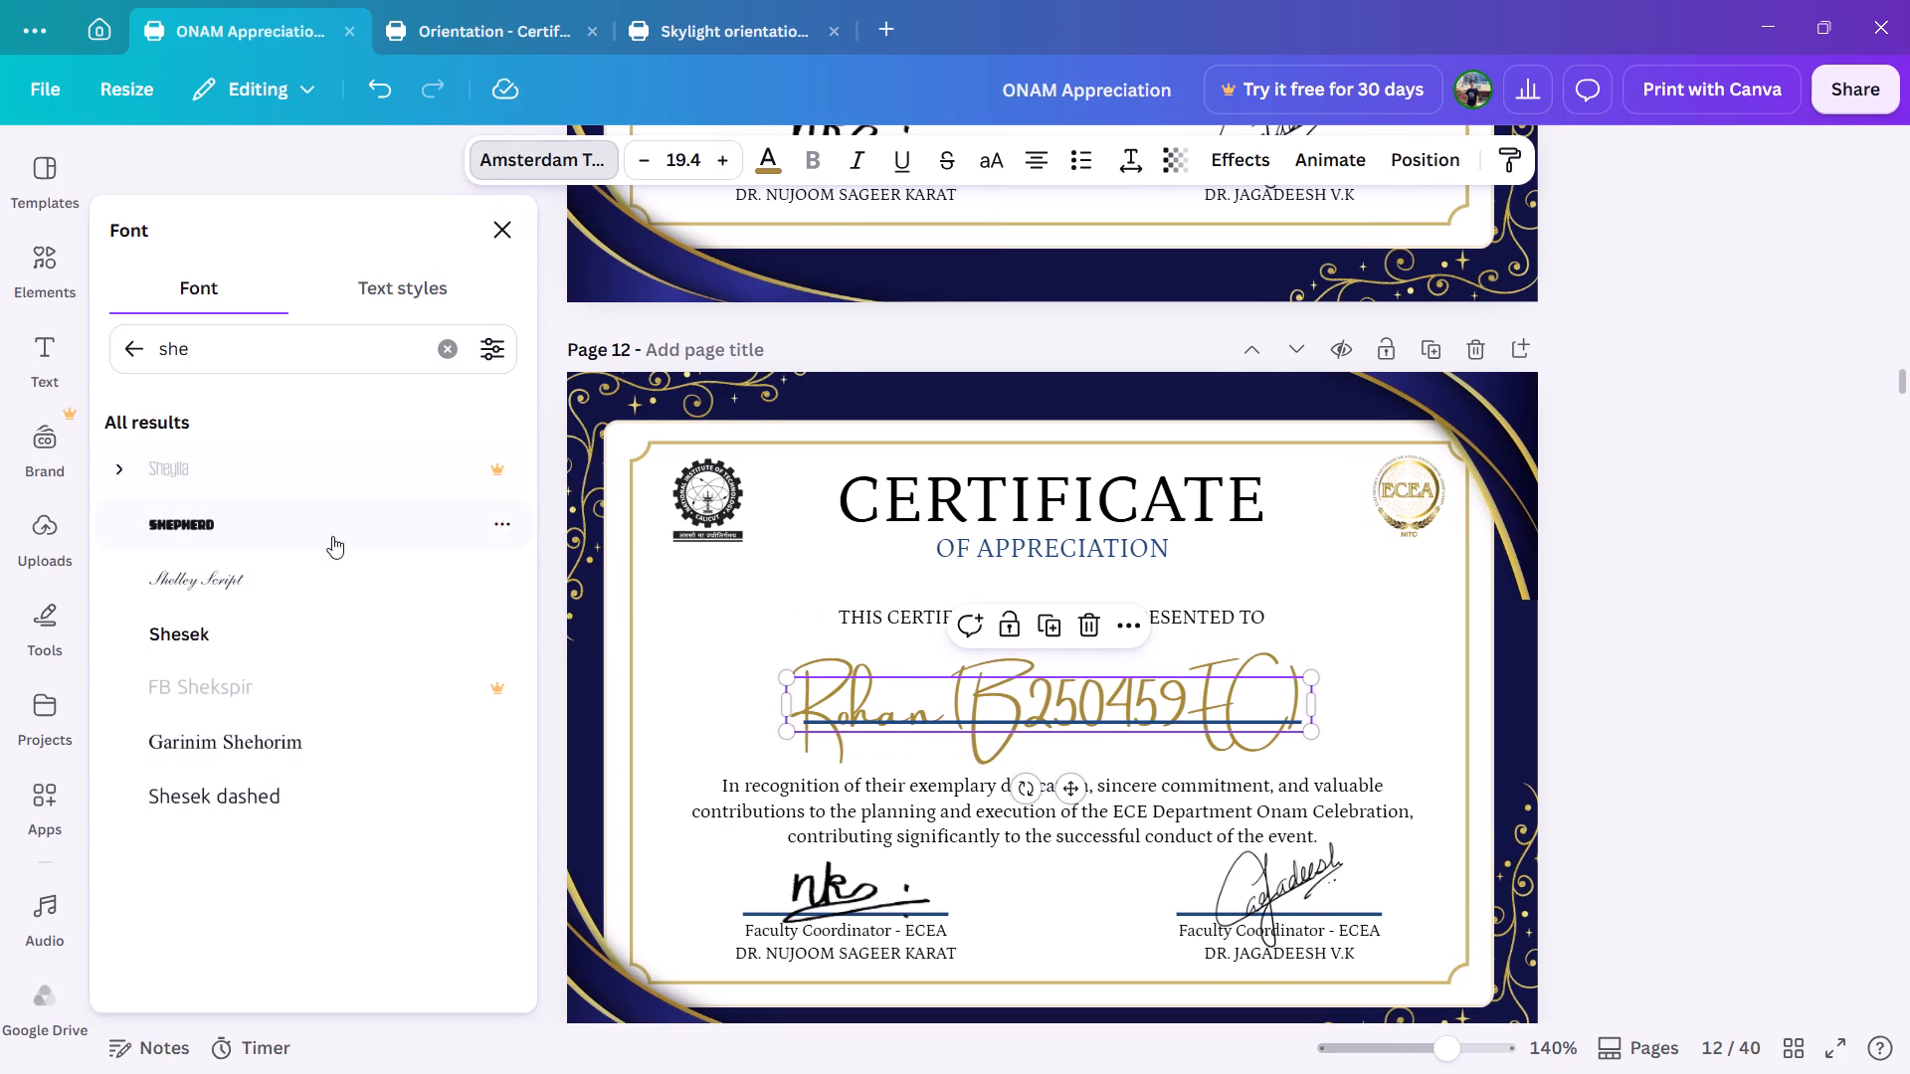
click(339, 578)
click(731, 619)
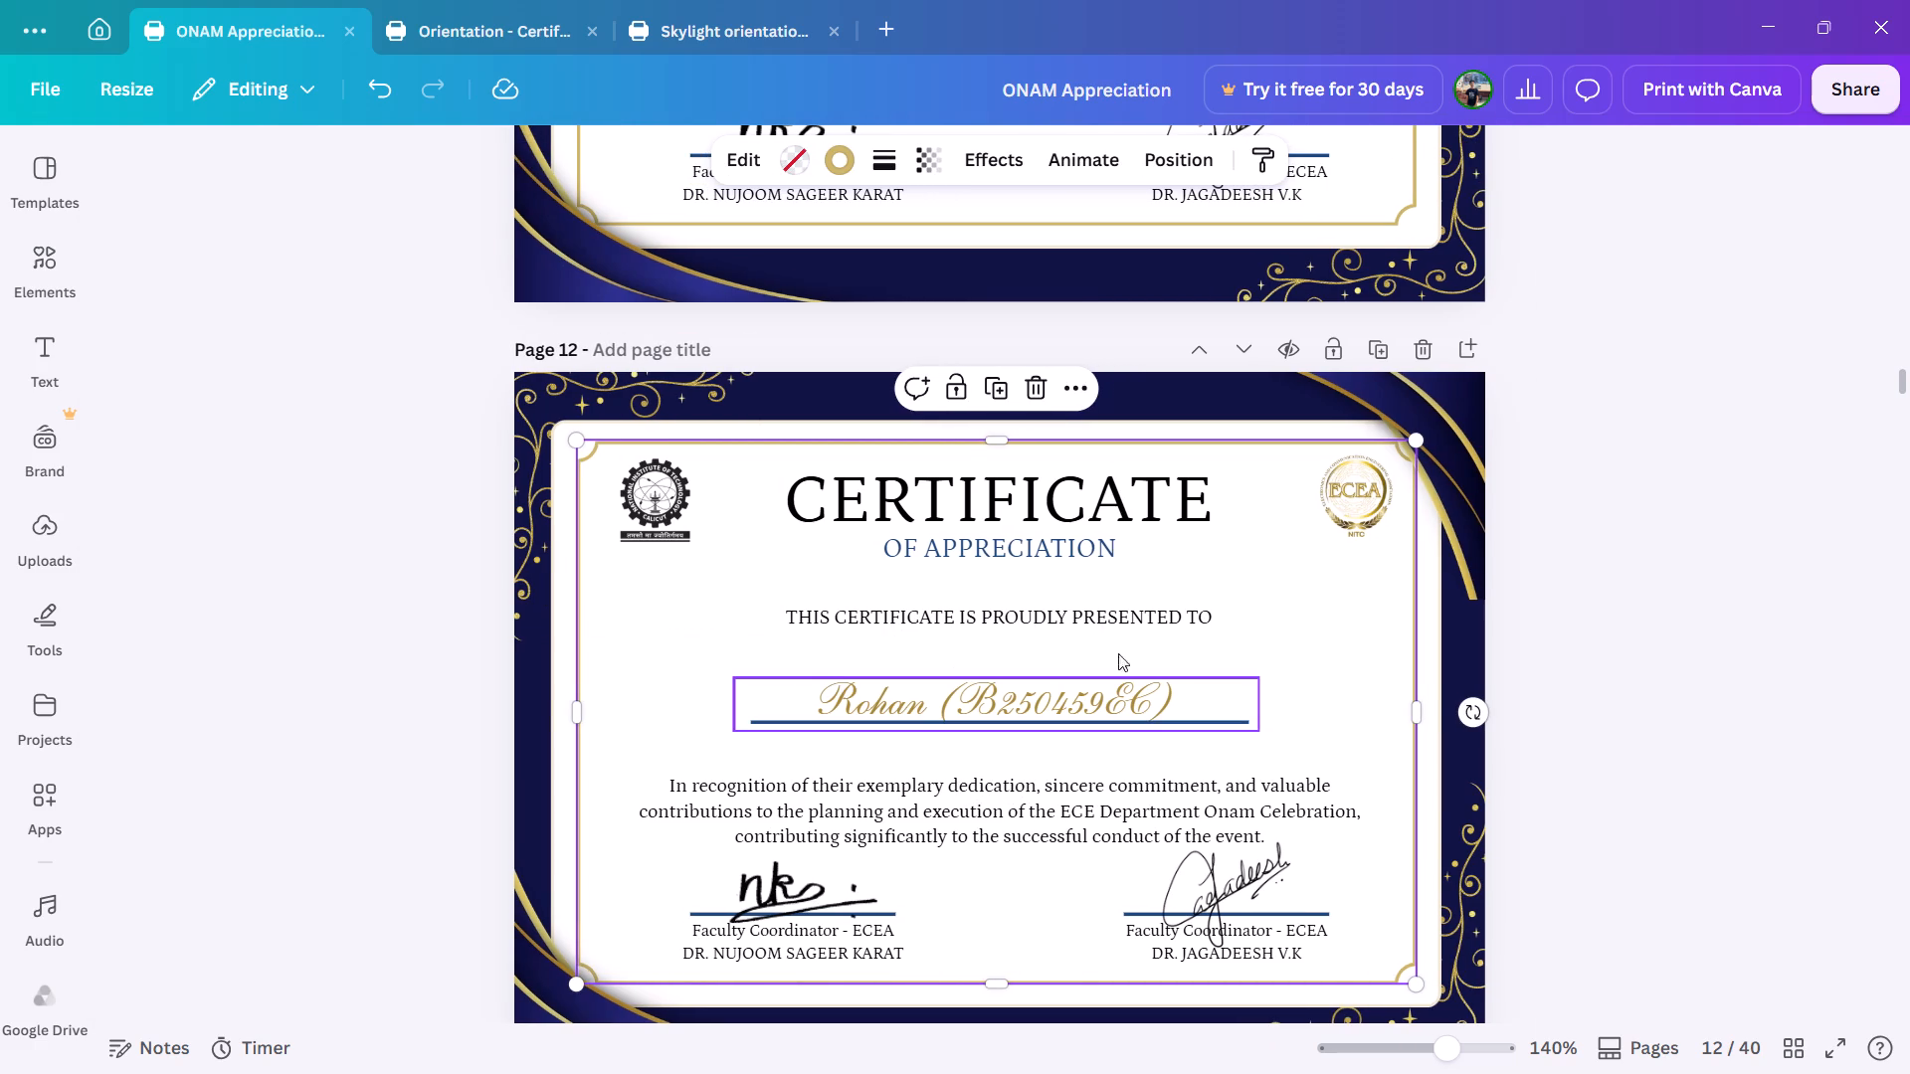
click(1291, 646)
click(1568, 566)
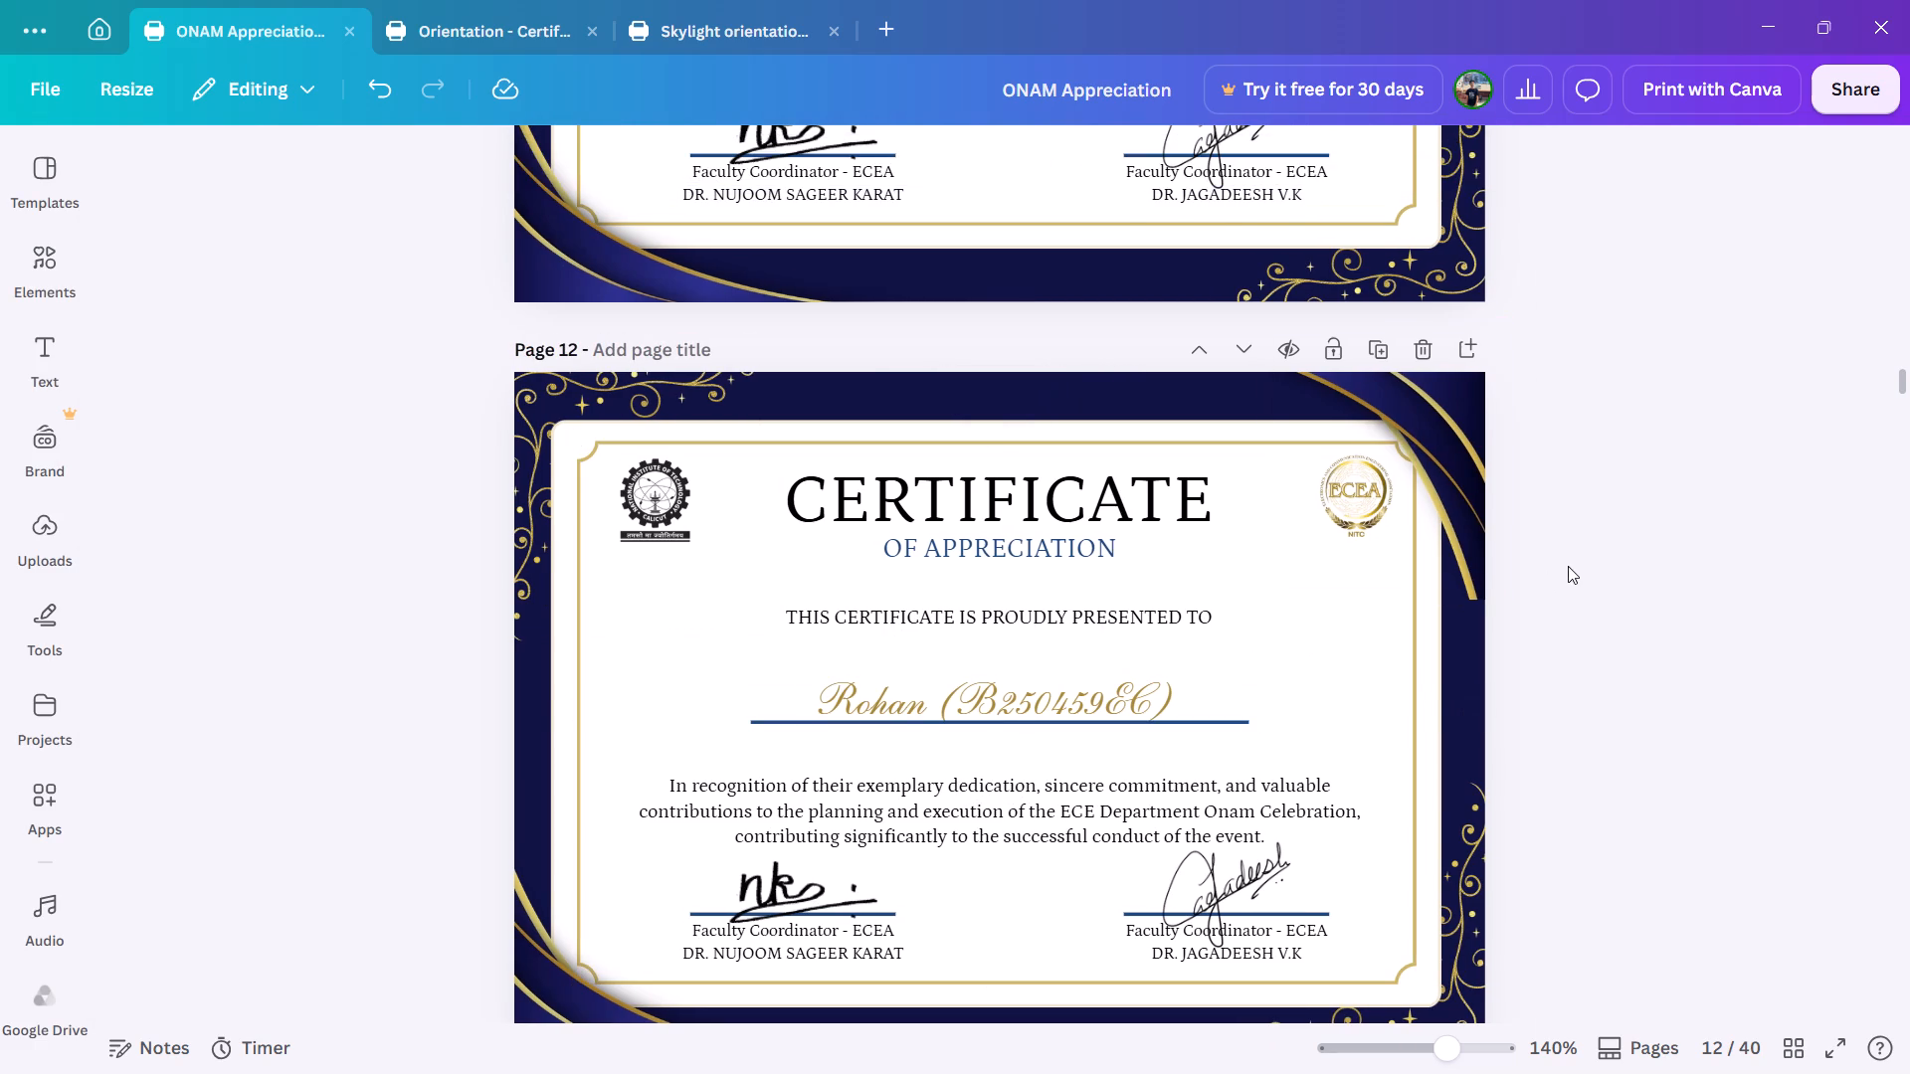
Compare the restyled recipient names on pages 10, 11 and 12 for consistent font, size and placement above the line.
scroll(1535, 563, up, 2)
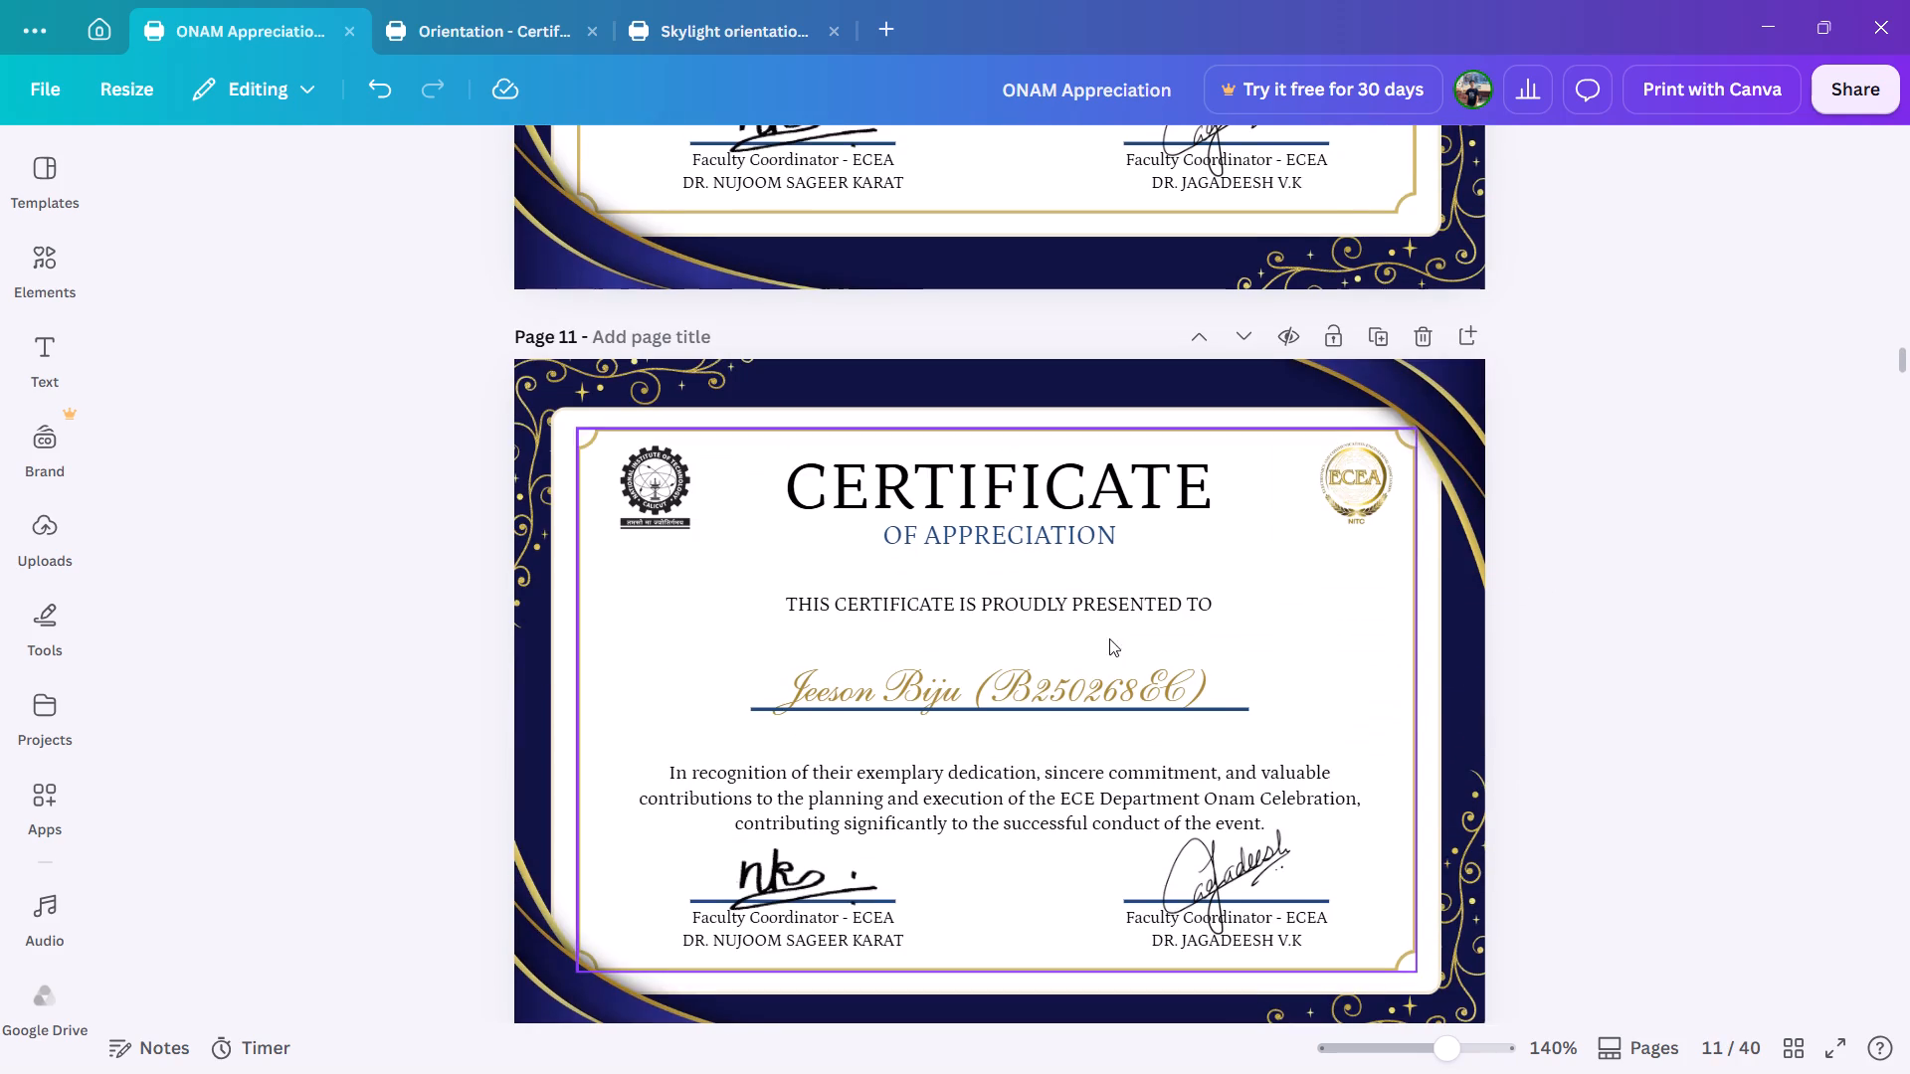
click(1102, 678)
scroll(875, 485, up, 1)
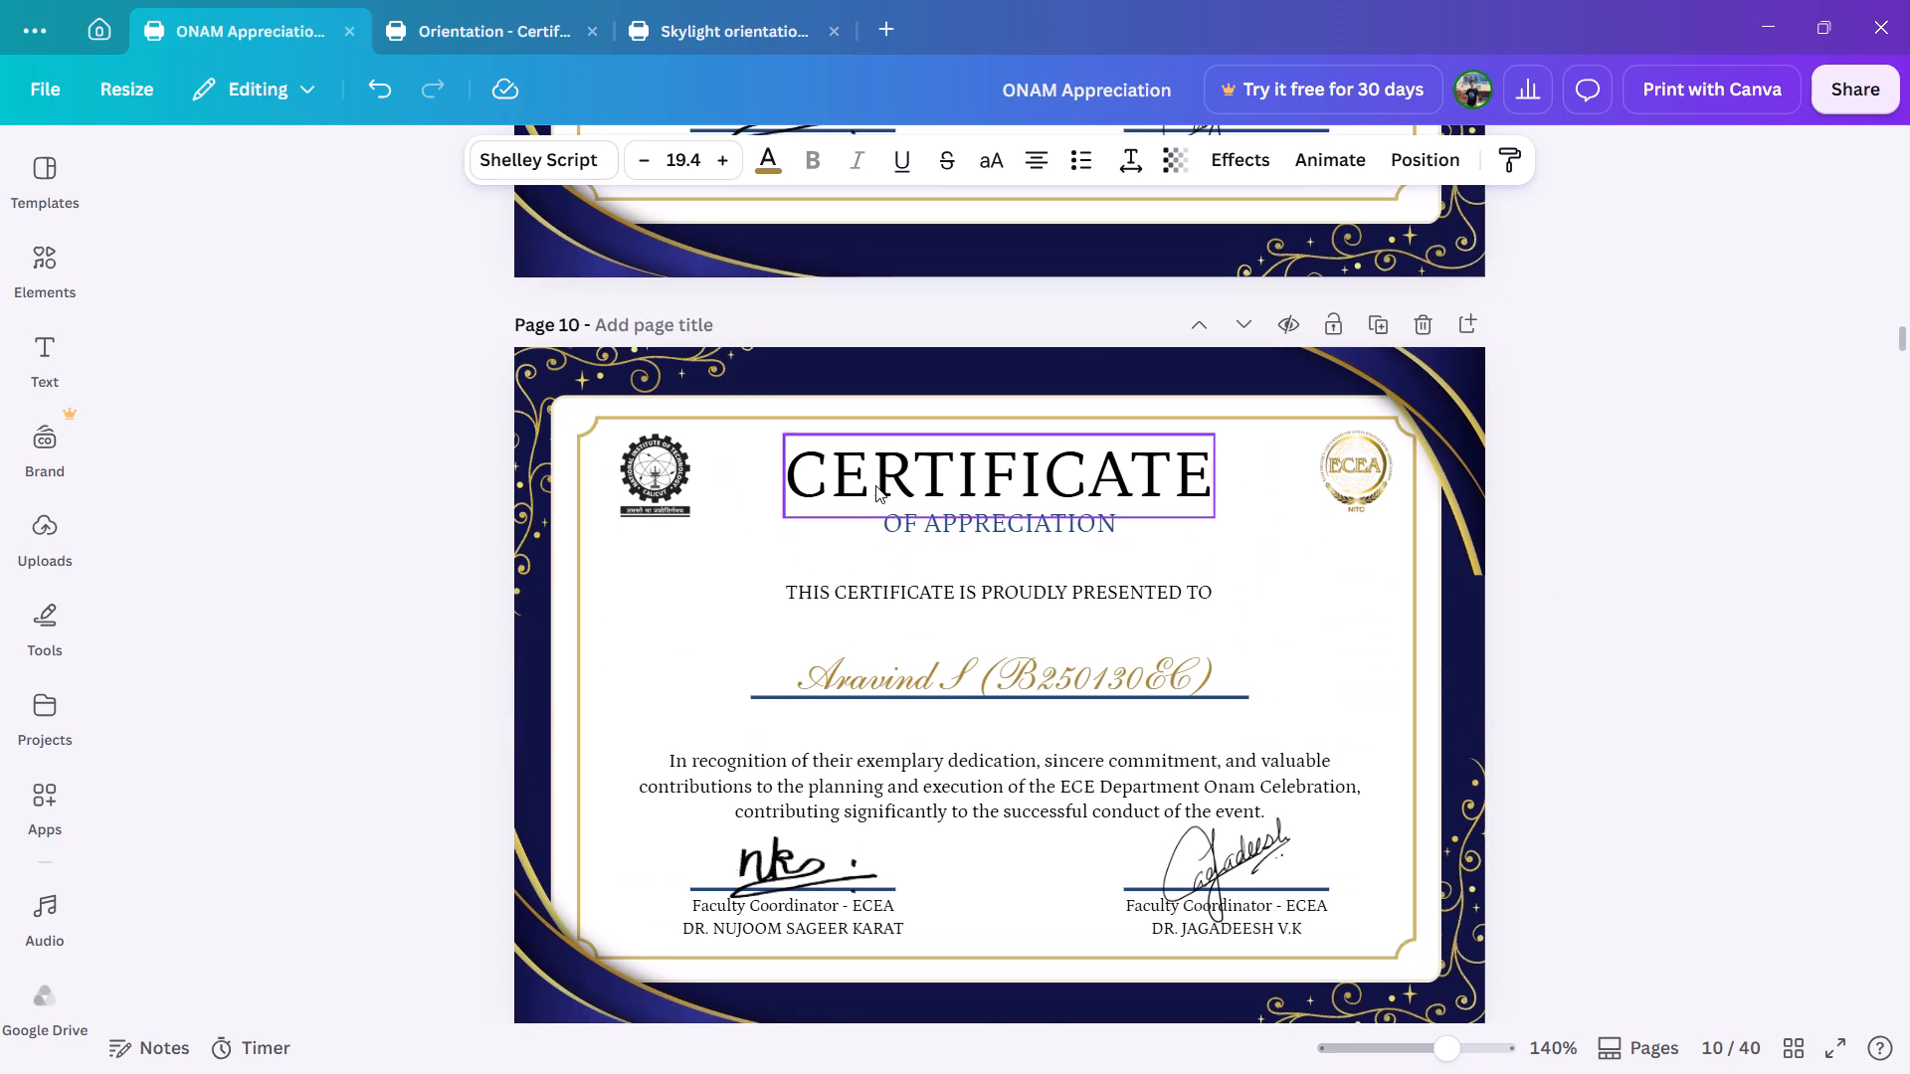
click(948, 660)
scroll(948, 660, down, 1)
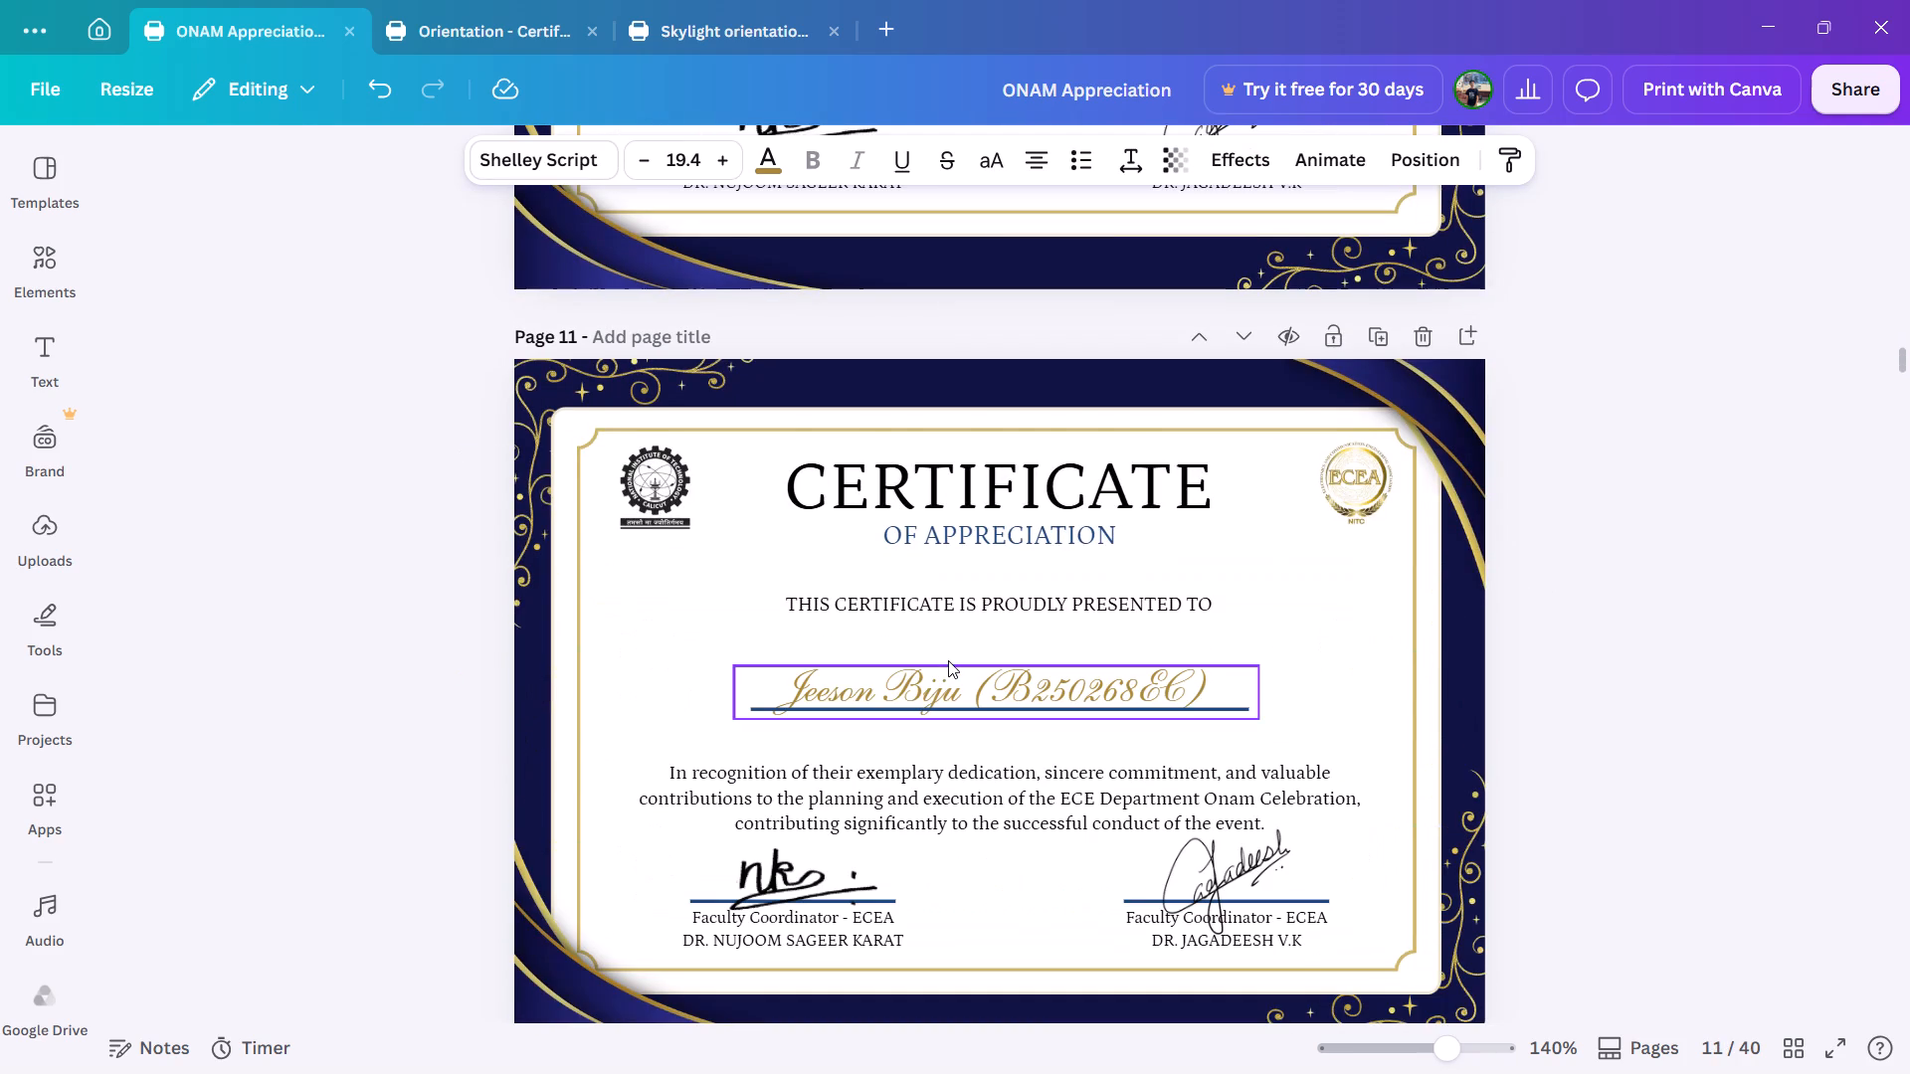
click(948, 660)
scroll(955, 661, down, 1)
click(972, 686)
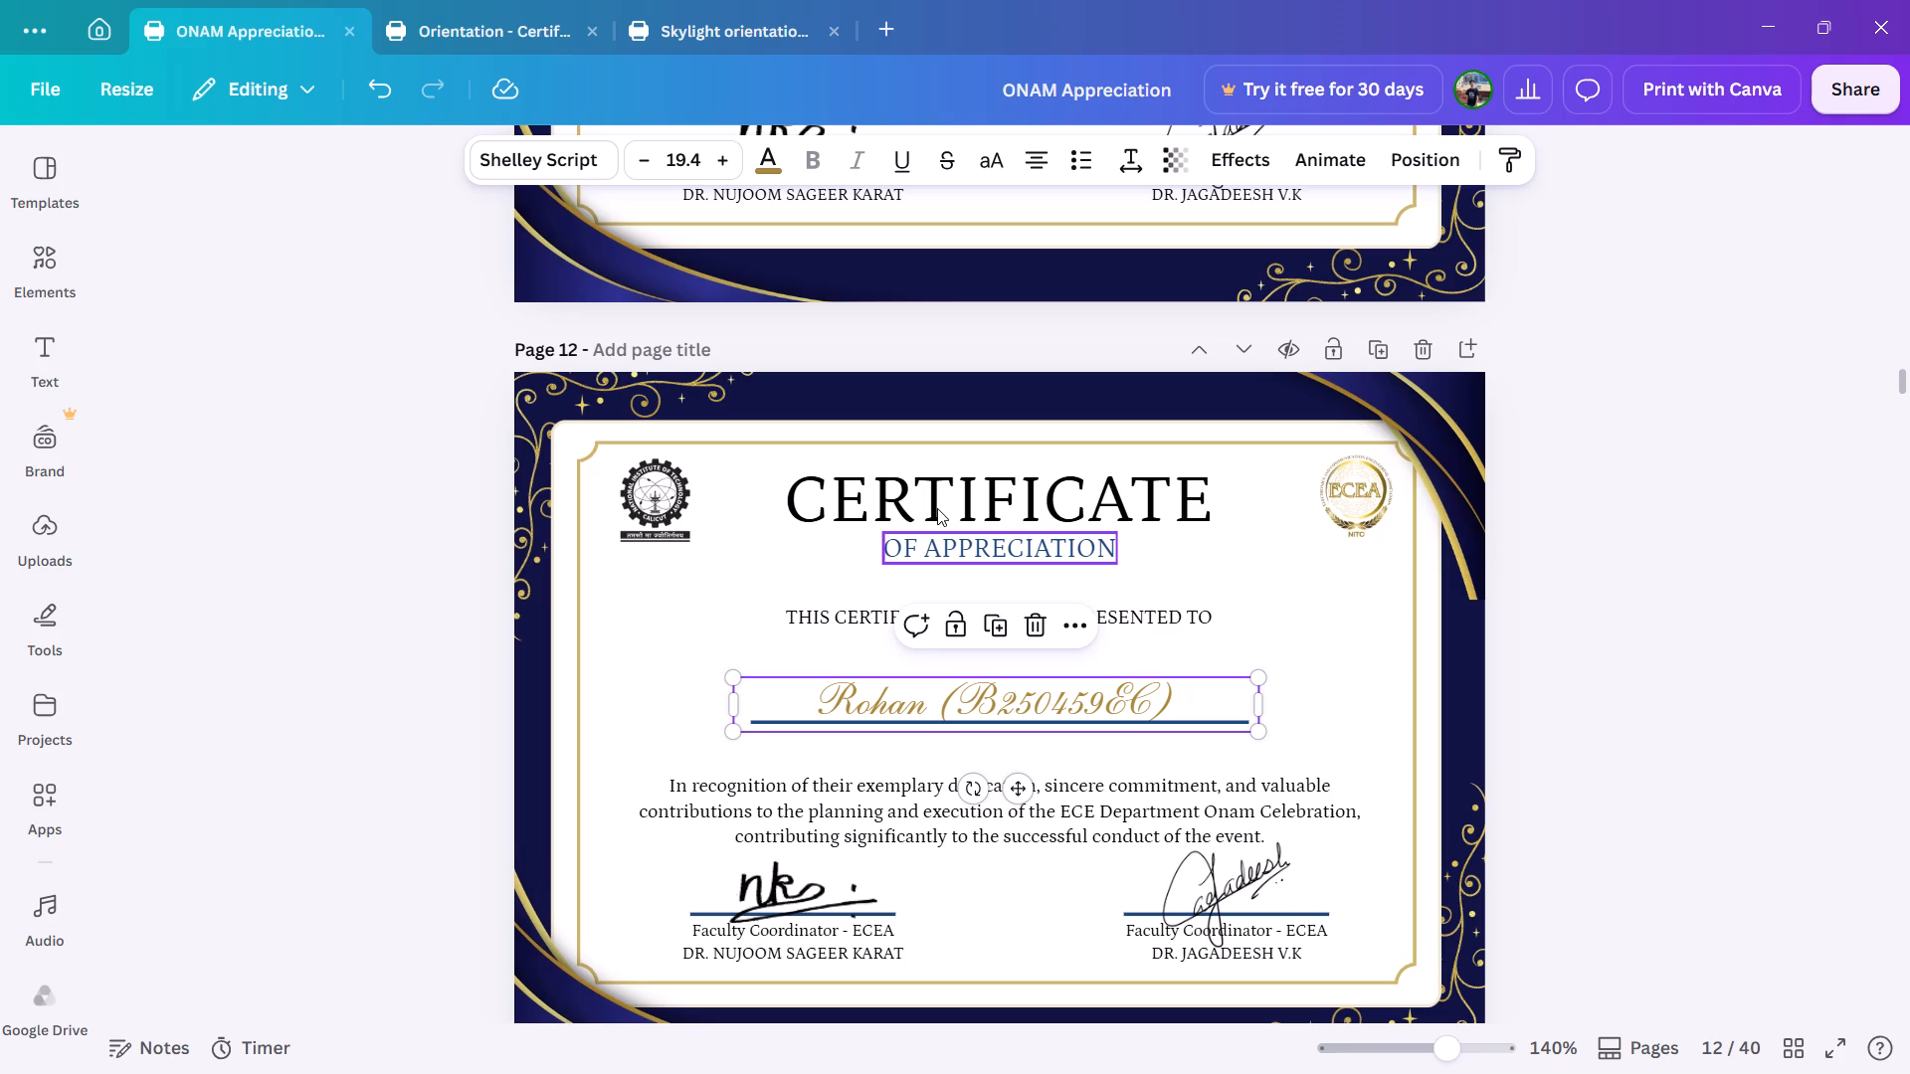
click(1563, 571)
Nudge the blue-and-gold wave graphic in the upper-right corner of the page 12 certificate to the right and down.
click(1466, 536)
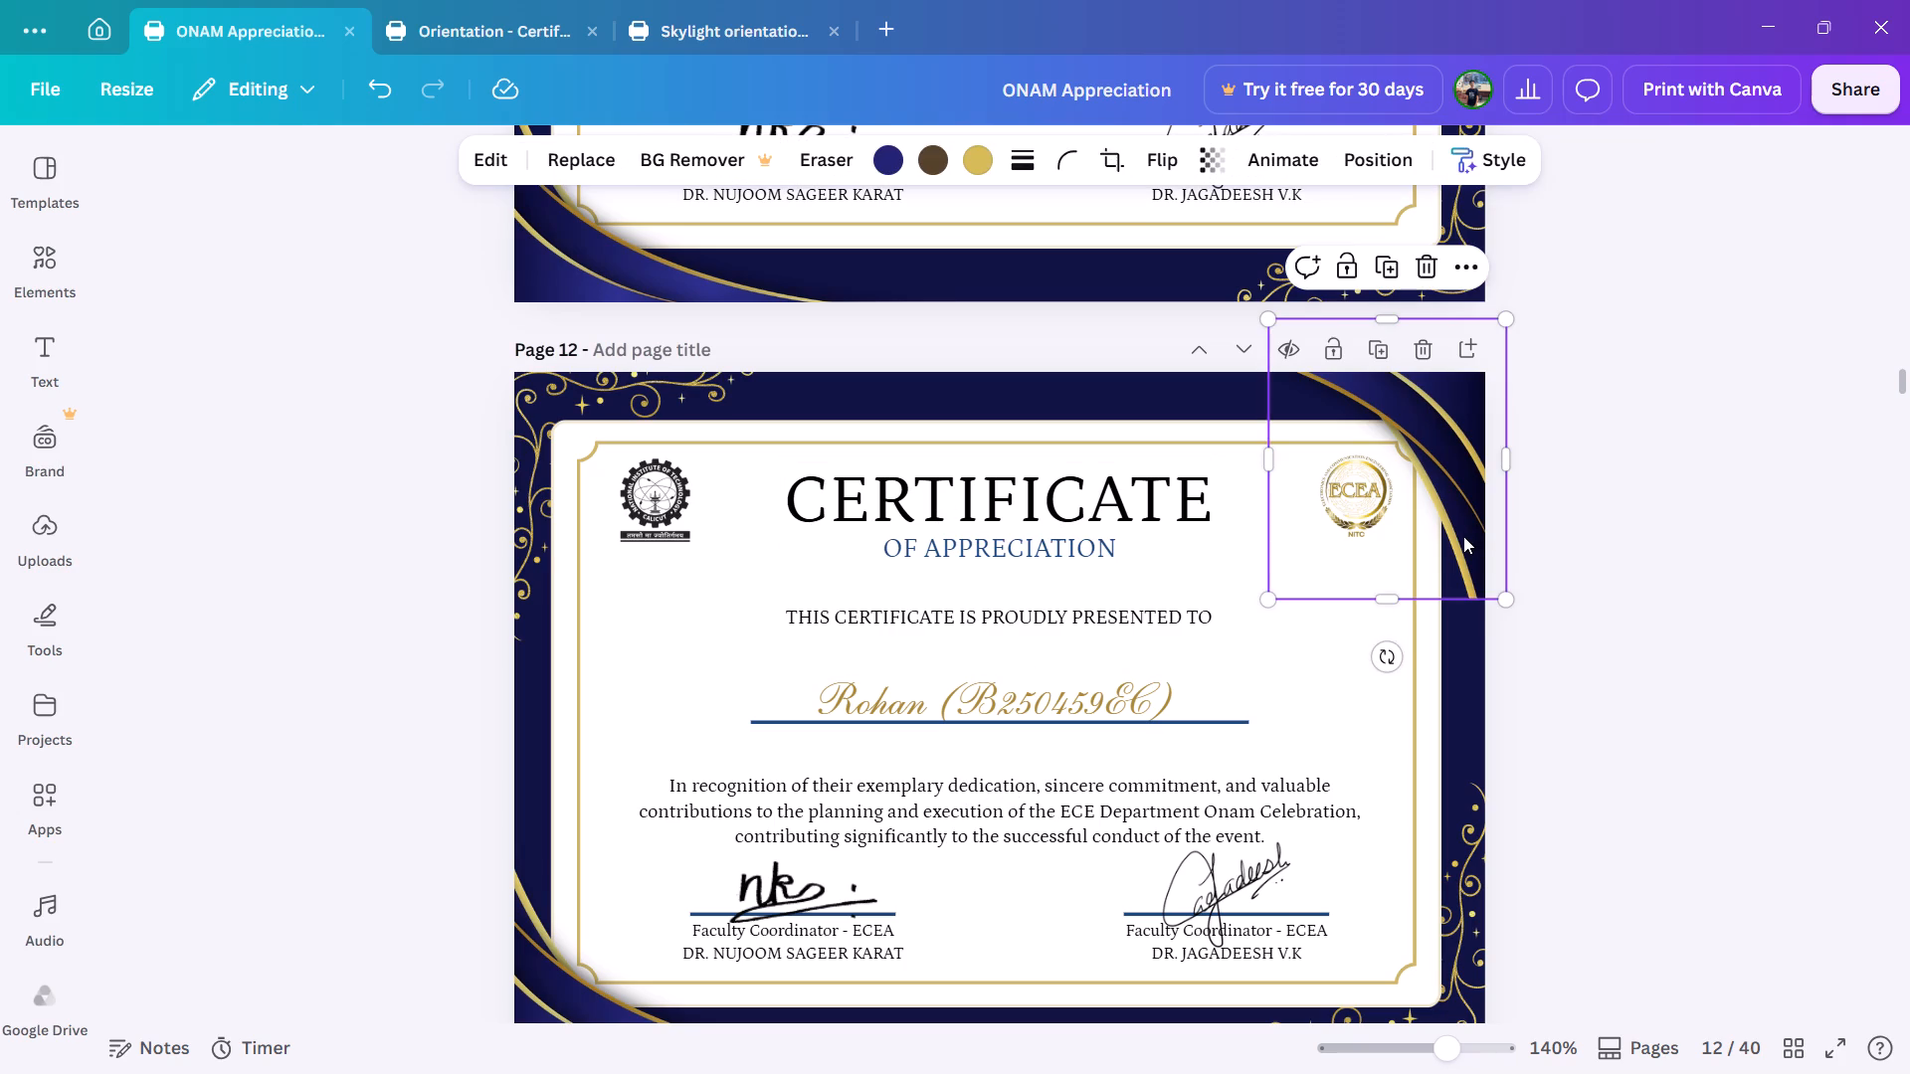
key(Right)
key(Right)
key(Right)
key(Down)
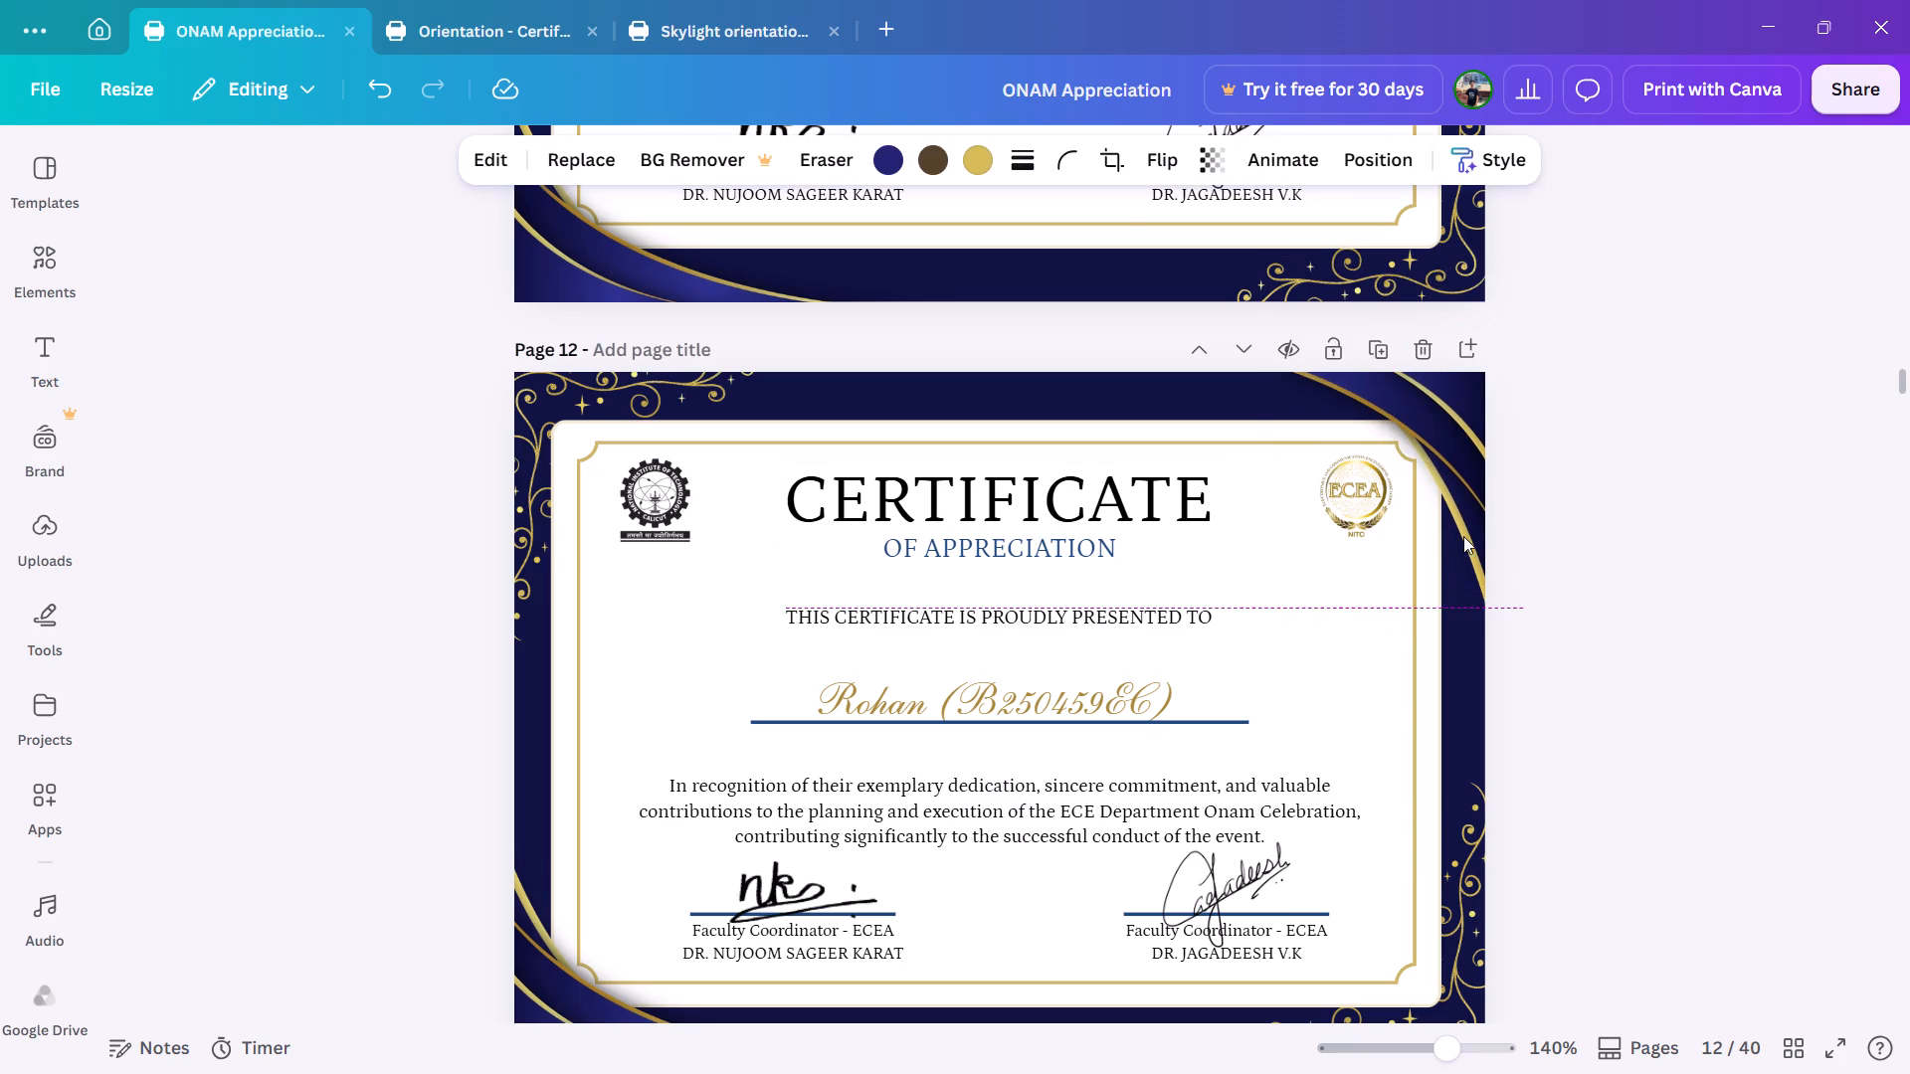
key(Down)
key(Down)
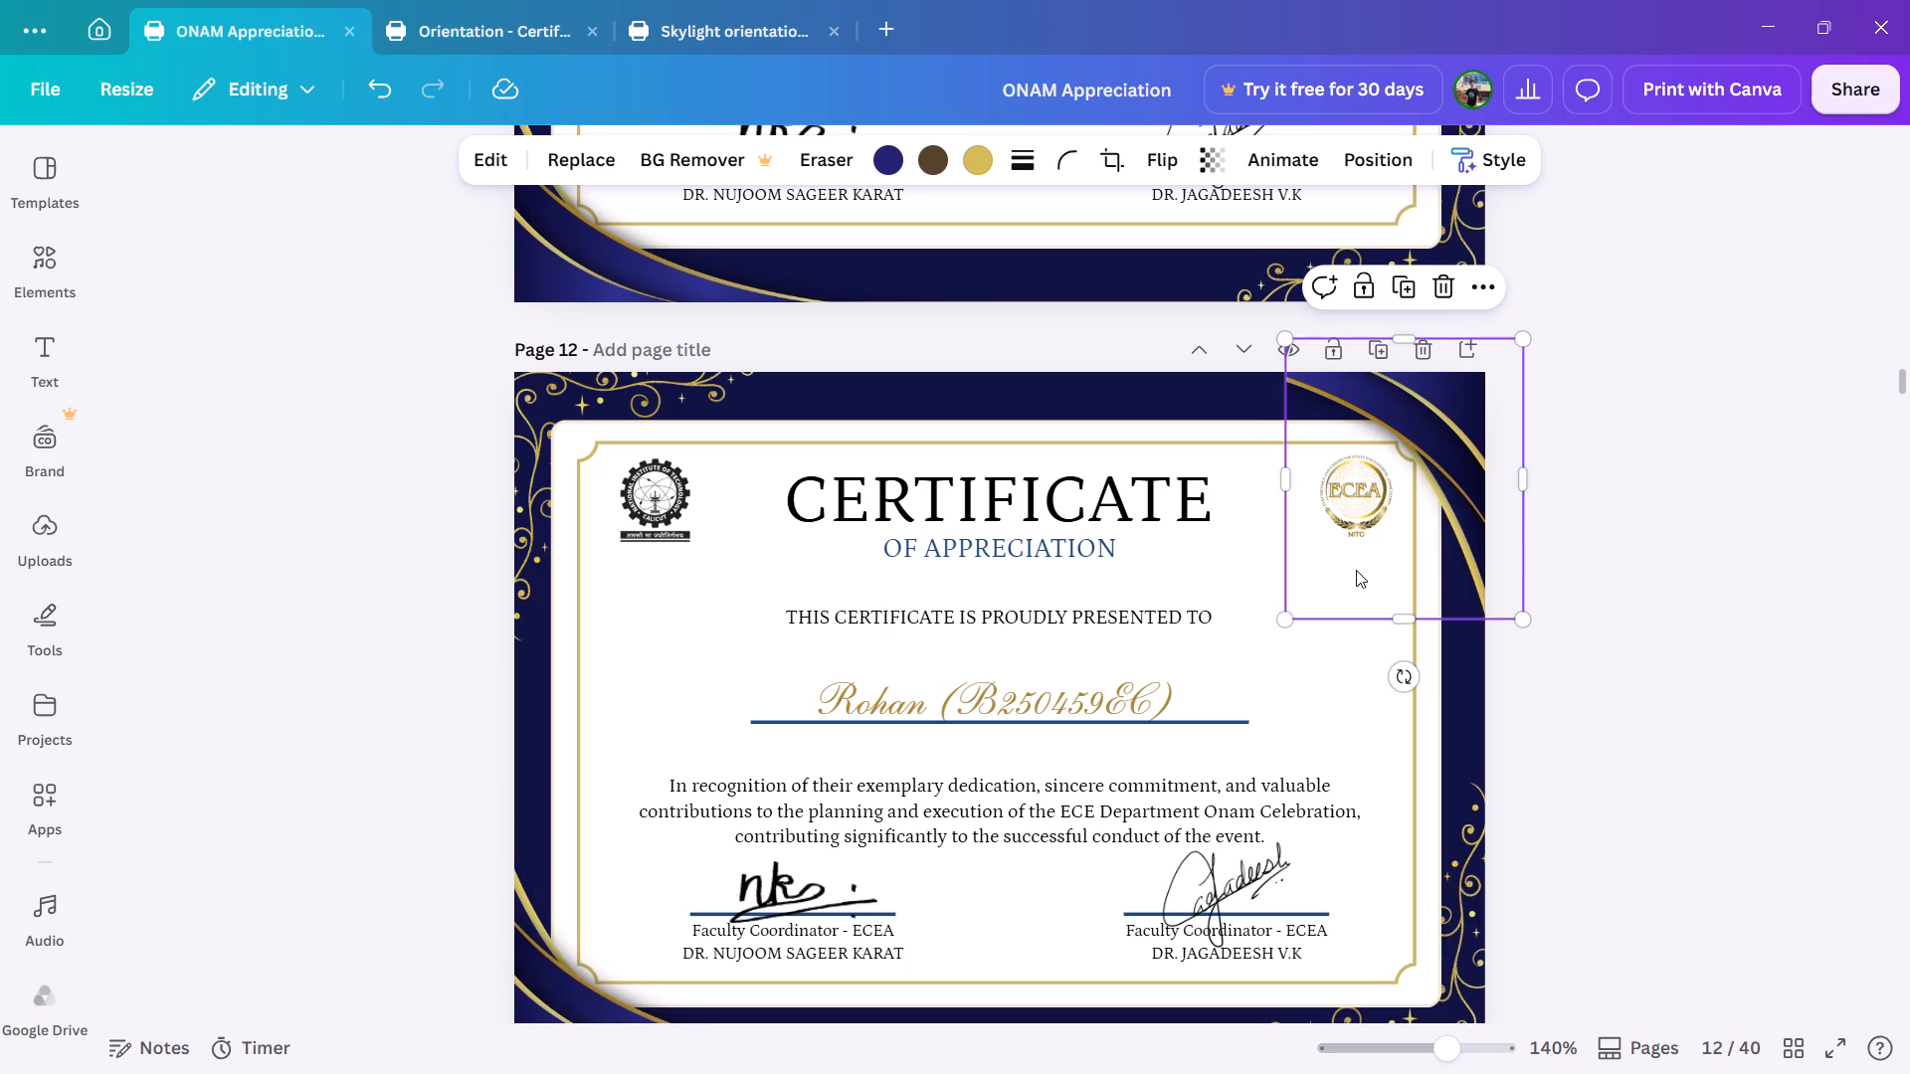
click(1568, 671)
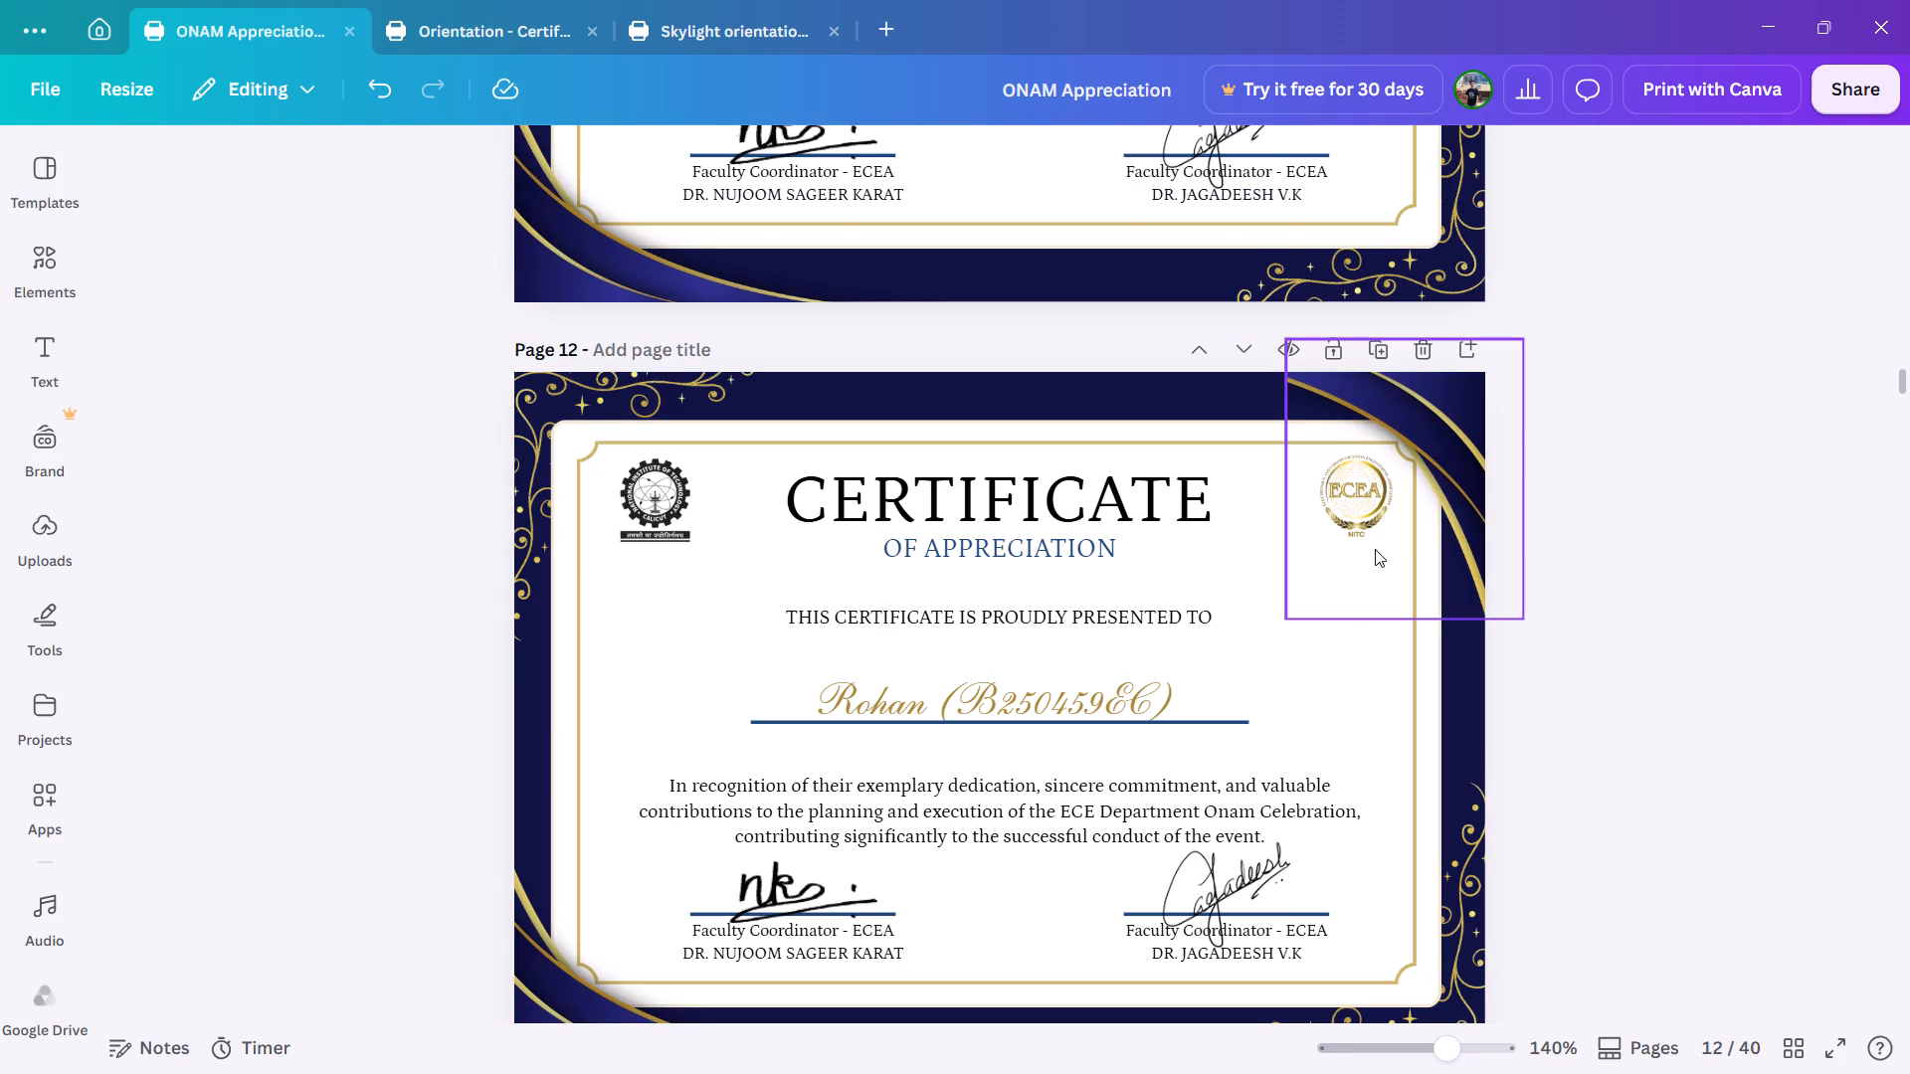
Nudge the page 12 corner wave graphic slightly back up and to the left.
click(1442, 479)
key(Up)
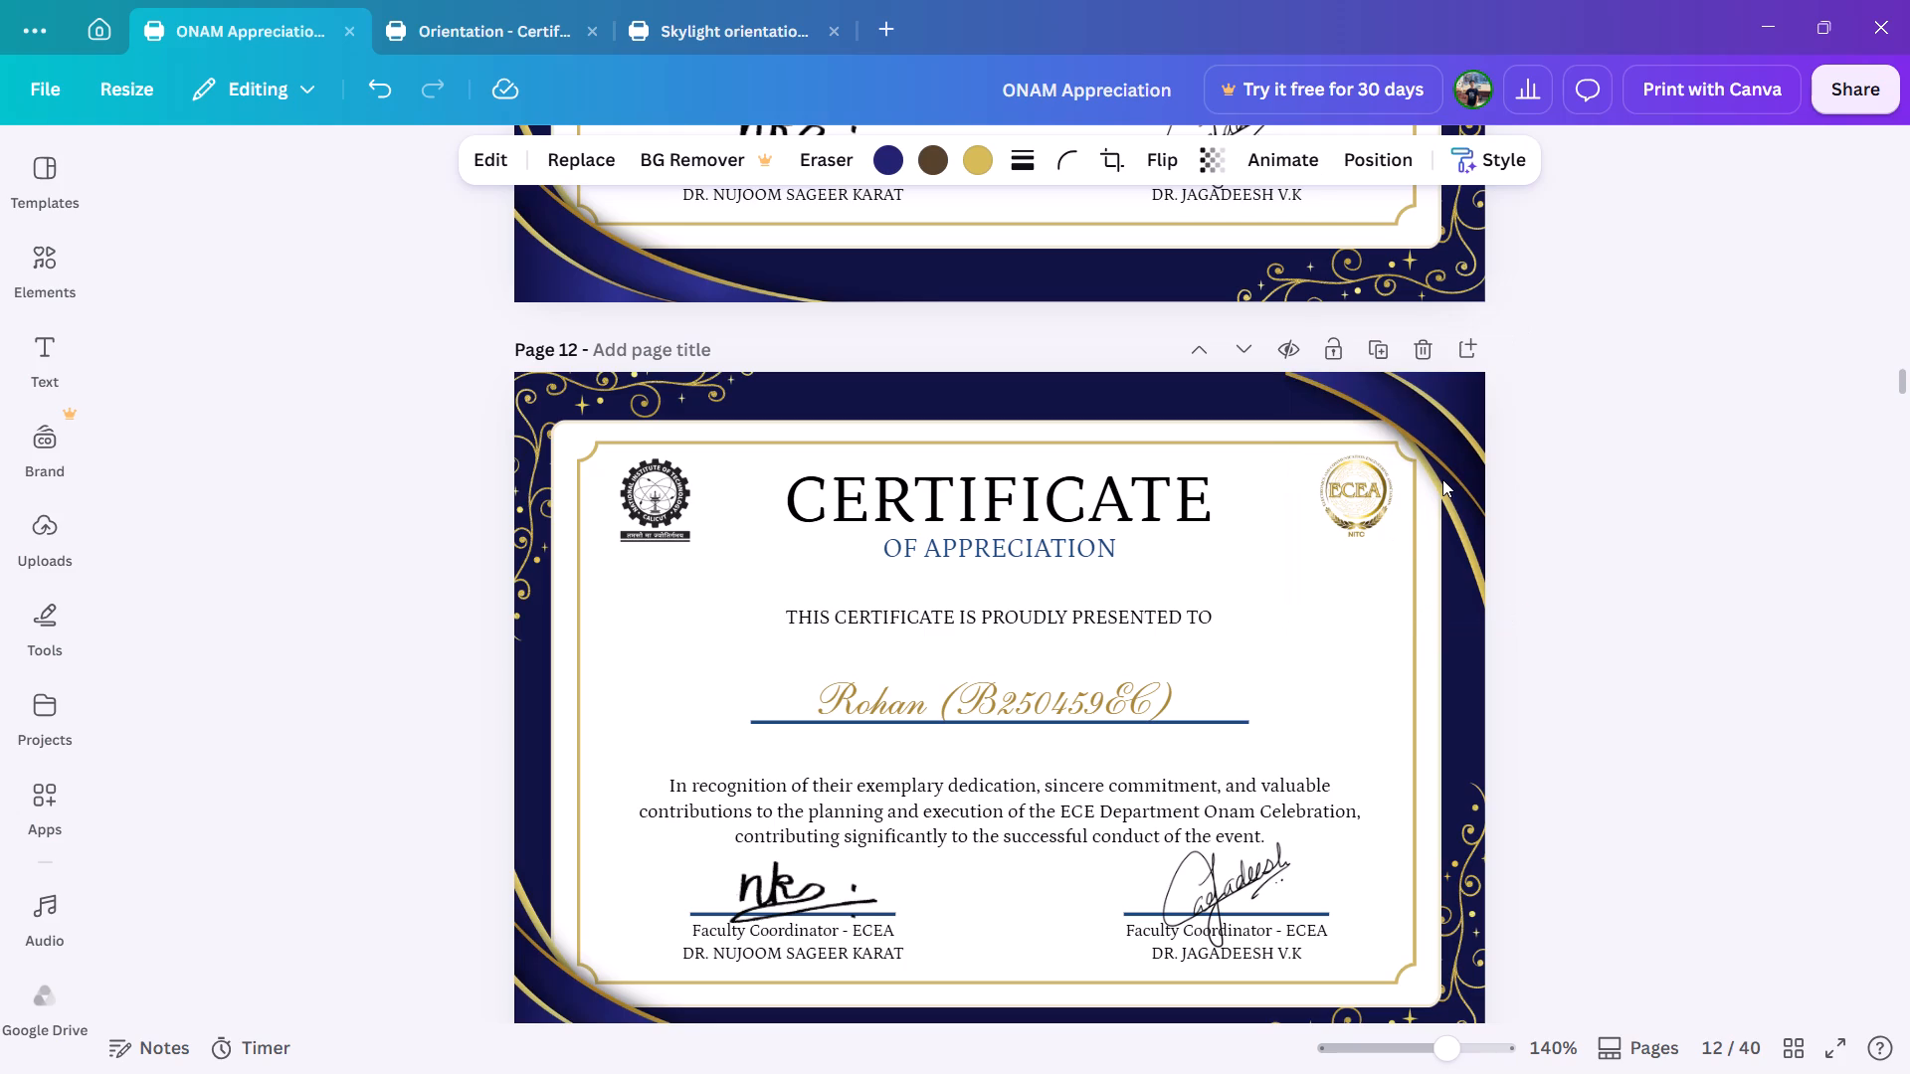
key(Up)
key(Left)
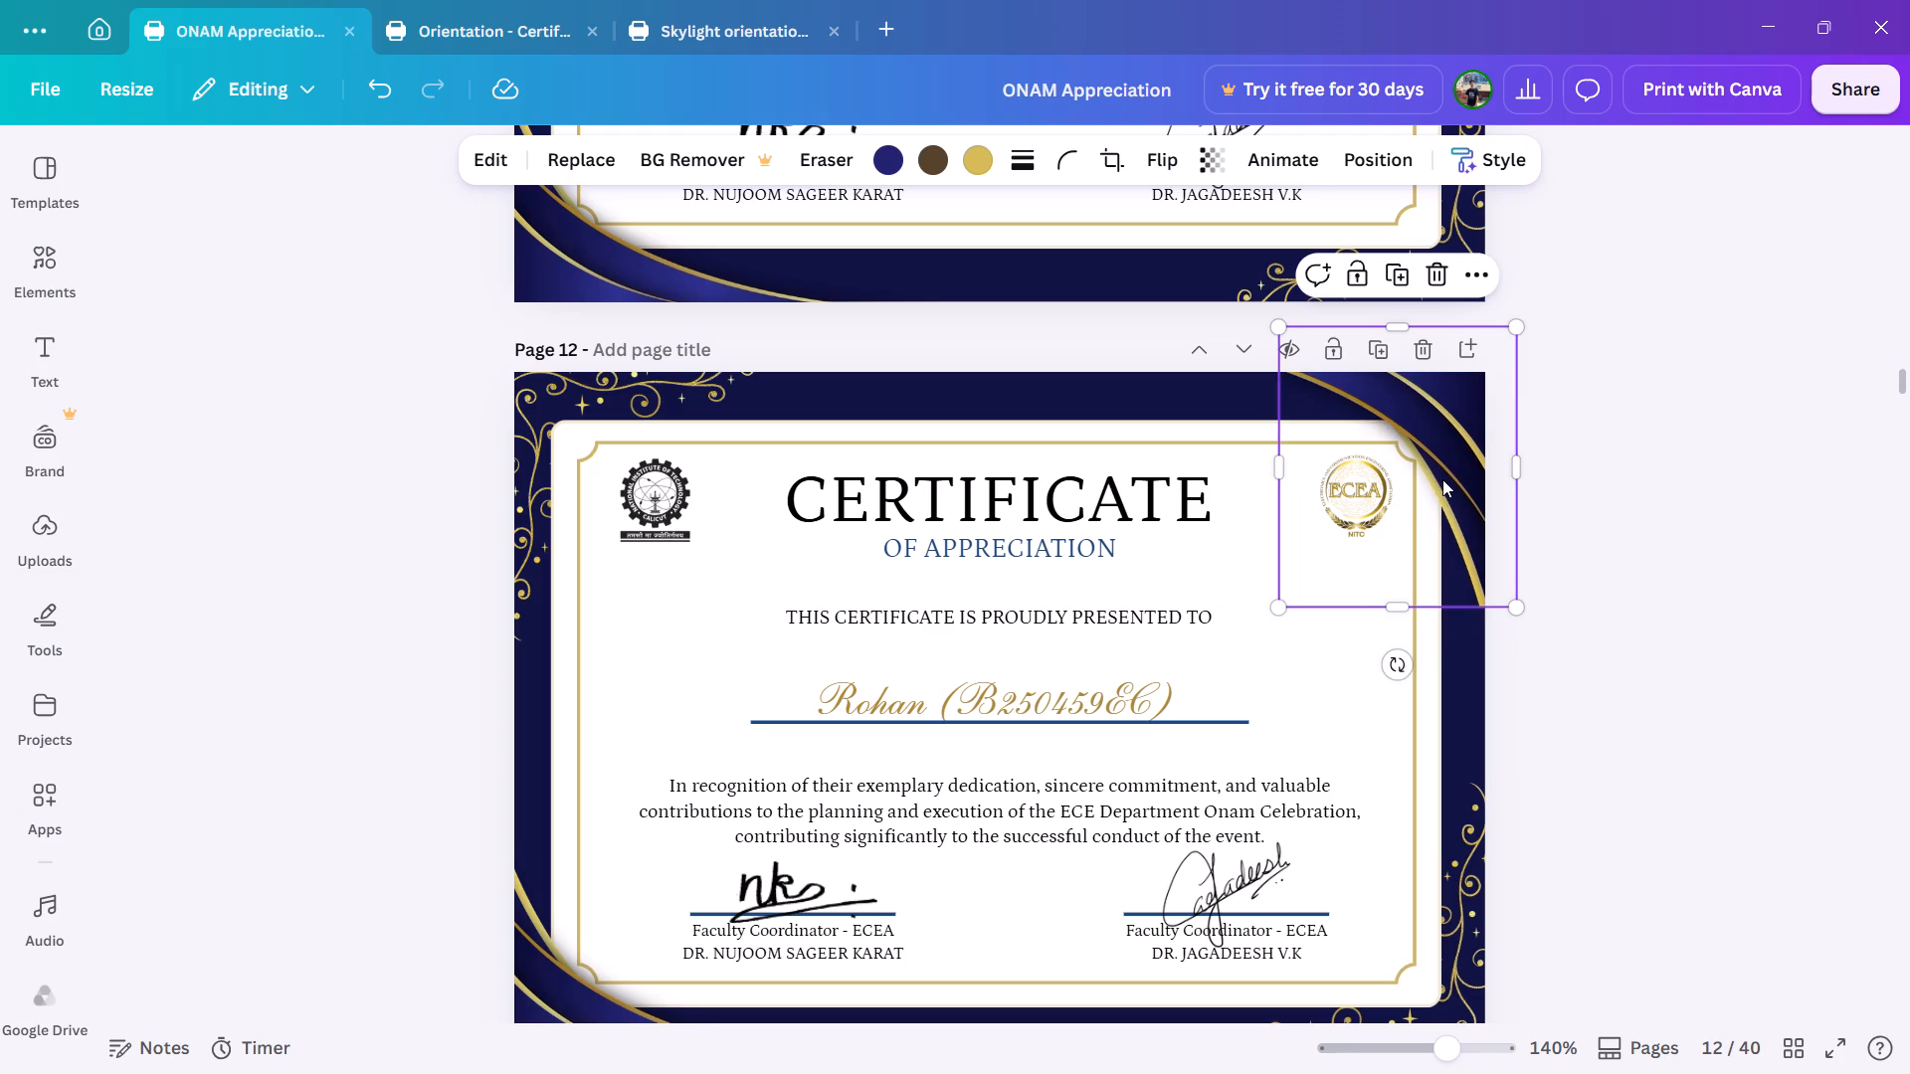
click(1586, 724)
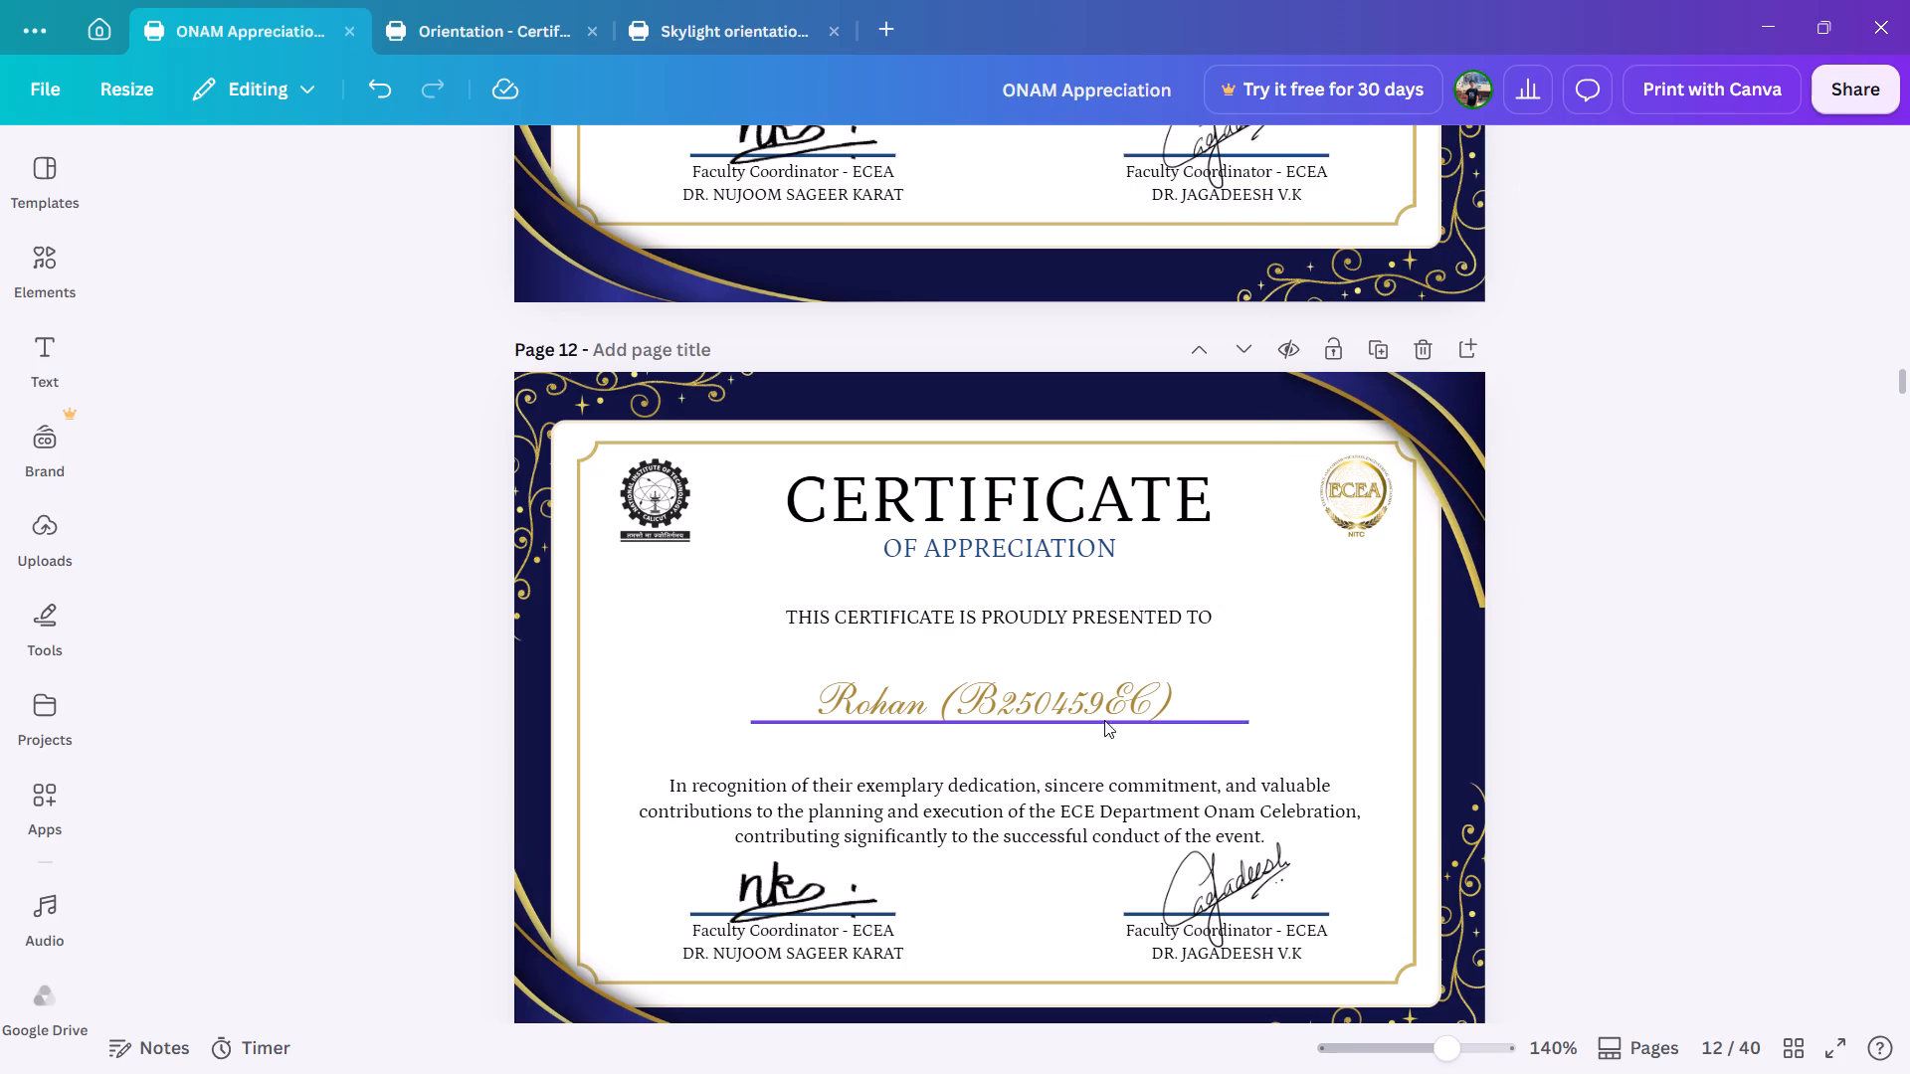
Change the page 13 recipient name's font to Shelley Script and set its size to 19.4.
scroll(1089, 694, down, 1)
click(1089, 694)
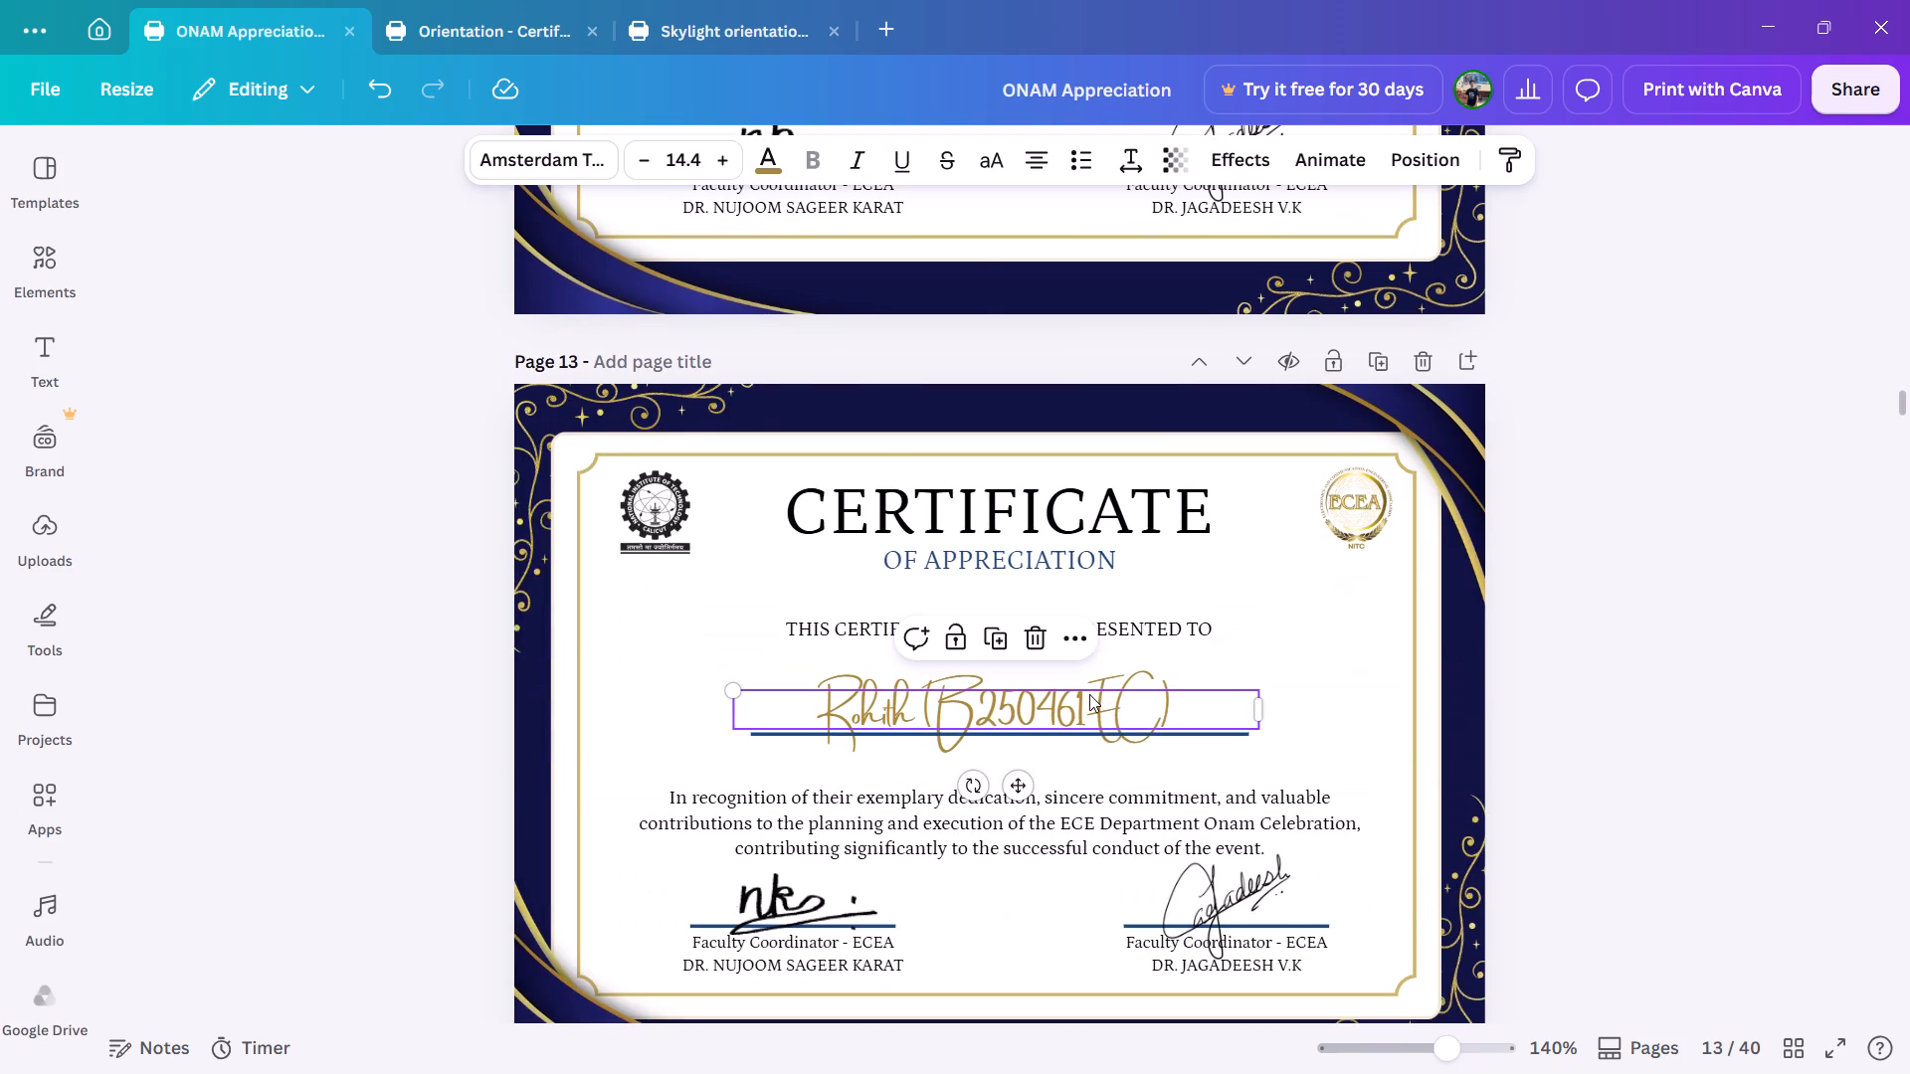
click(573, 168)
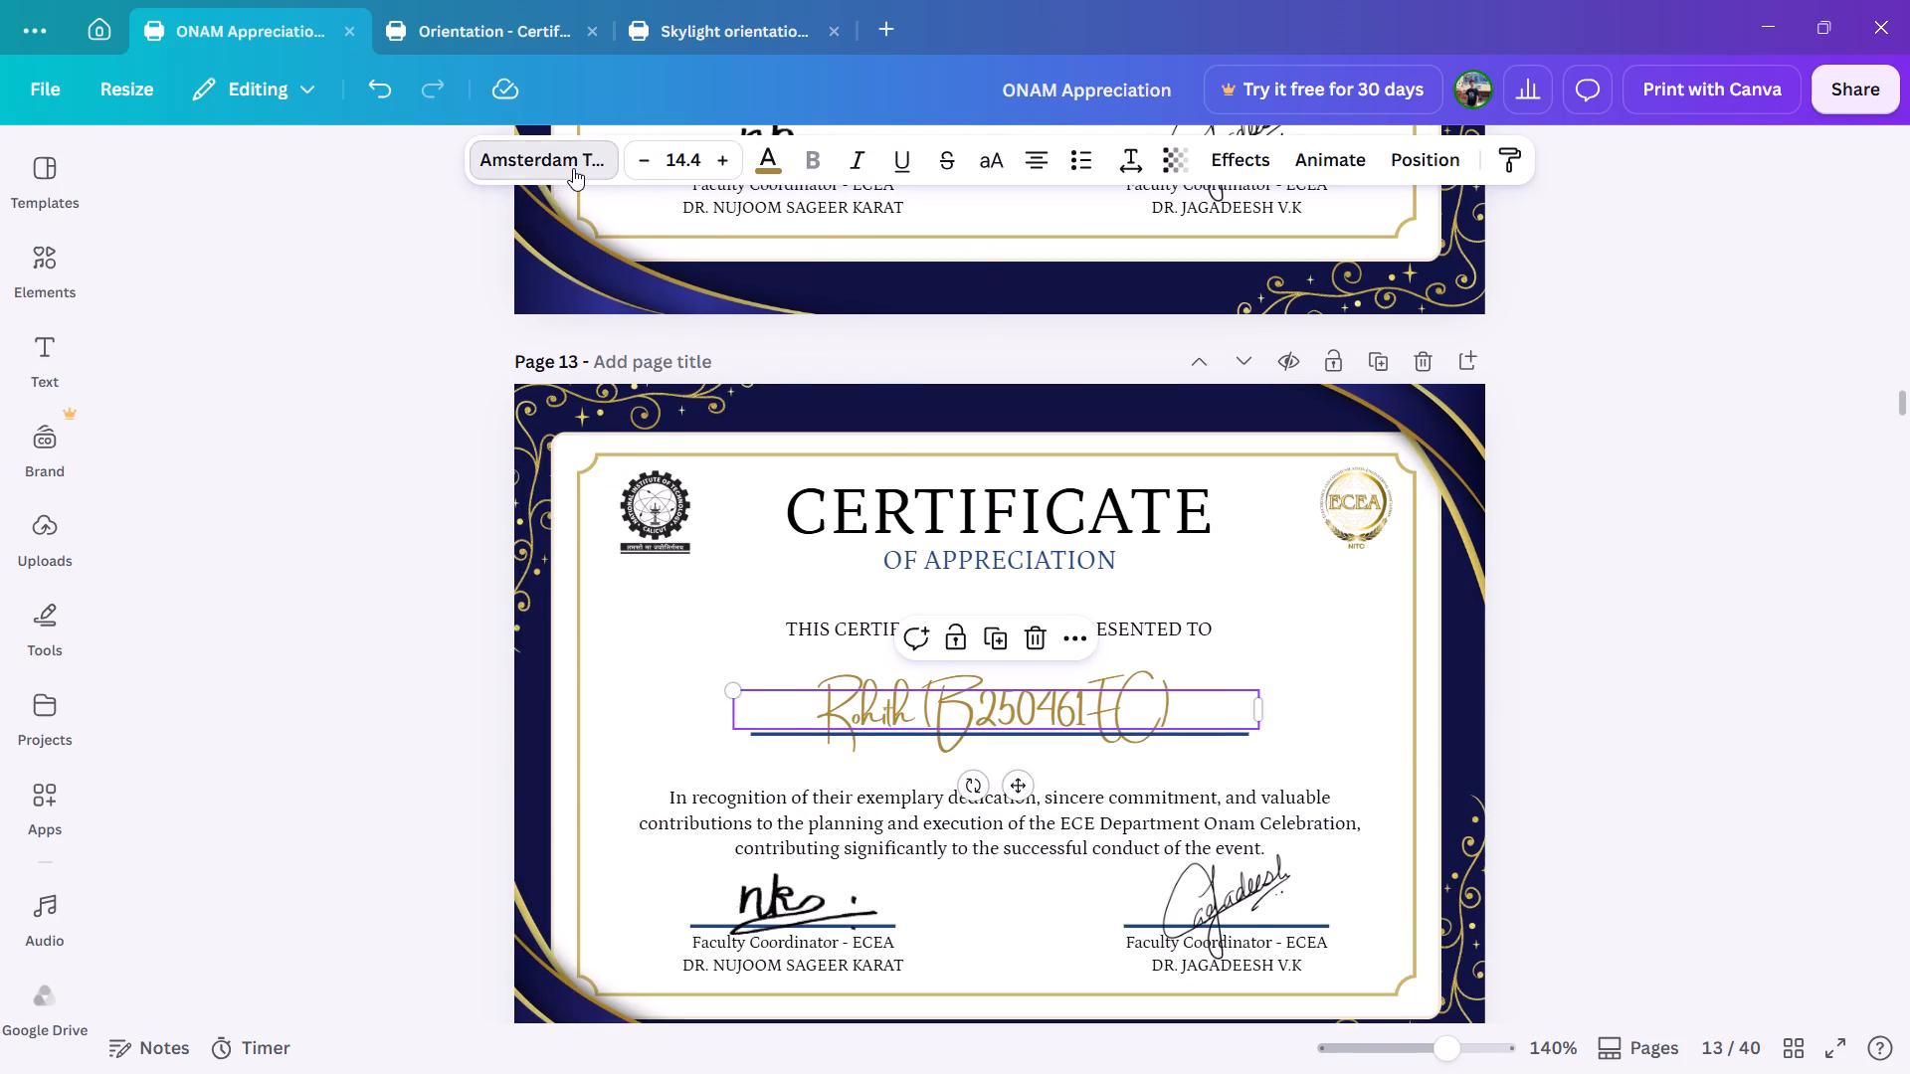
click(385, 560)
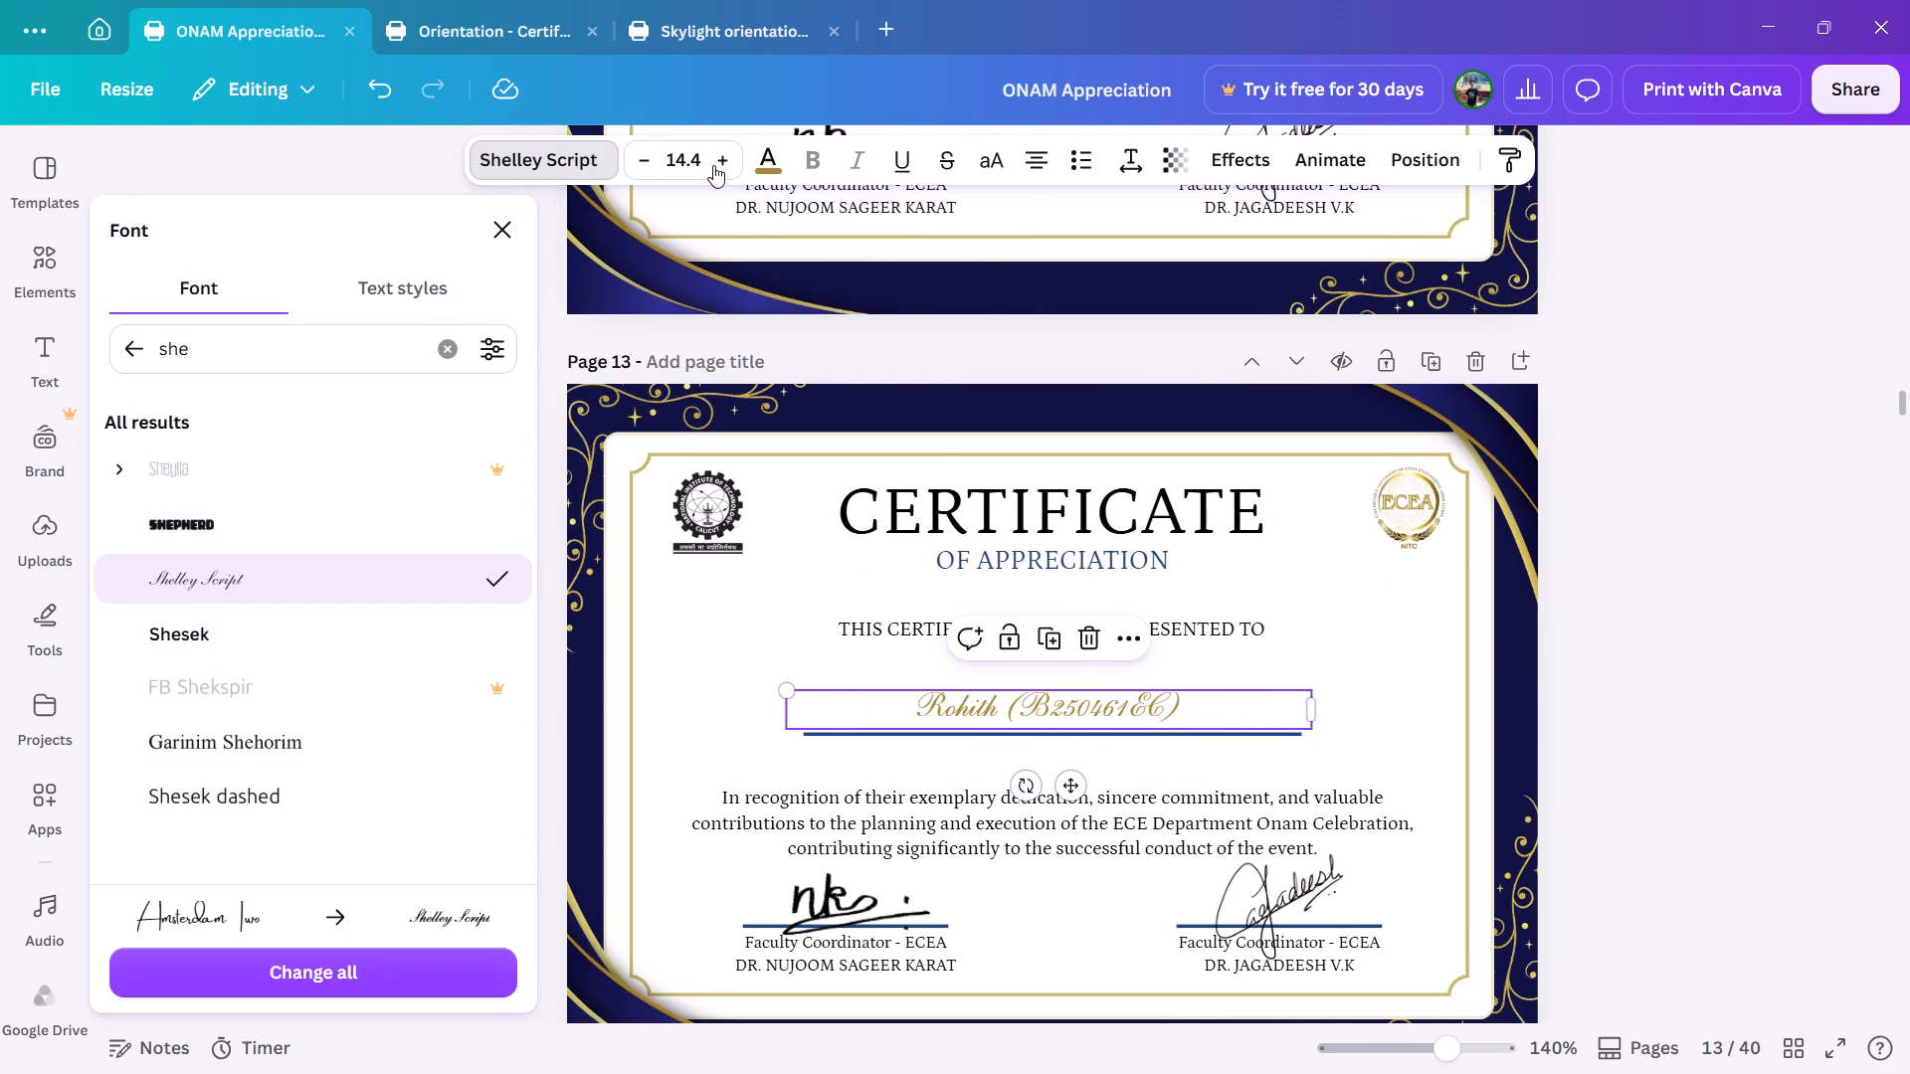
triple_click(728, 154)
double_click(728, 154)
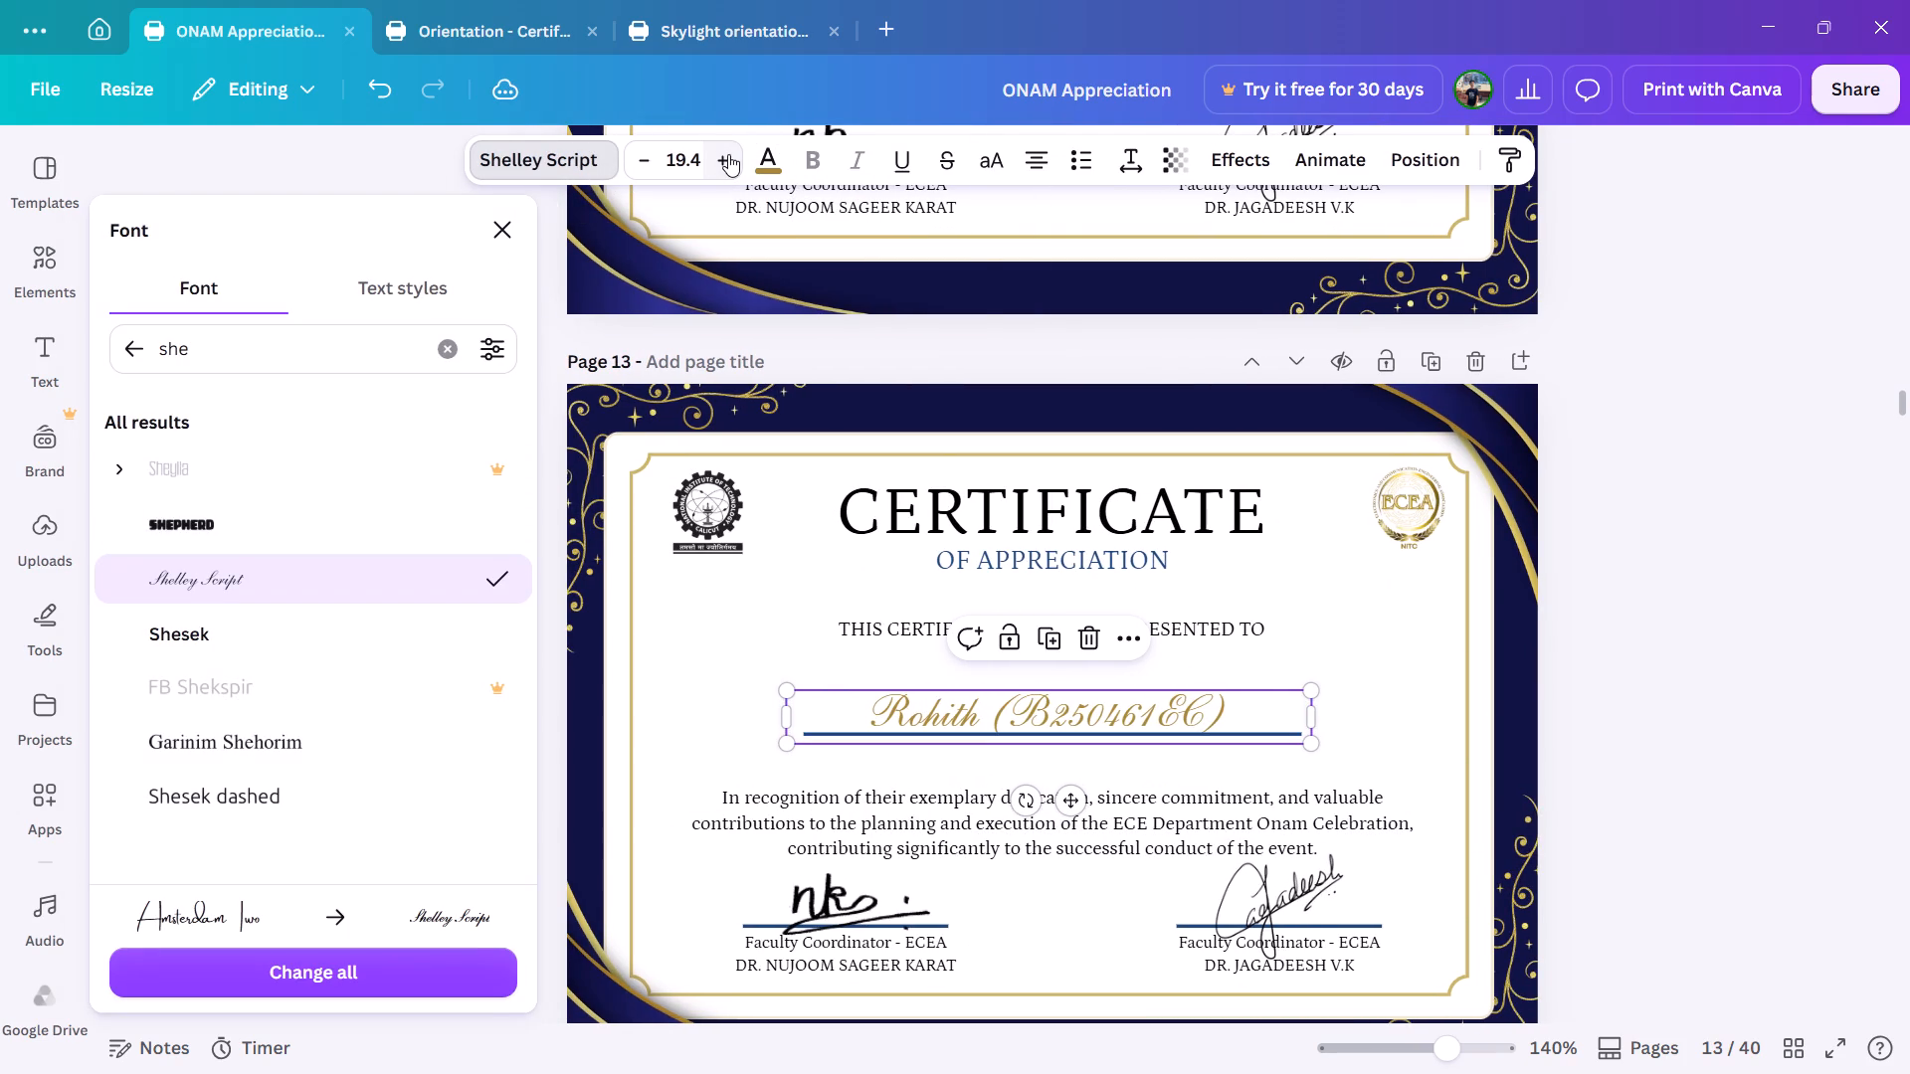
click(1387, 618)
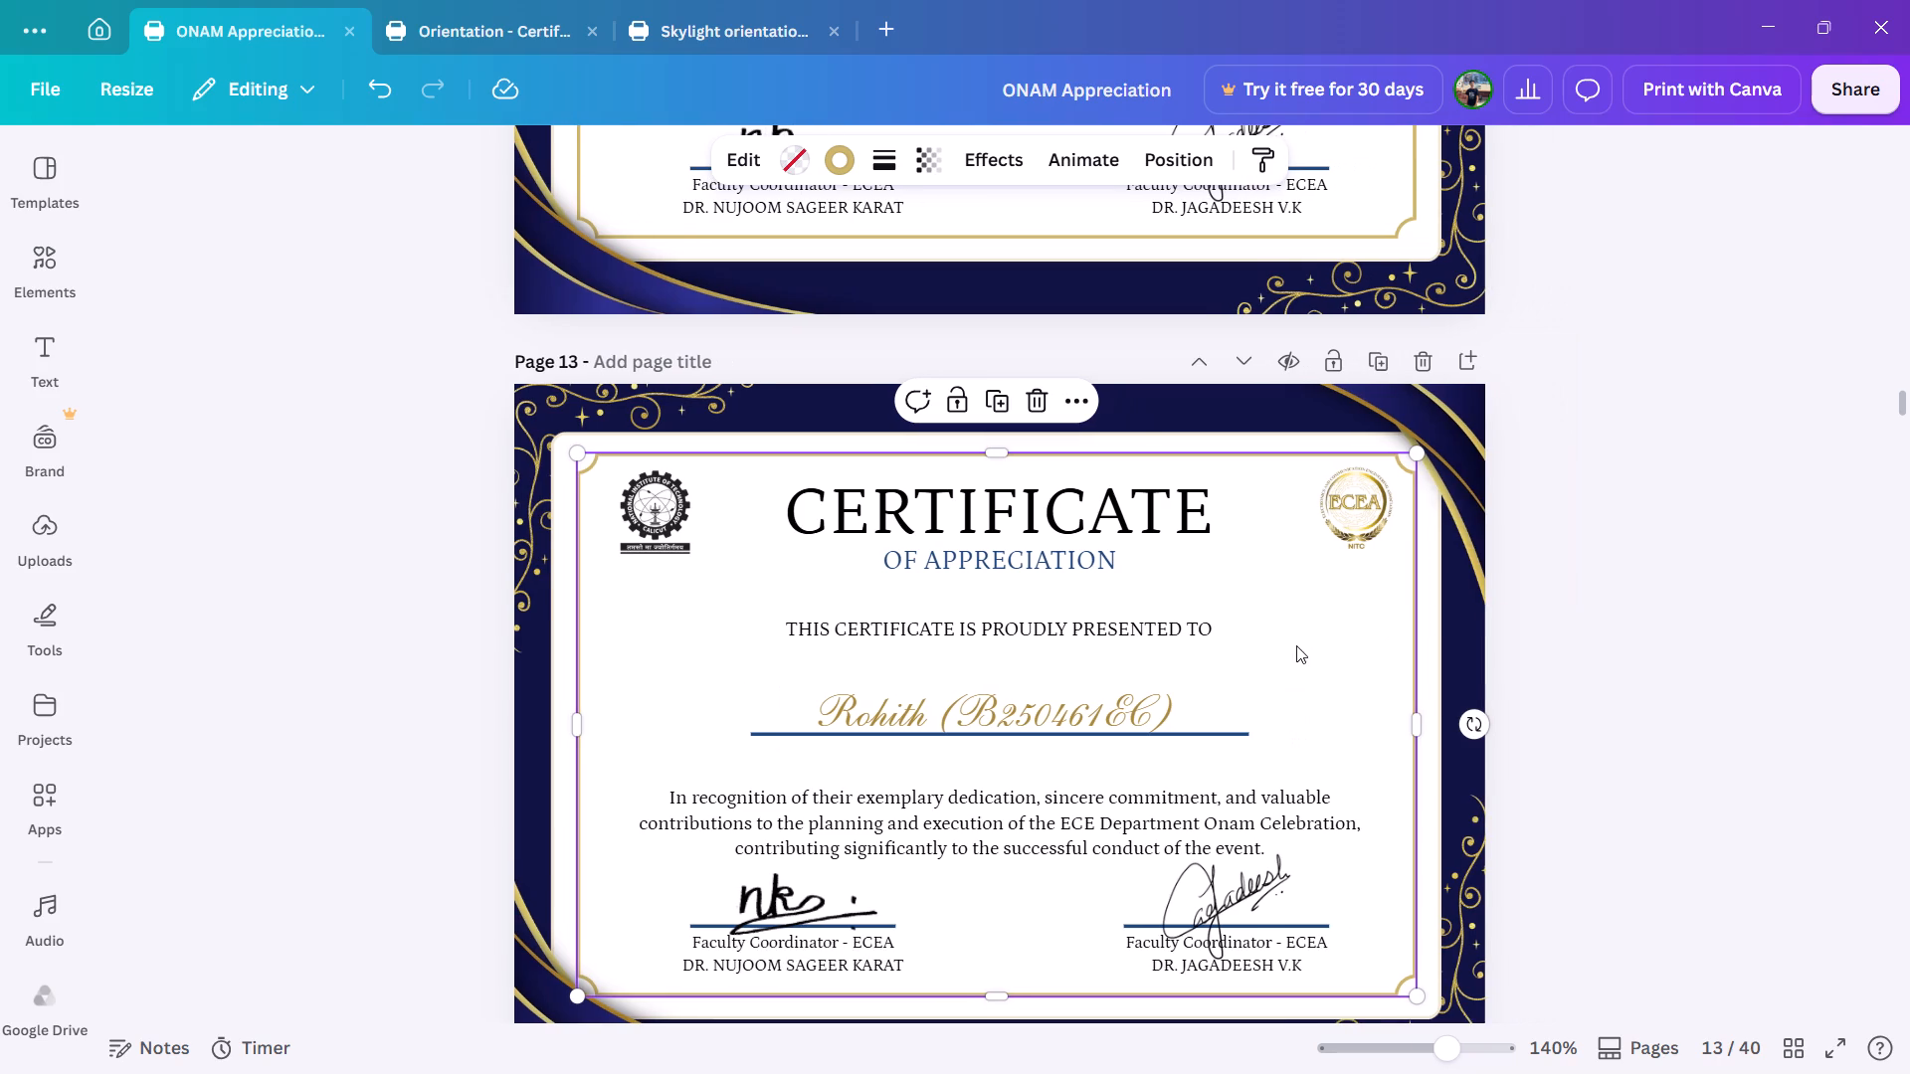
Compare the recipient names on pages 12 and 13 for matching font, size and placement above the line.
scroll(1291, 645, up, 2)
click(1135, 685)
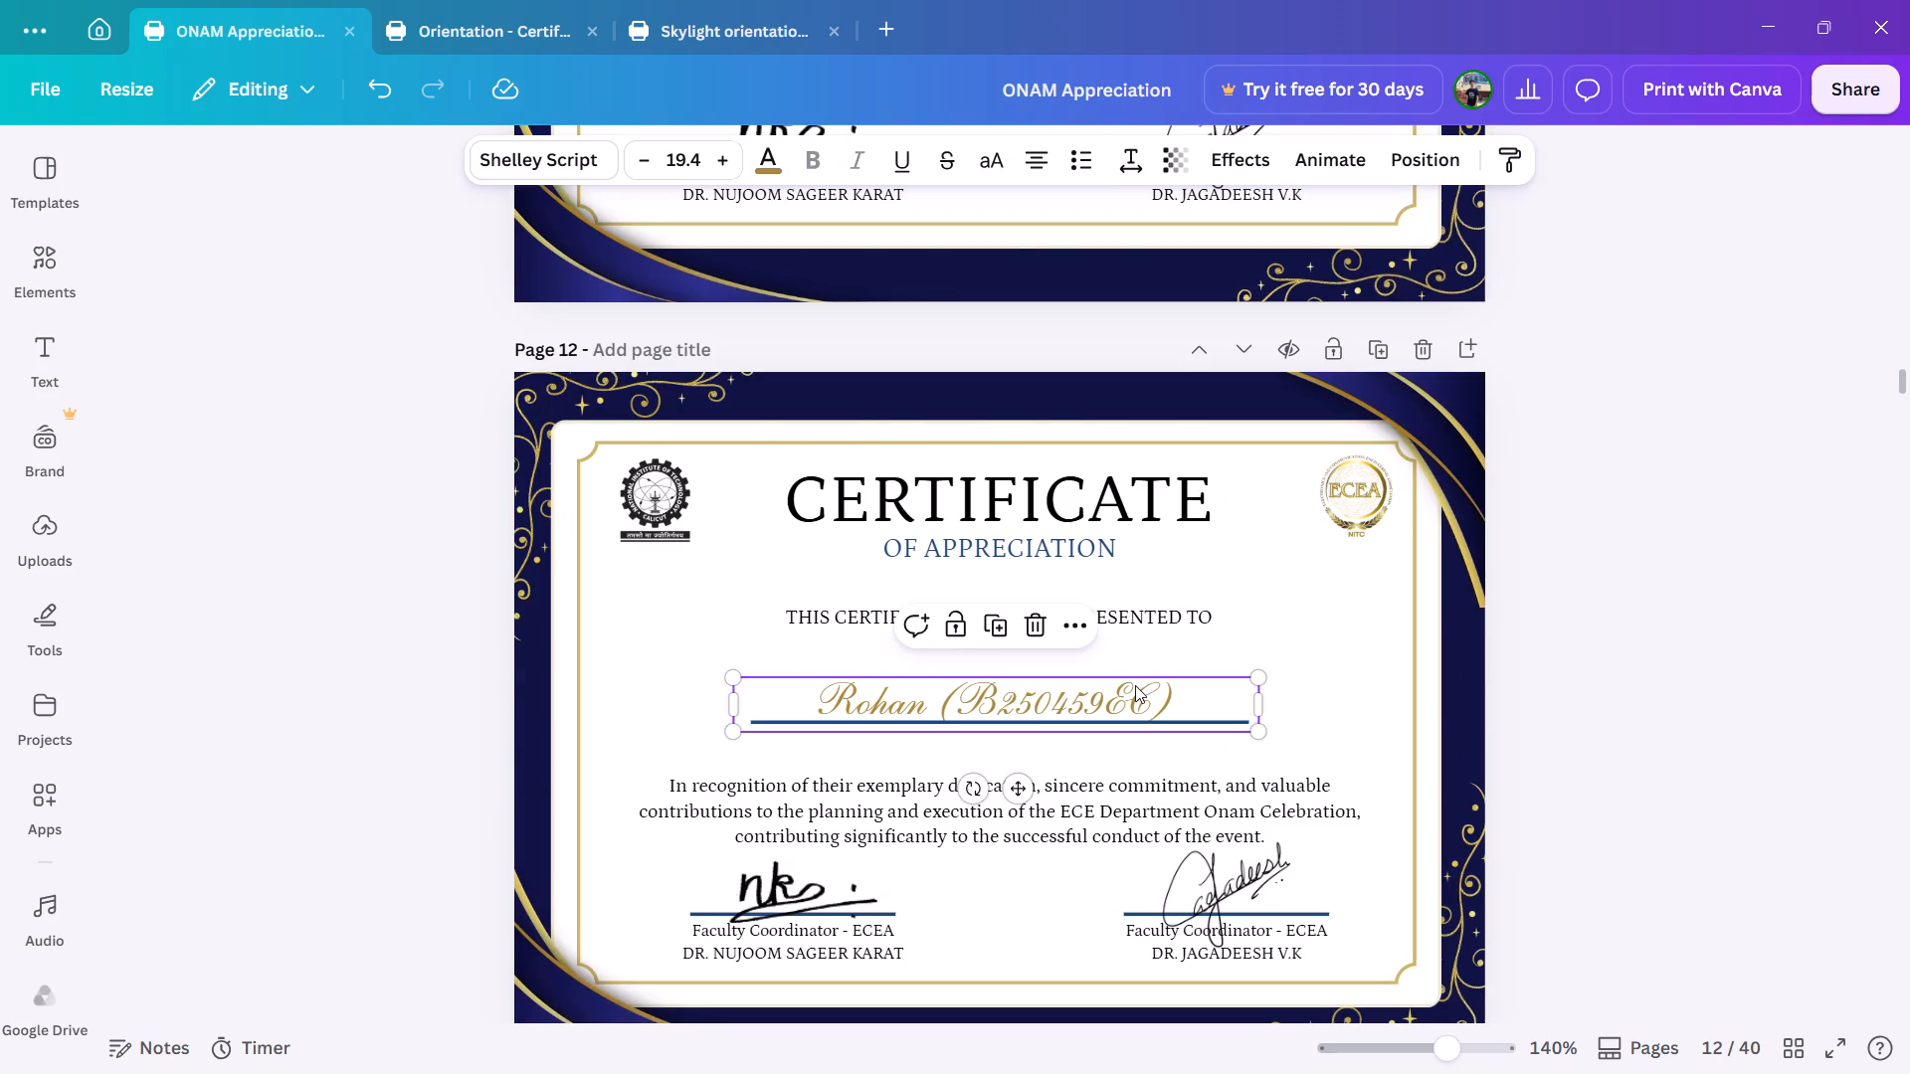
scroll(1135, 687, down, 2)
scroll(1135, 687, up, 2)
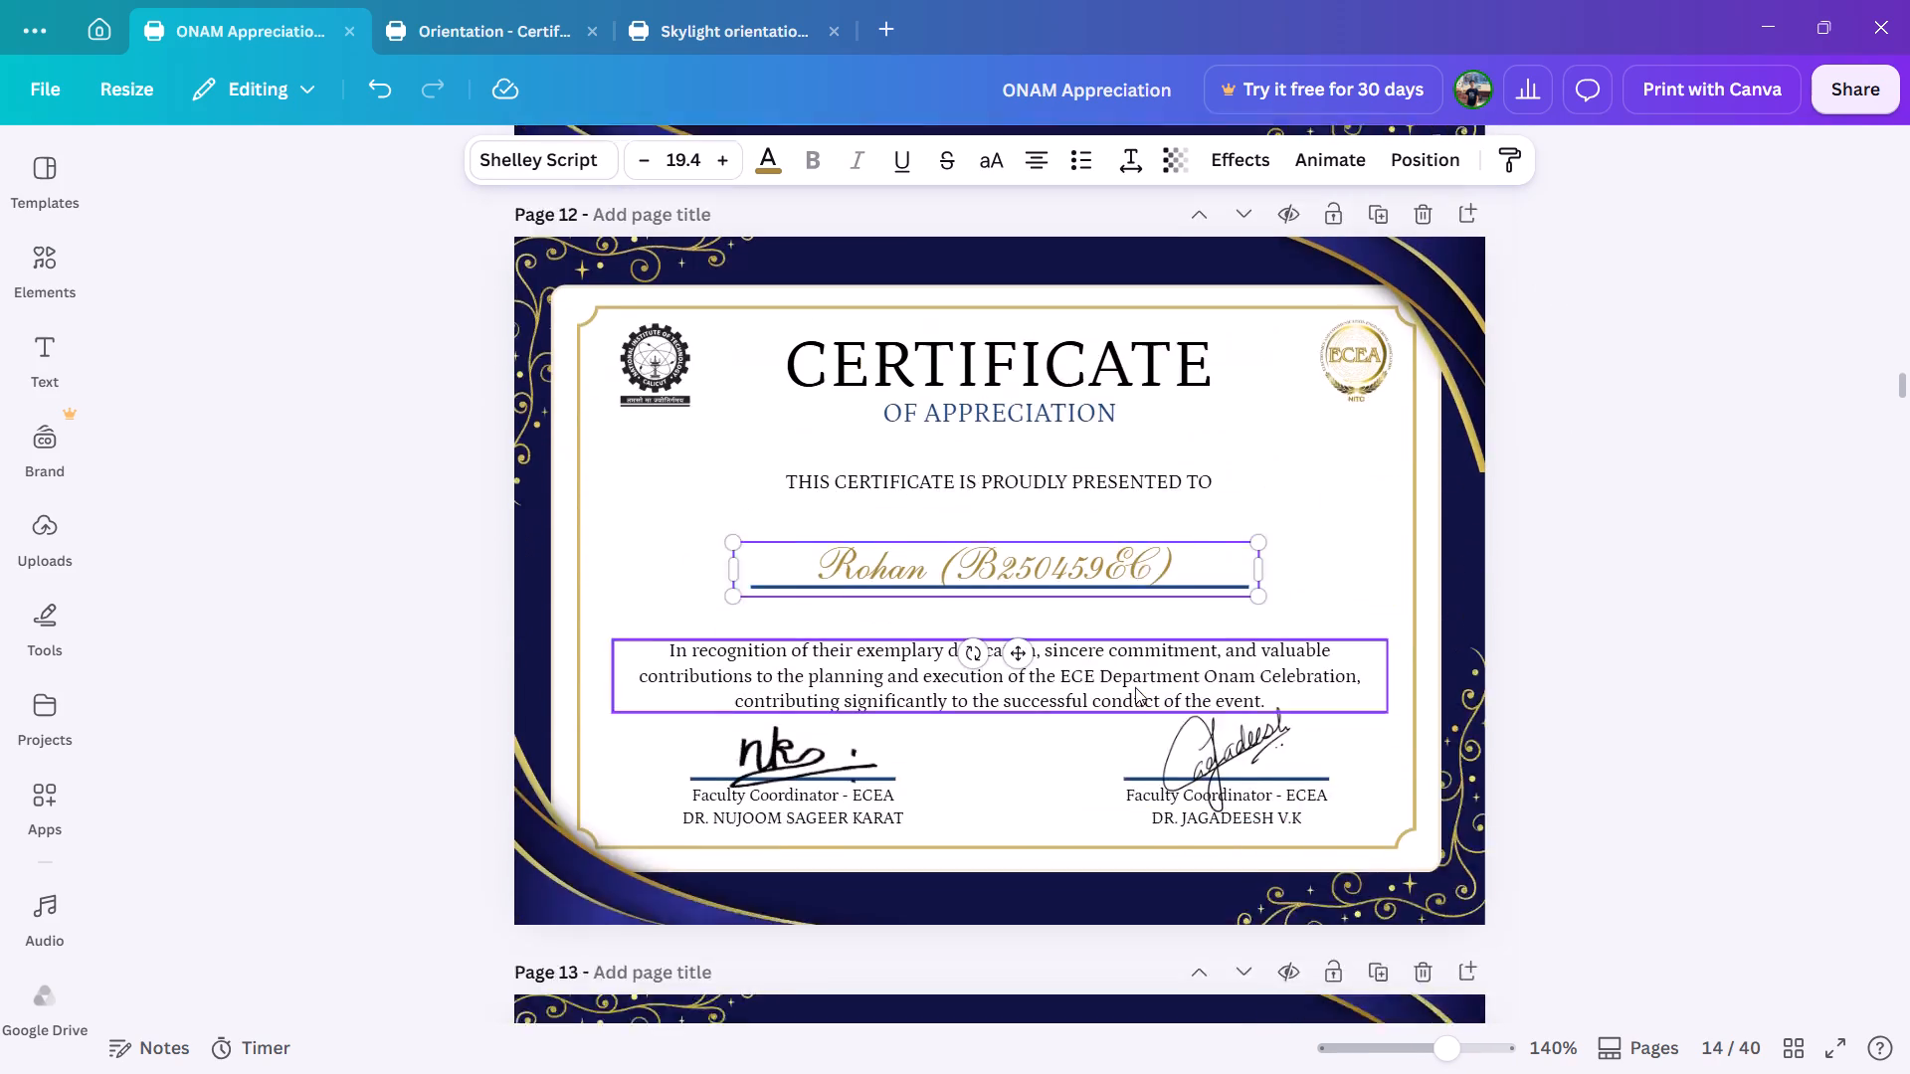
scroll(1135, 687, down, 1)
scroll(1135, 687, up, 1)
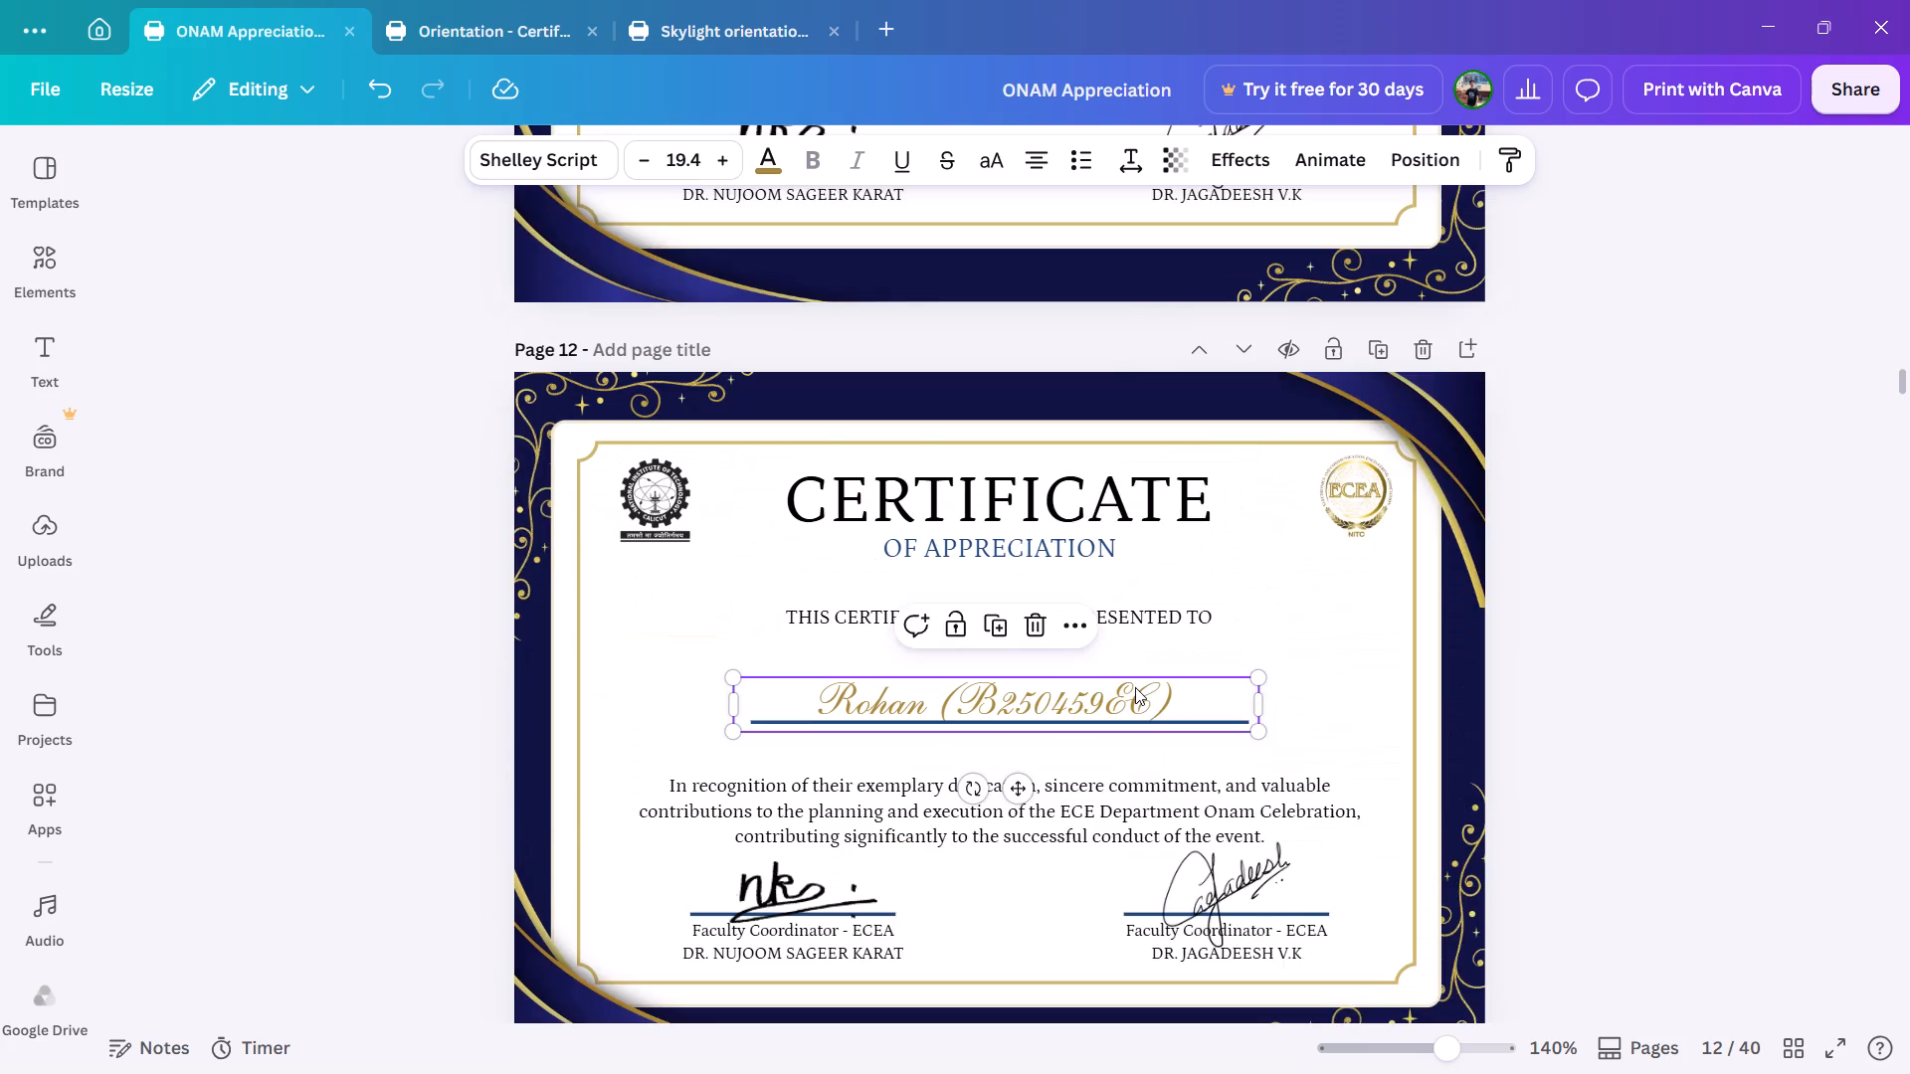
scroll(1135, 687, down, 1)
Set the page 14 recipient name to size 19.4 and change its font to Shelley Script.
scroll(1135, 687, down, 1)
click(1135, 687)
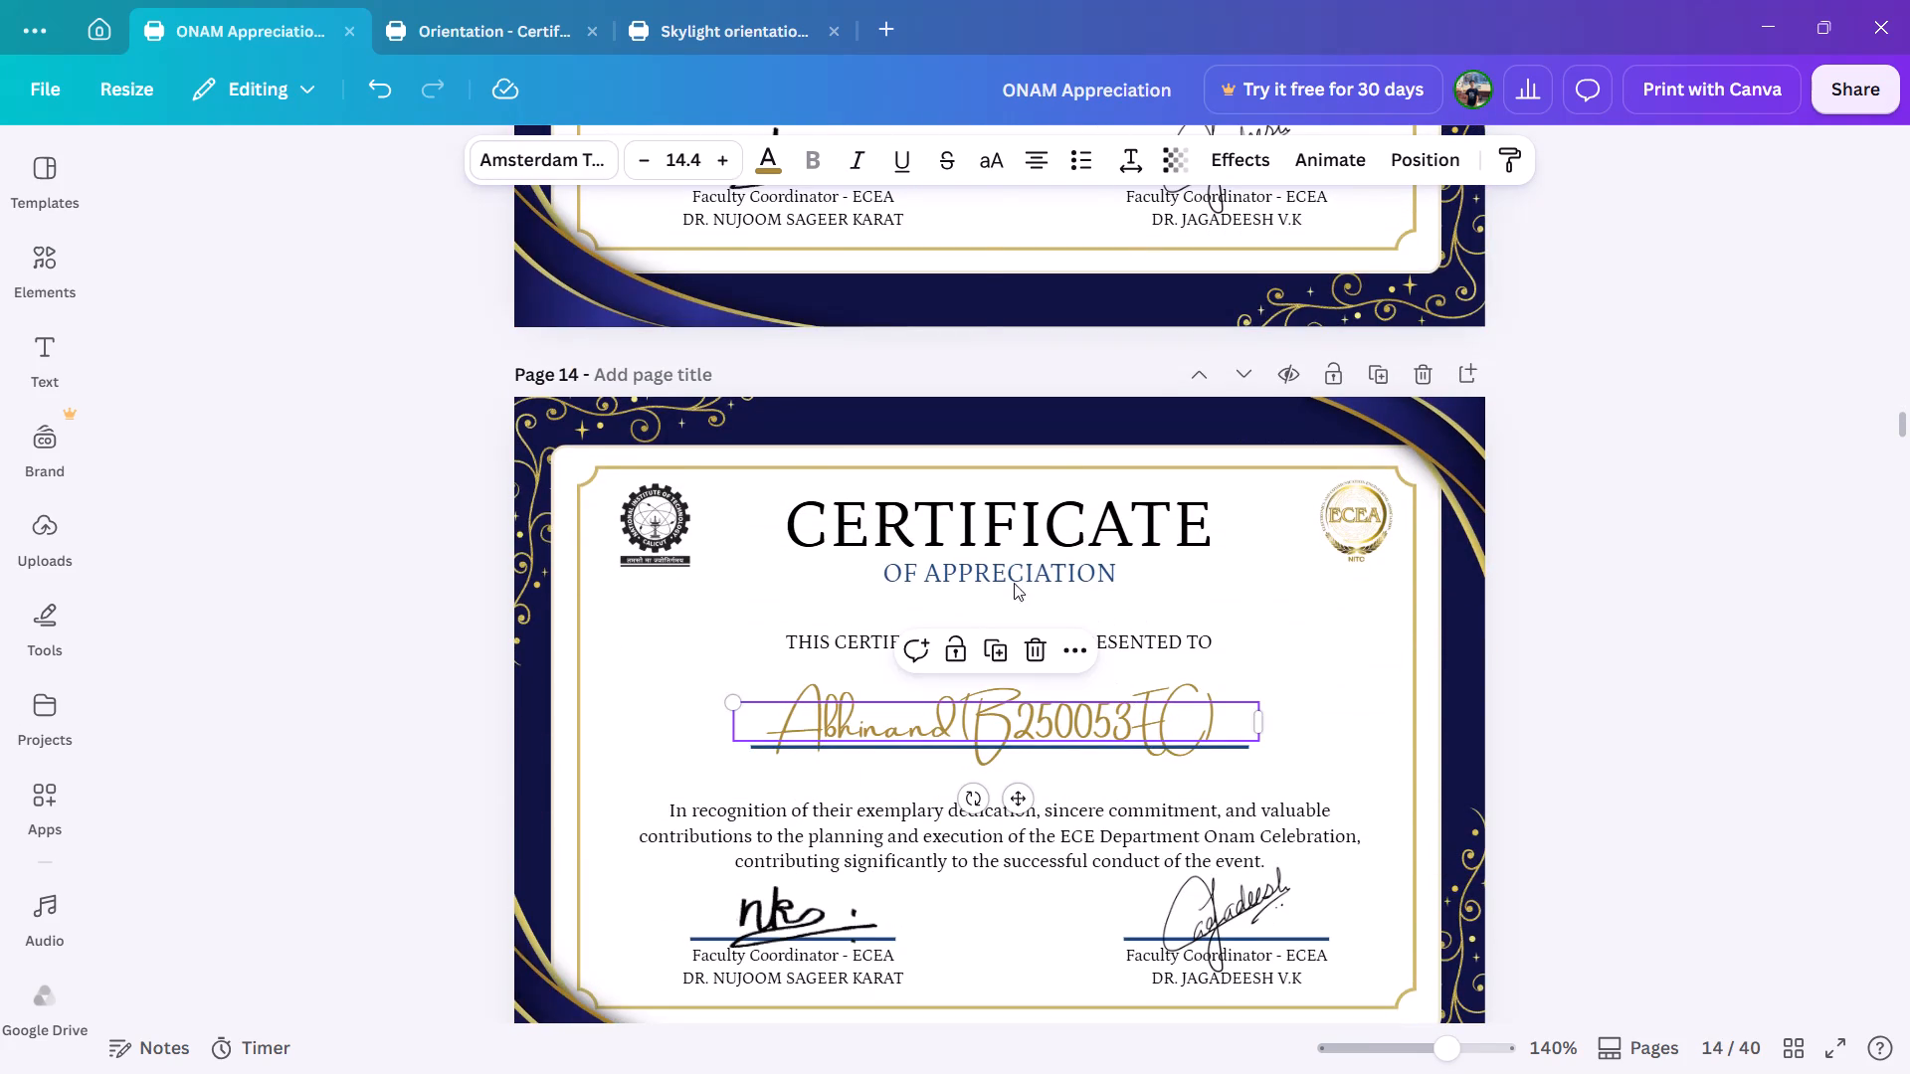
triple_click(728, 160)
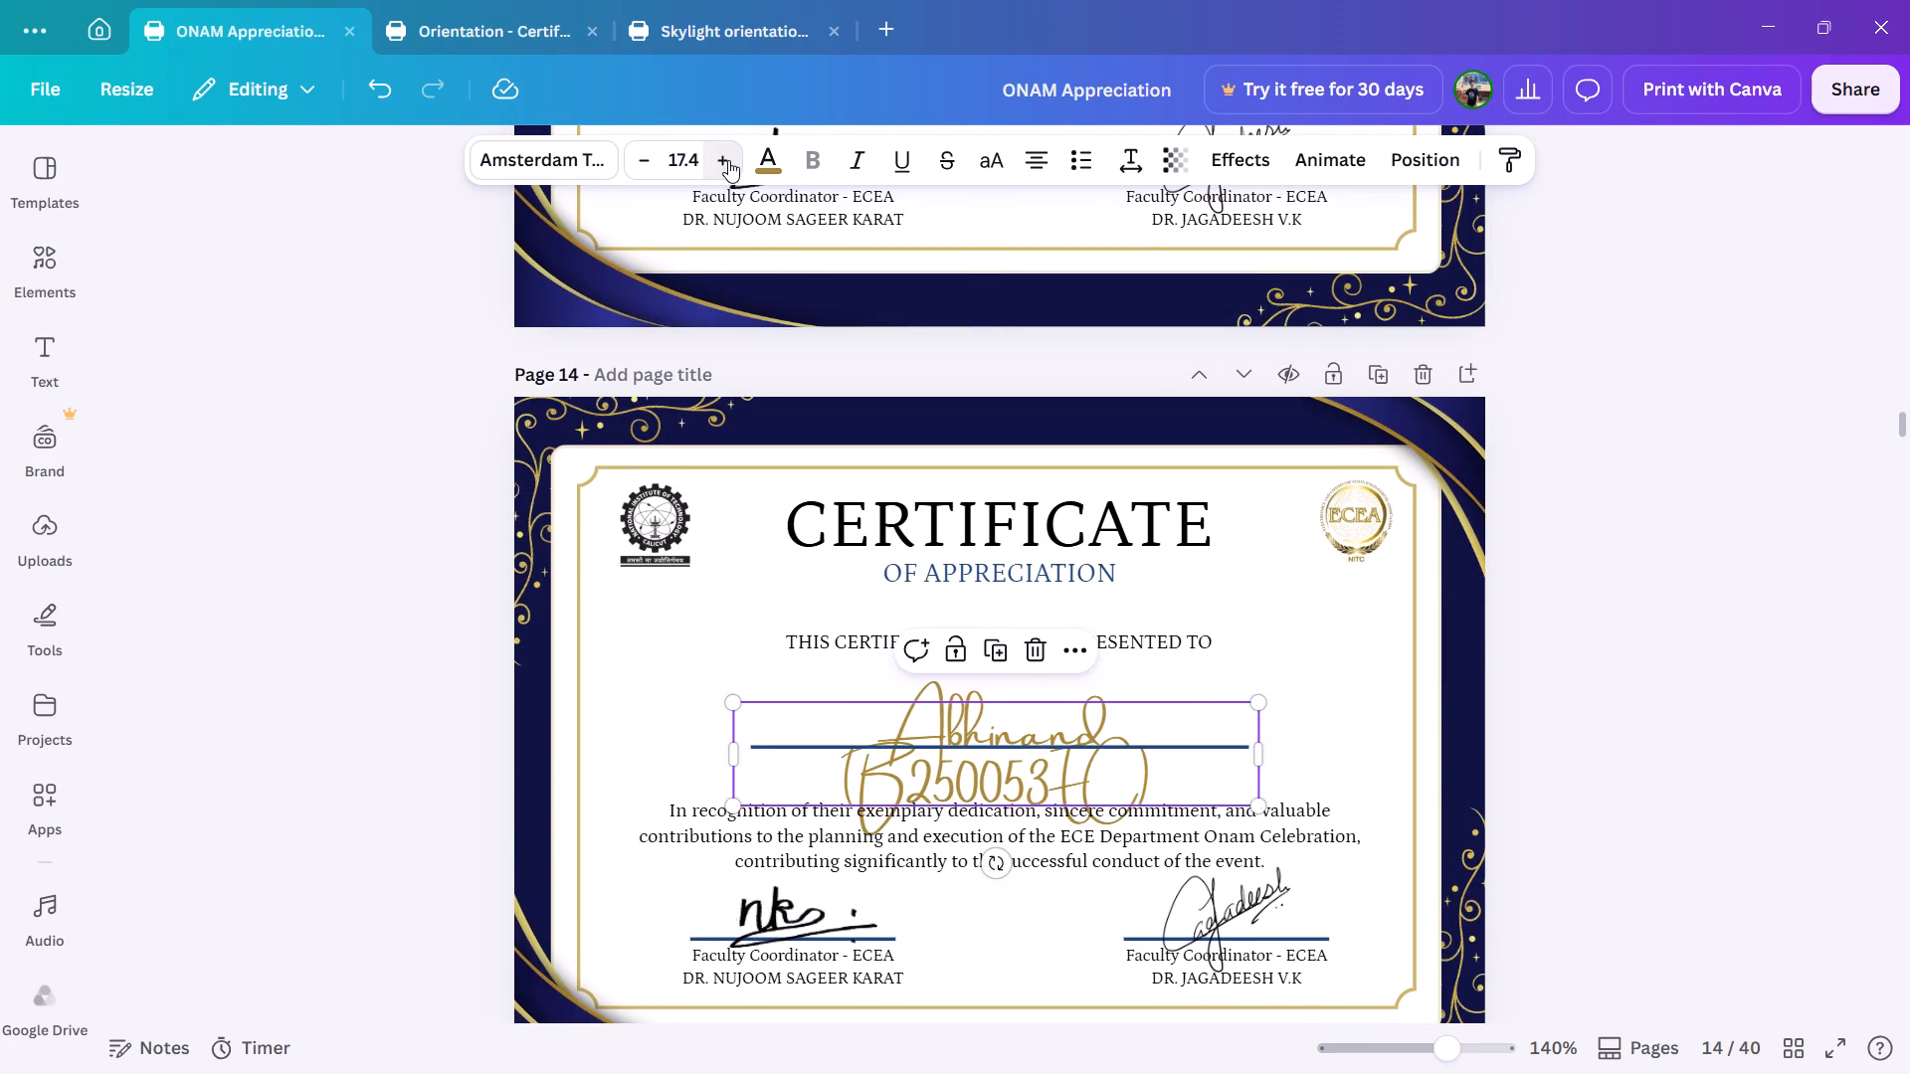
click(728, 160)
click(728, 160)
click(546, 169)
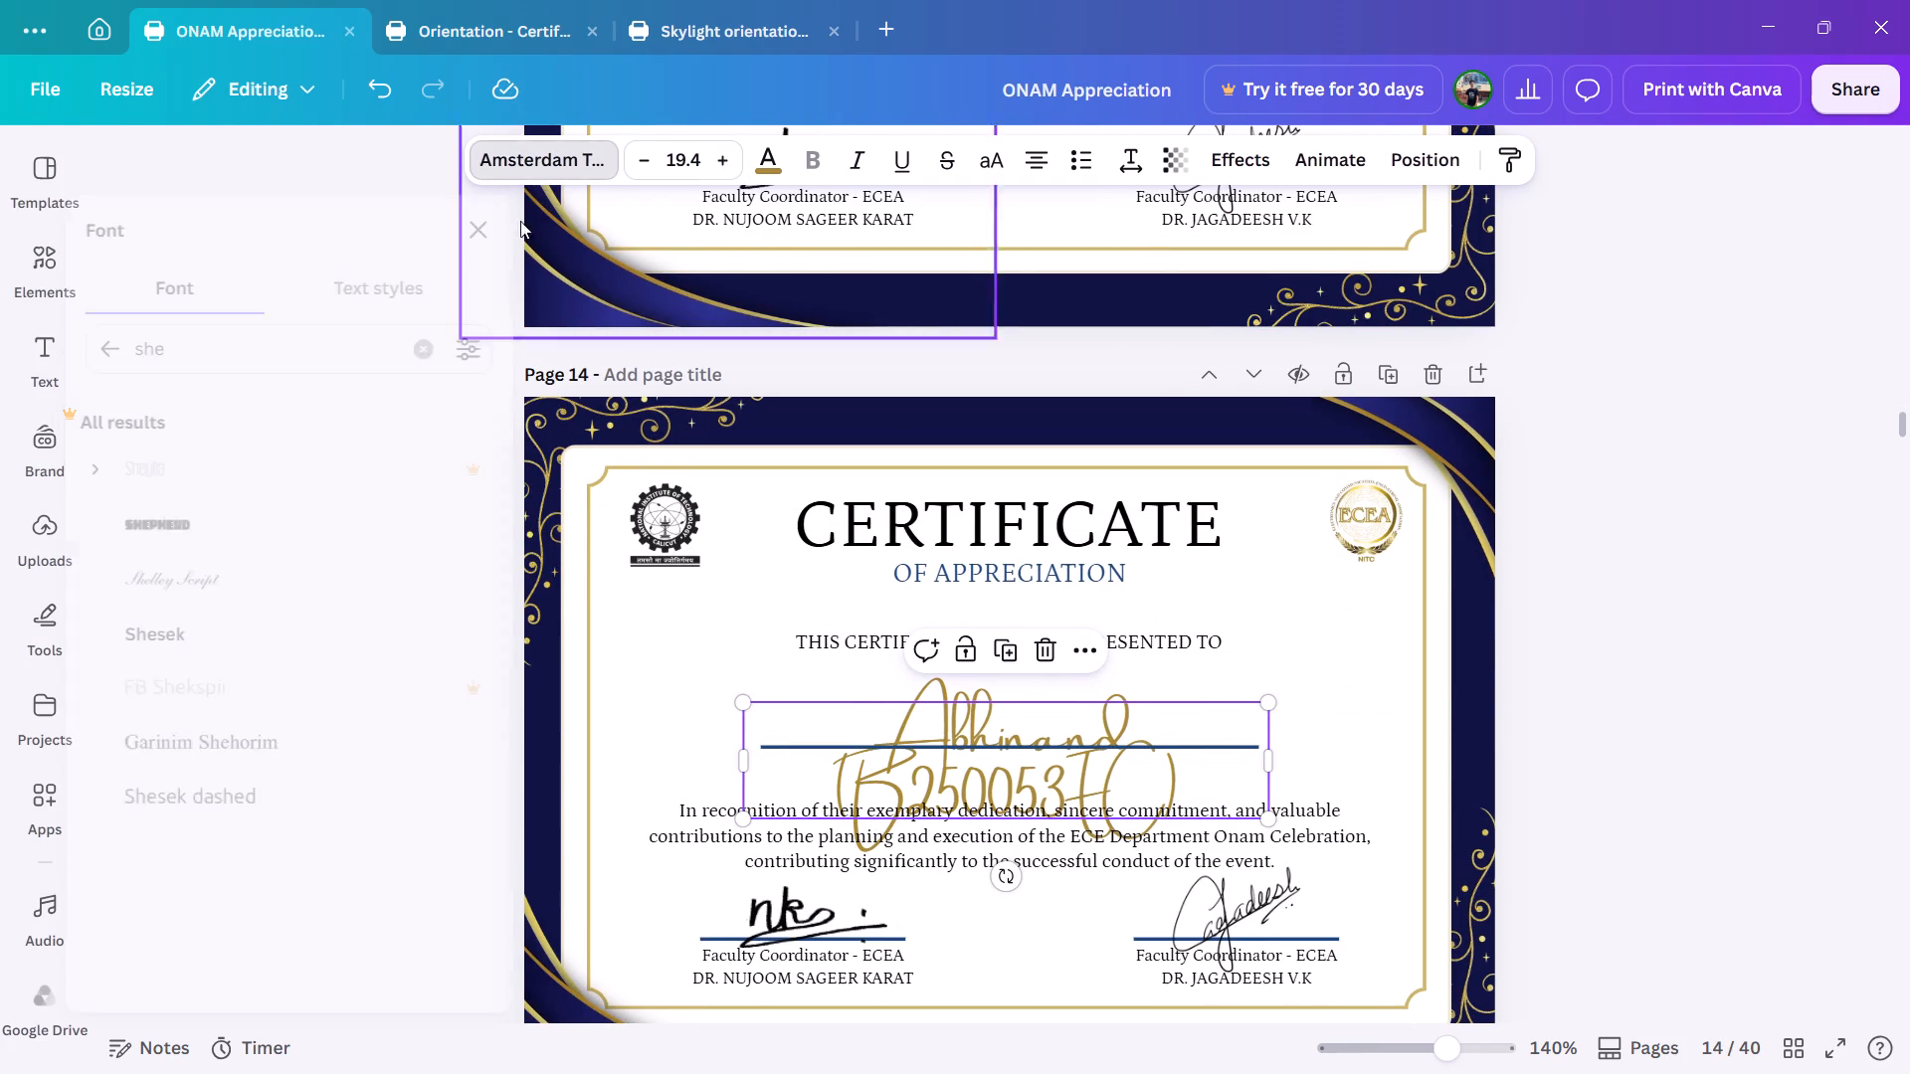
click(478, 567)
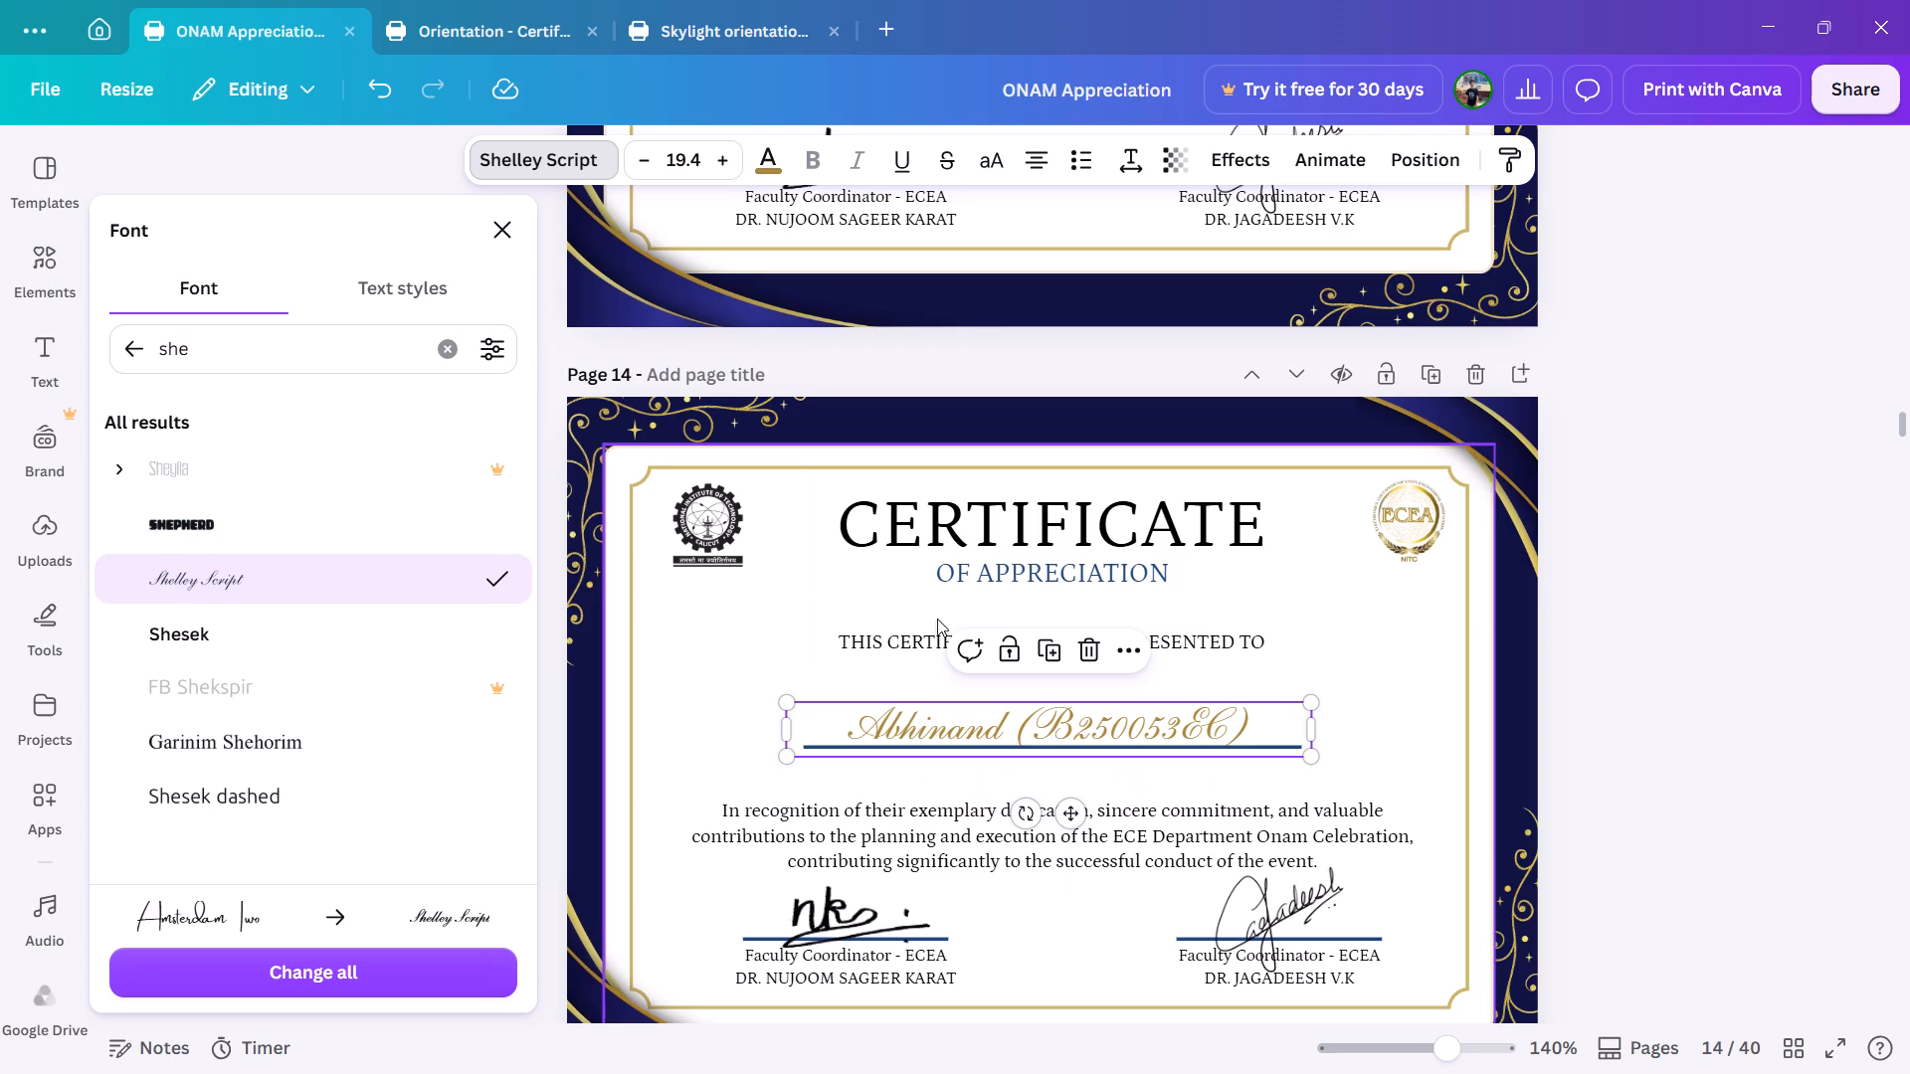
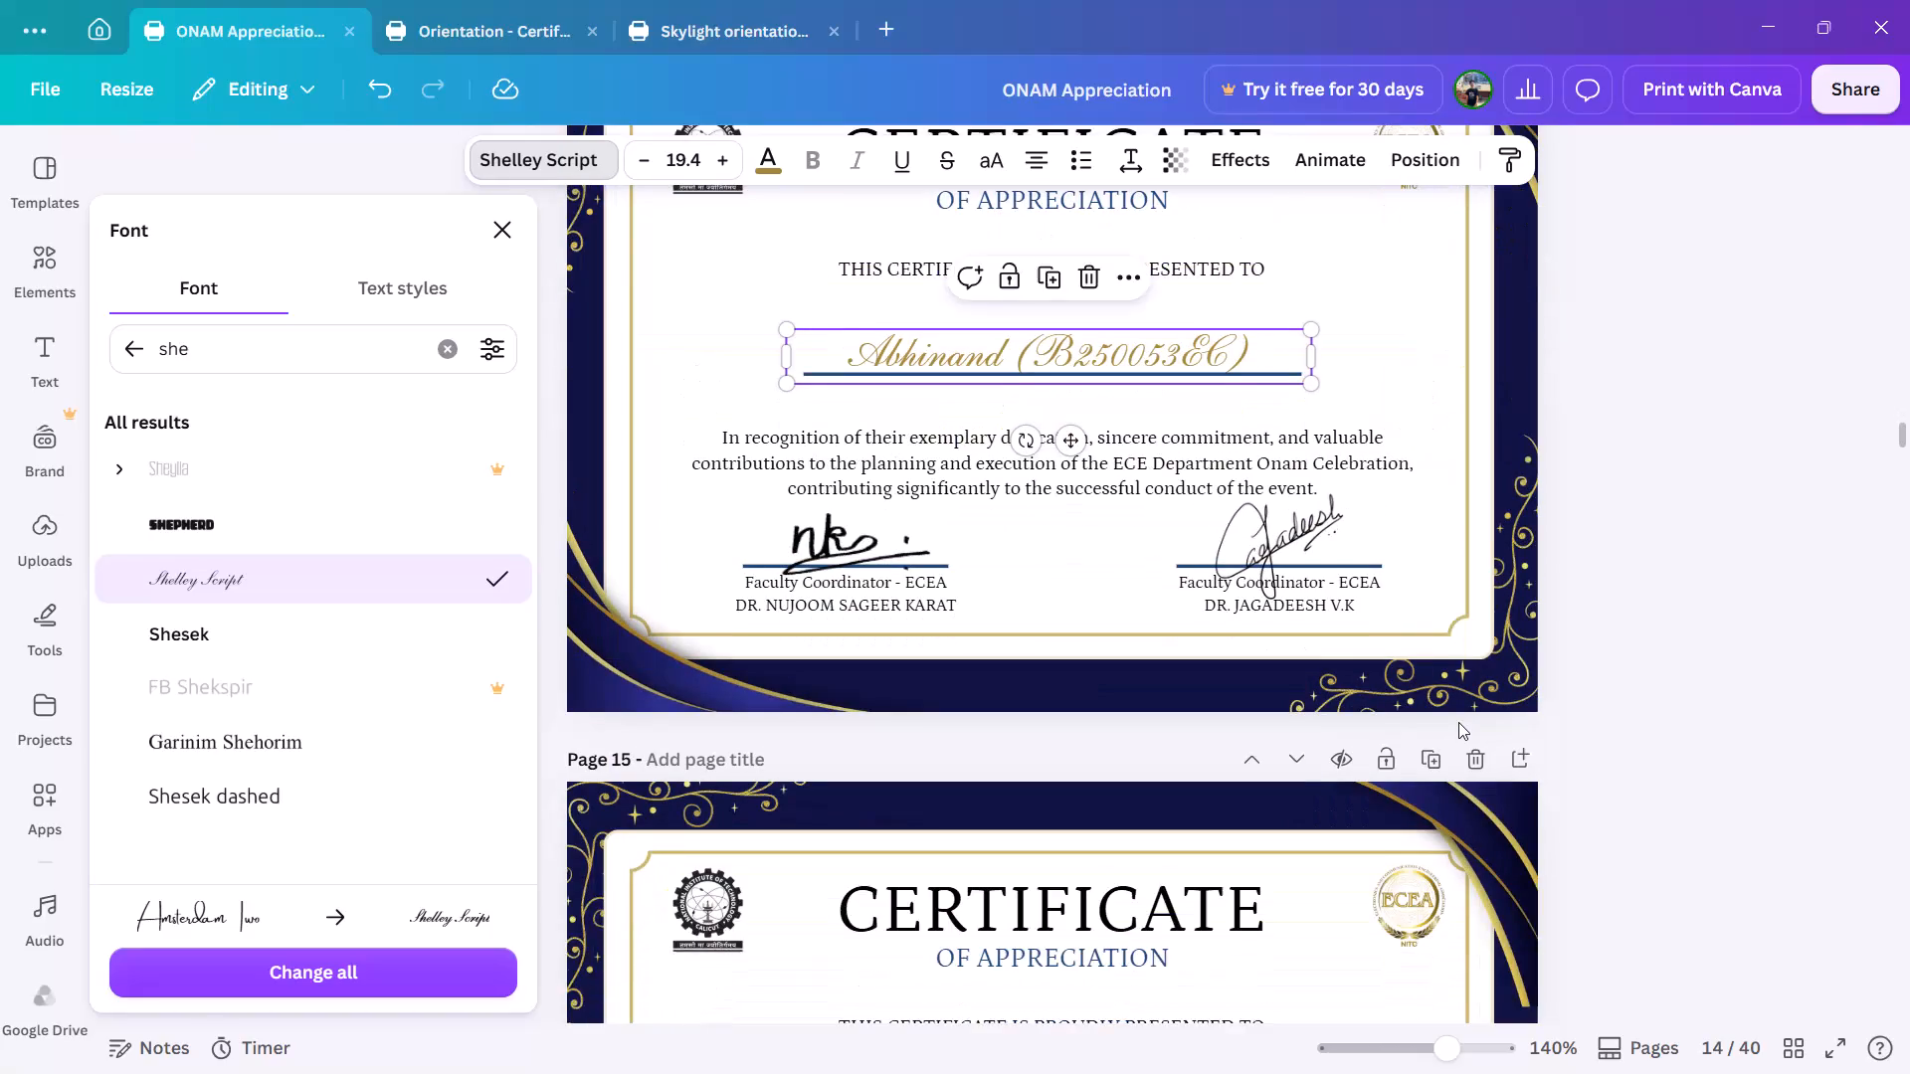
Set the page 15 recipient name to size 19.4 and change its font to Shelley Script.
scroll(1458, 722, down, 1)
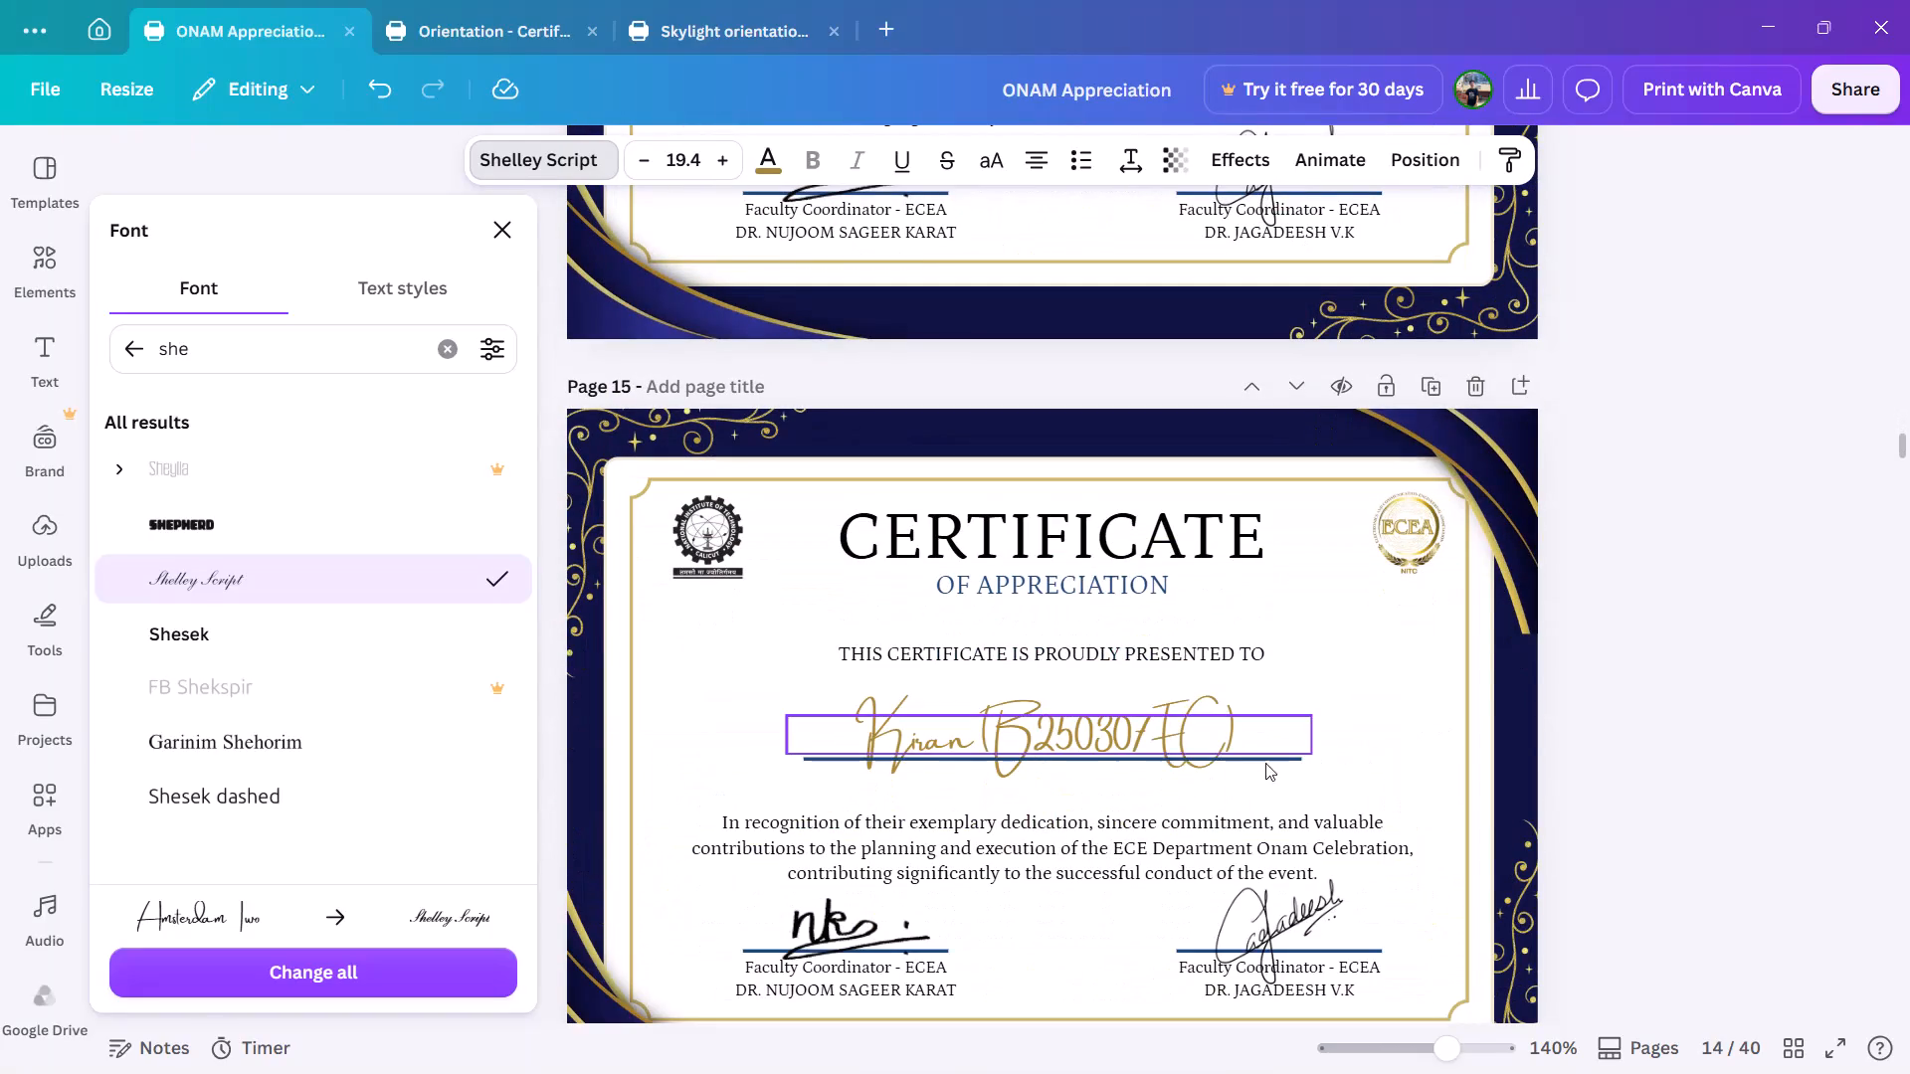
click(1164, 732)
triple_click(724, 152)
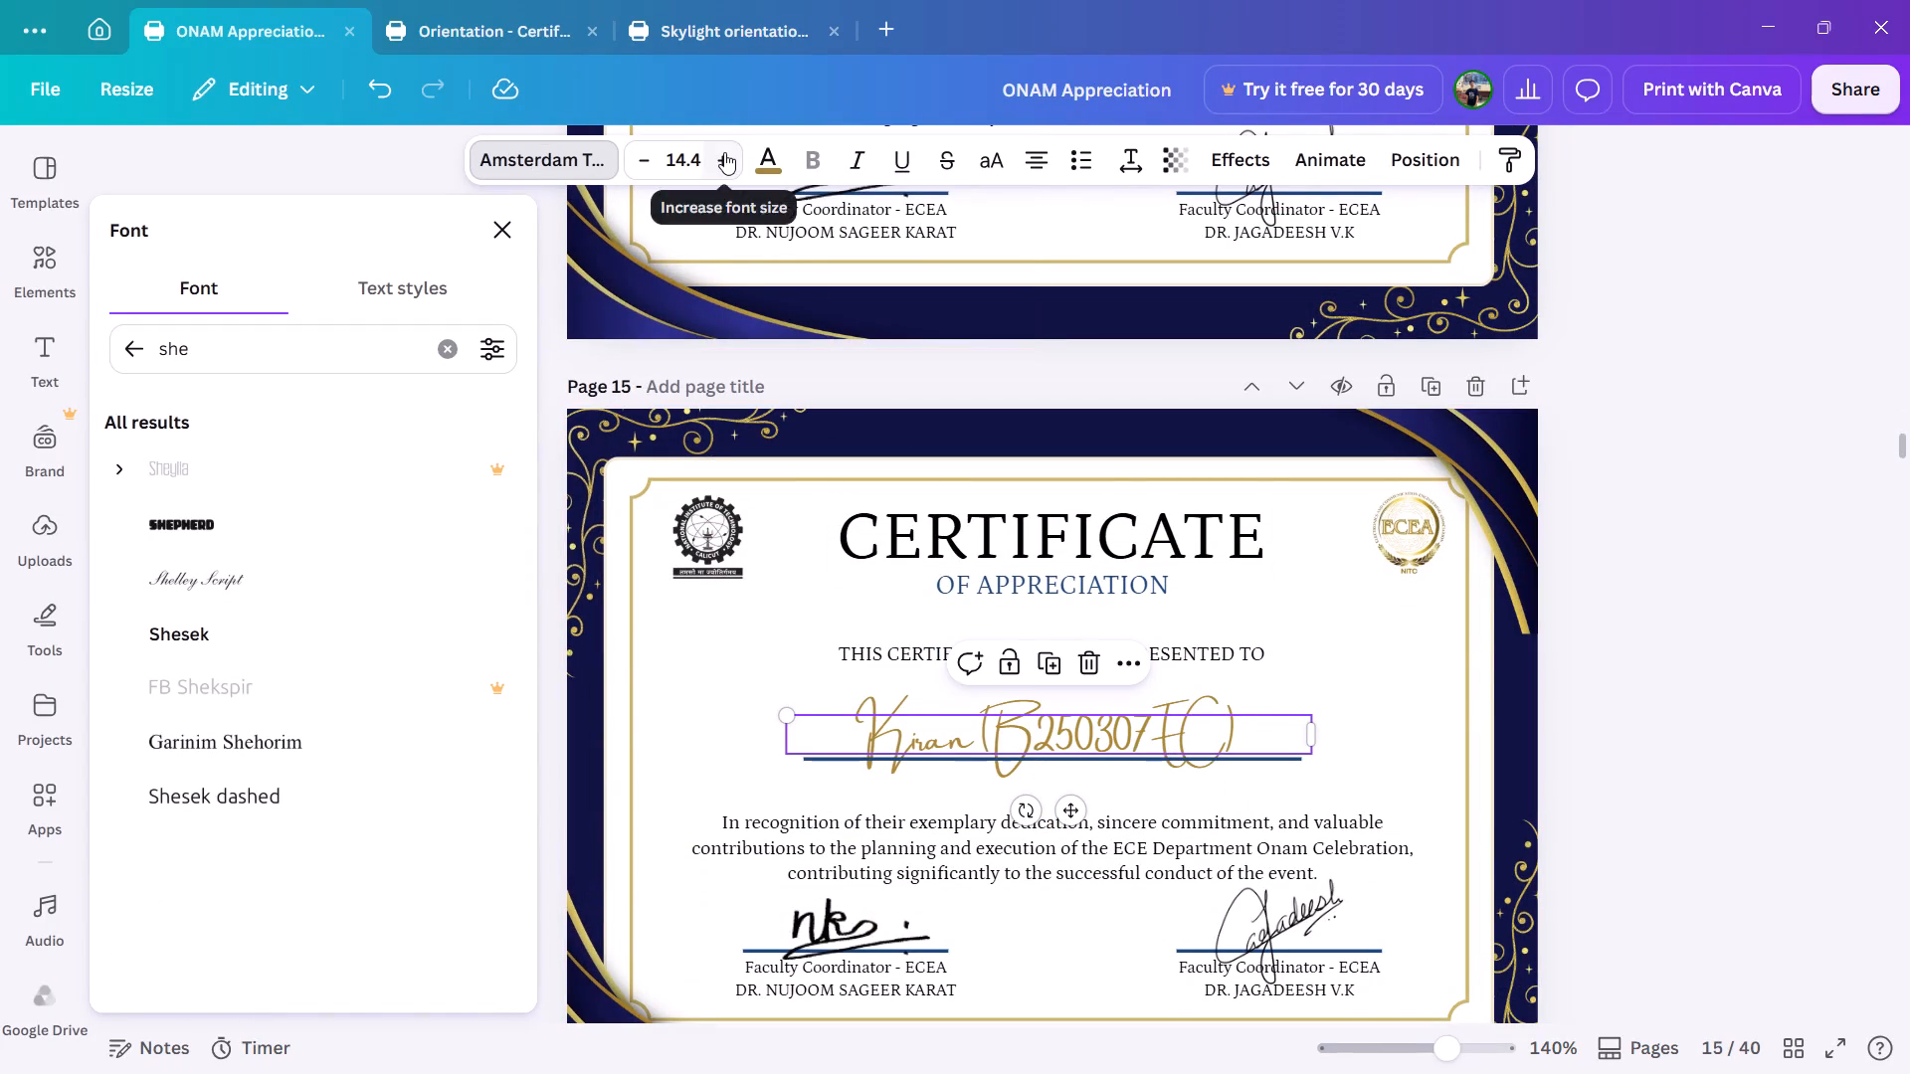
click(724, 152)
click(724, 152)
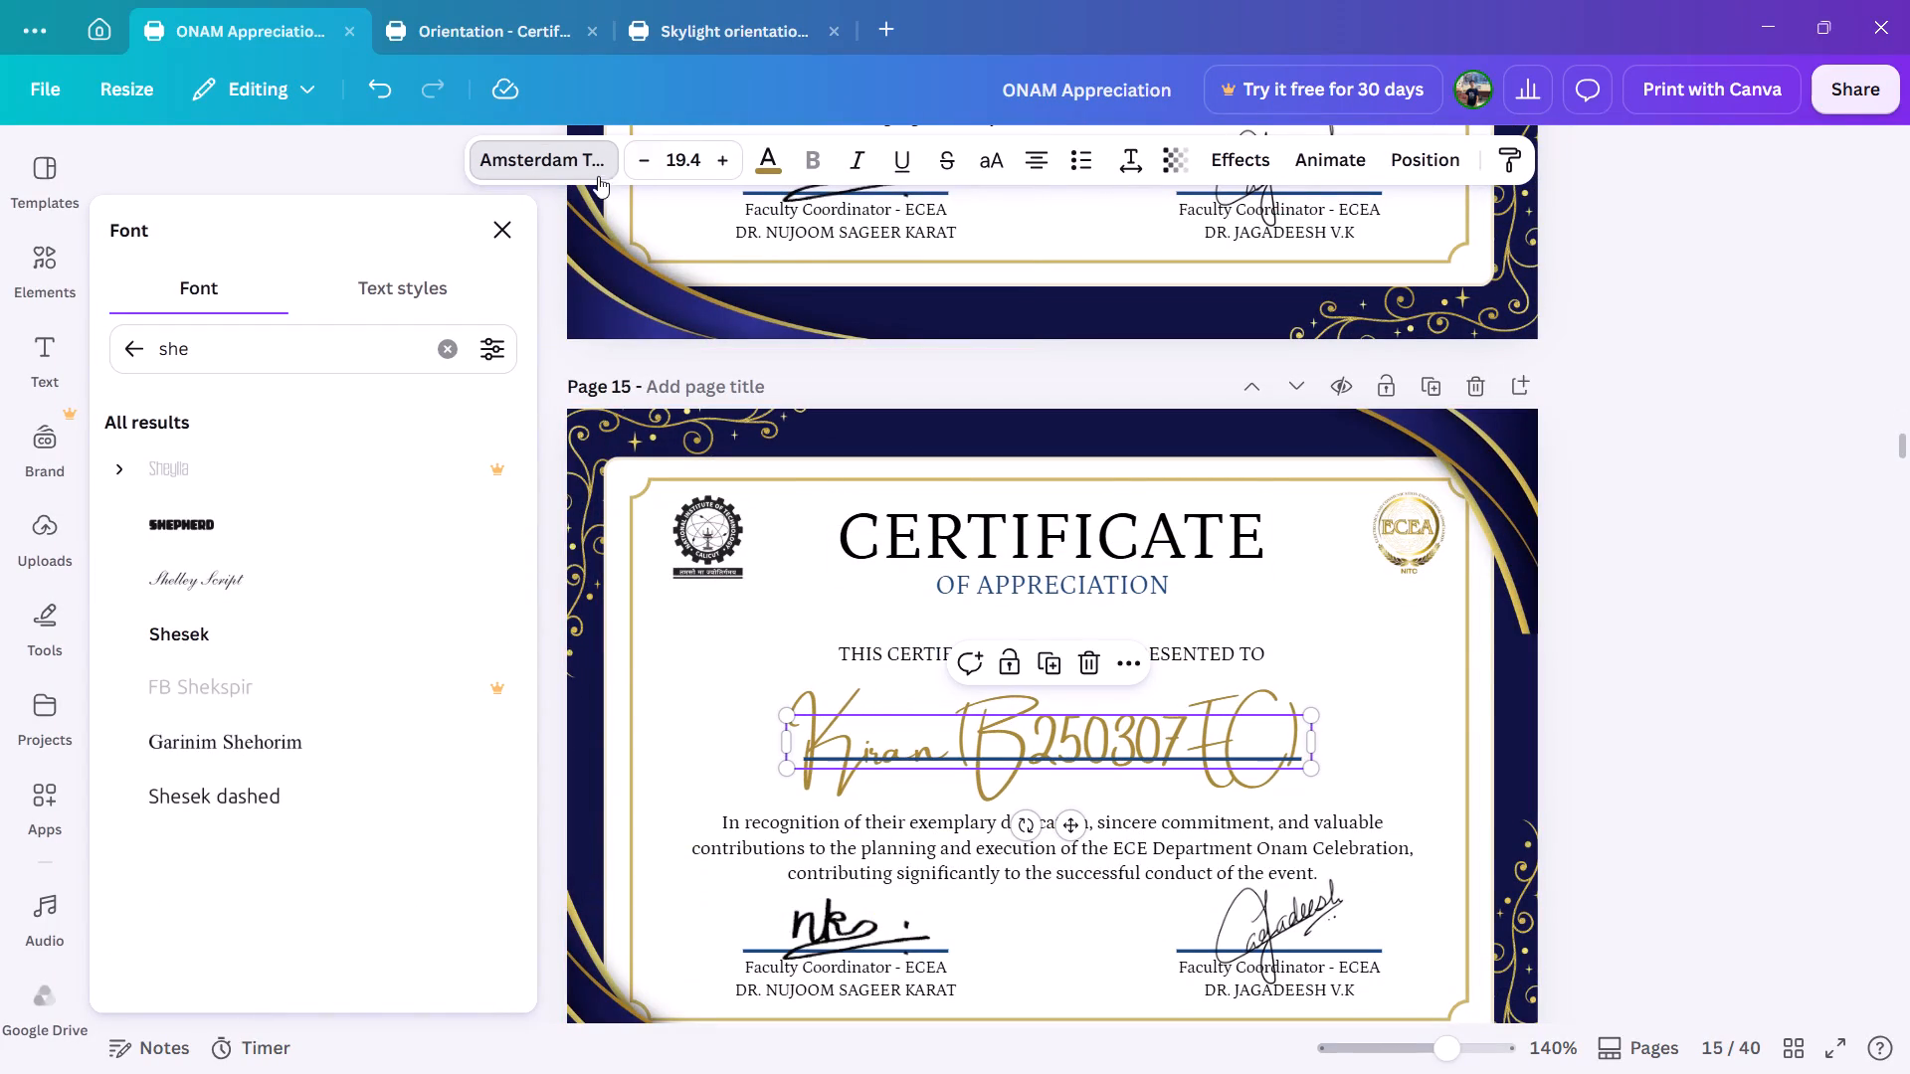
click(583, 172)
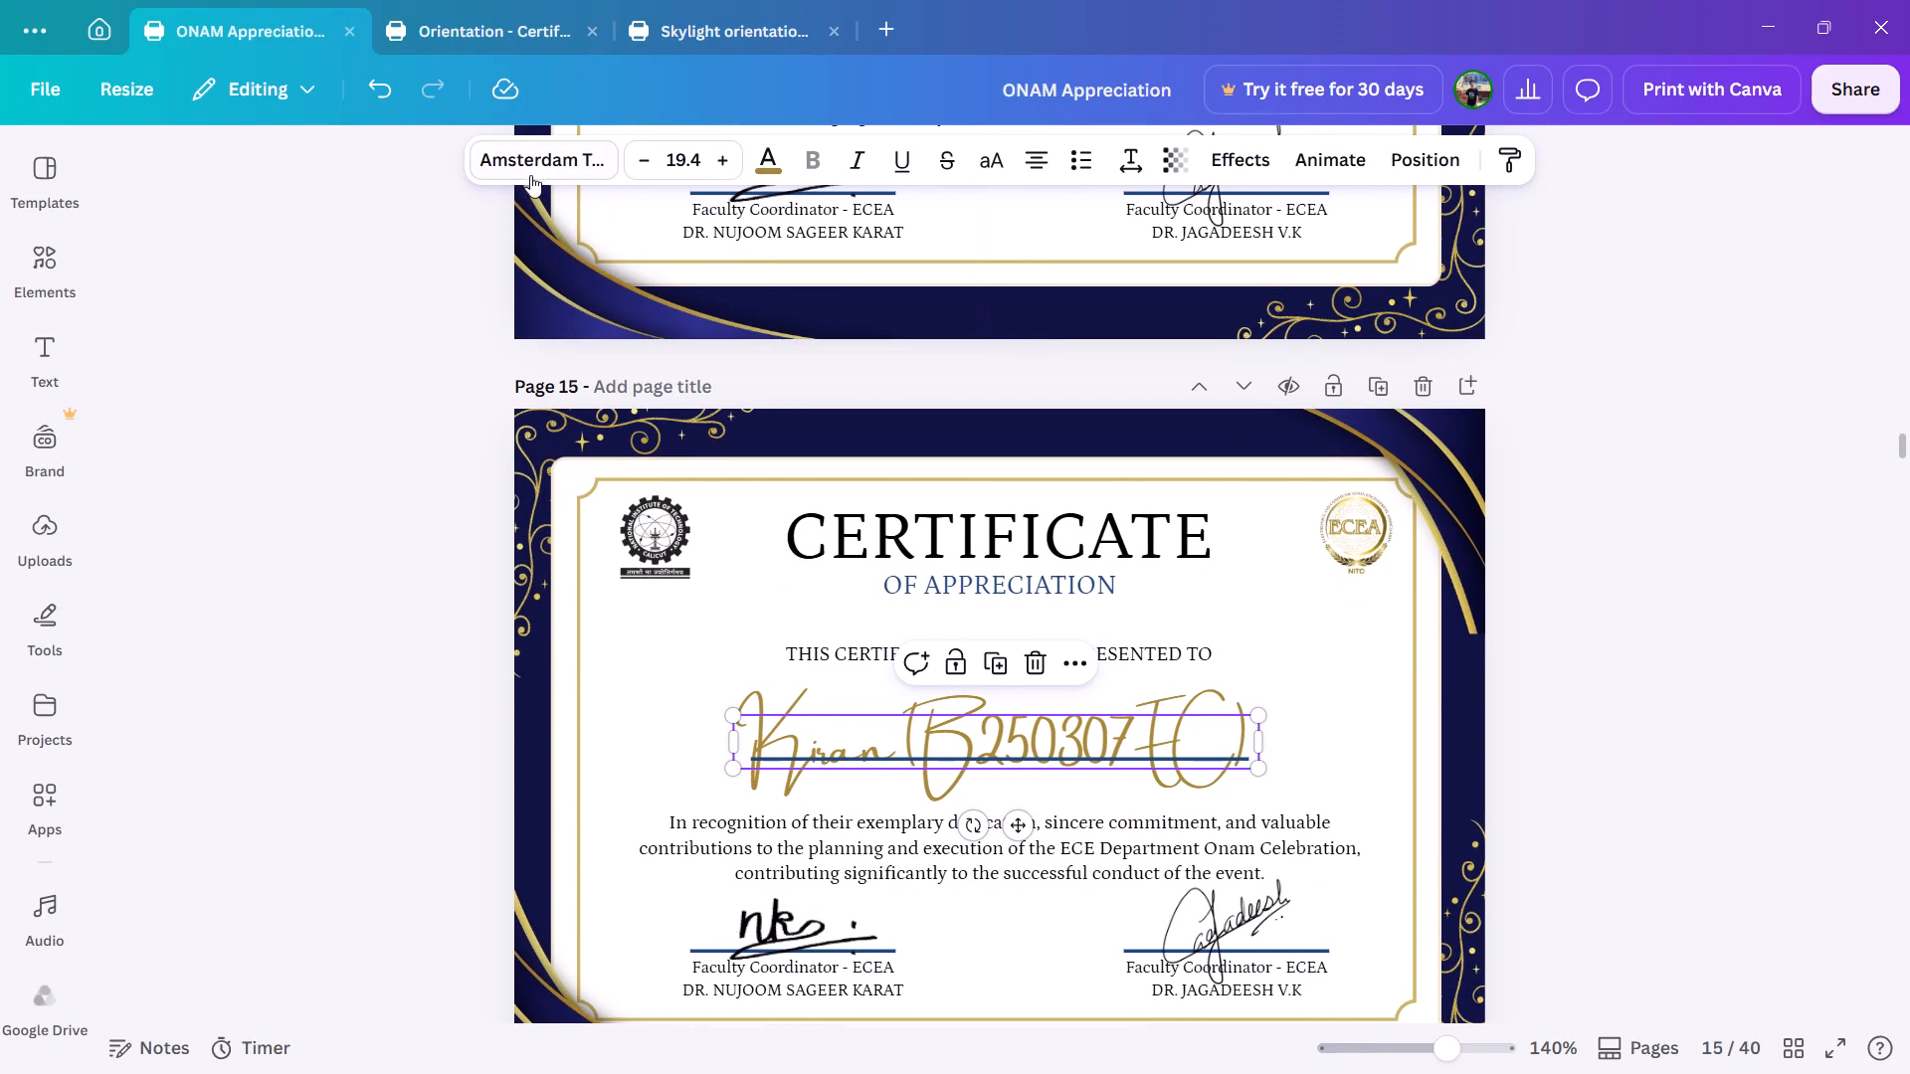
click(530, 163)
click(294, 566)
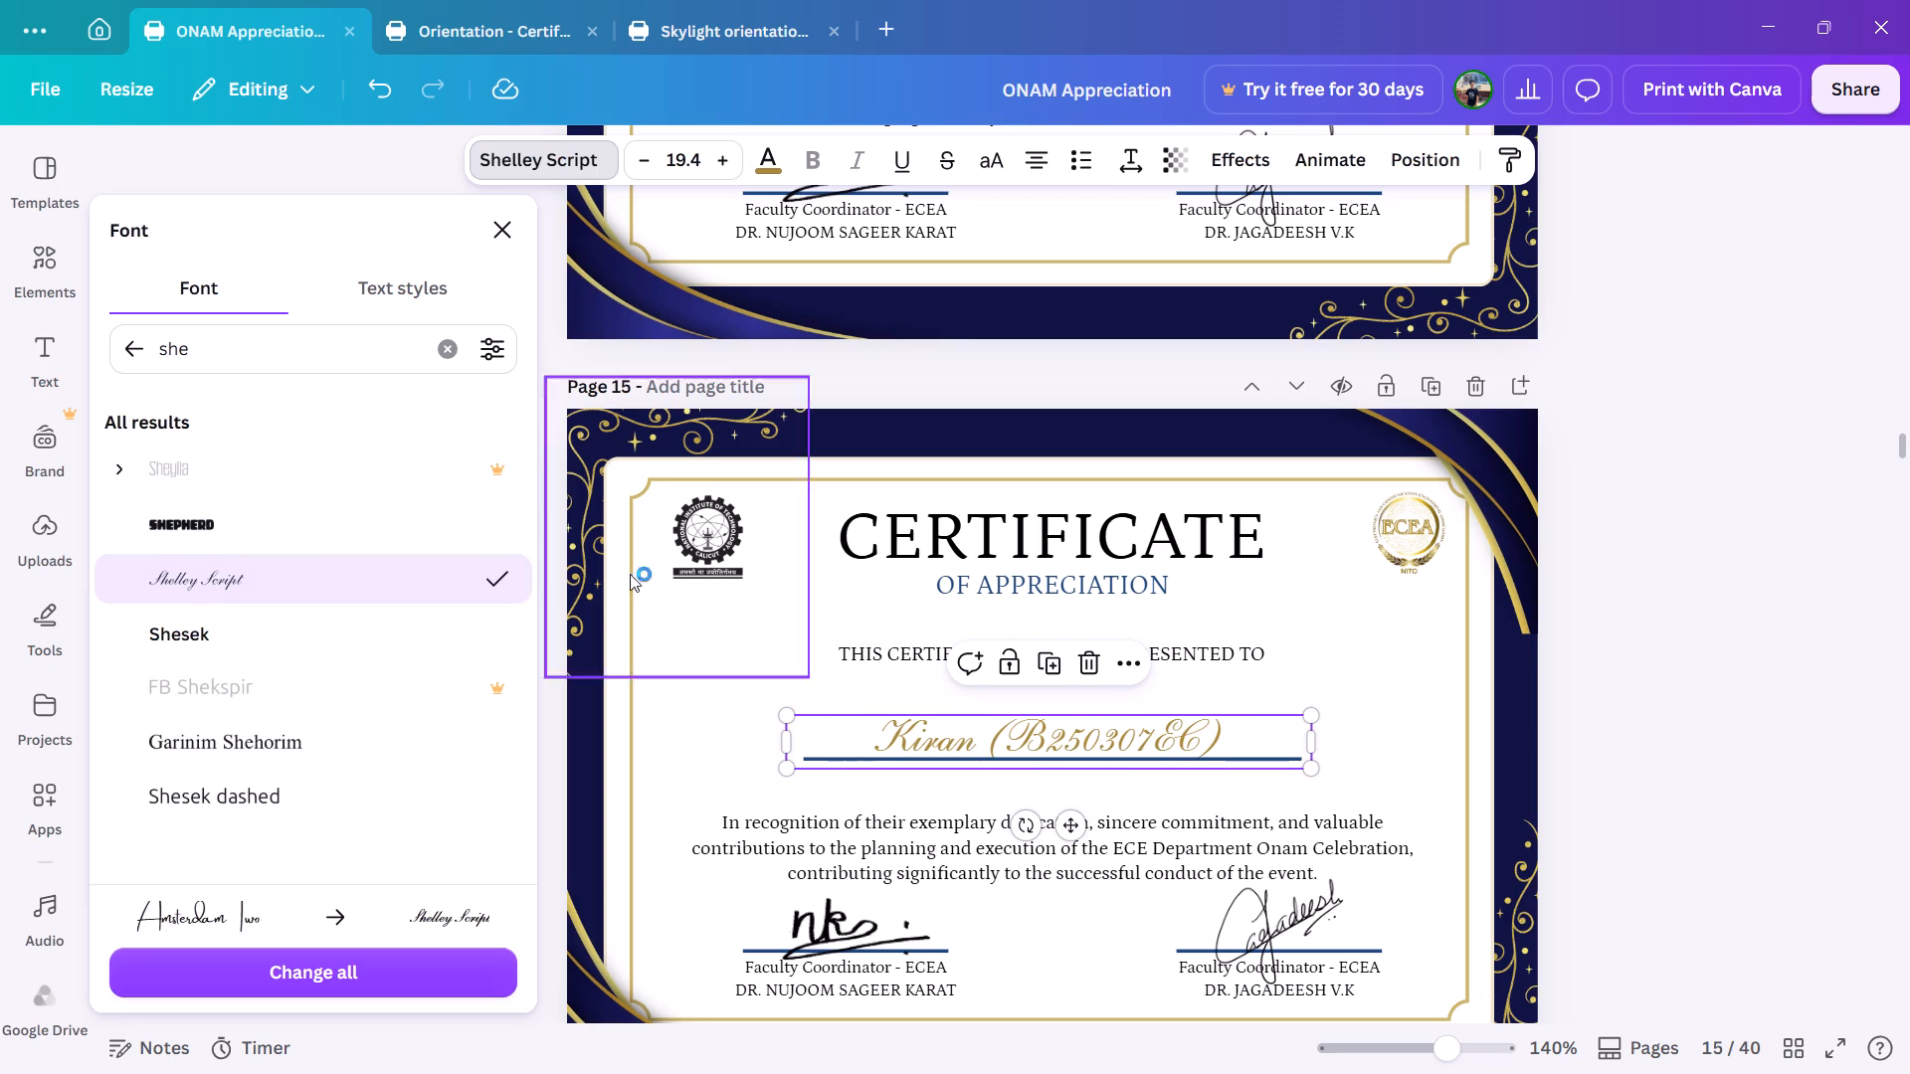
click(726, 644)
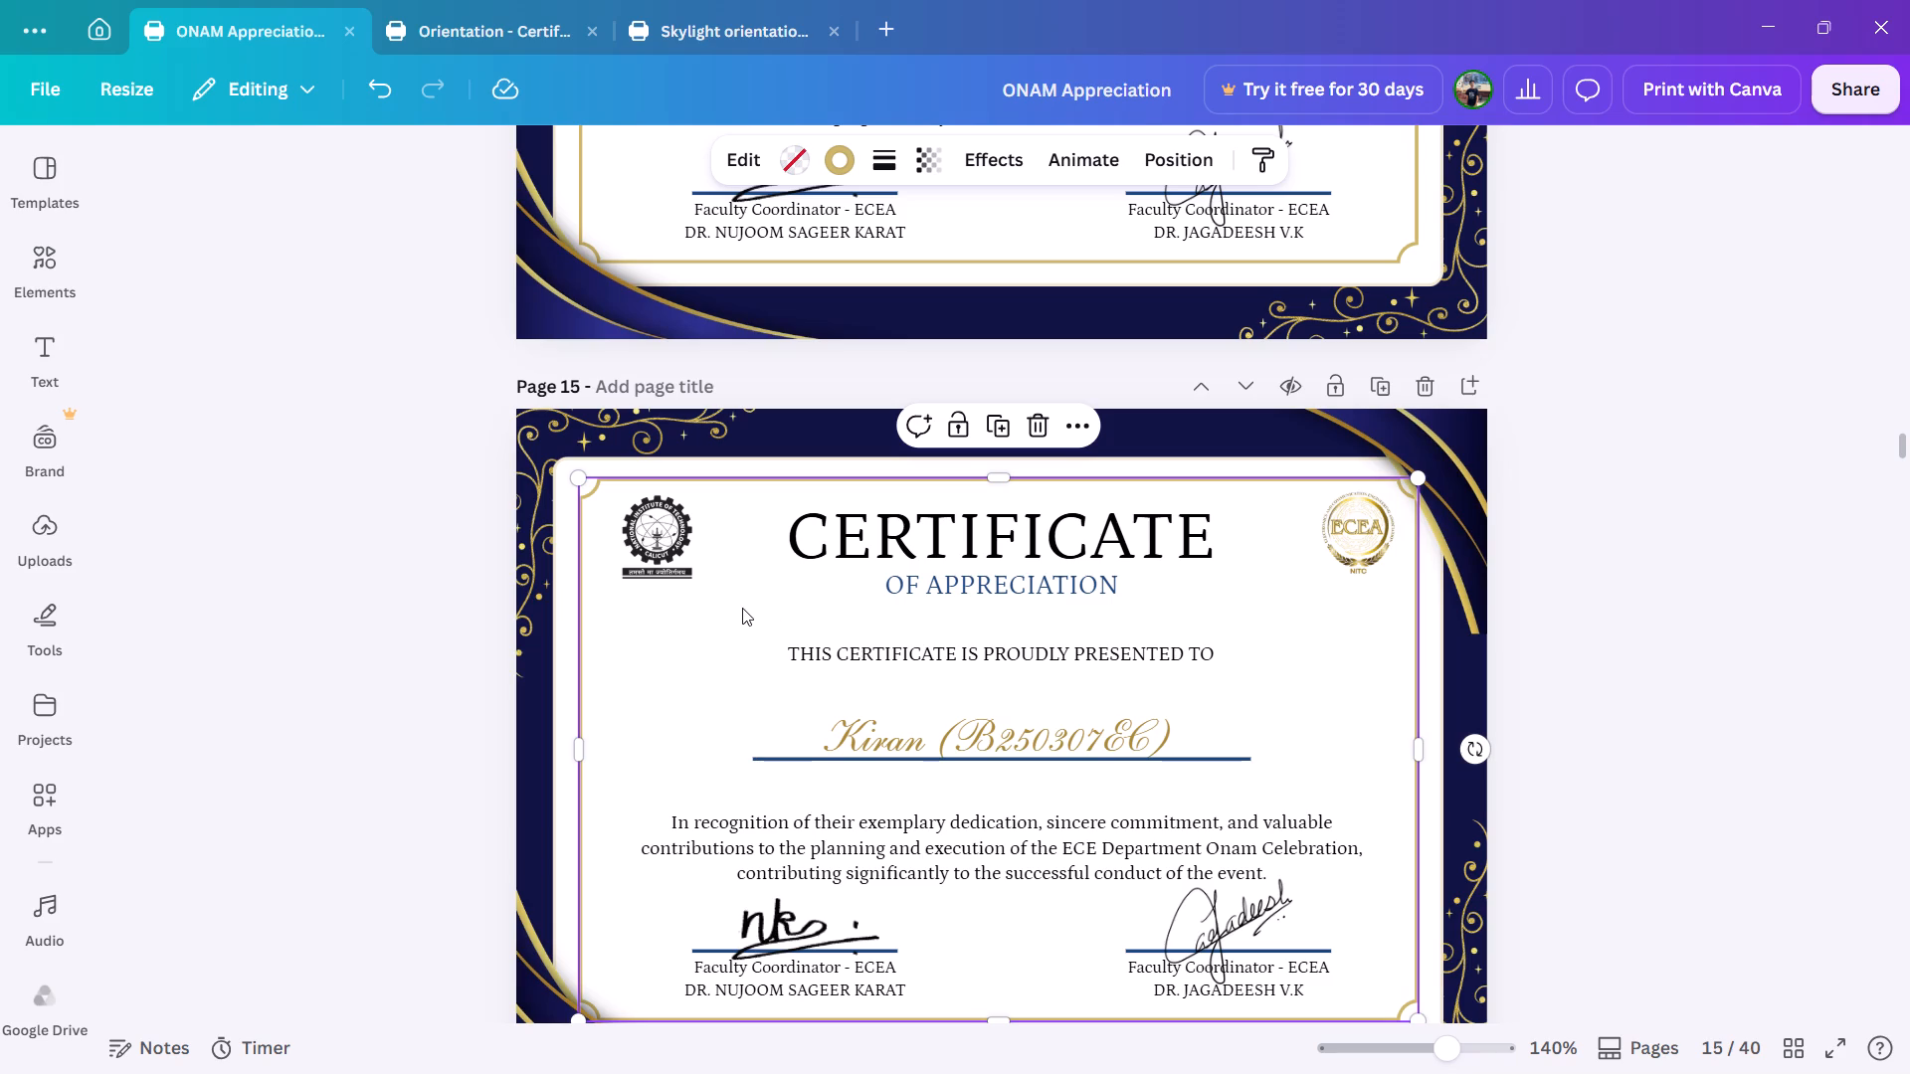
Compare the recipient names on pages 14 and 15 for matching font, size and placement above the line.
click(888, 723)
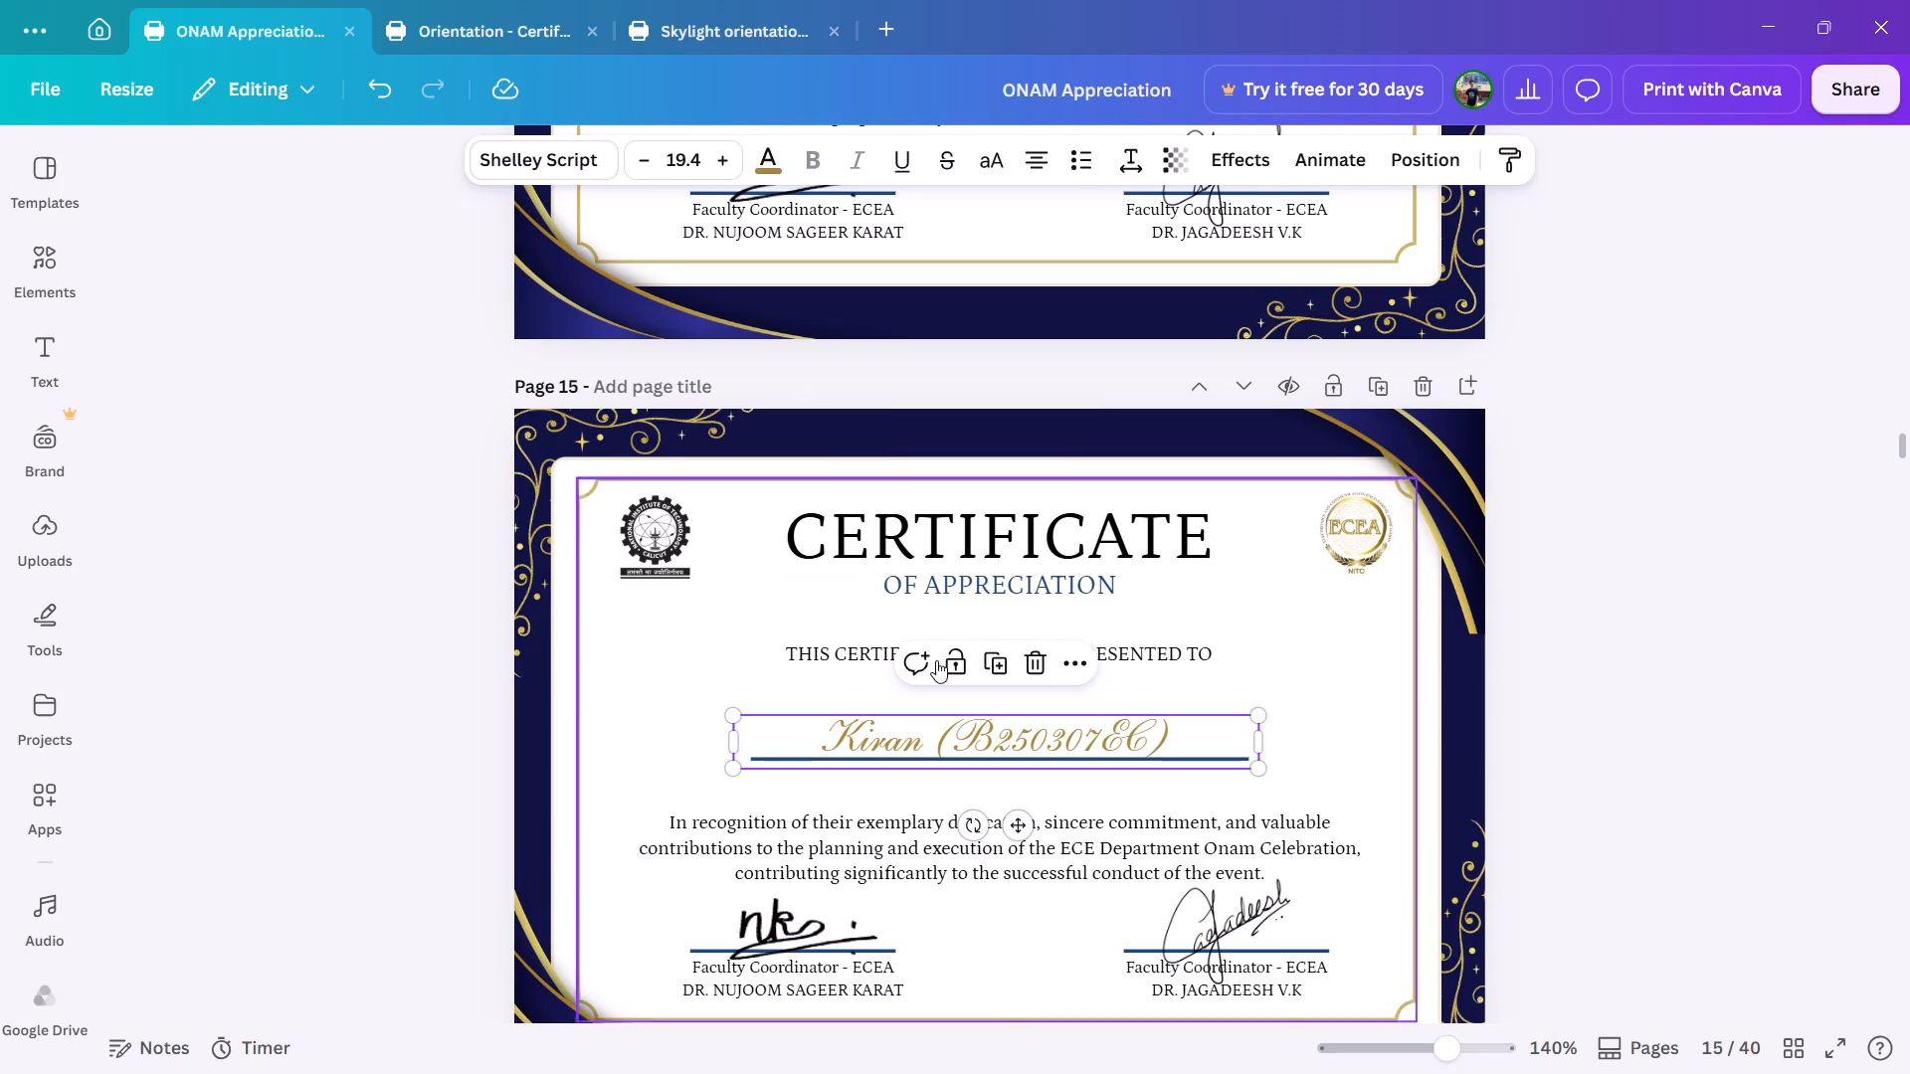
scroll(979, 706, up, 1)
click(1007, 344)
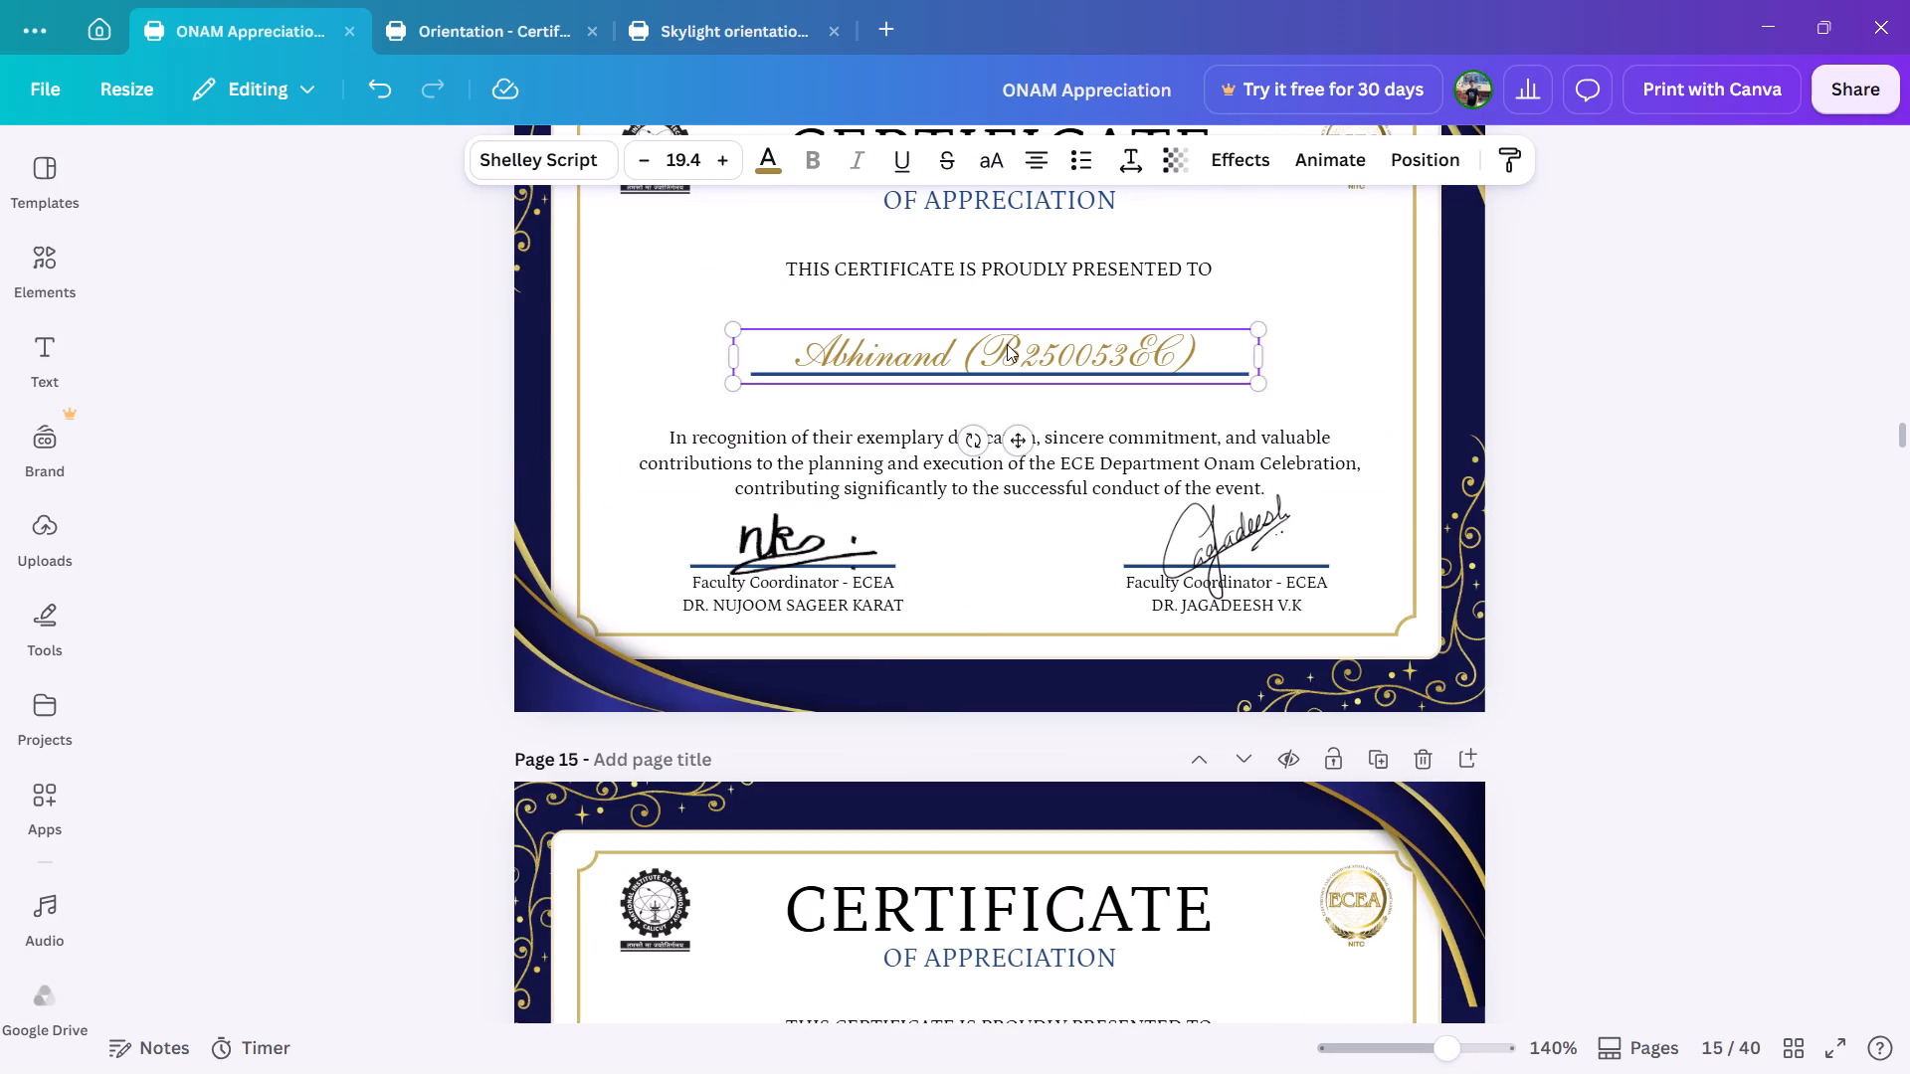
scroll(1028, 552, down, 1)
click(990, 742)
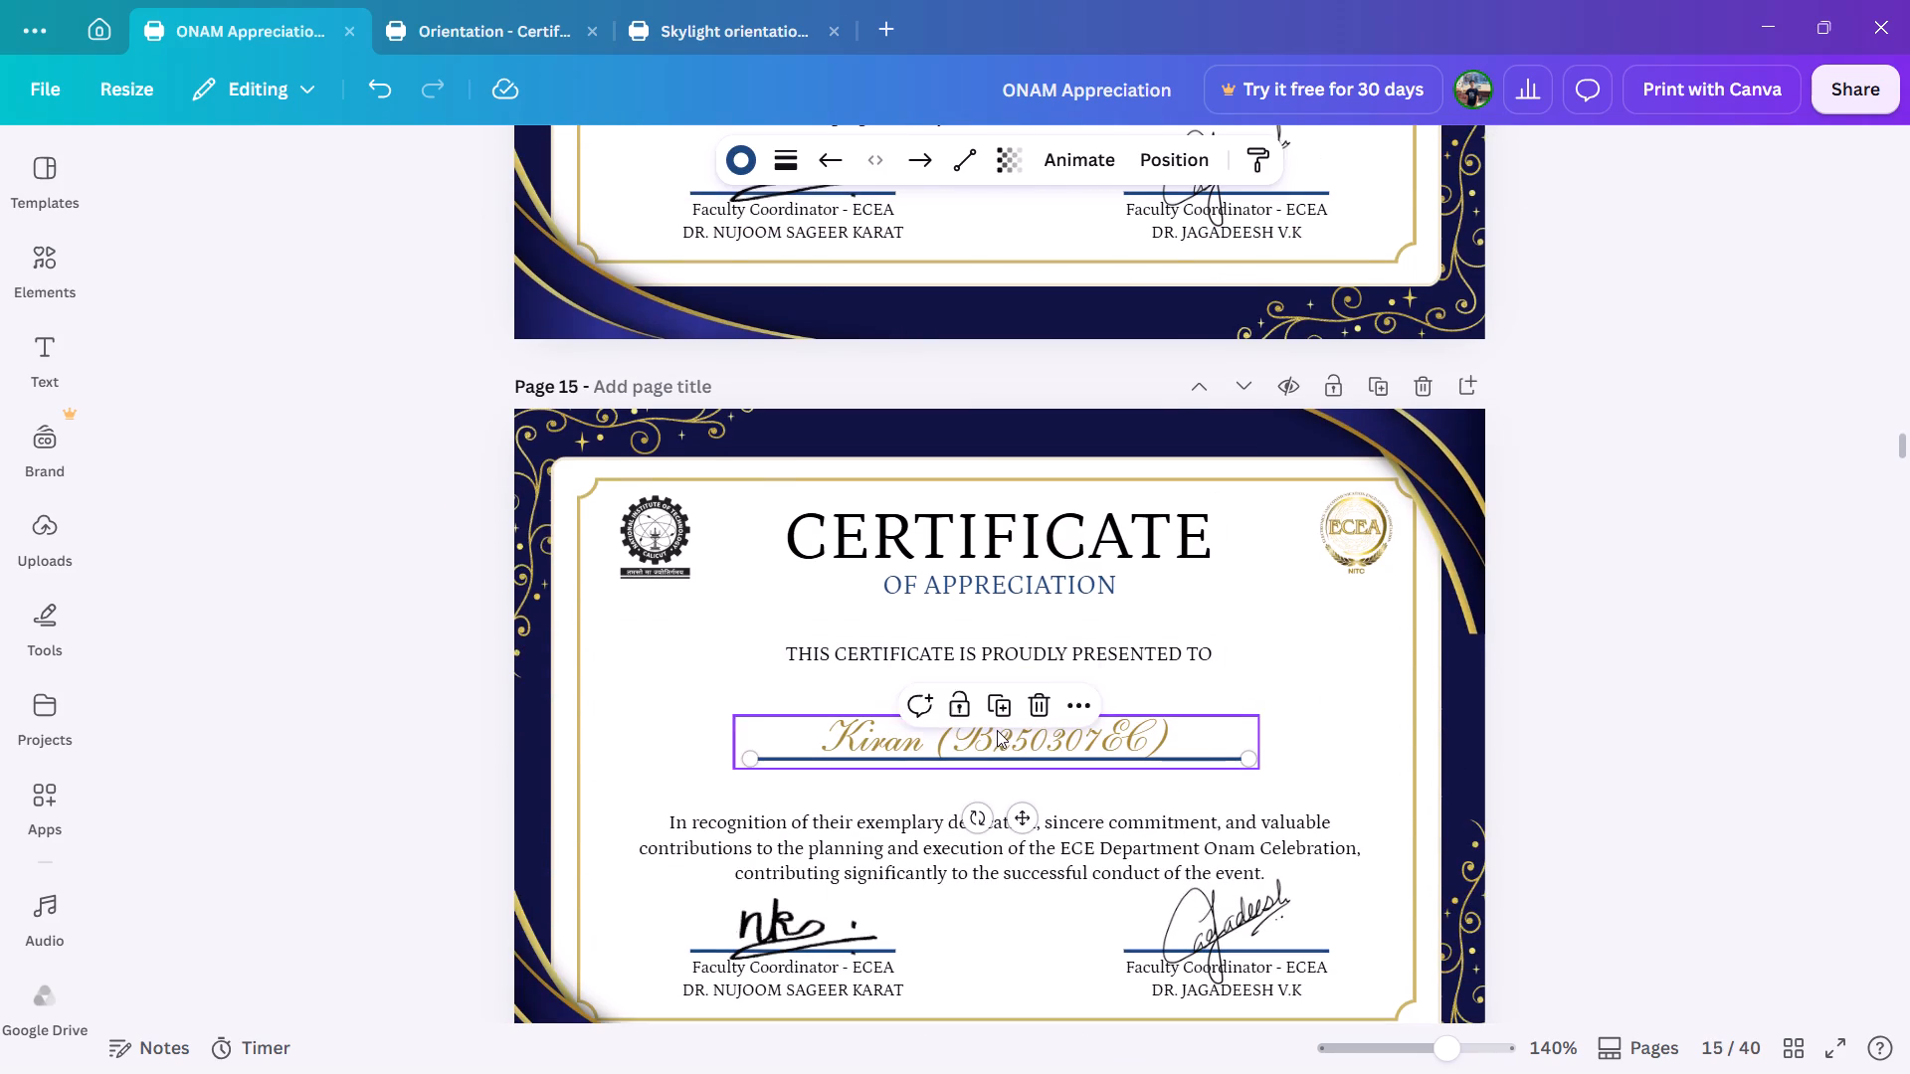
click(997, 730)
Set the page 16 recipient name to size 19.4 and change its font to Shelley Script.
scroll(997, 730, down, 2)
scroll(997, 730, up, 1)
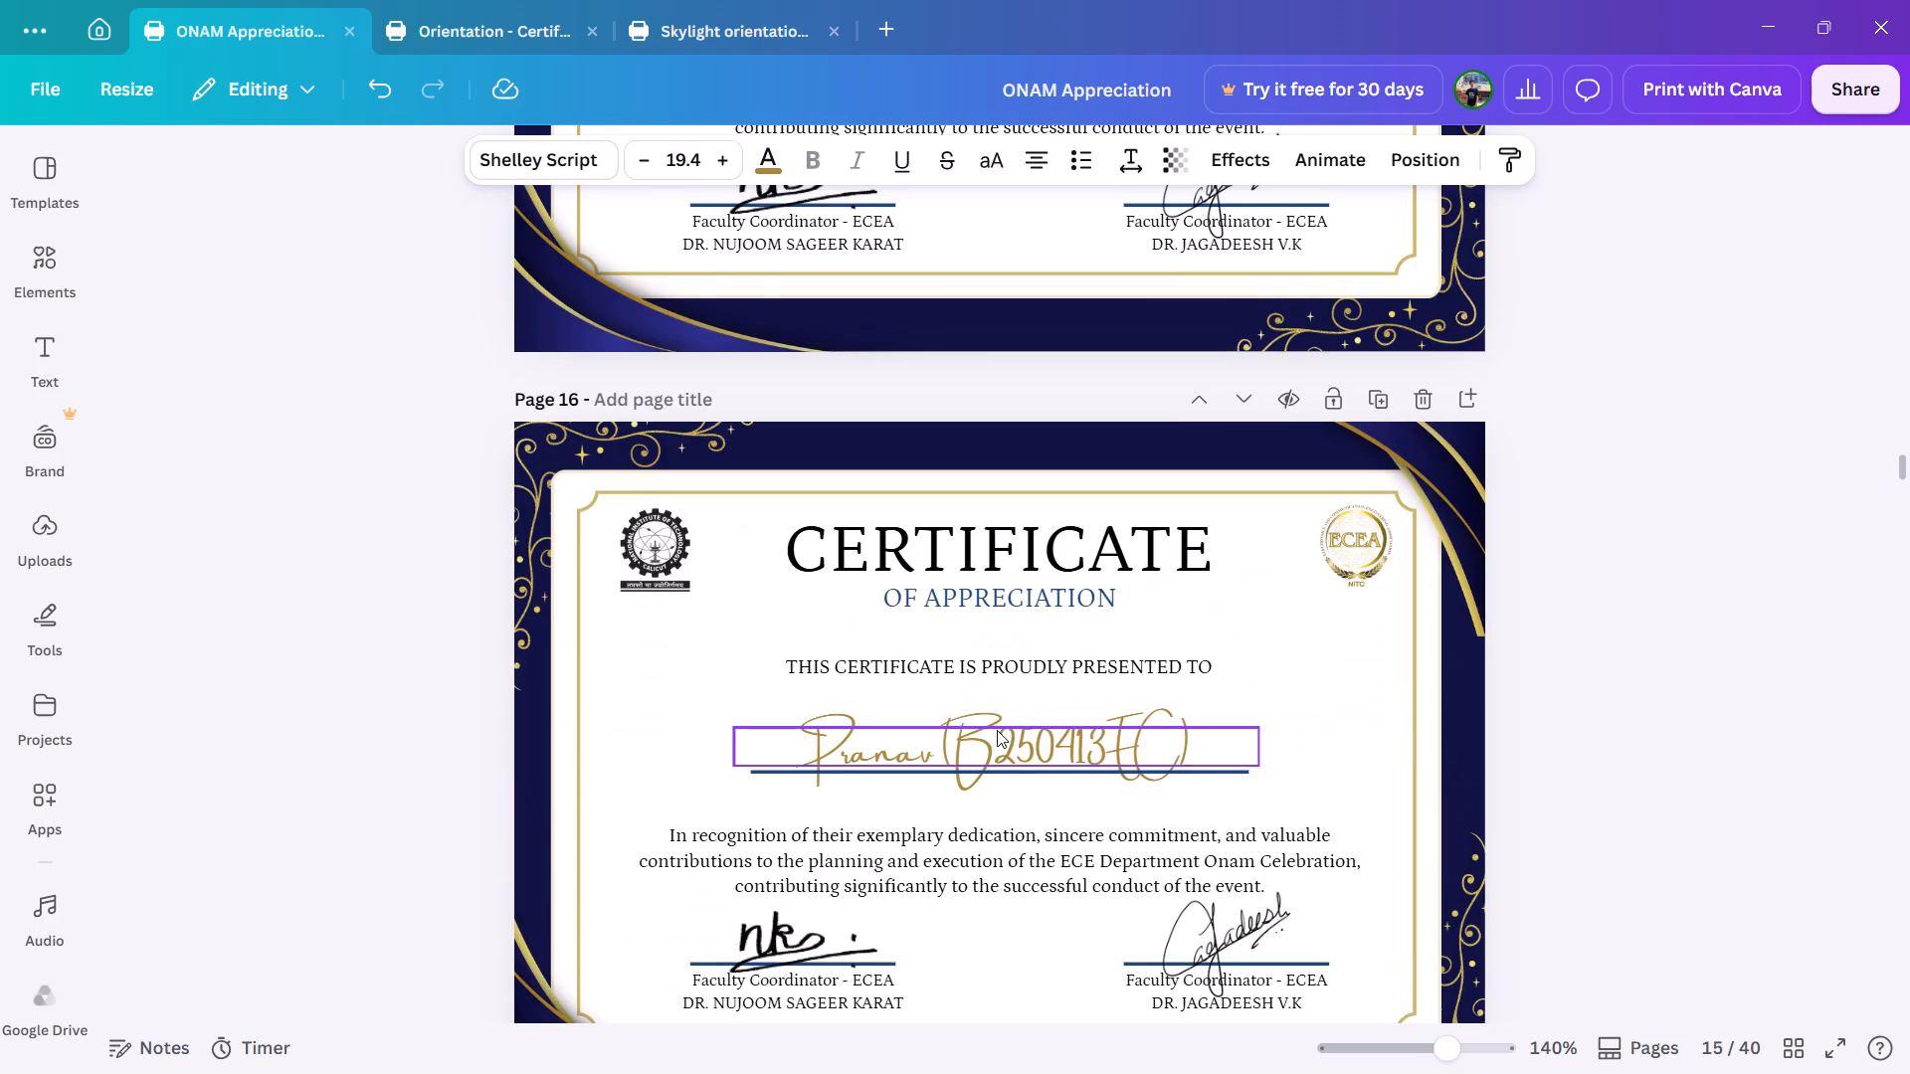
click(997, 730)
triple_click(737, 155)
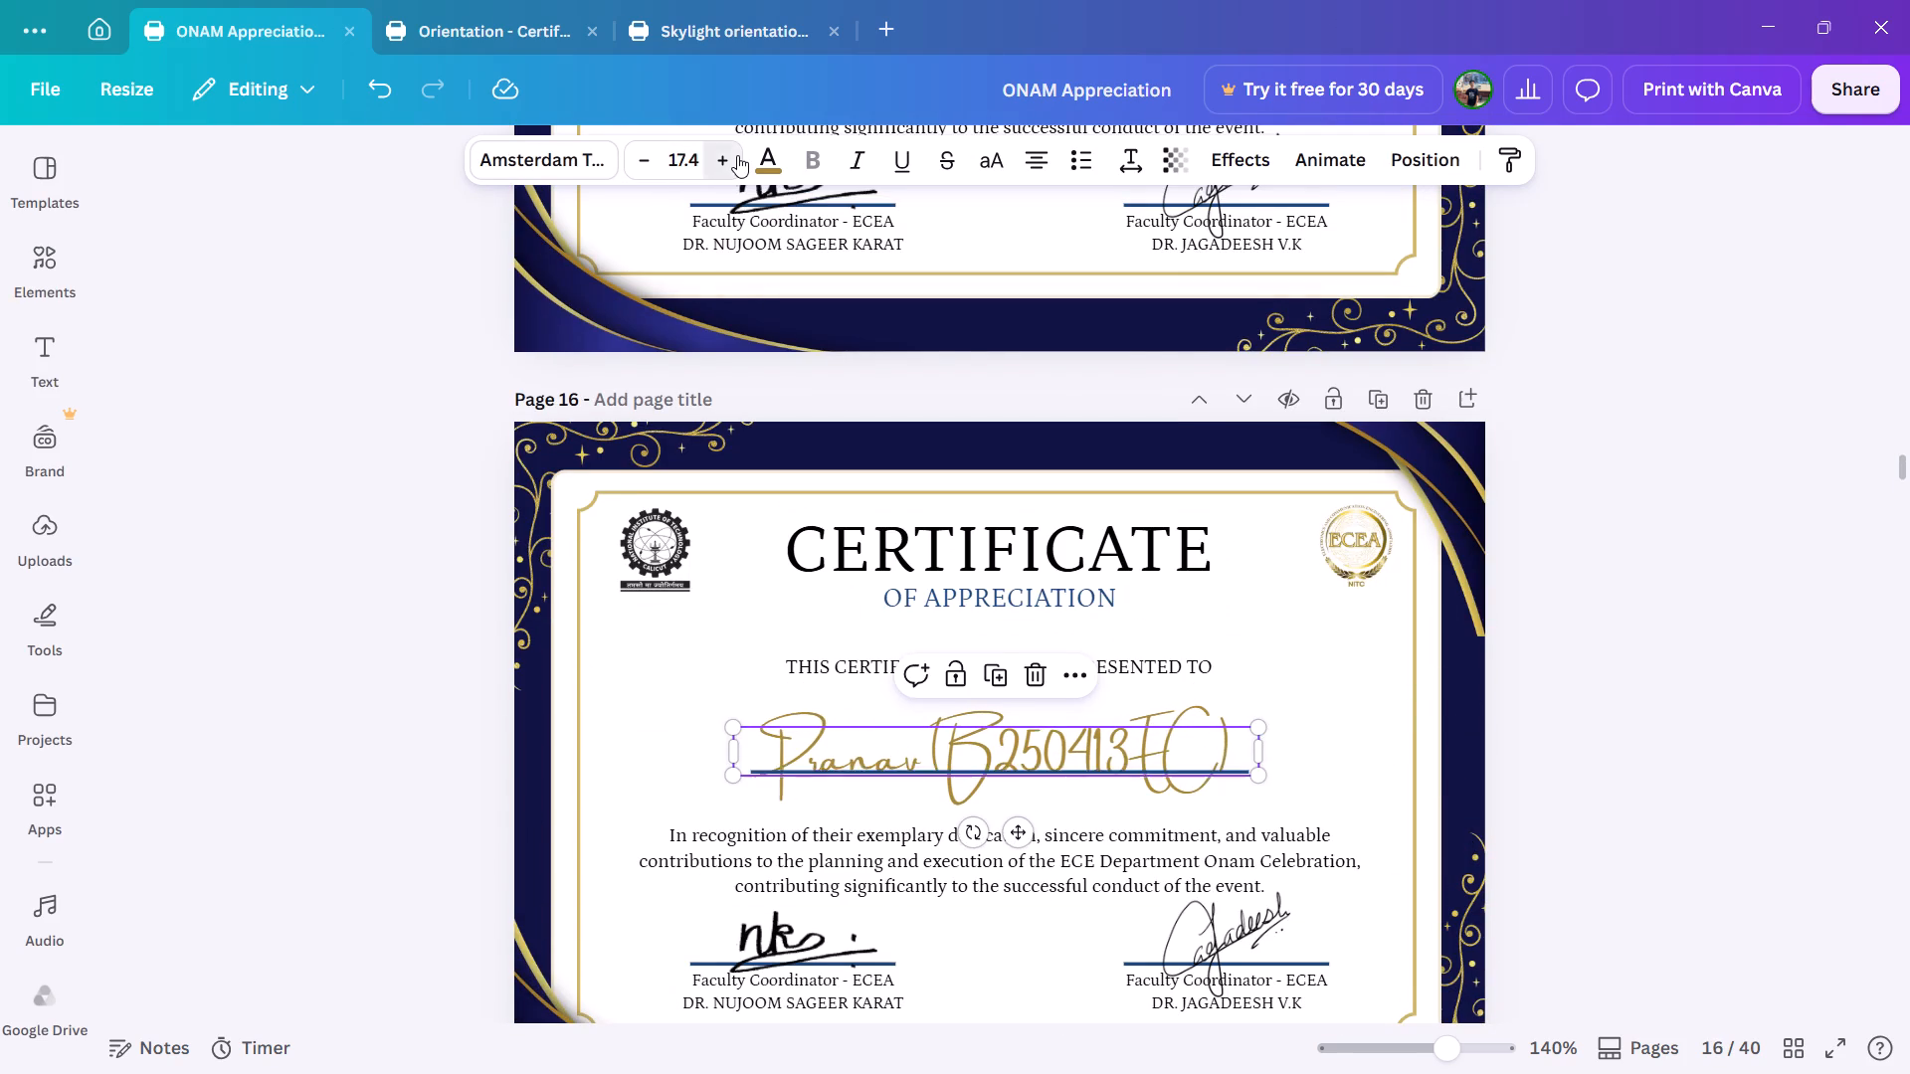
click(737, 155)
click(740, 155)
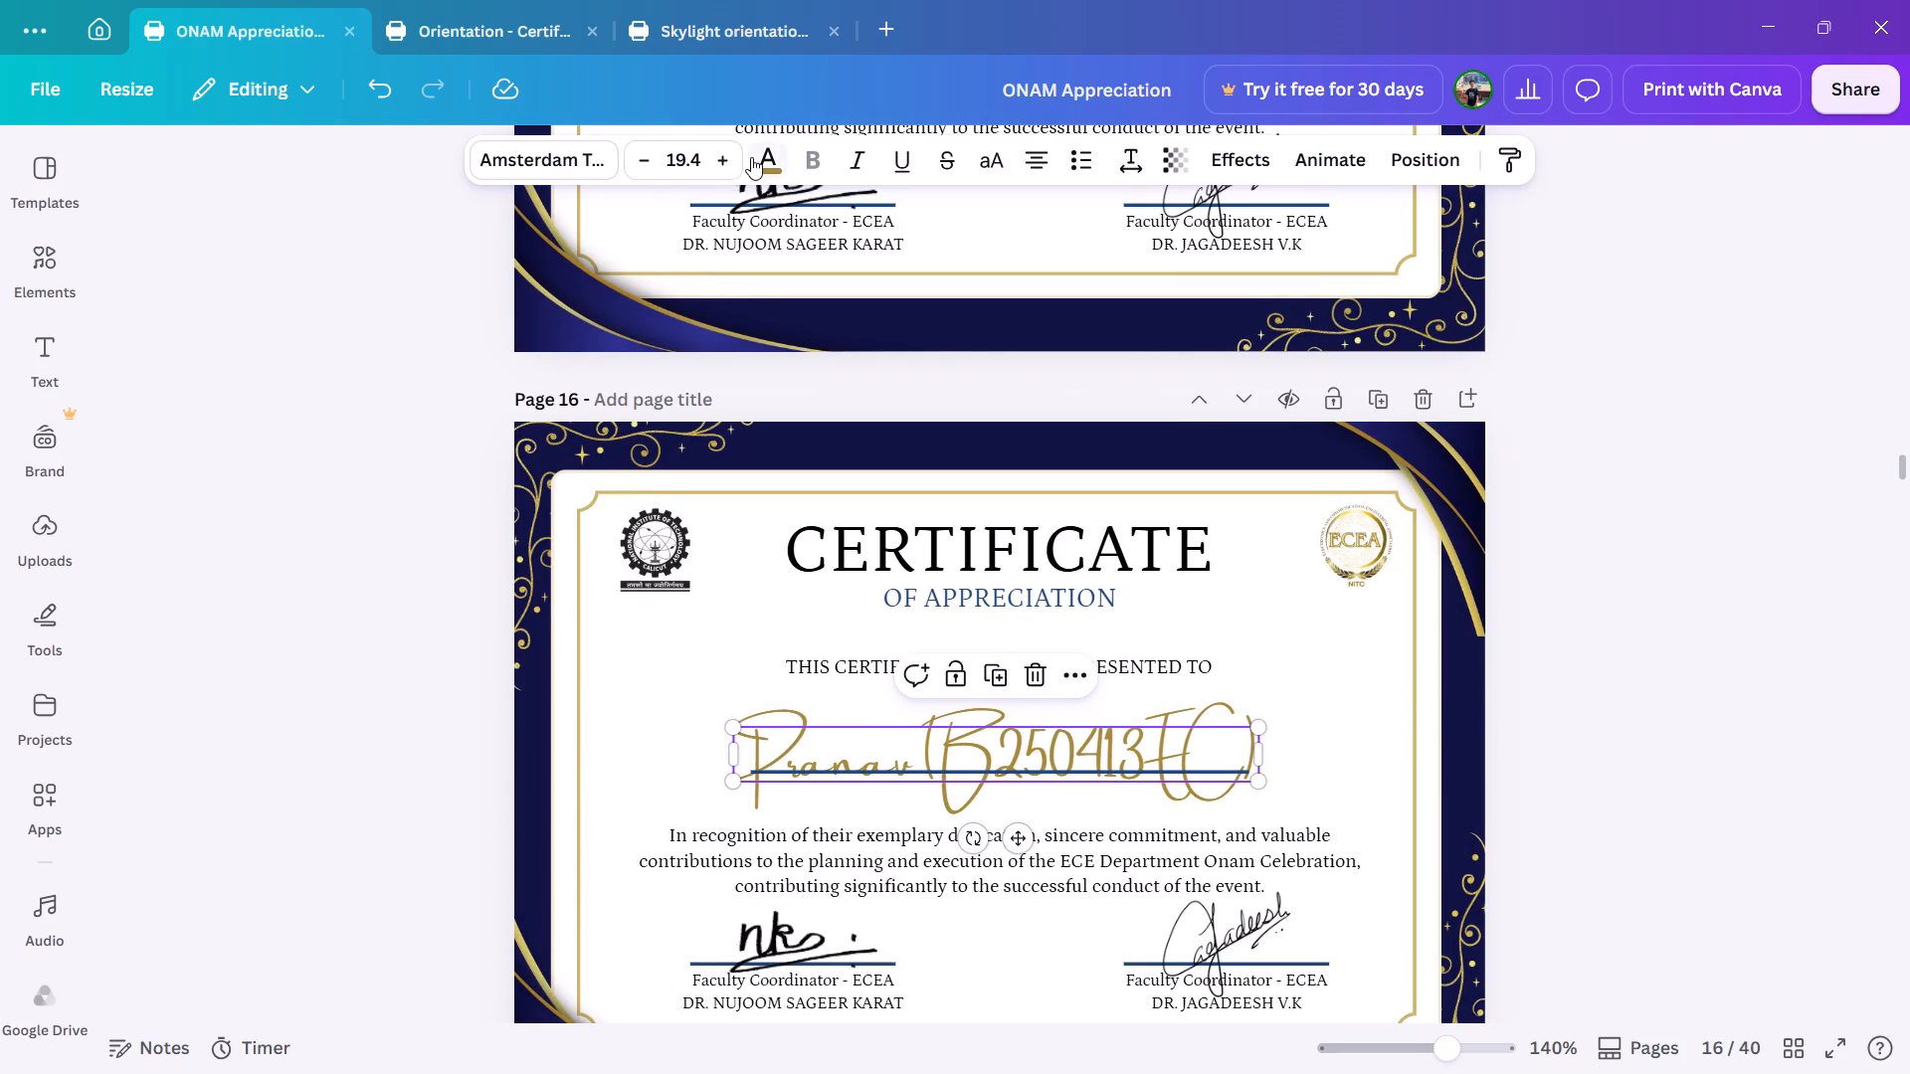
click(582, 174)
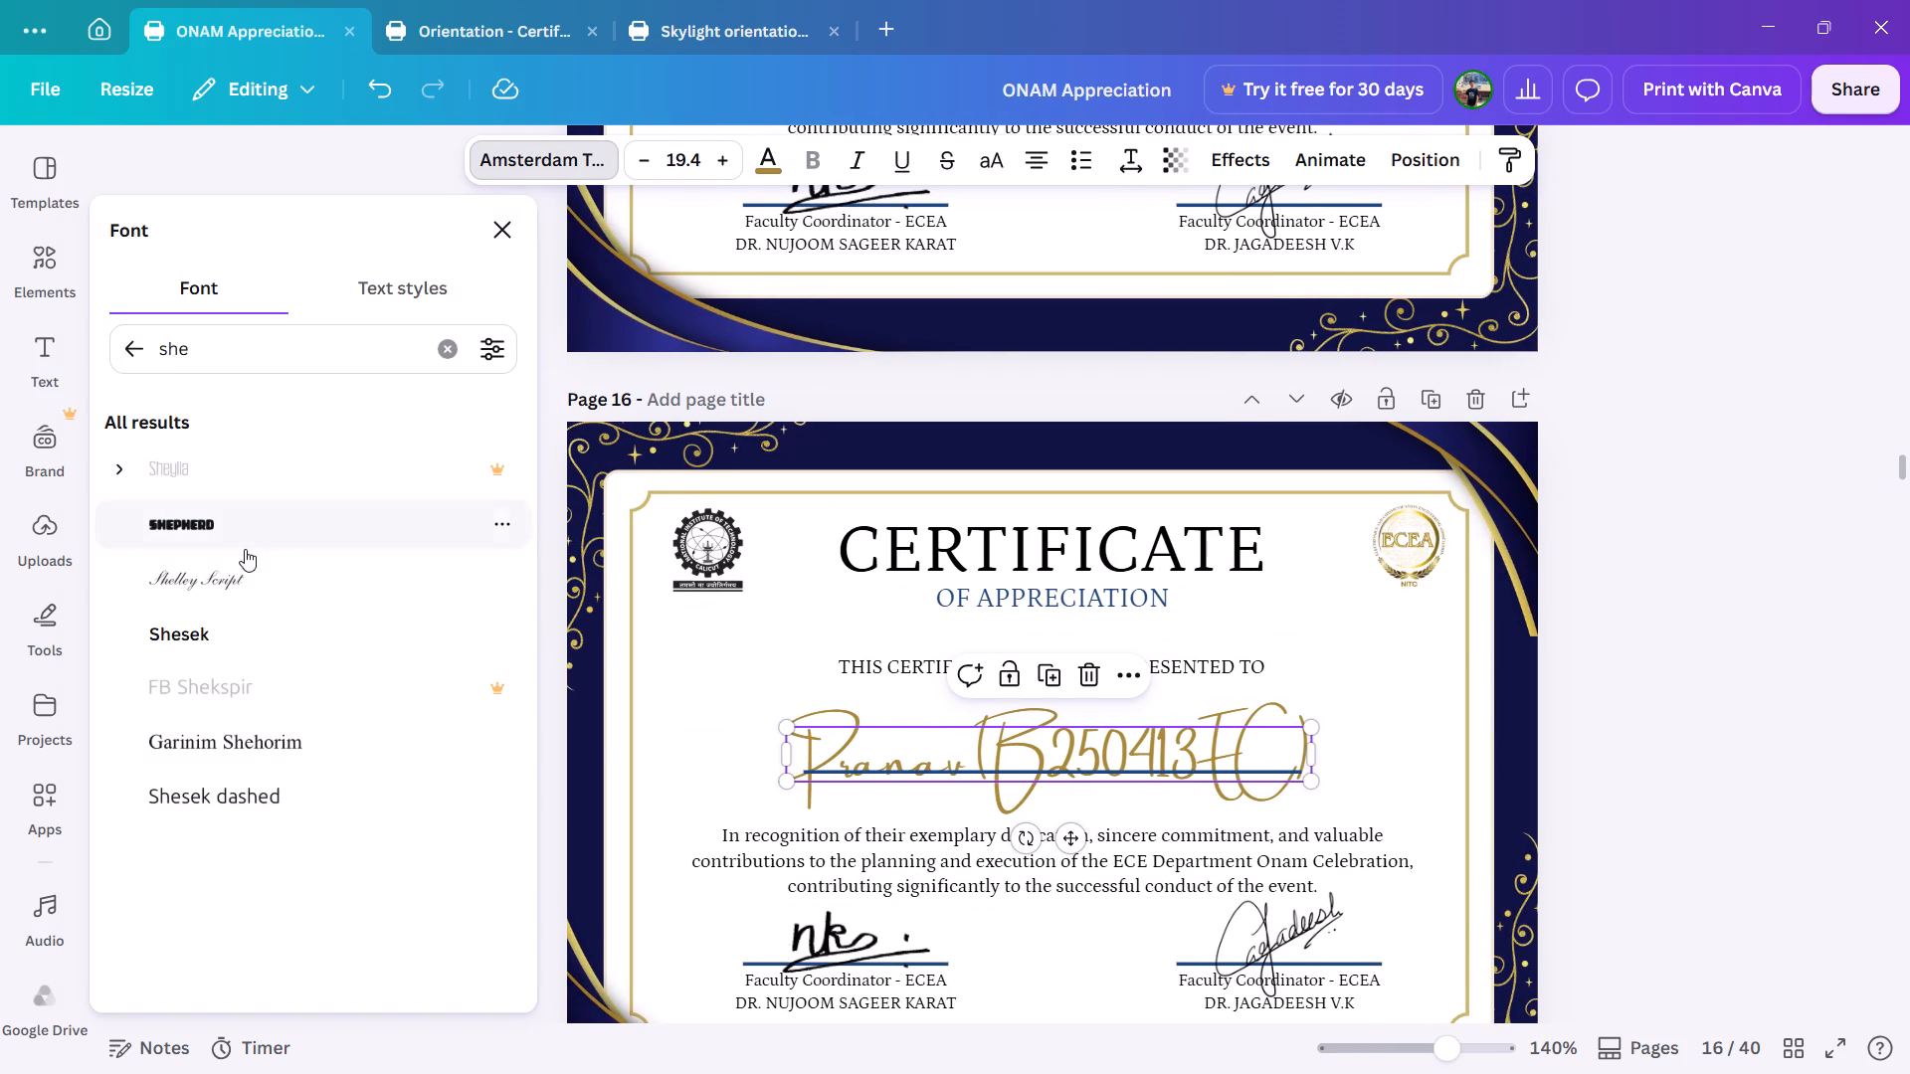
click(249, 580)
click(741, 725)
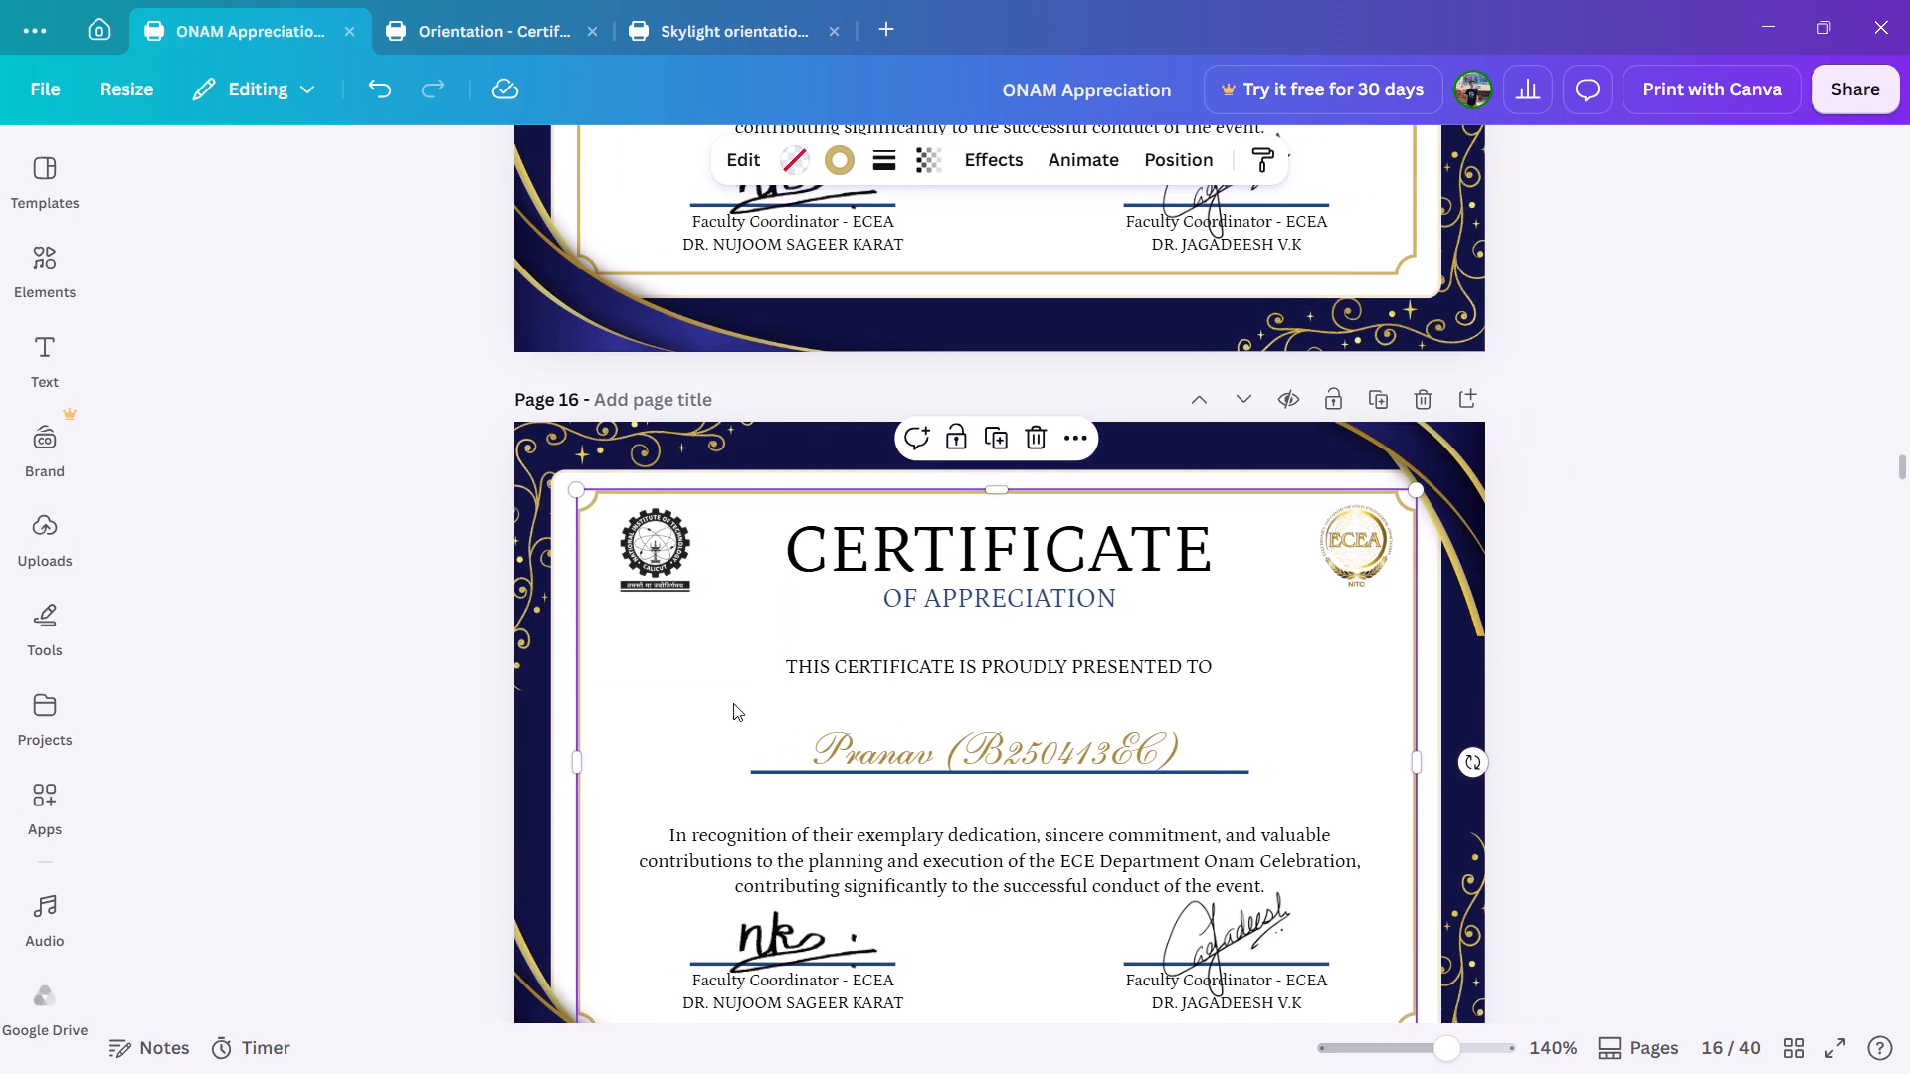
scroll(865, 613, up, 2)
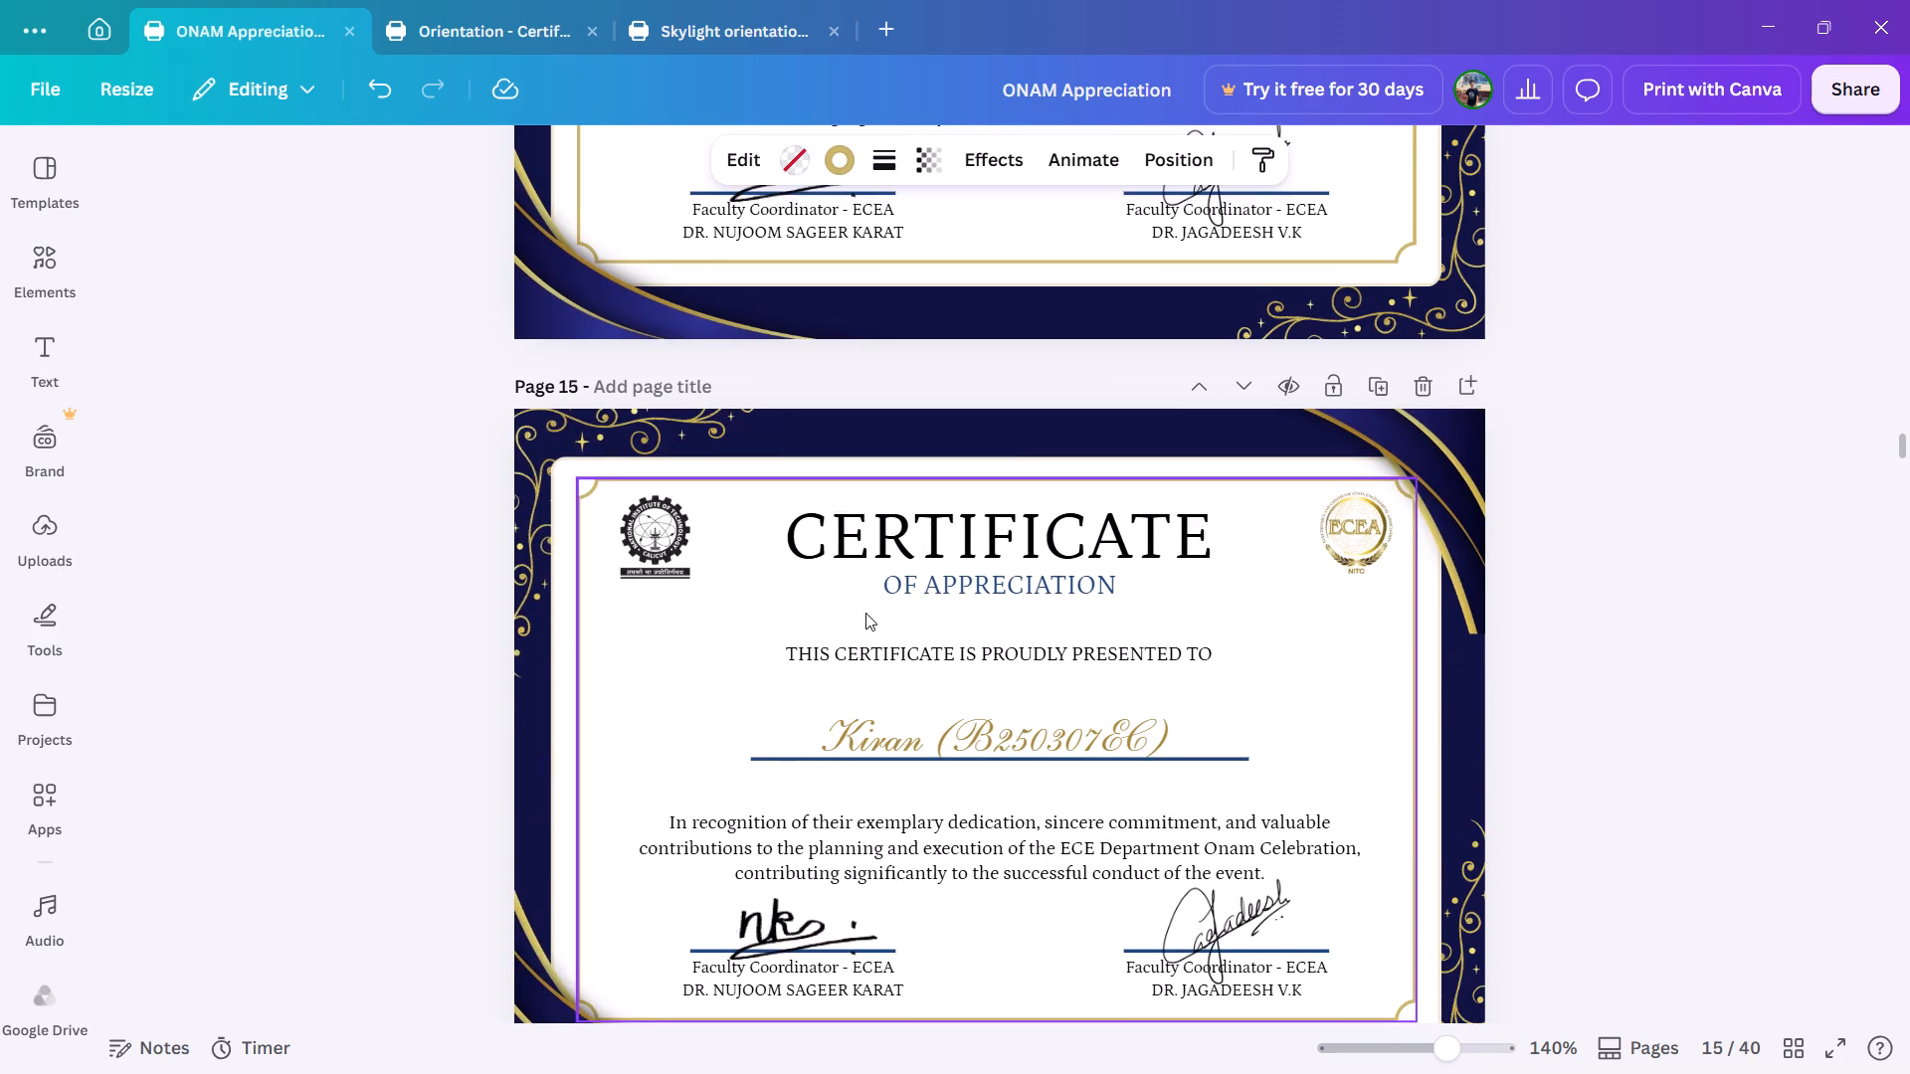
Set the page 17 recipient name to size 19.4 and change its font to Shelley Script.
scroll(865, 613, down, 5)
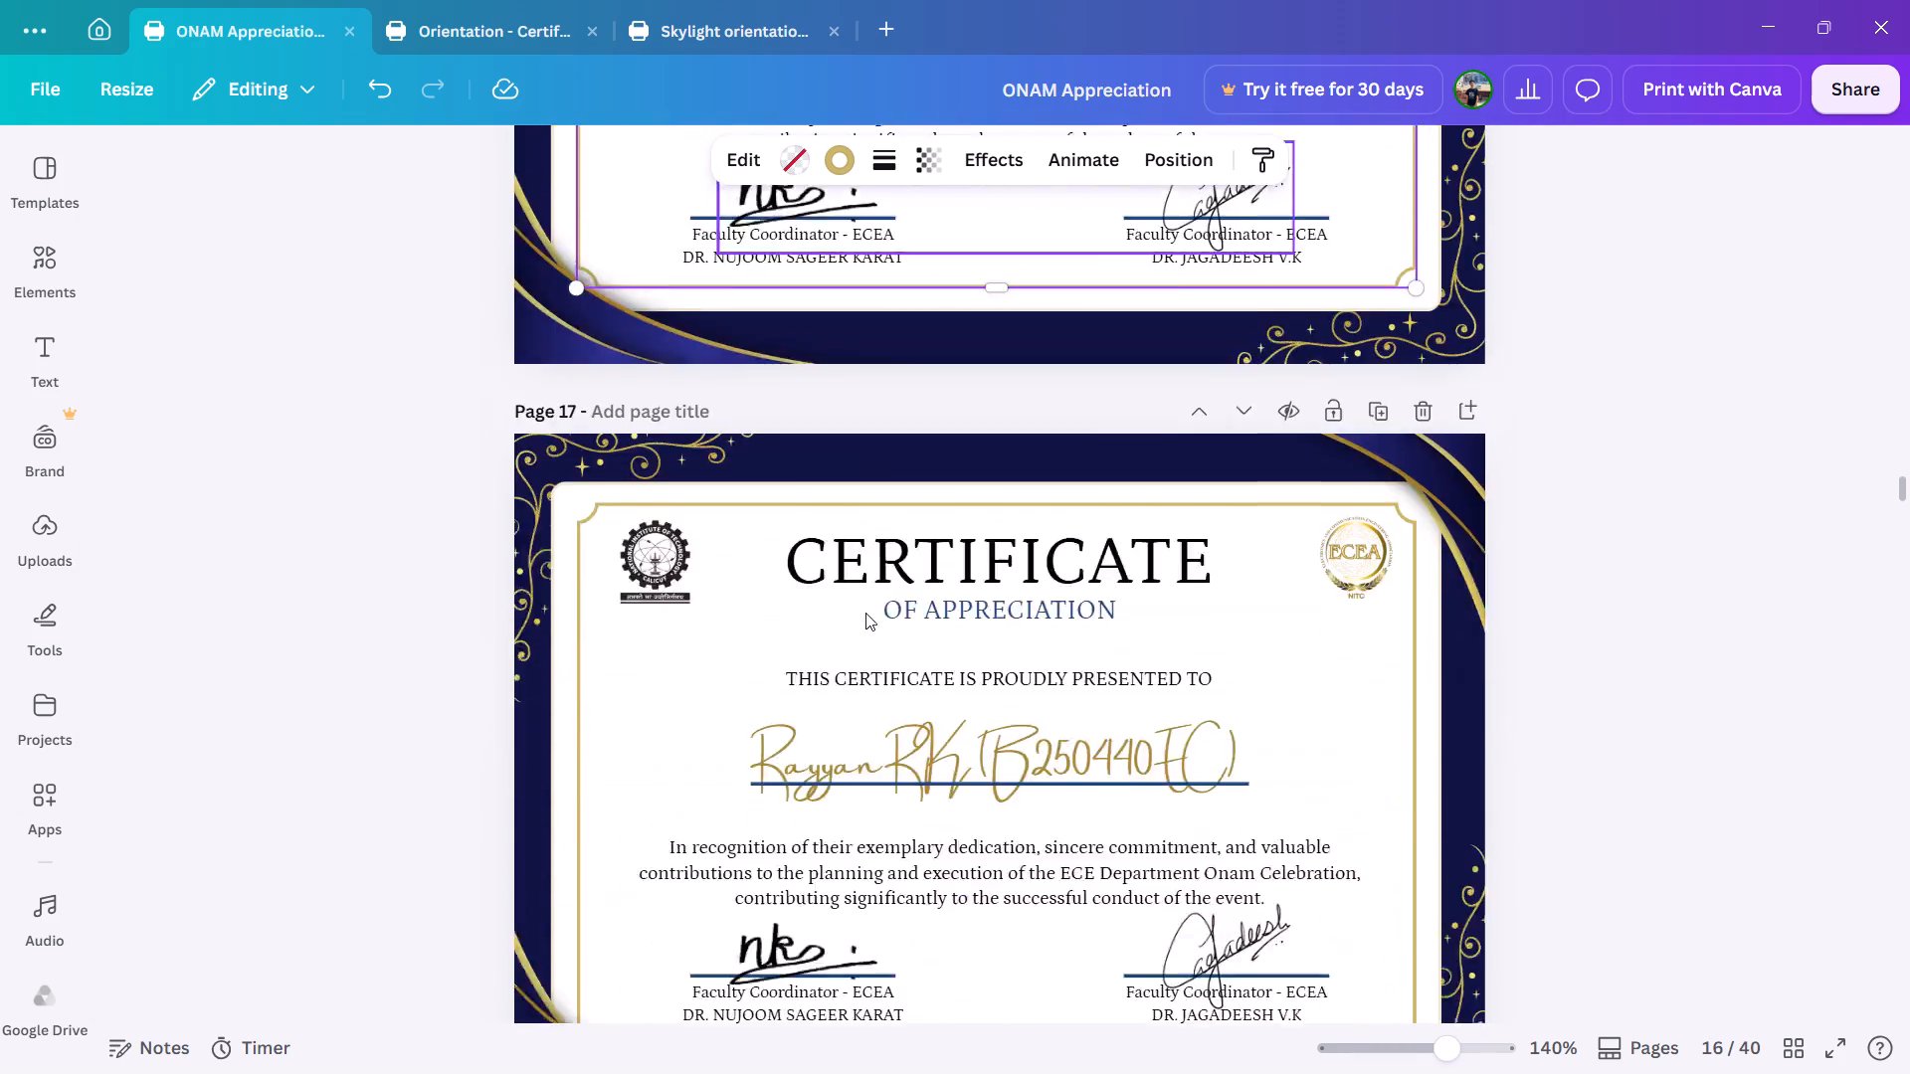
click(889, 389)
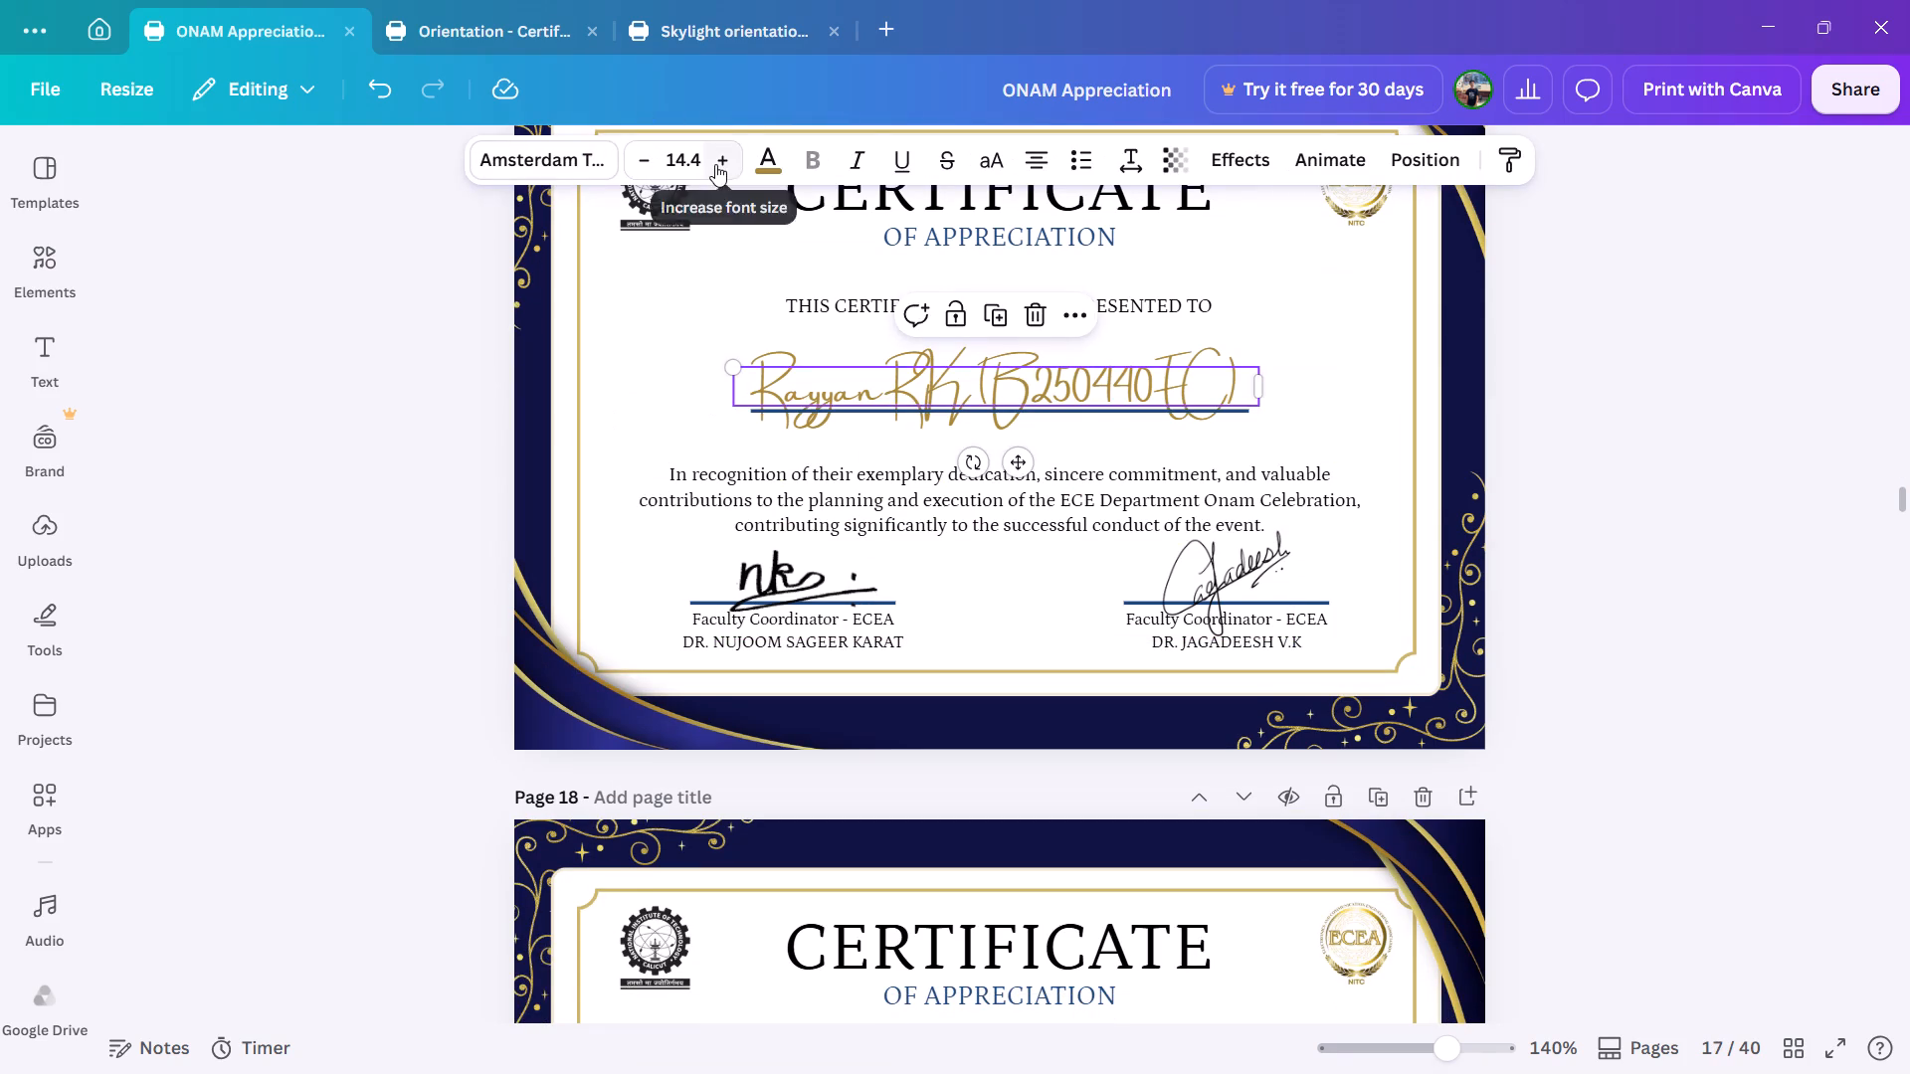
triple_click(715, 164)
click(715, 164)
click(715, 164)
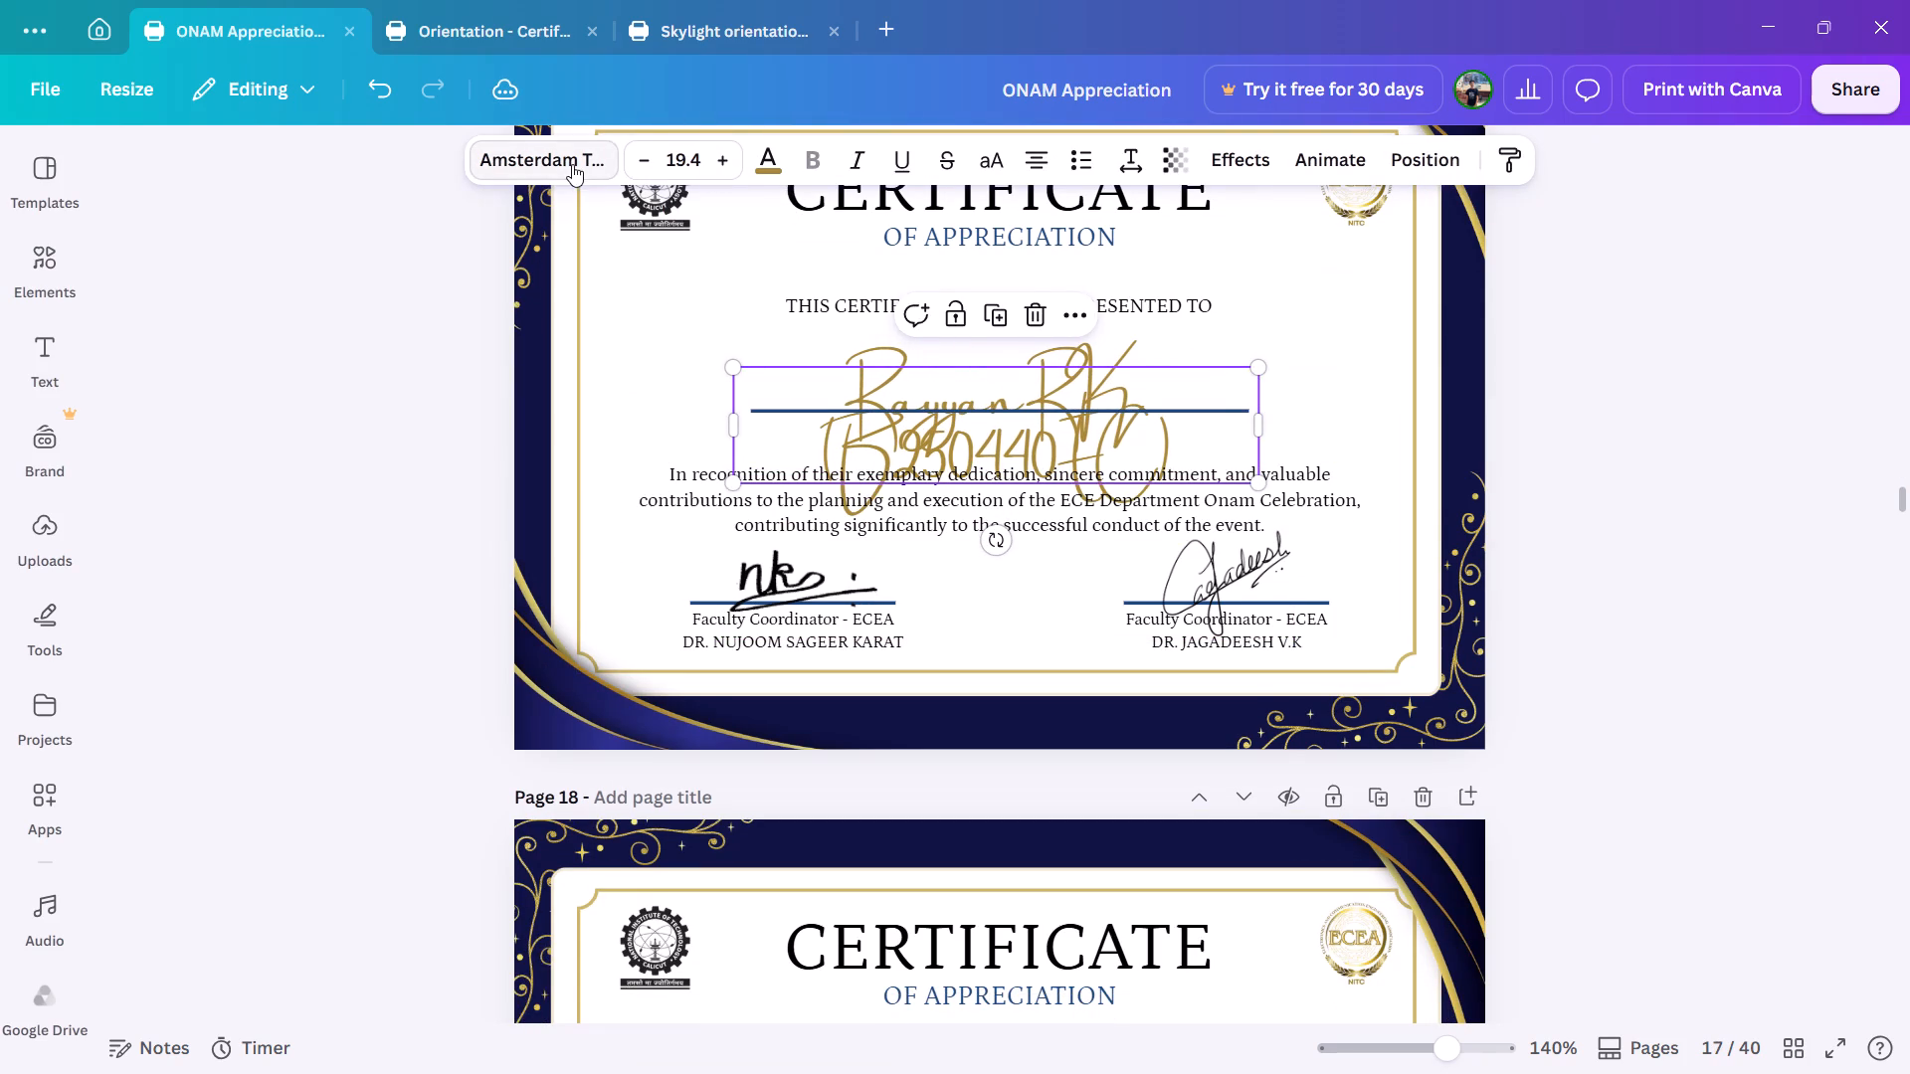
click(572, 164)
click(285, 576)
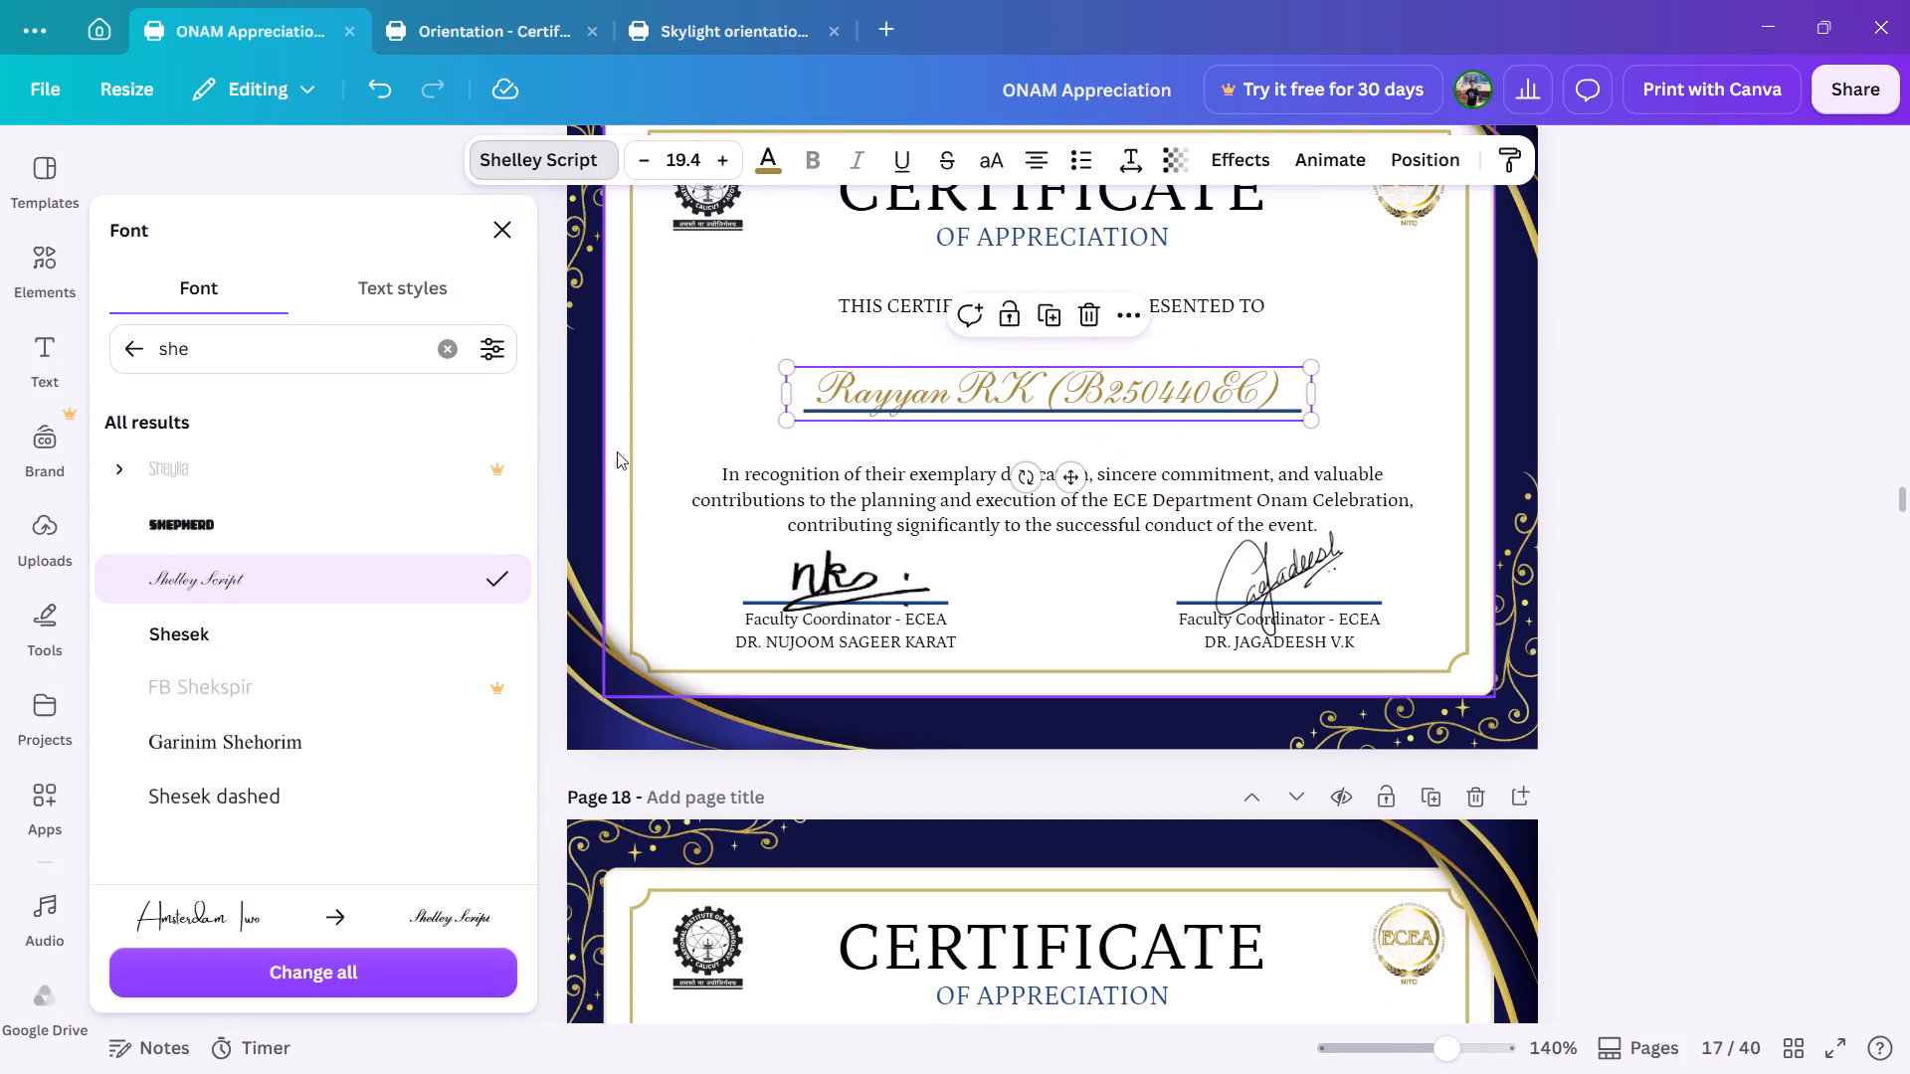
click(692, 394)
Set the page 18 recipient name to size 19.4 and change its font to Shelley Script.
scroll(899, 461, down, 1)
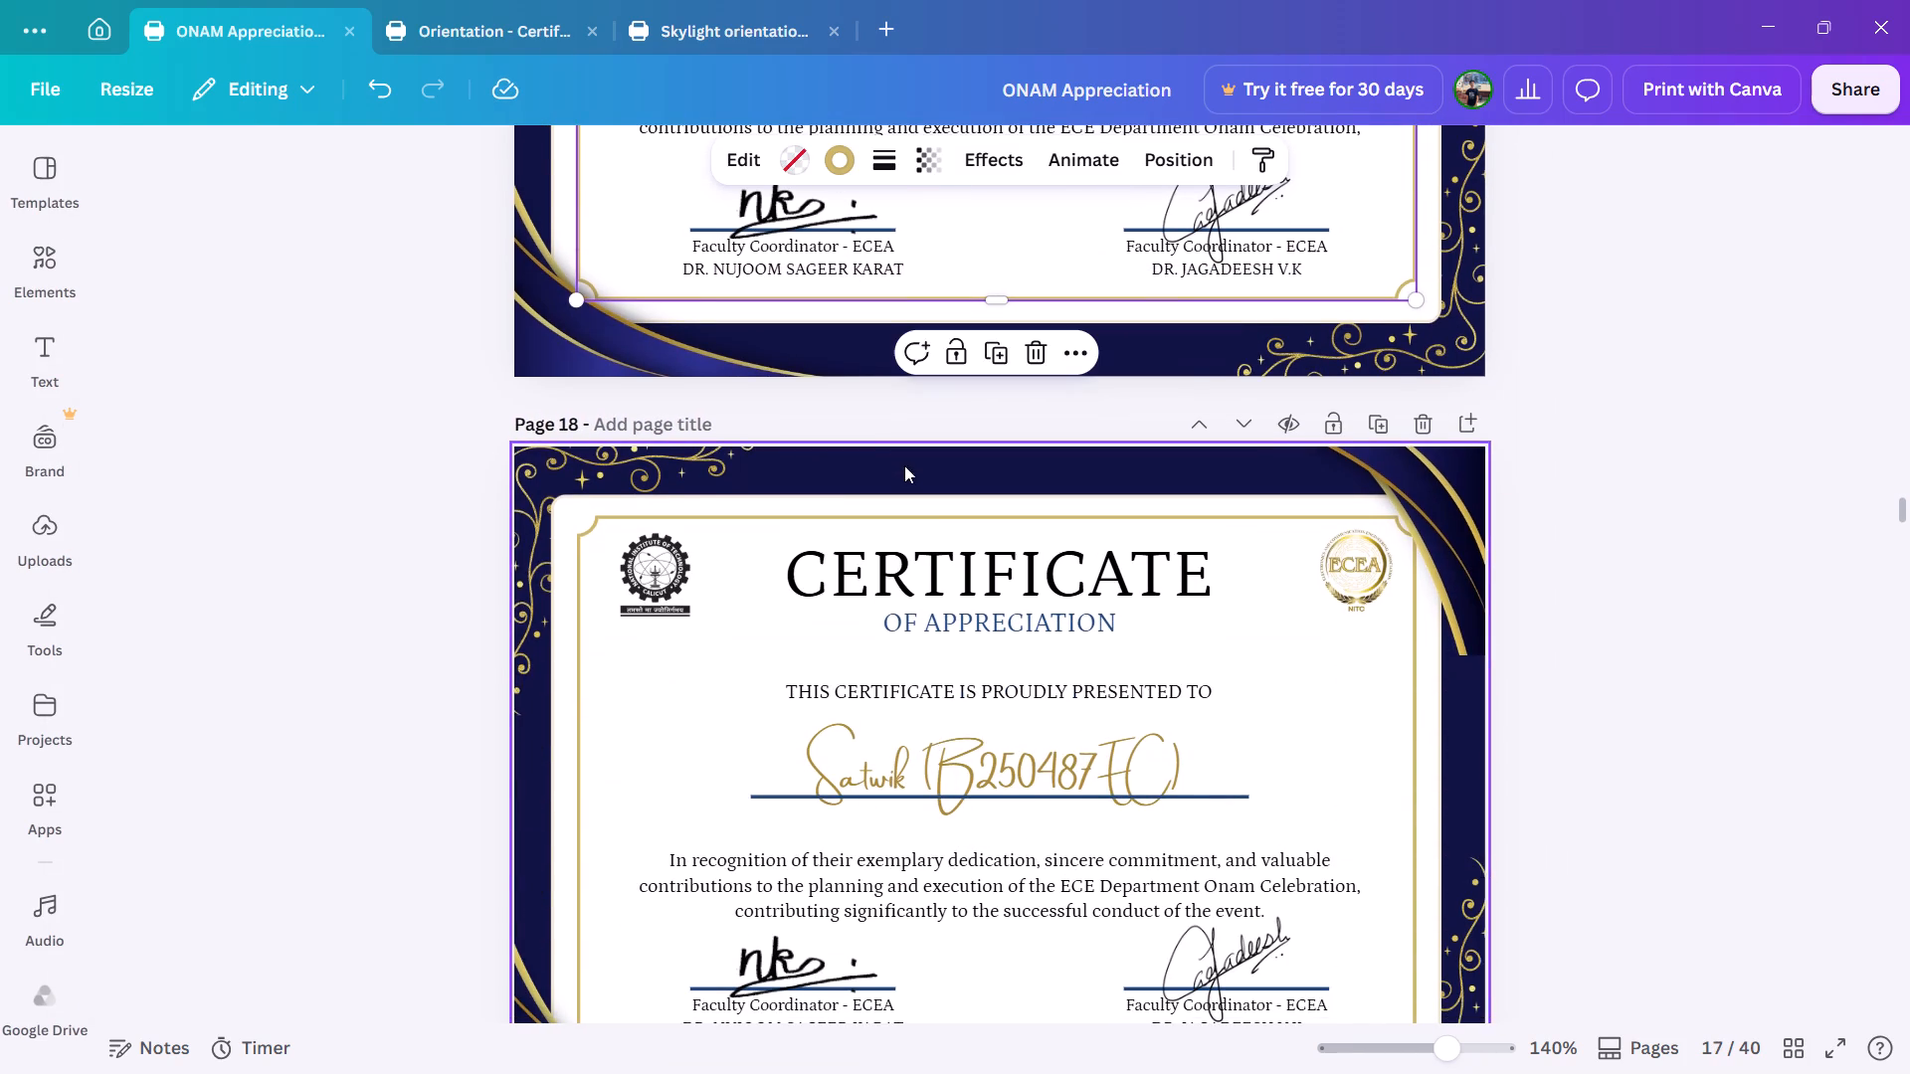
click(943, 741)
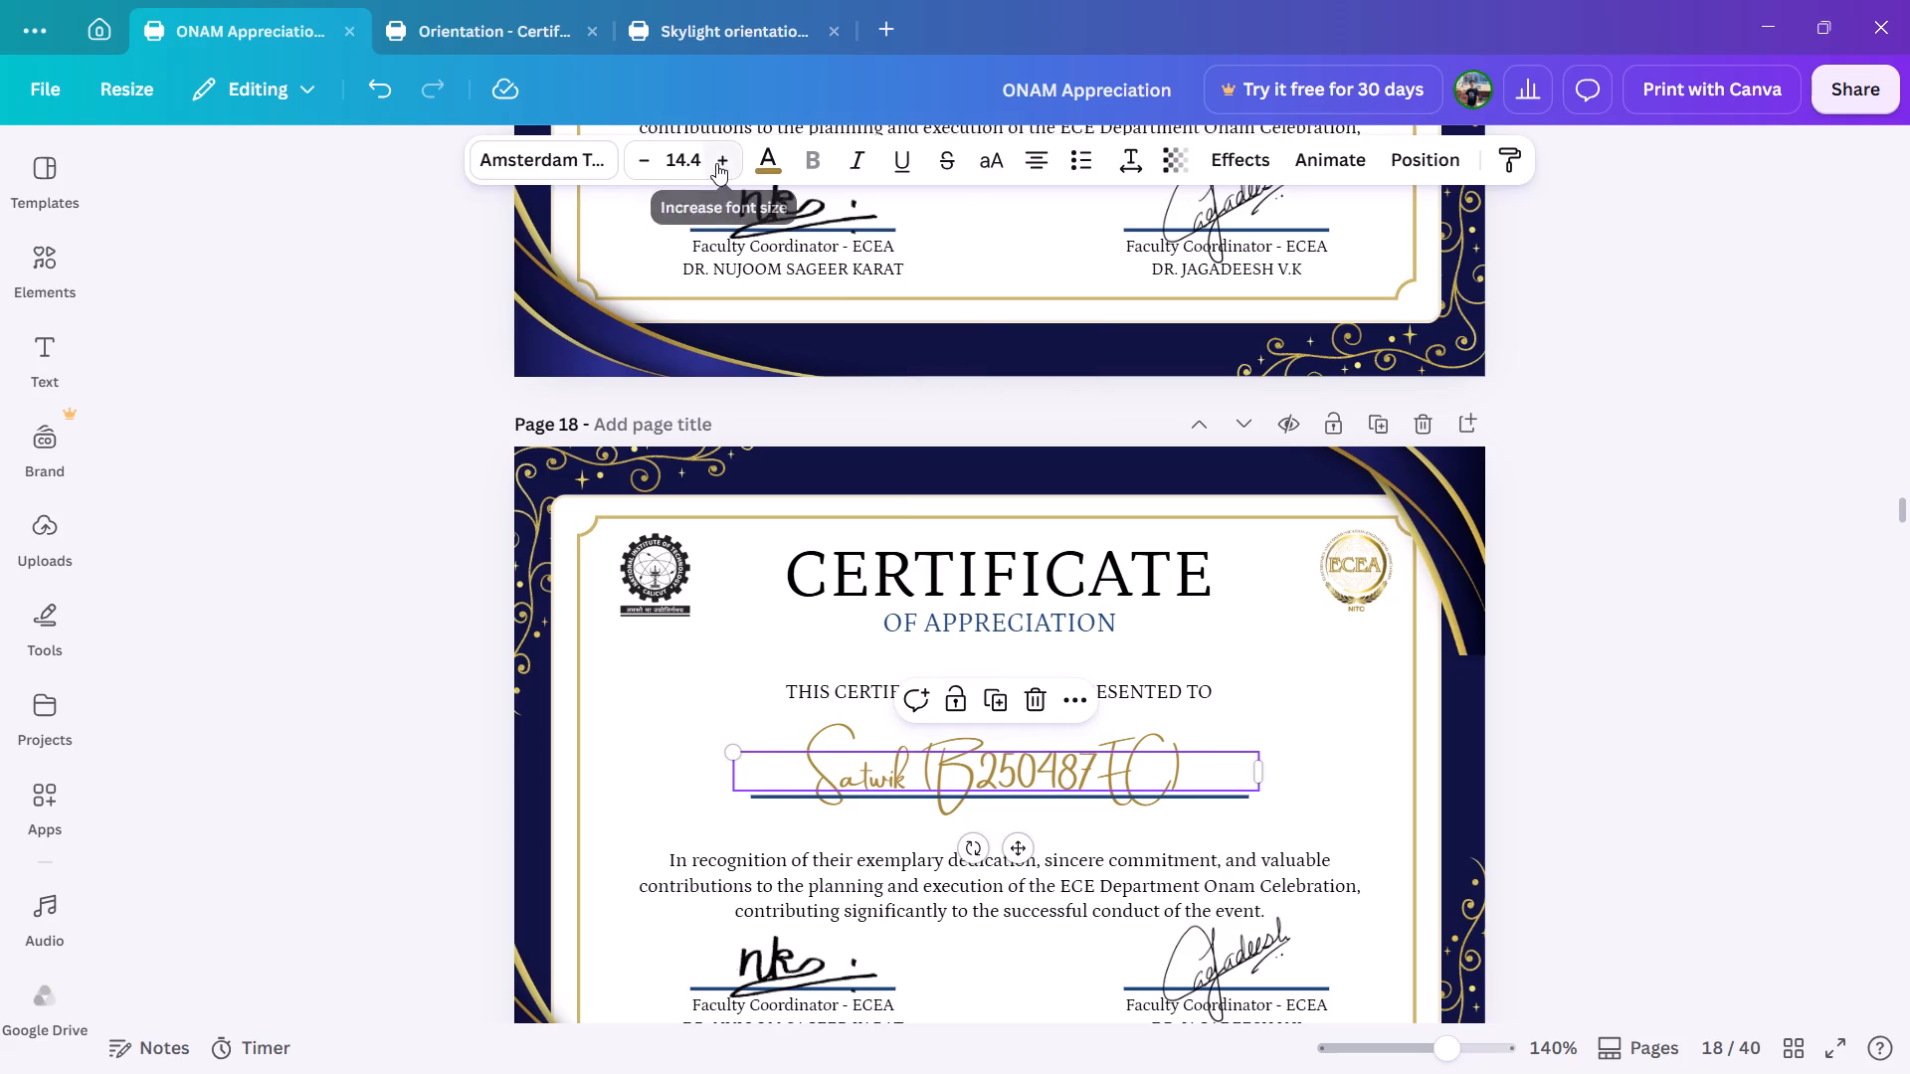
triple_click(717, 163)
click(717, 163)
click(717, 163)
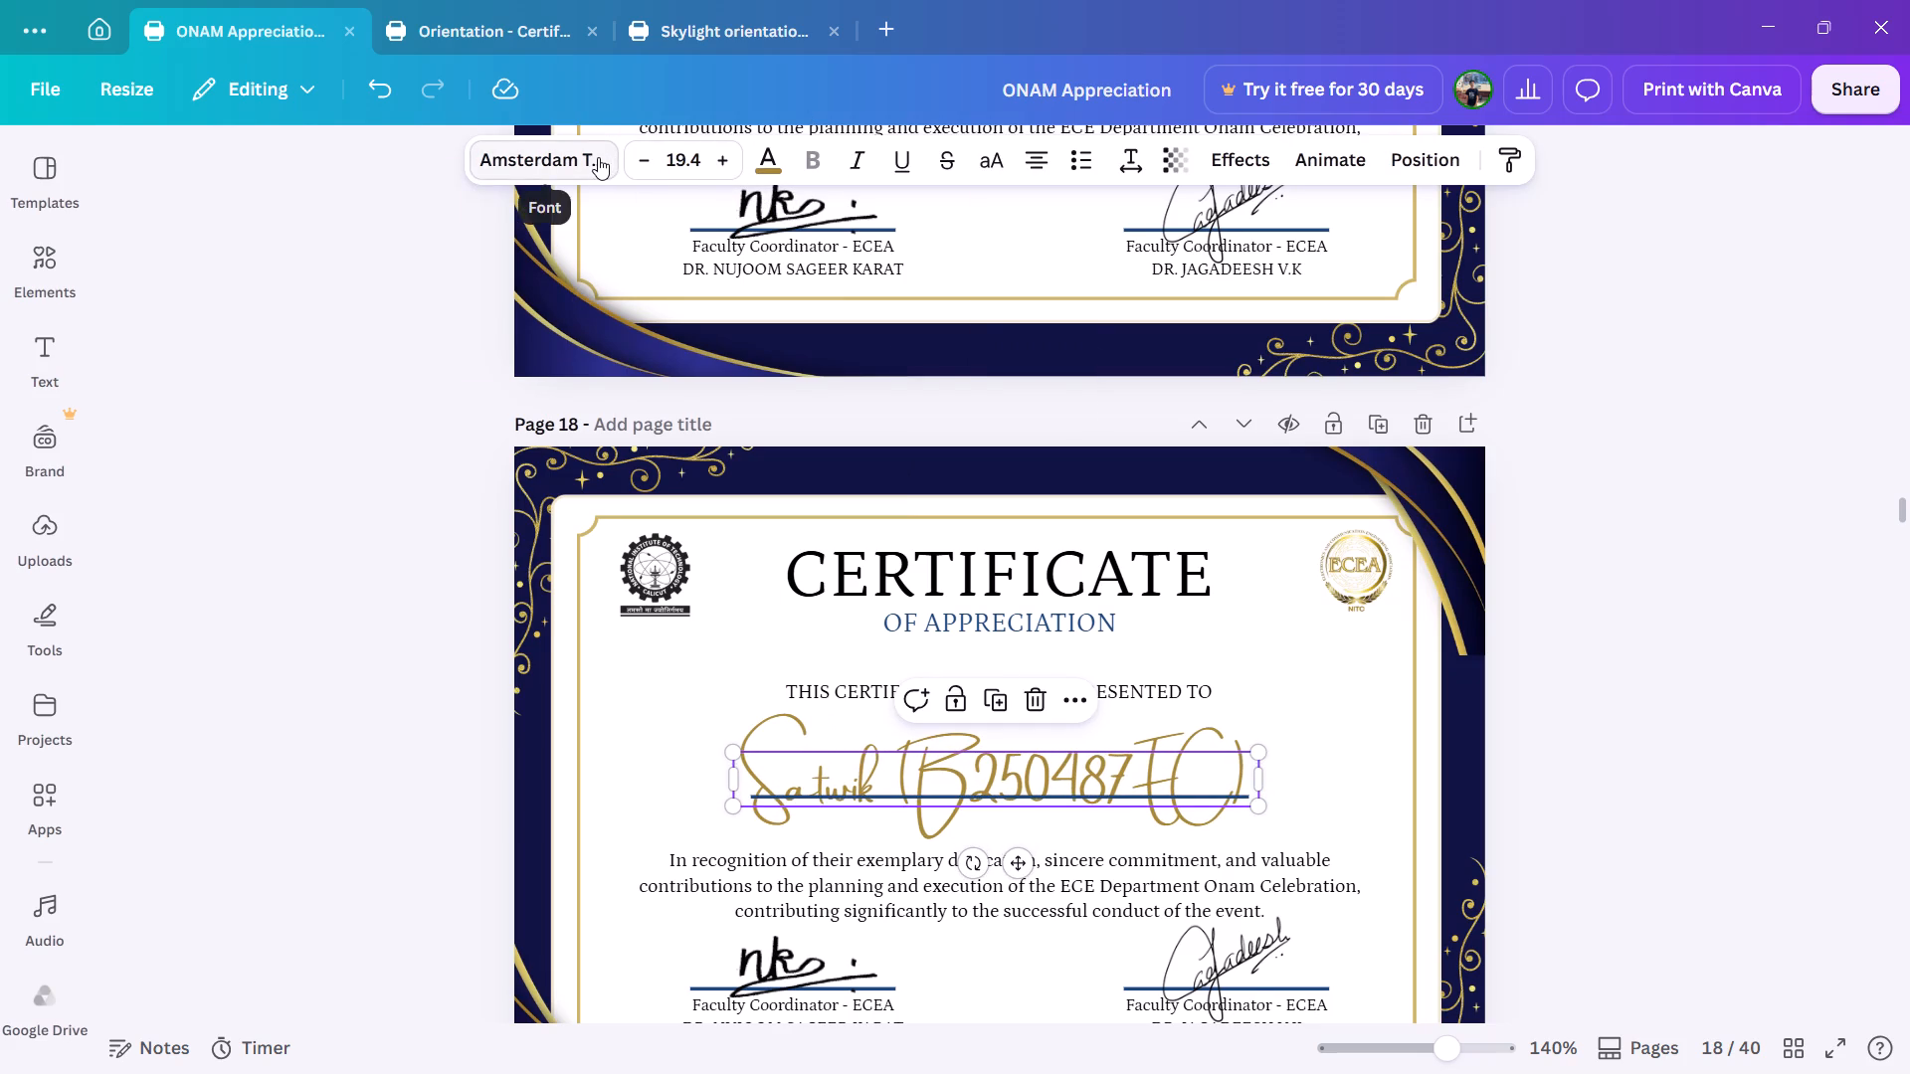
click(598, 157)
click(286, 573)
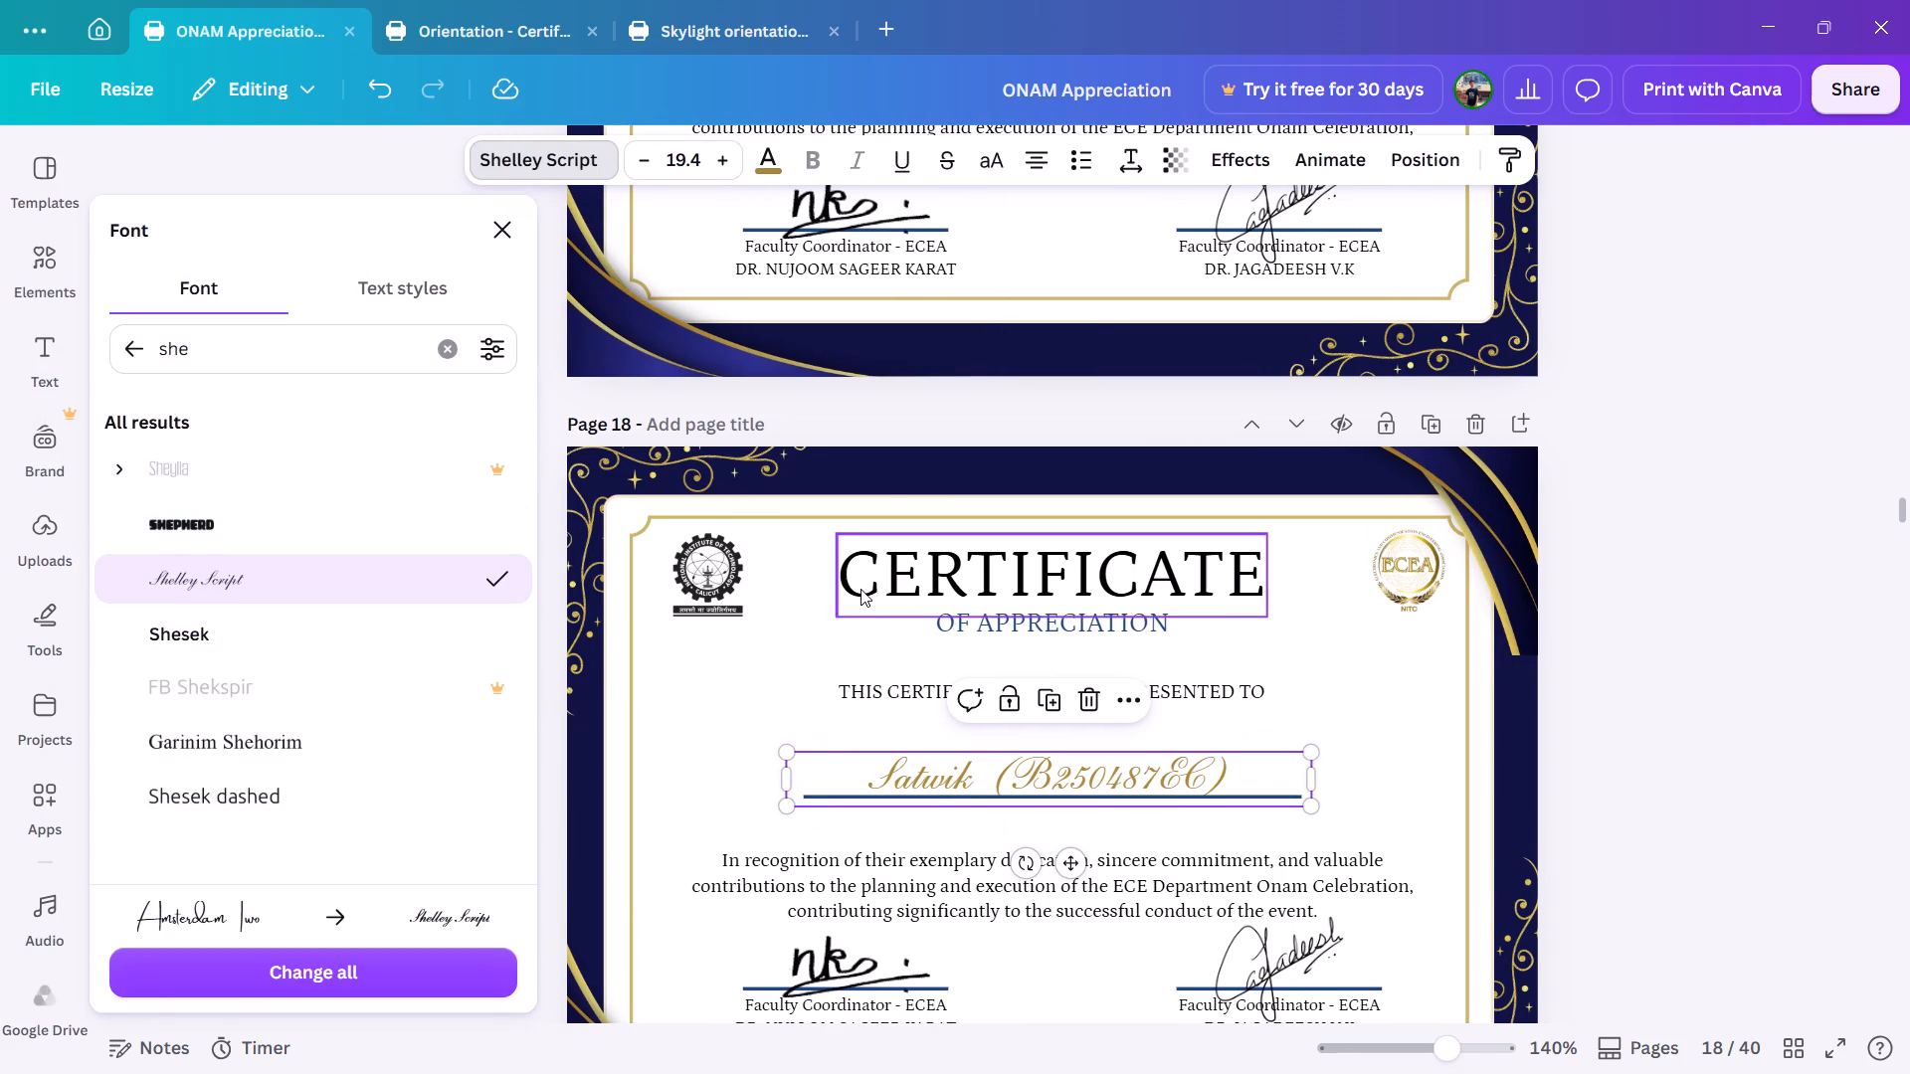
Set the page 19 recipient name to size 19.4 and change its font to Shelley Script.
scroll(860, 589, down, 1)
click(973, 785)
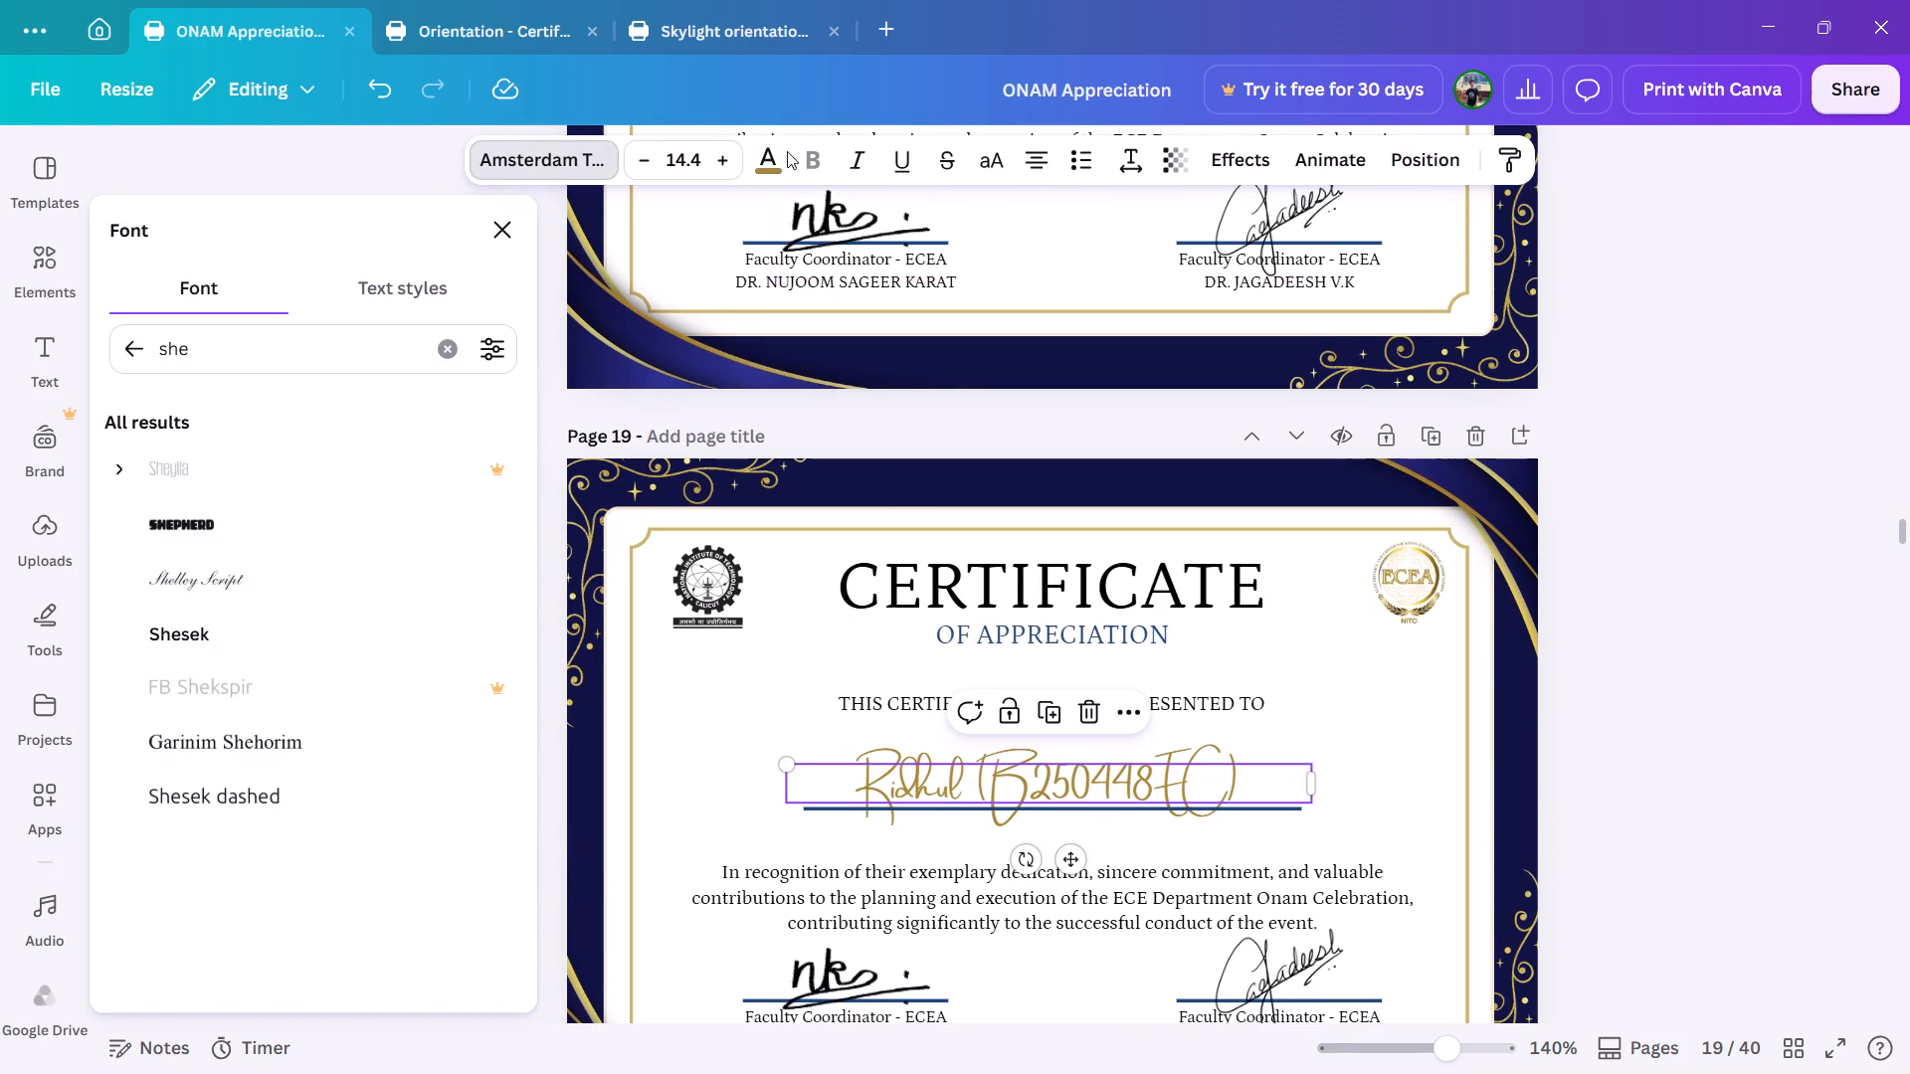
triple_click(728, 167)
click(728, 167)
click(728, 167)
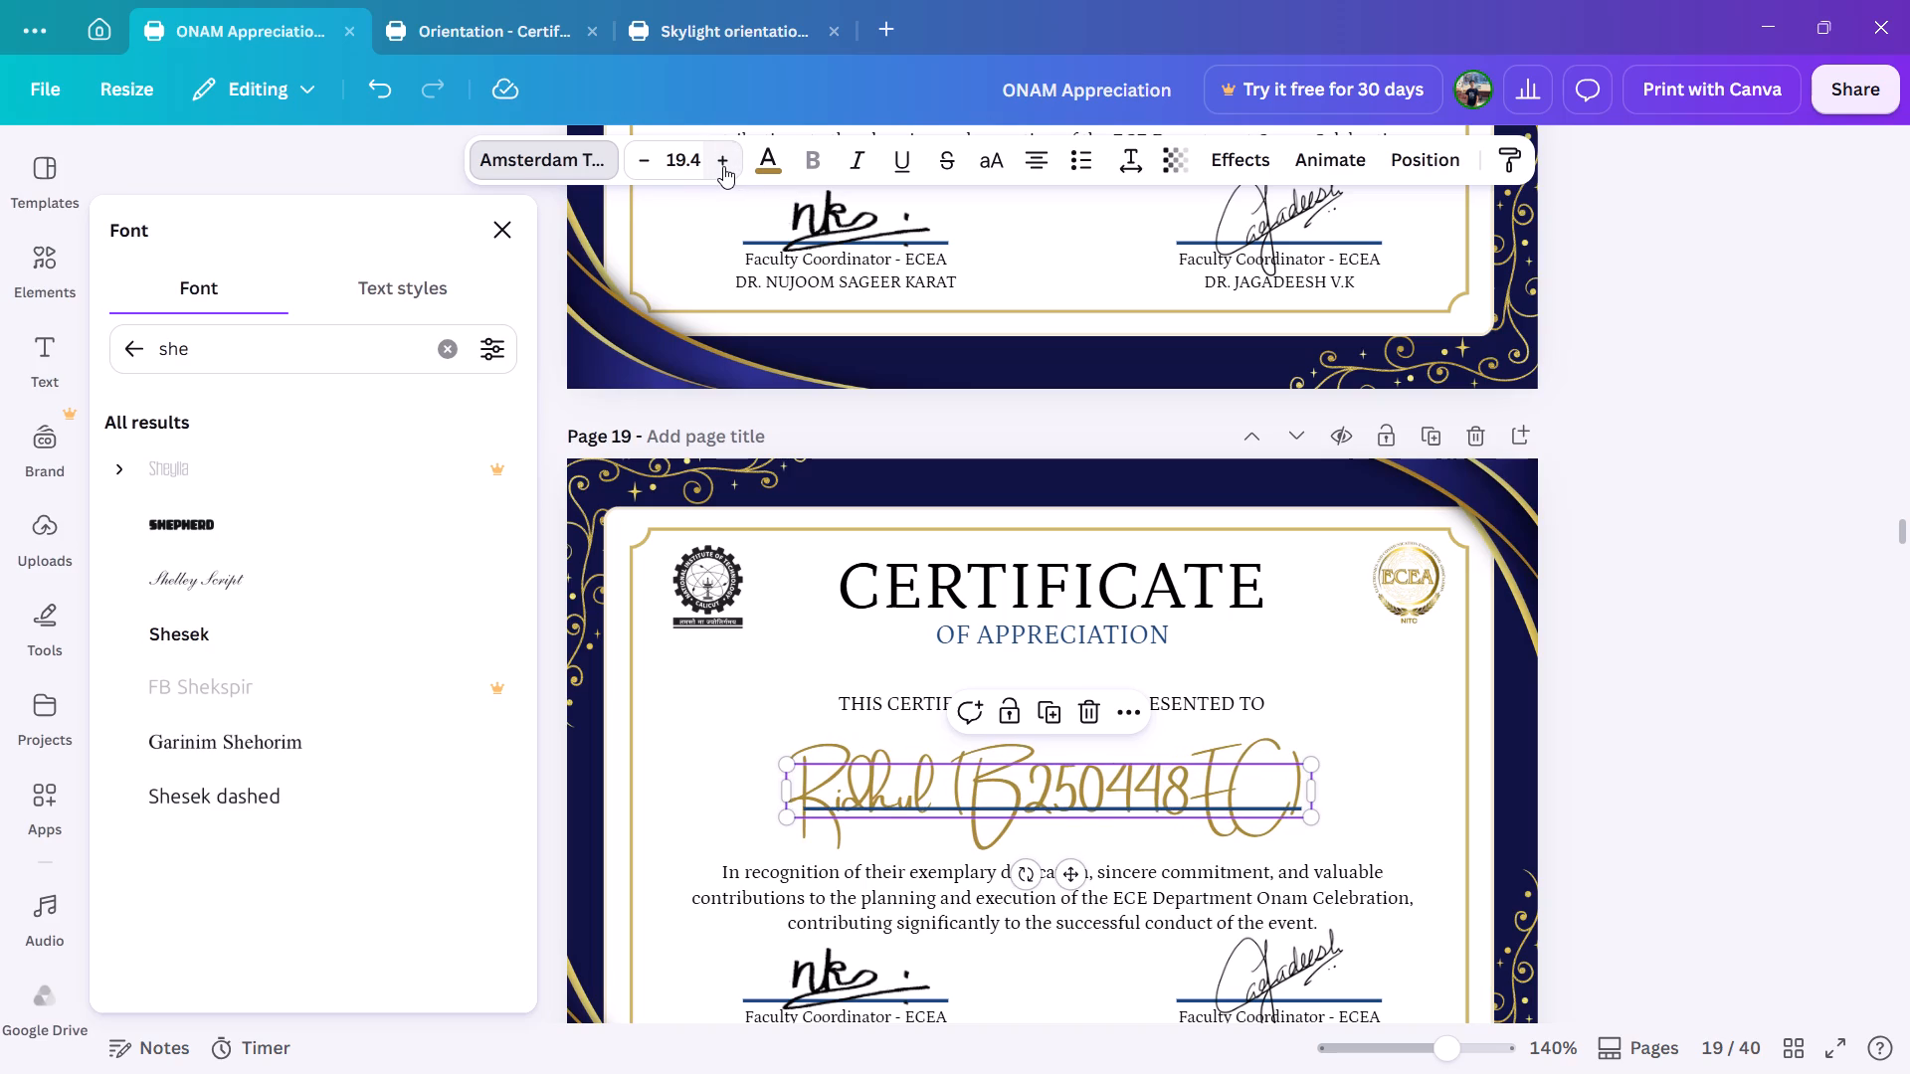
click(548, 170)
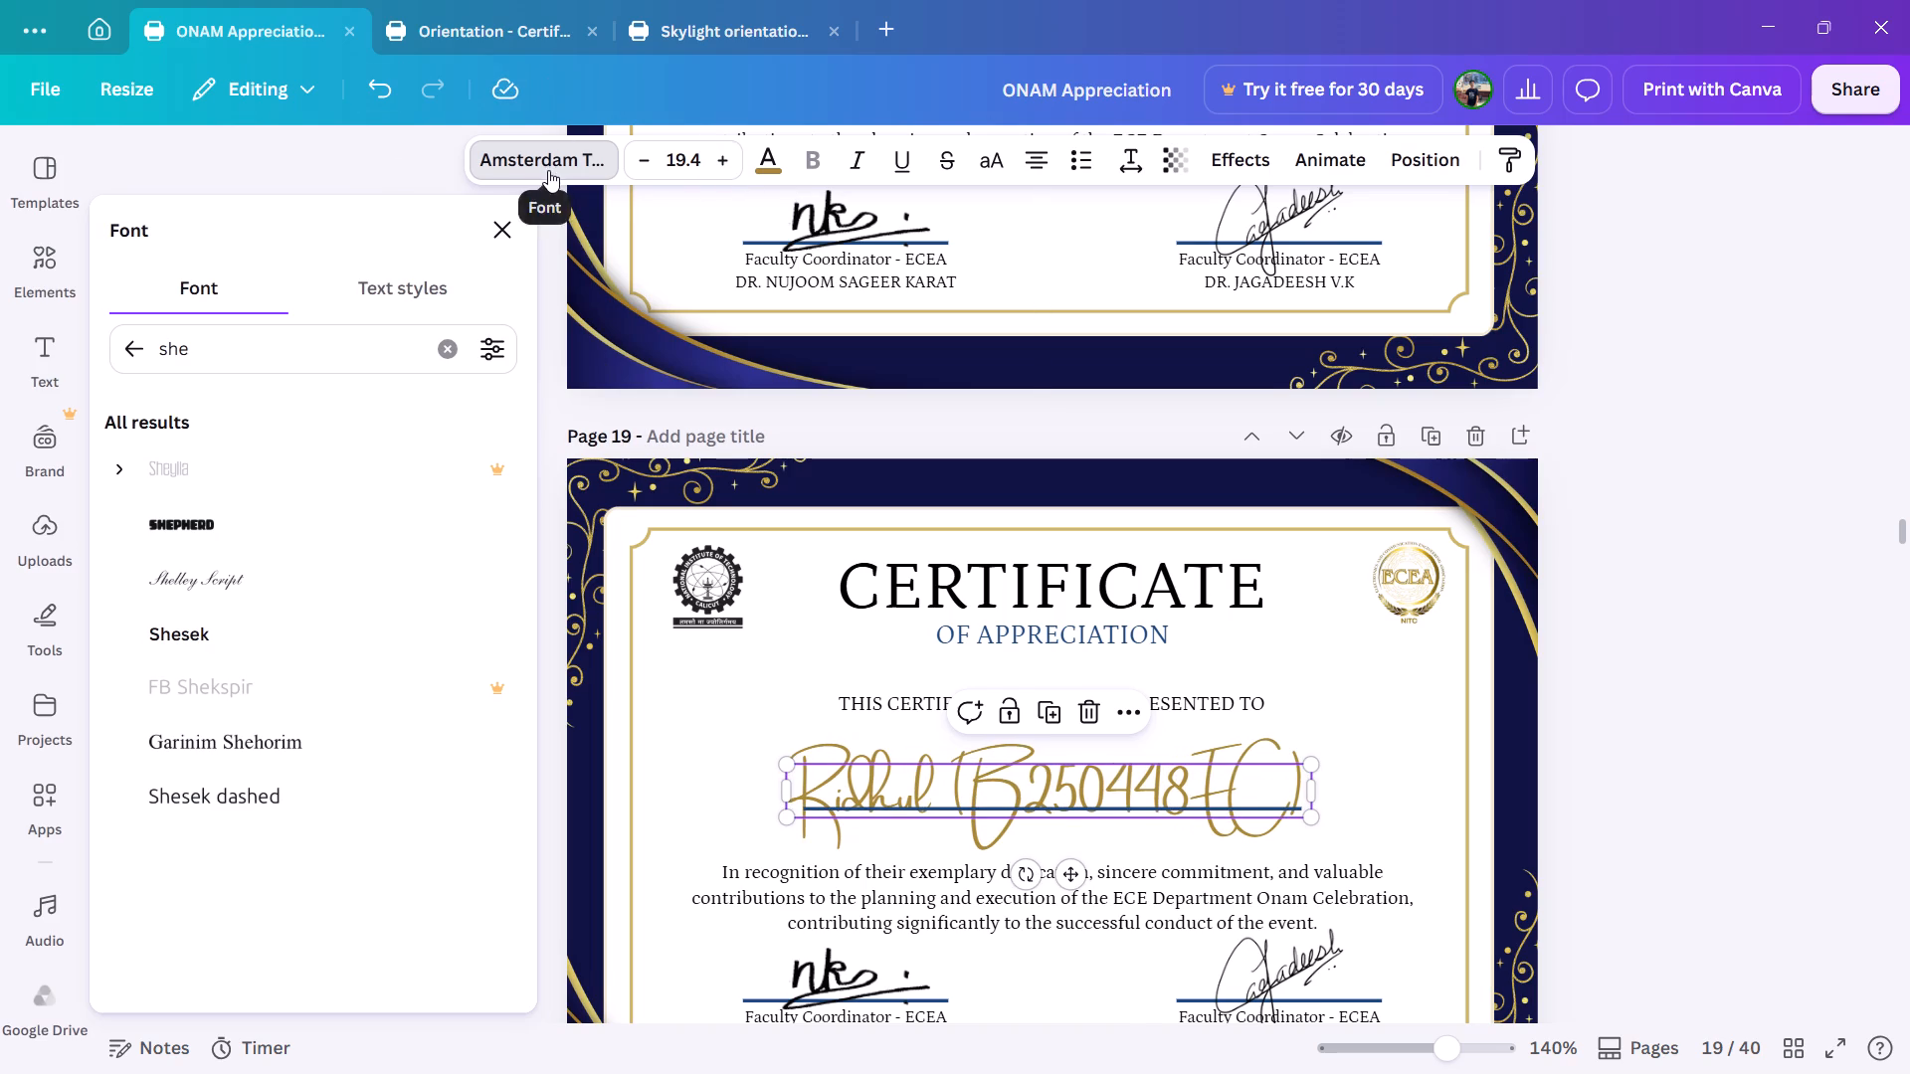
click(527, 165)
click(232, 574)
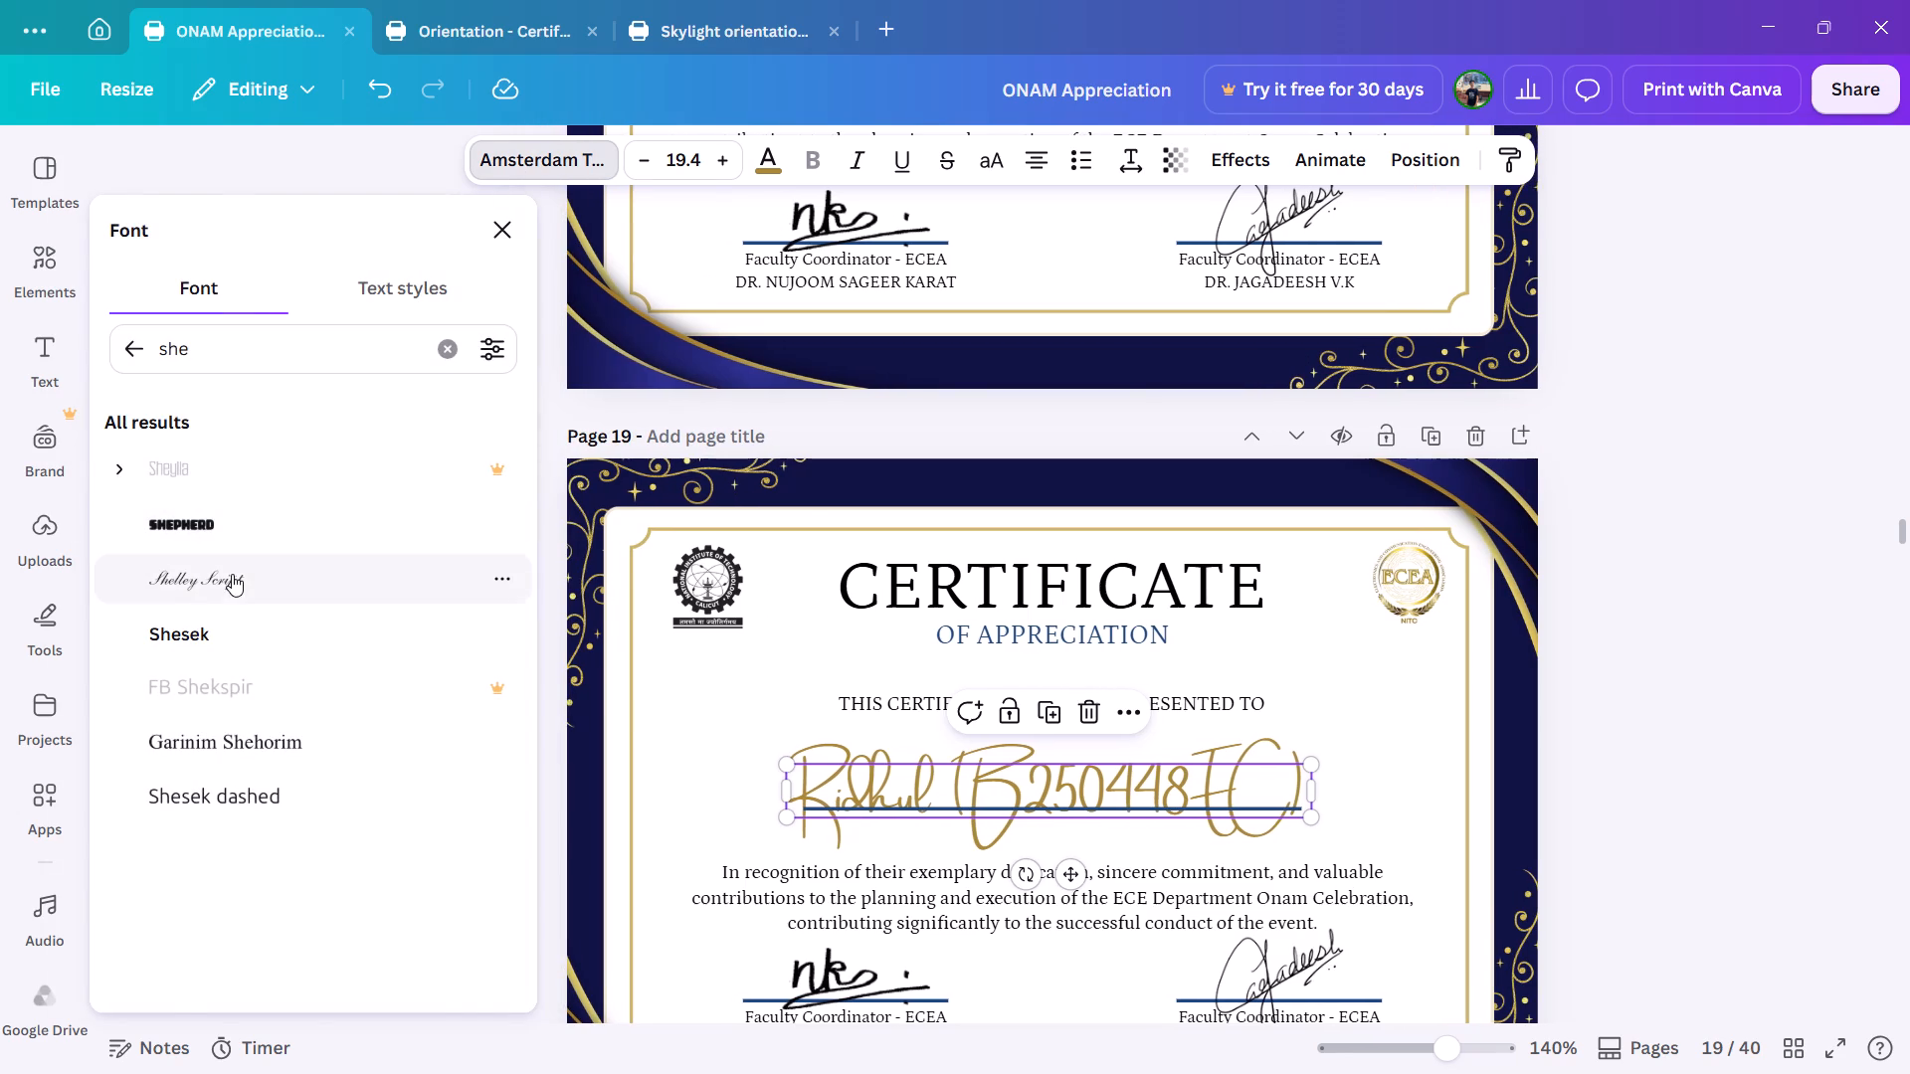
scroll(719, 600, up, 1)
scroll(719, 601, down, 1)
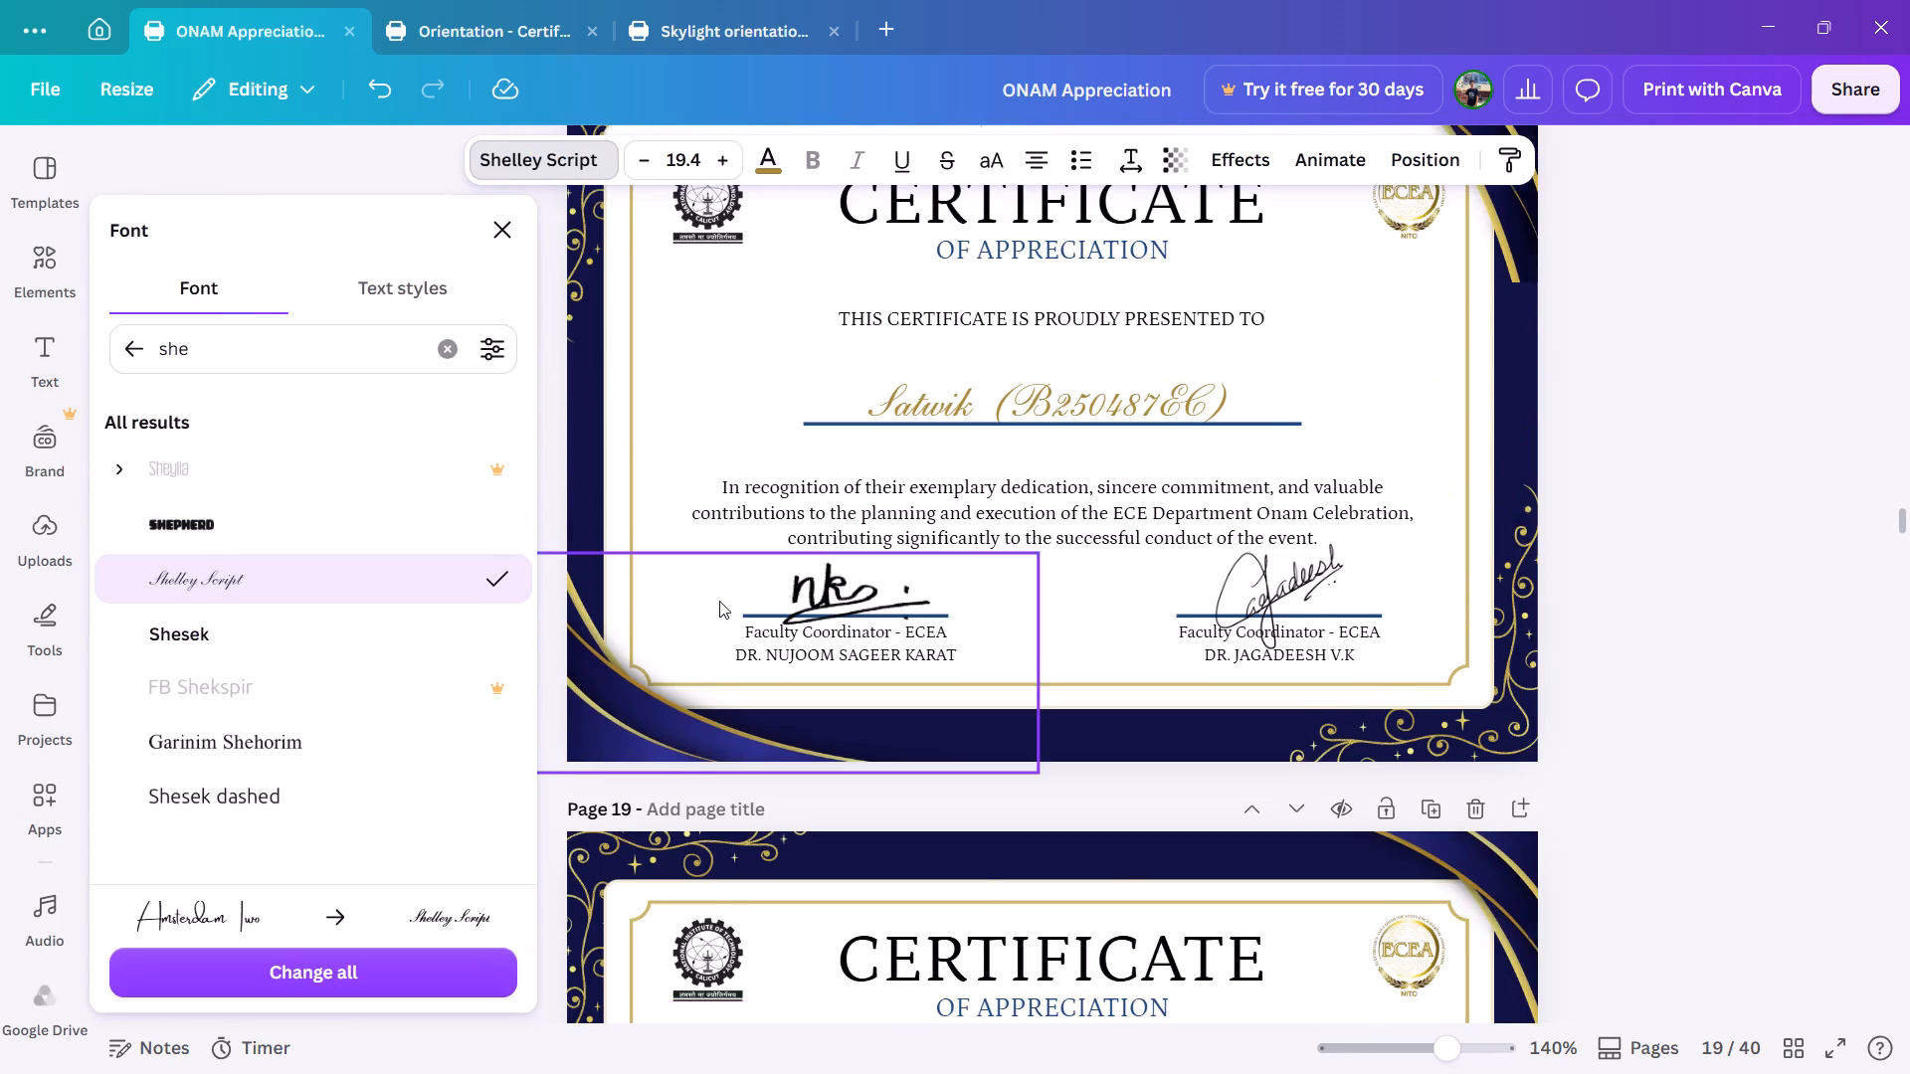
Change the page 20 recipient name's font to Shelley Script and set its size to 19.4.
scroll(891, 623, down, 2)
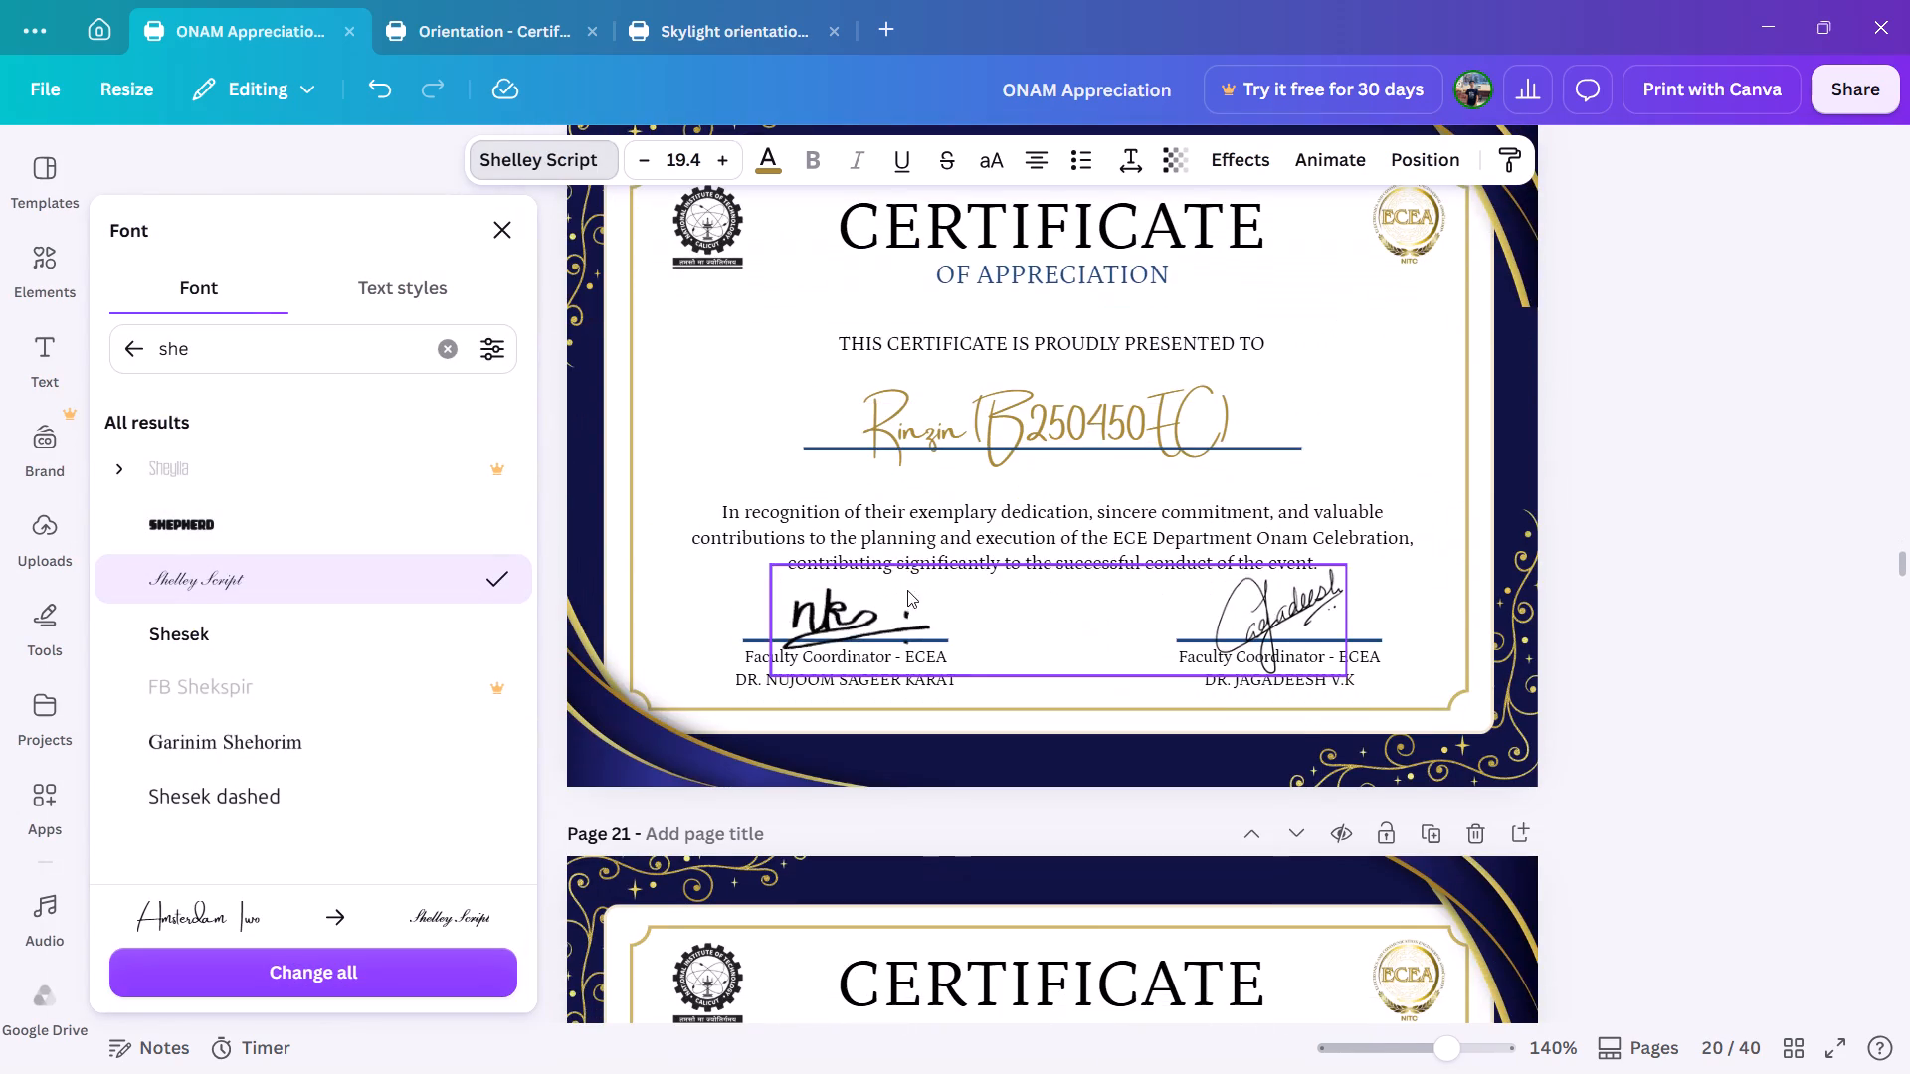
click(949, 418)
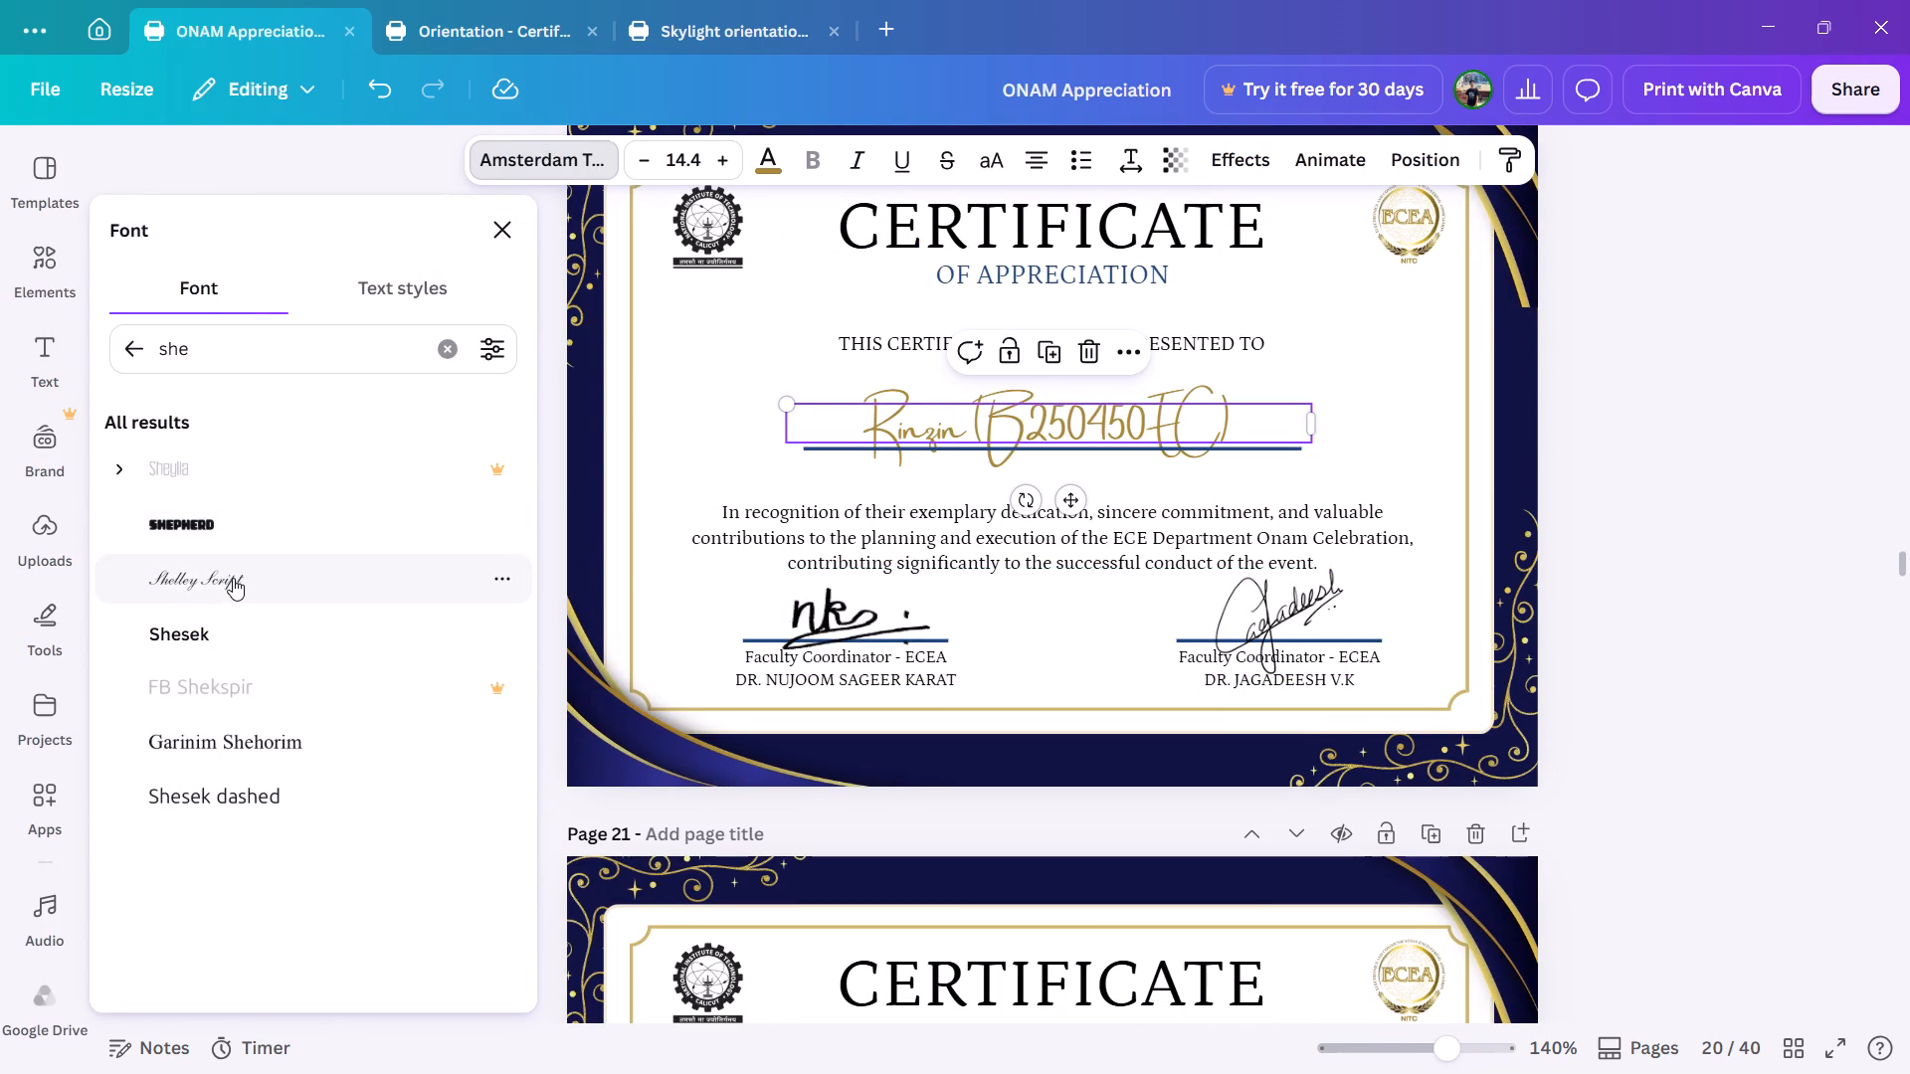
click(233, 578)
triple_click(719, 158)
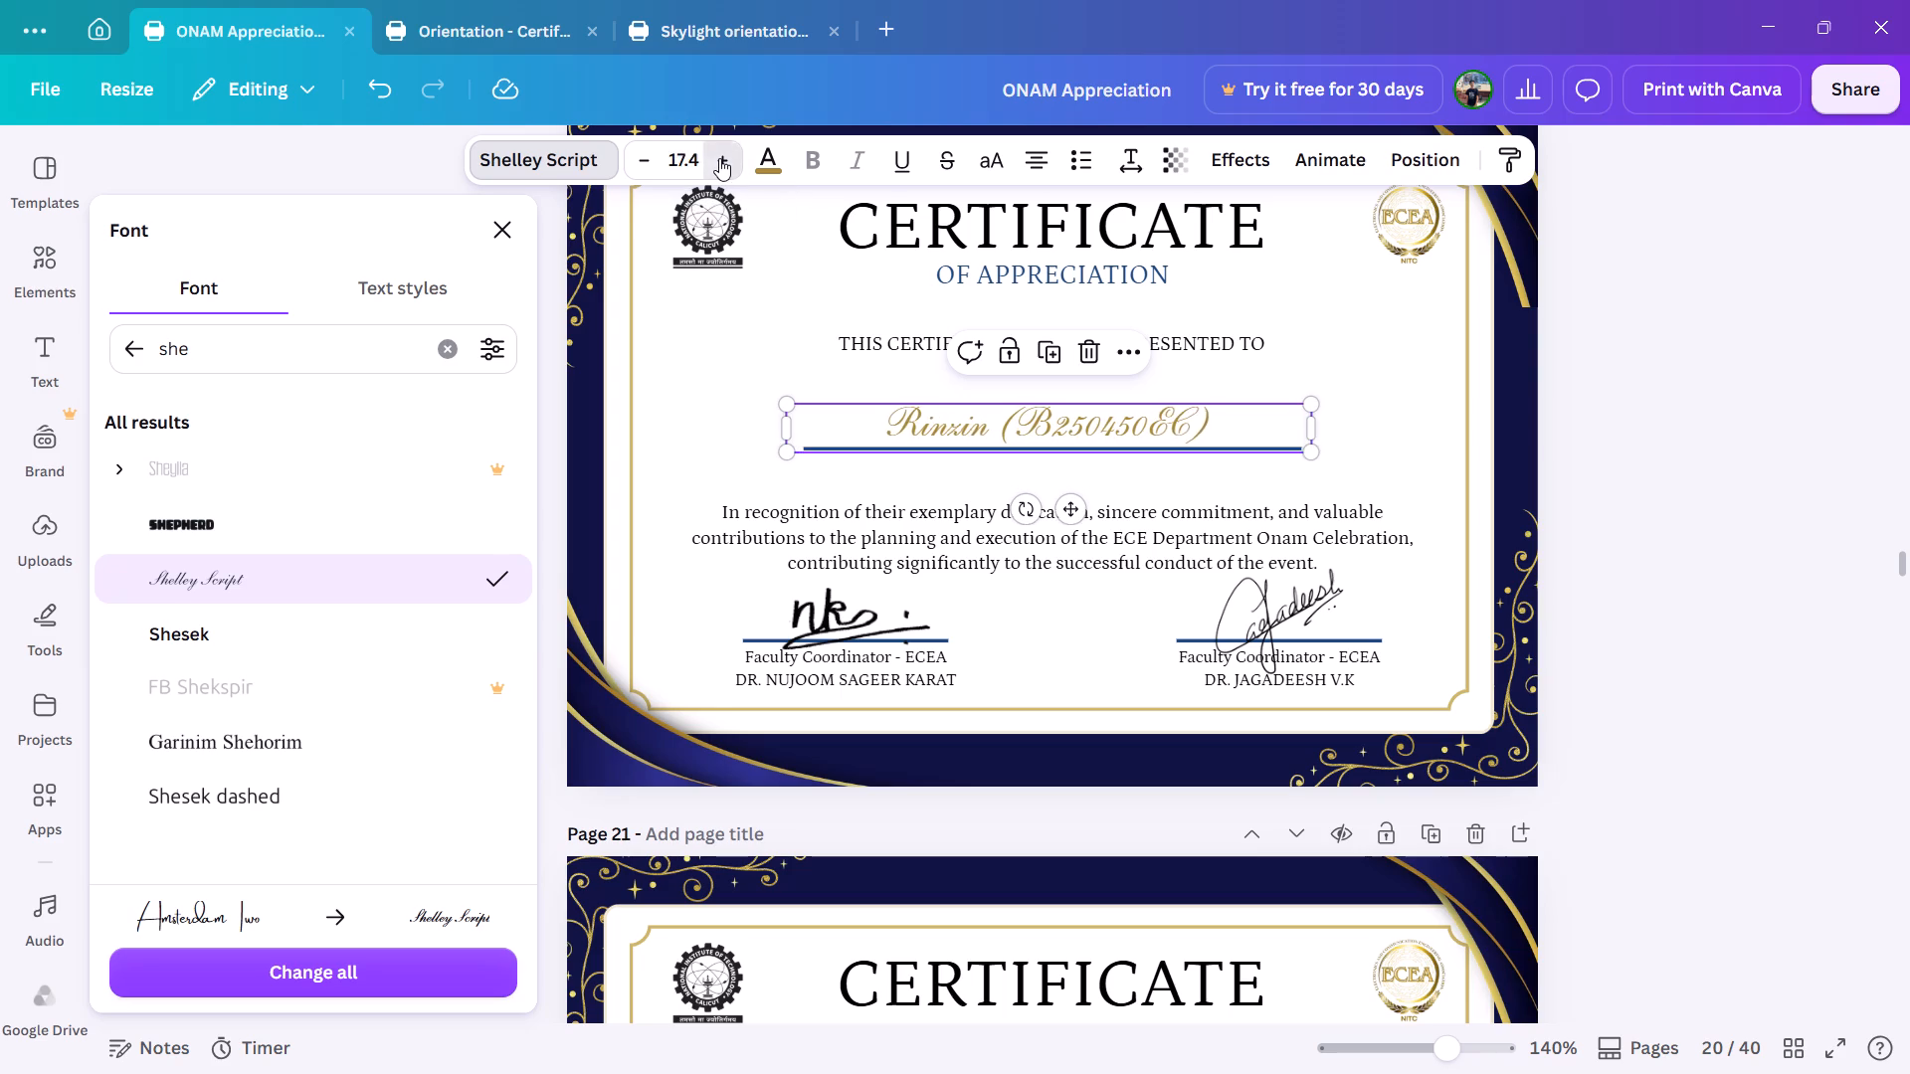
click(719, 158)
click(719, 158)
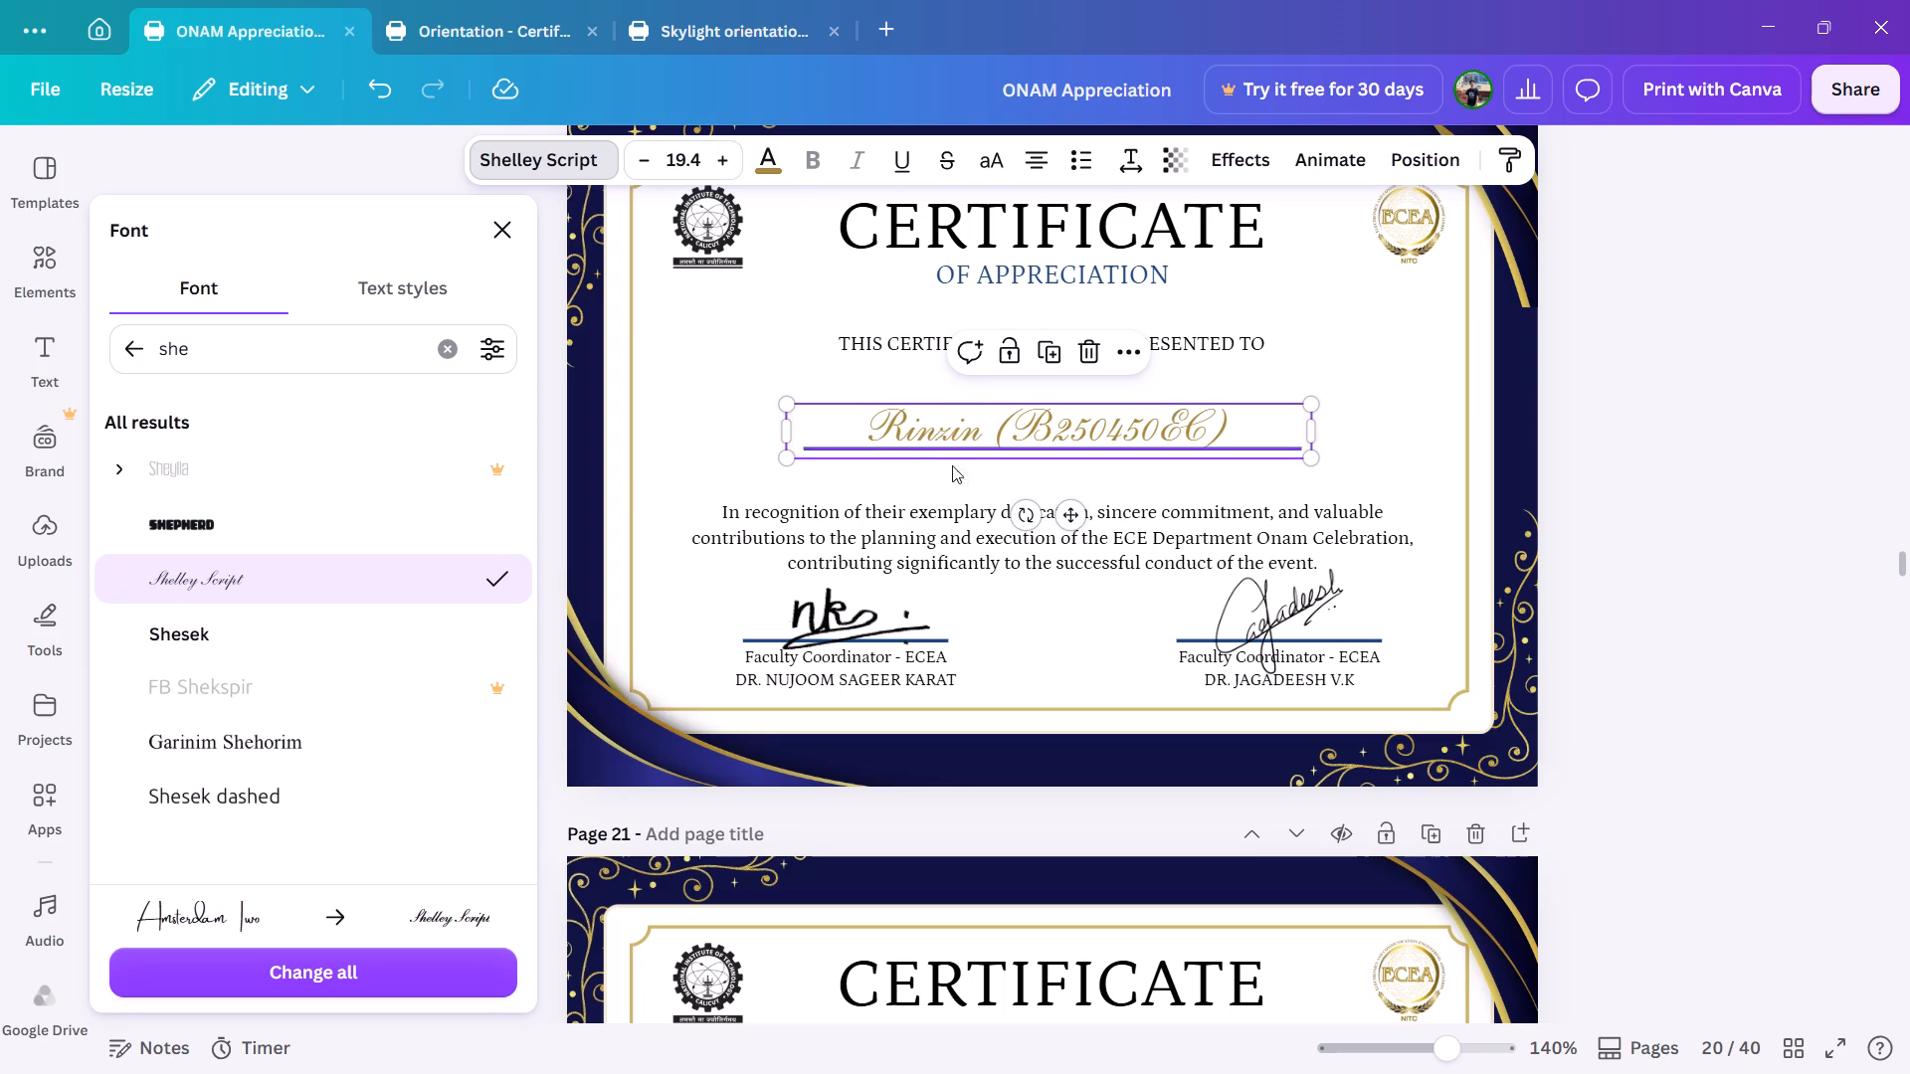
Nudge the page 20 recipient name slightly to the right above its line.
drag(1071, 513, 1085, 513)
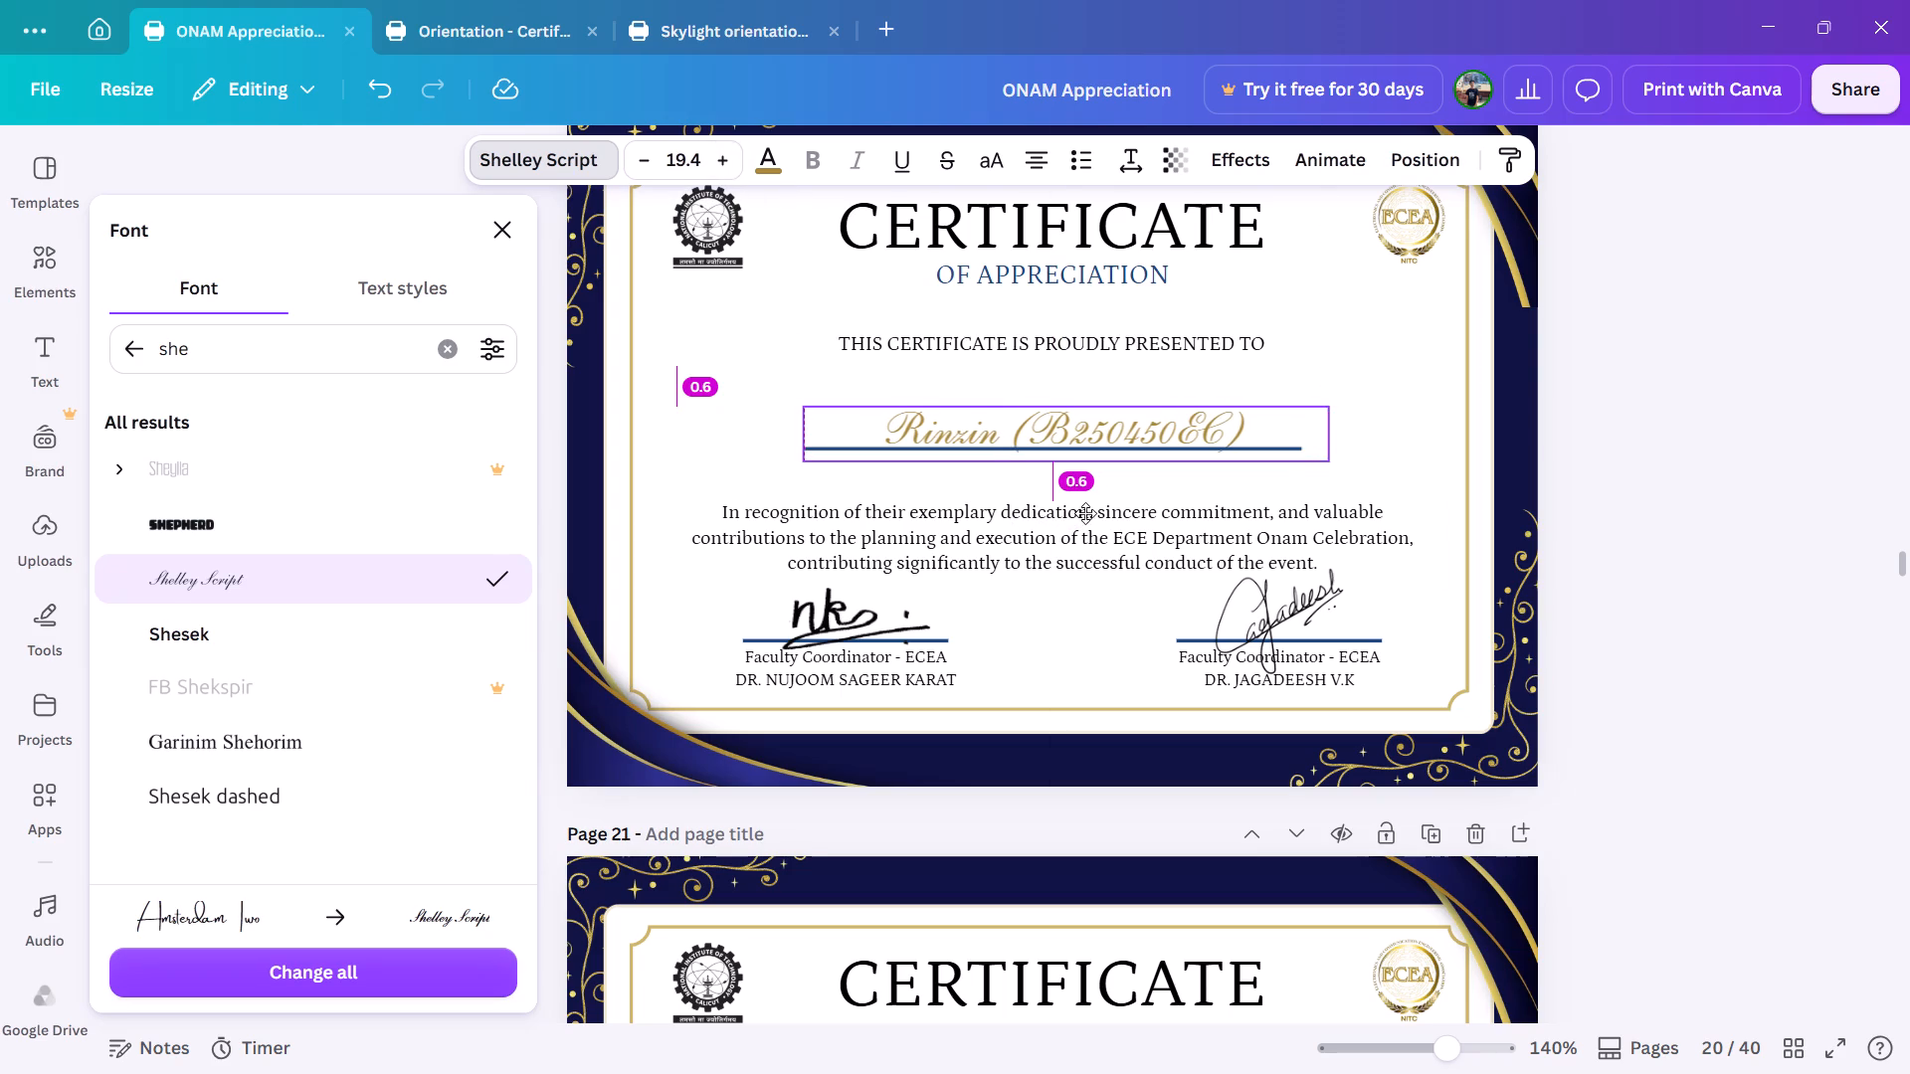
drag(1085, 513, 1091, 508)
click(1400, 453)
Change the page 21 recipient name's font to Shelley Script and set its size to 19.4.
scroll(1089, 569, down, 1)
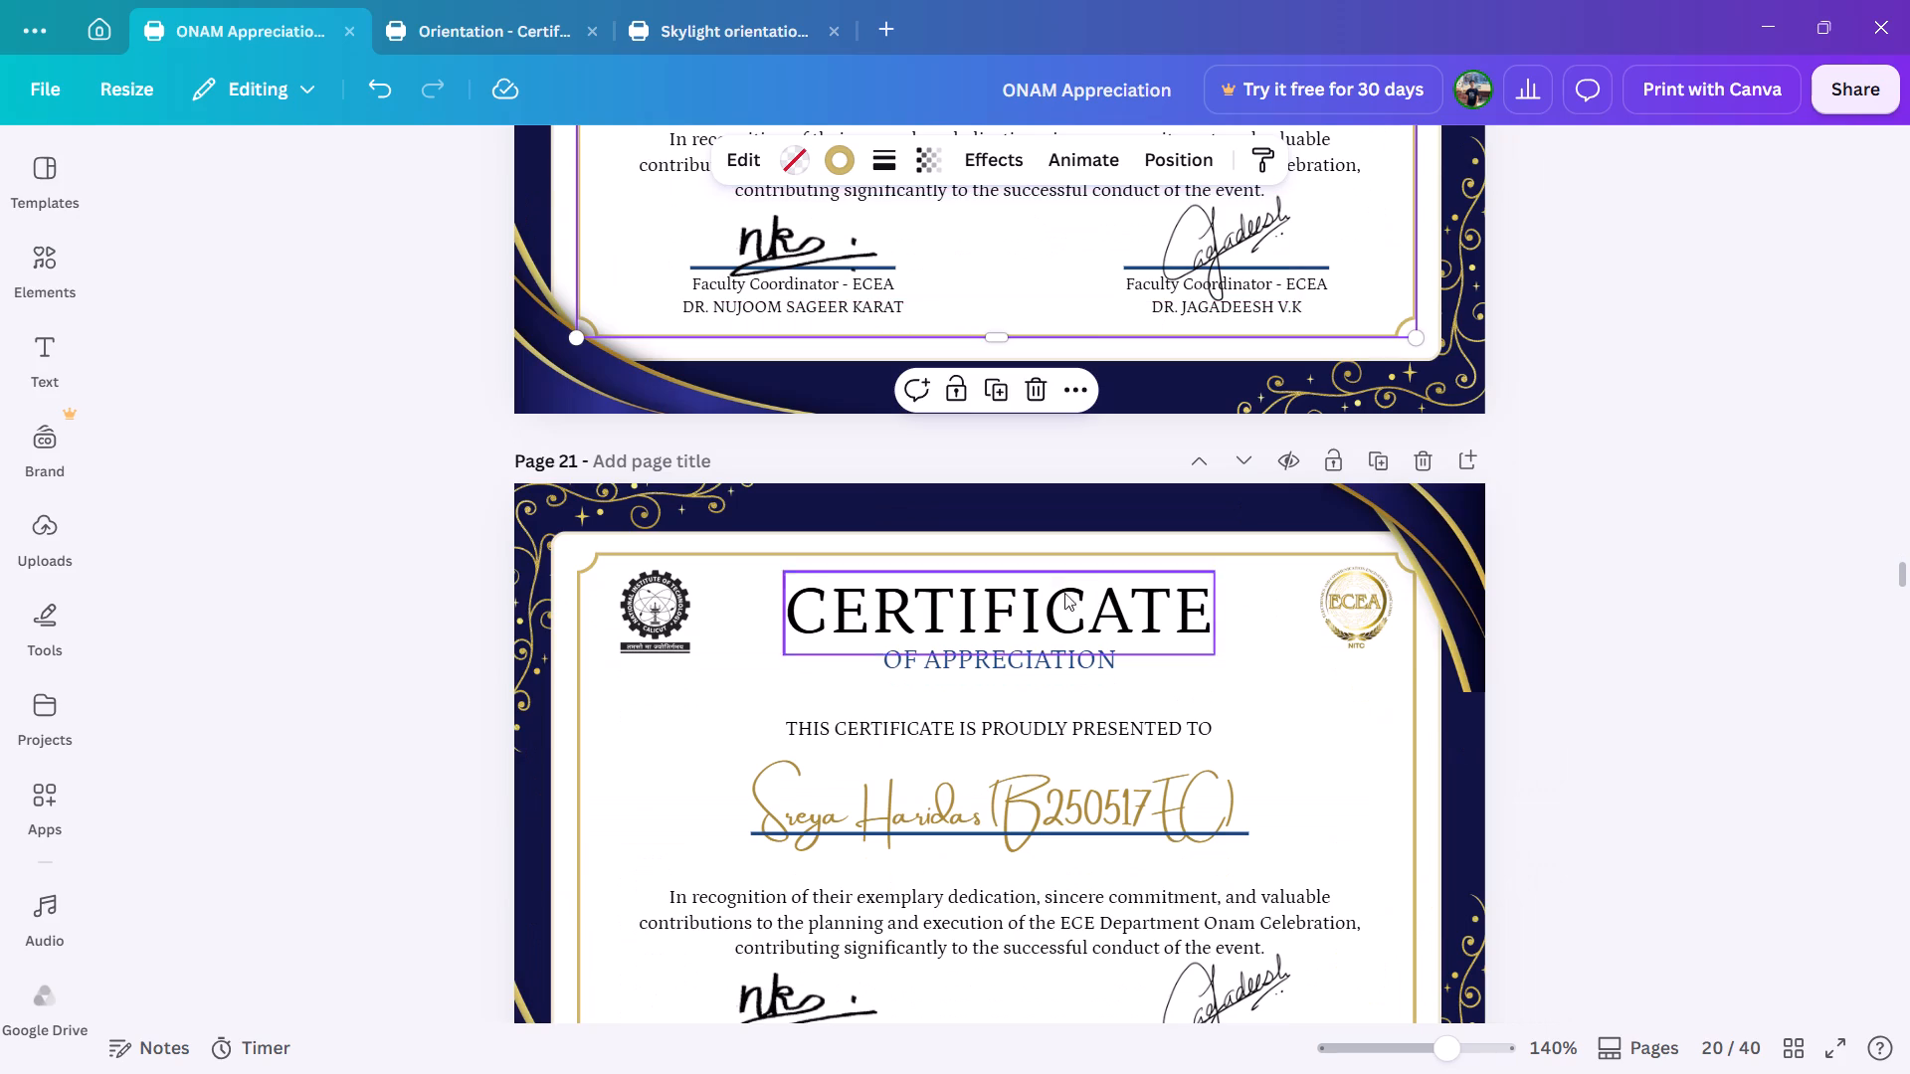
click(1010, 771)
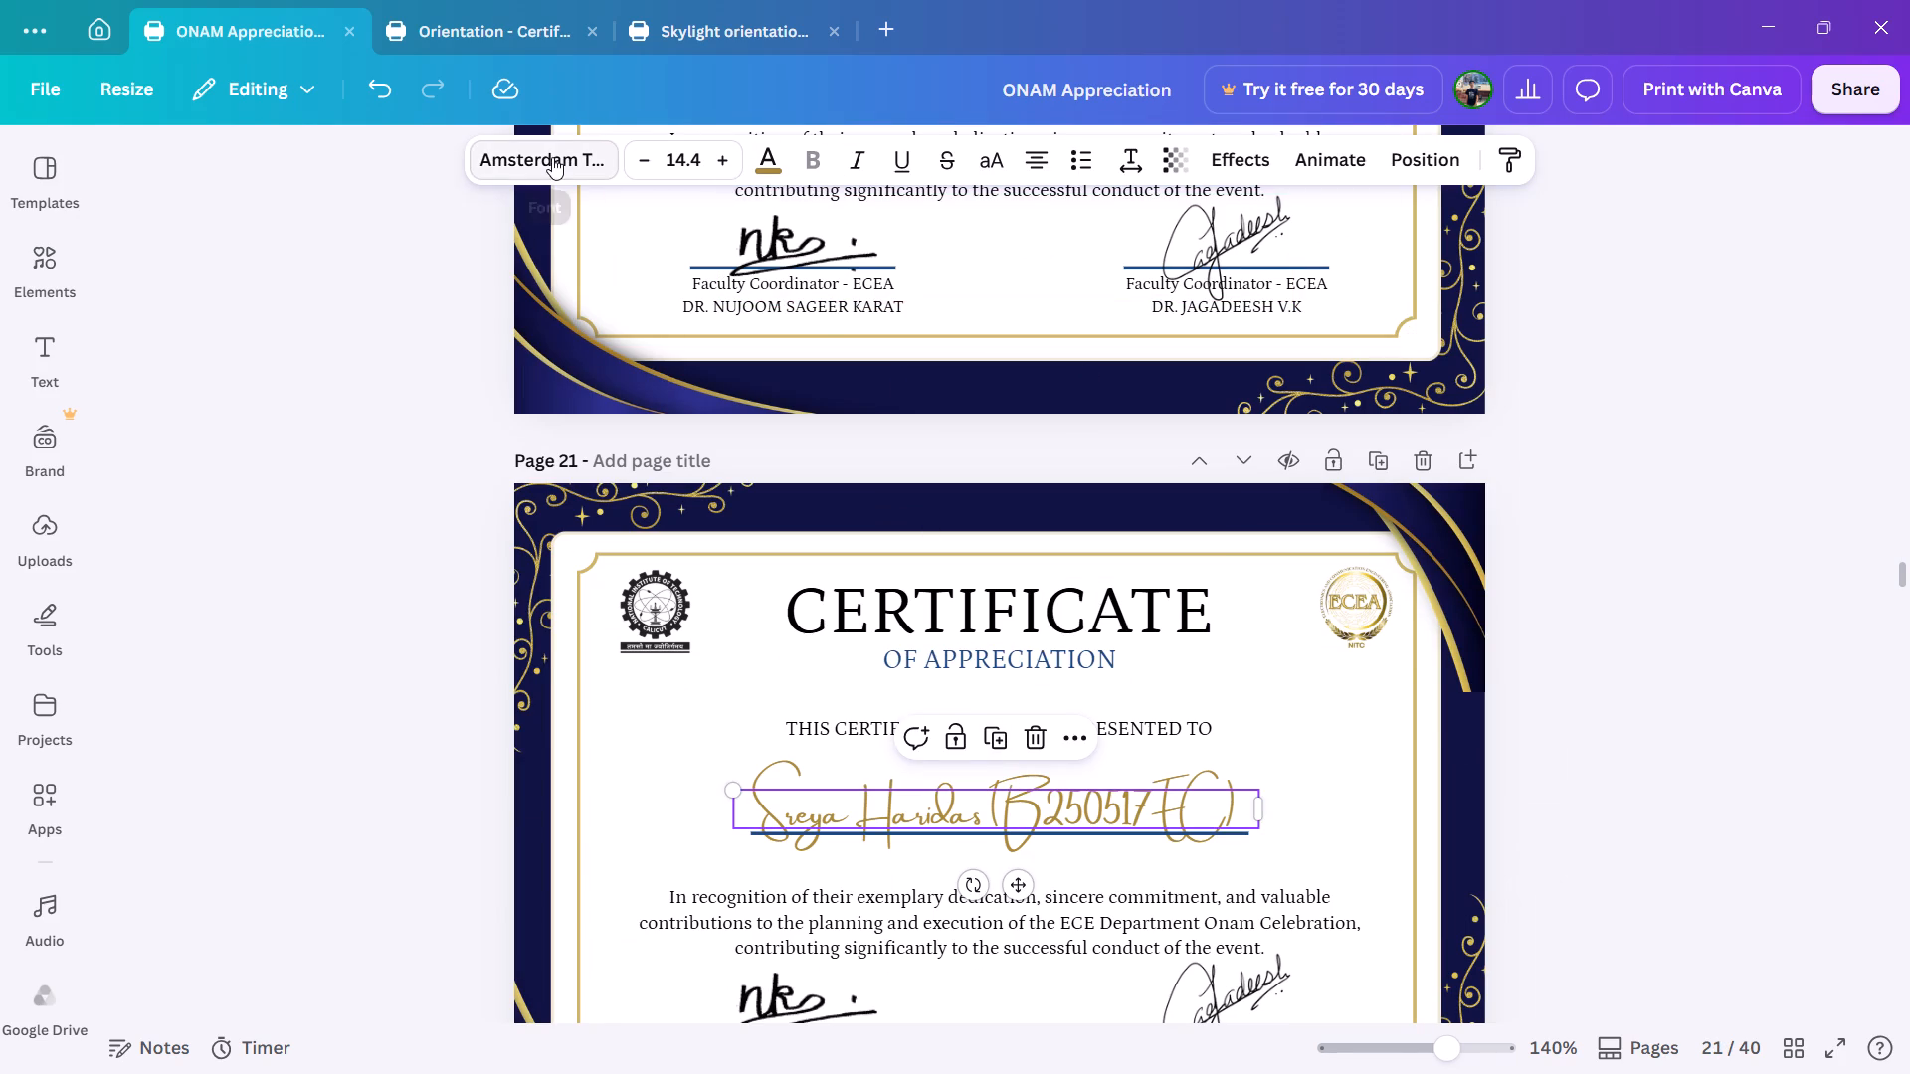
click(551, 157)
click(356, 568)
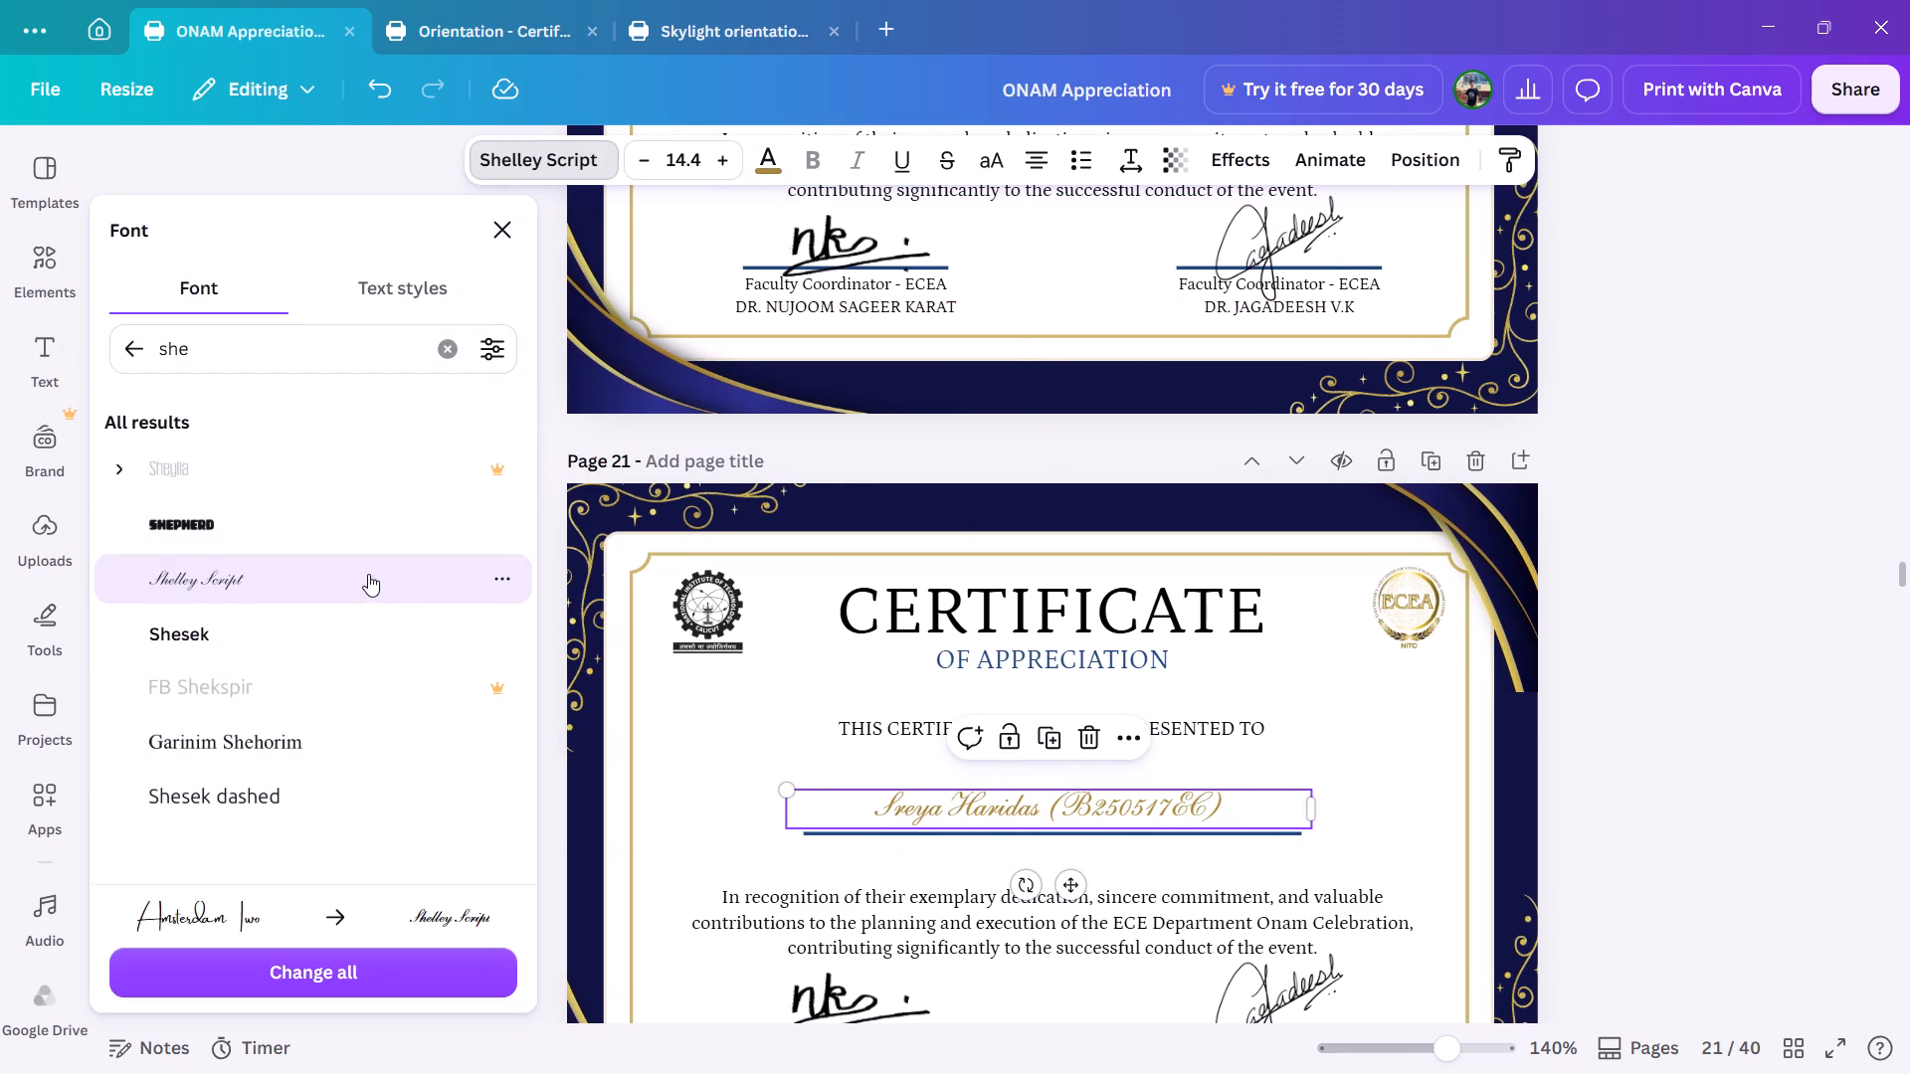
triple_click(733, 159)
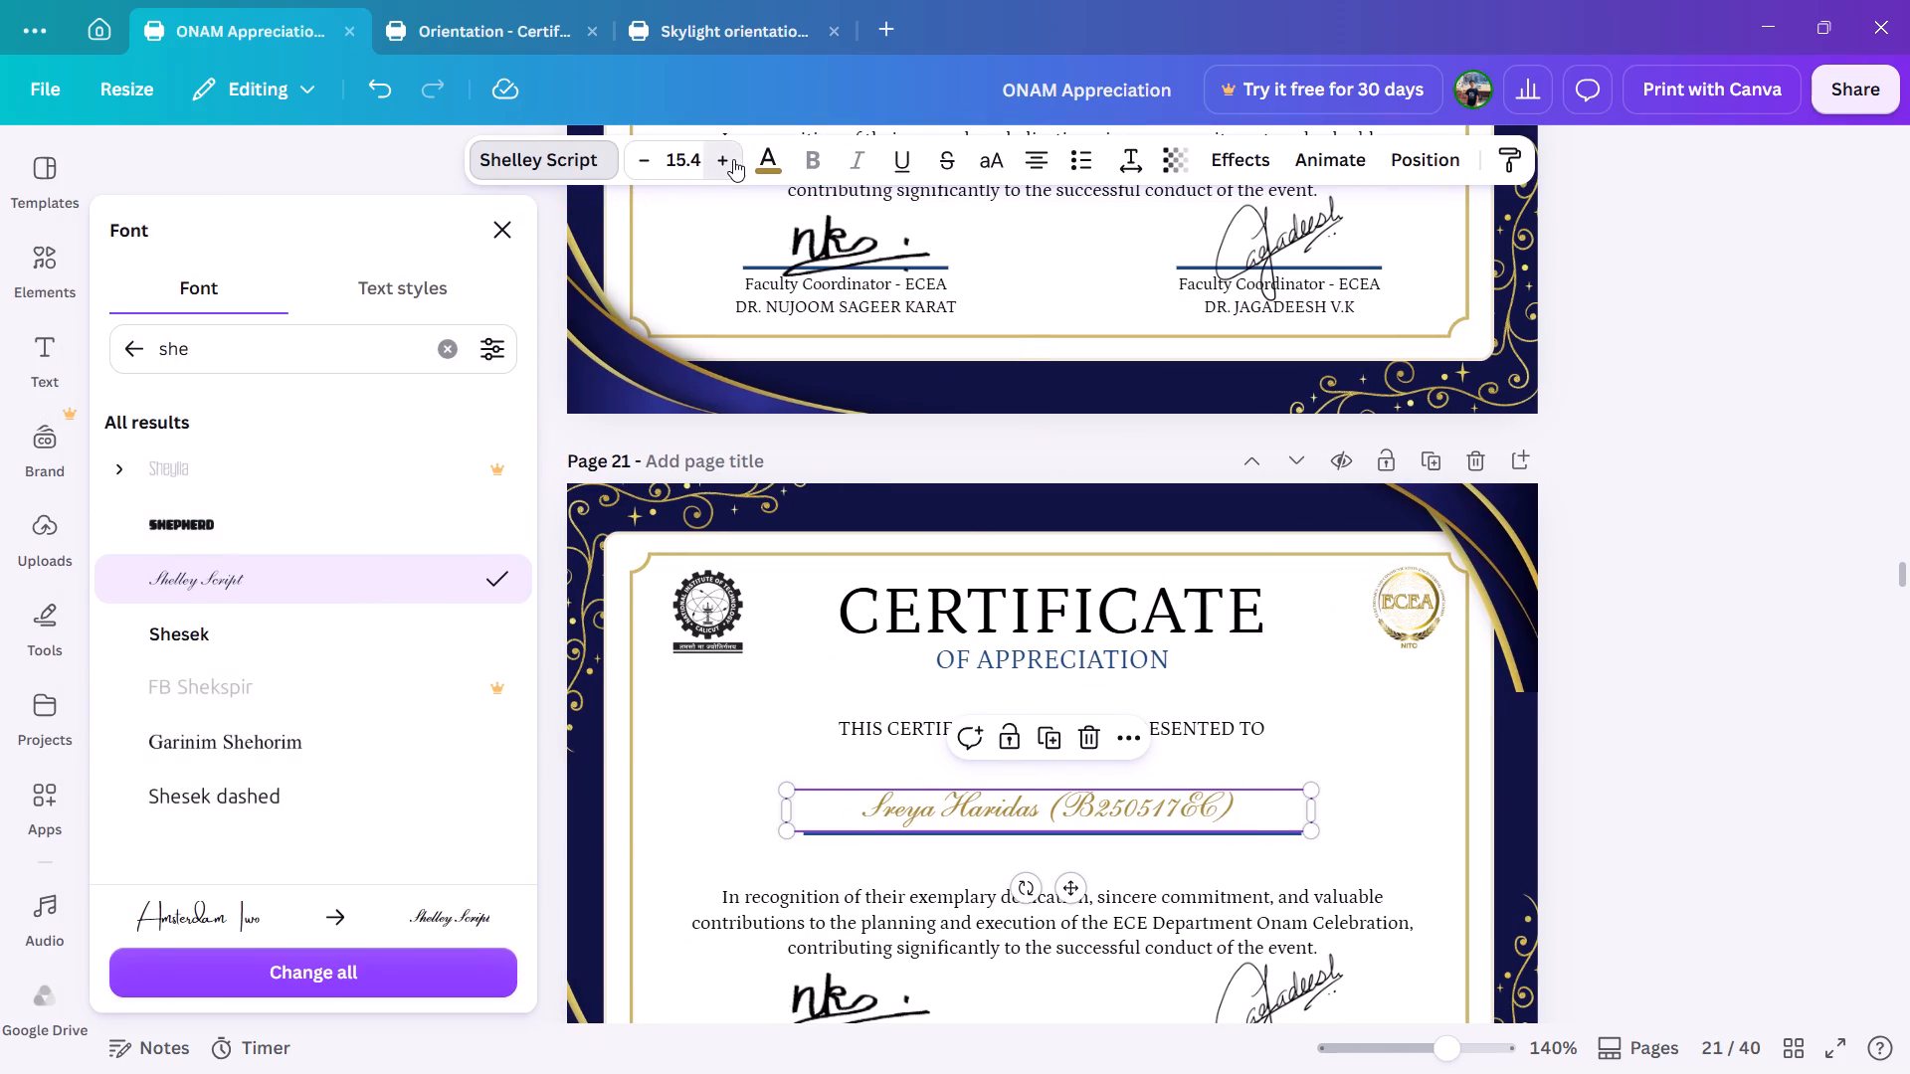
double_click(733, 159)
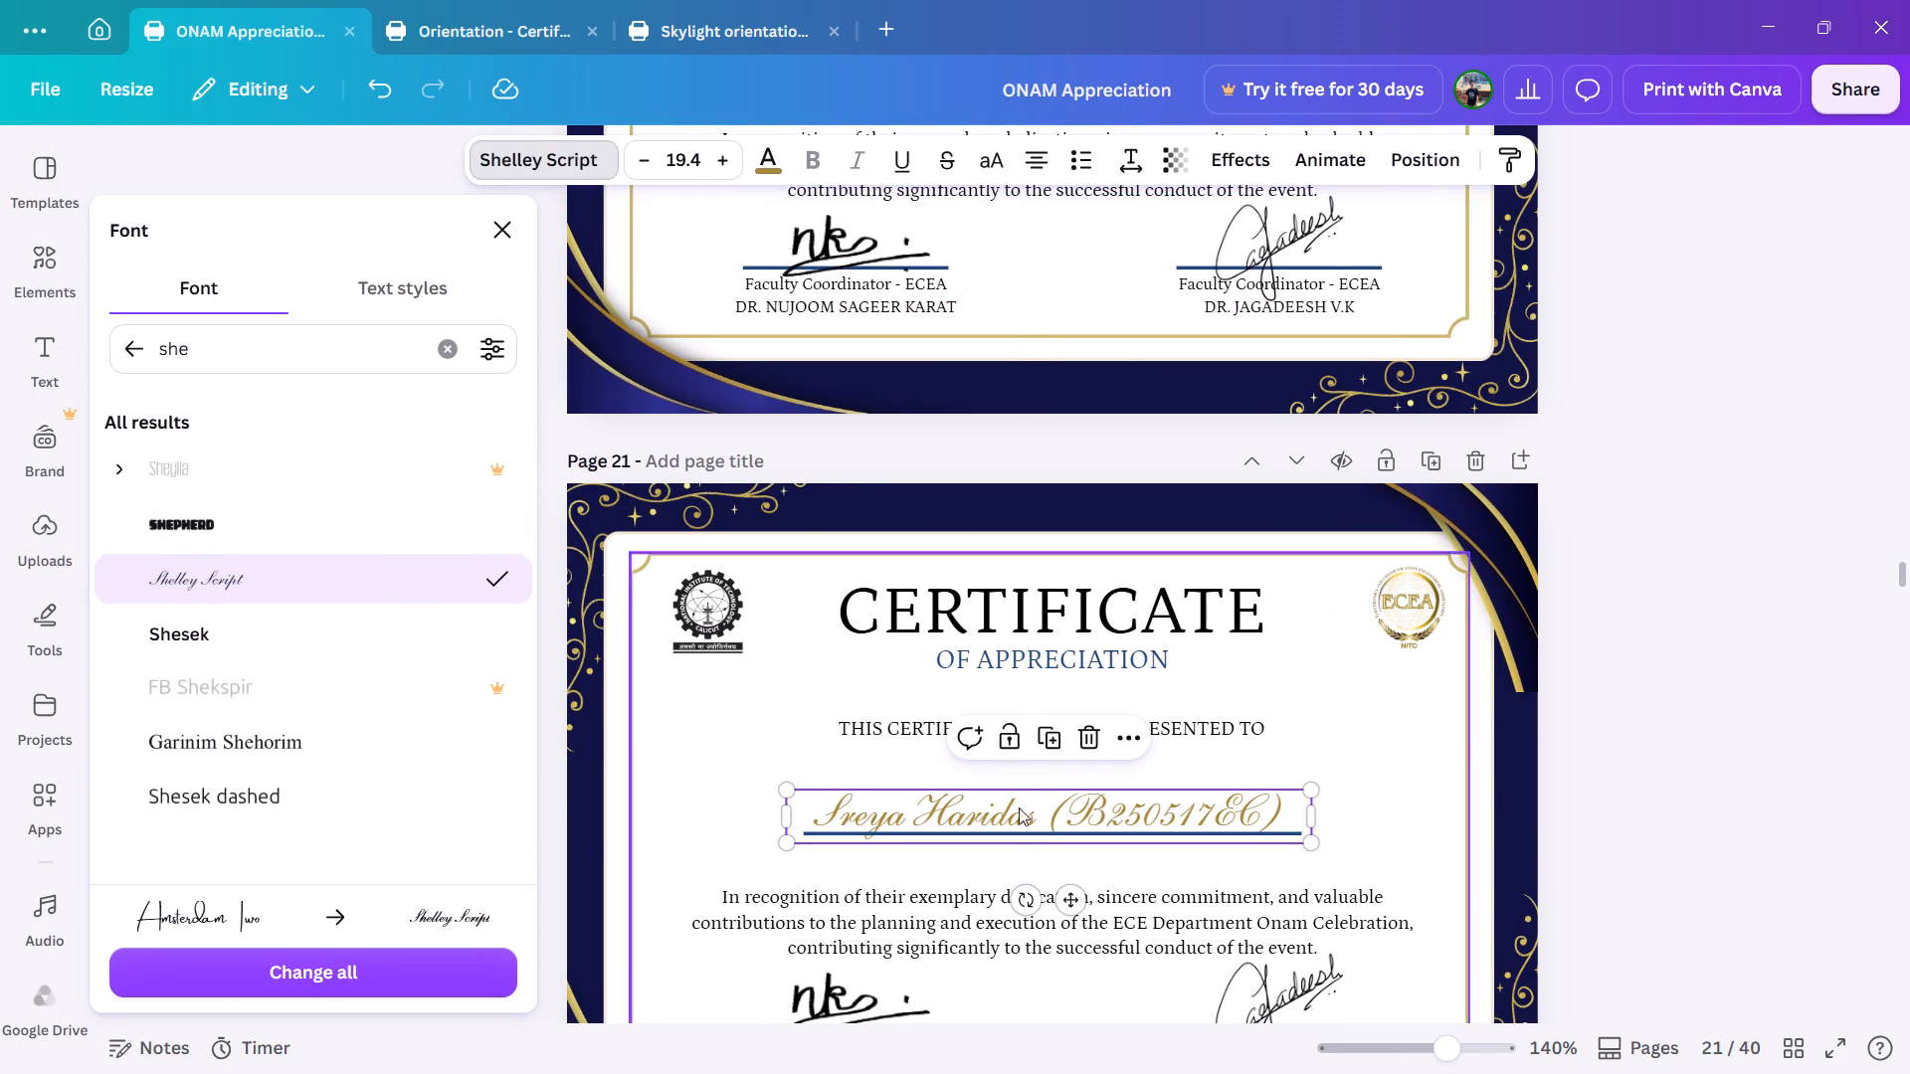
Nudge the page 21 recipient name slightly to the right so it sits just above its line.
drag(1062, 891, 1072, 893)
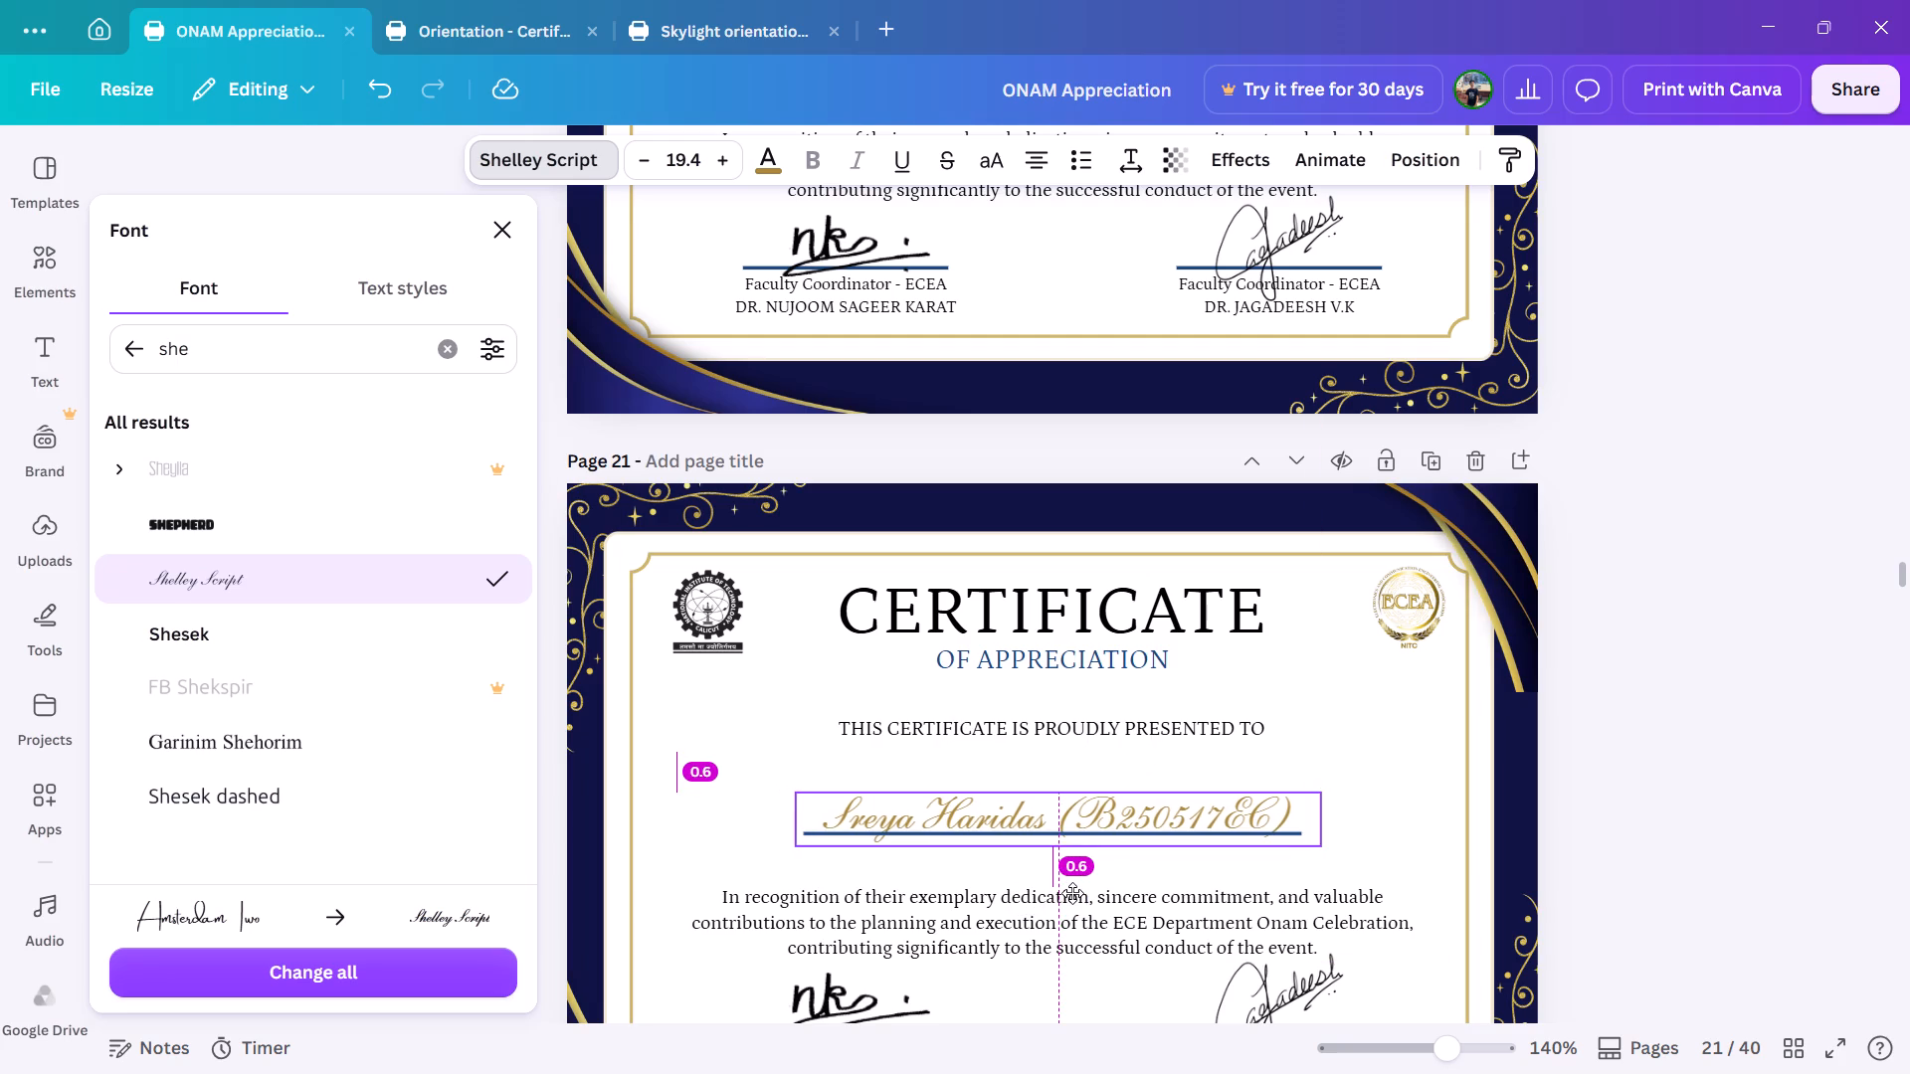
drag(1072, 893, 1081, 895)
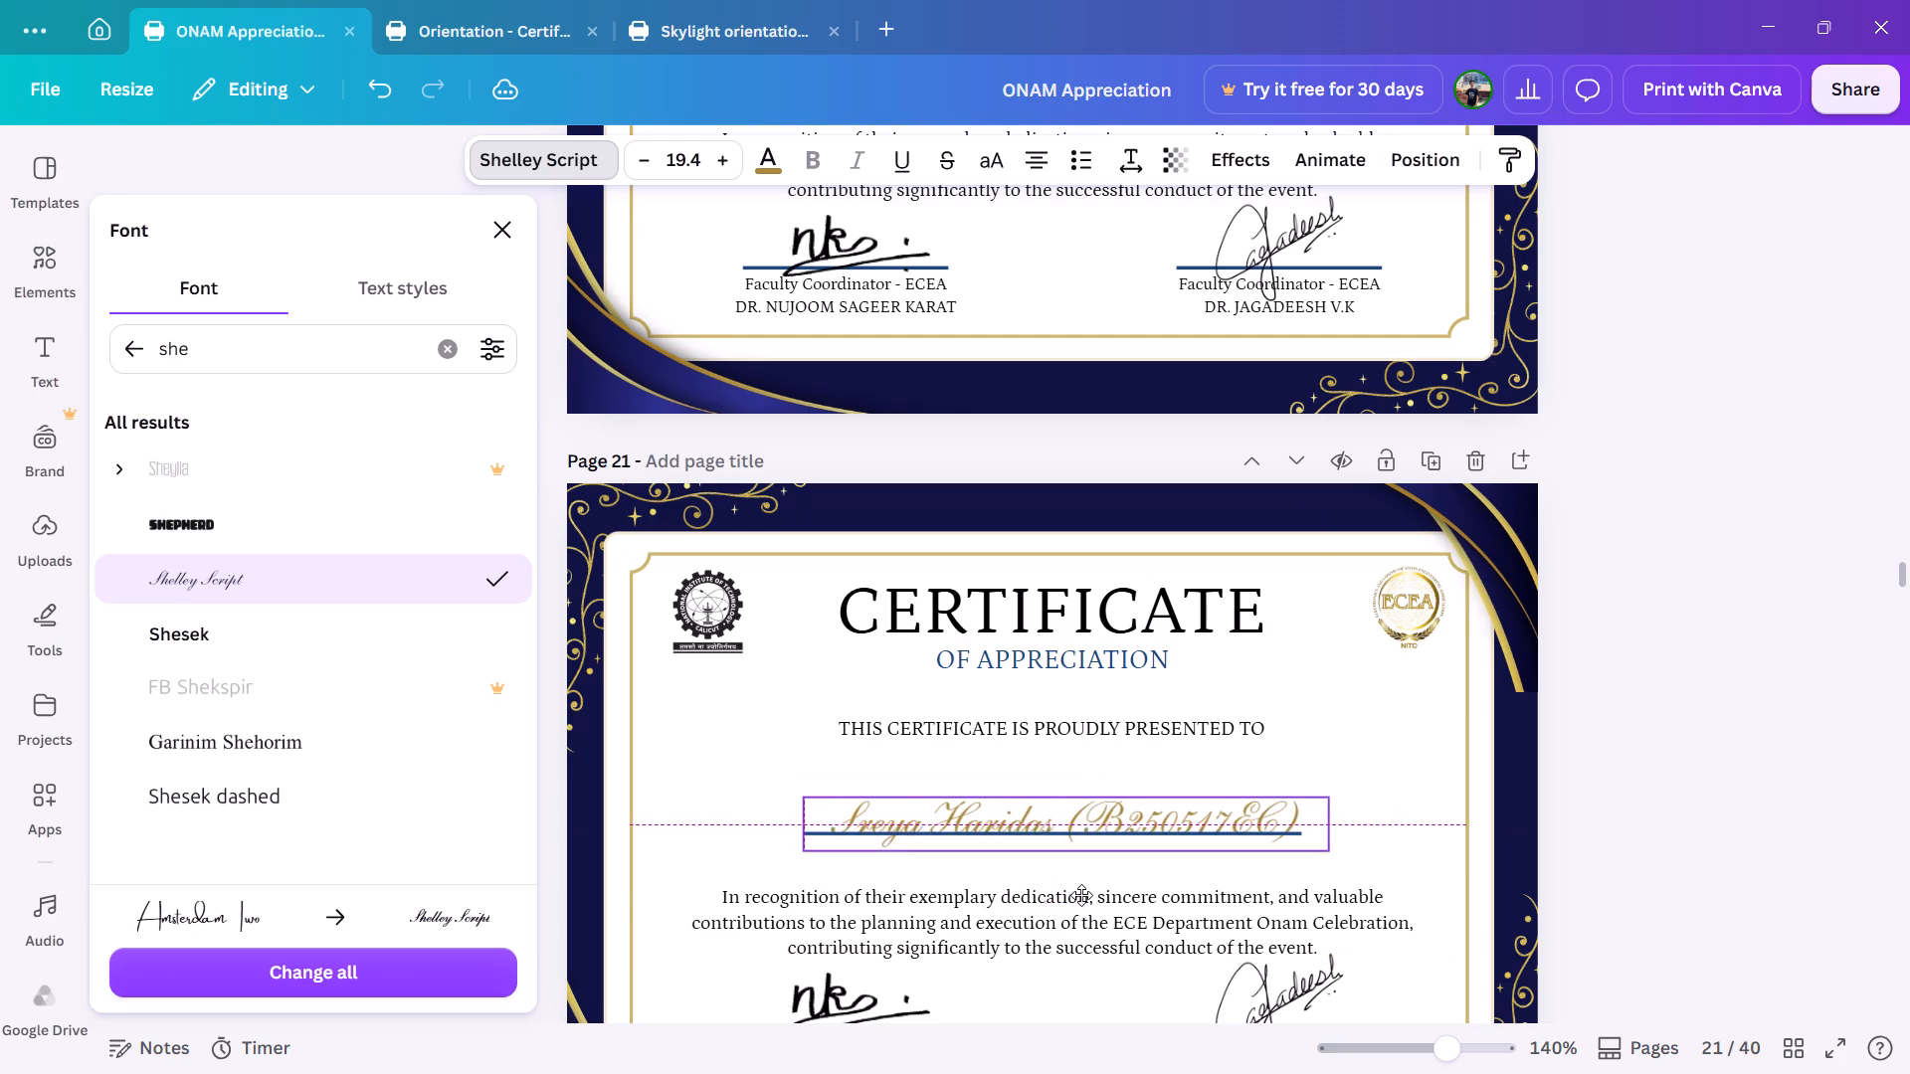
drag(1081, 895, 1080, 885)
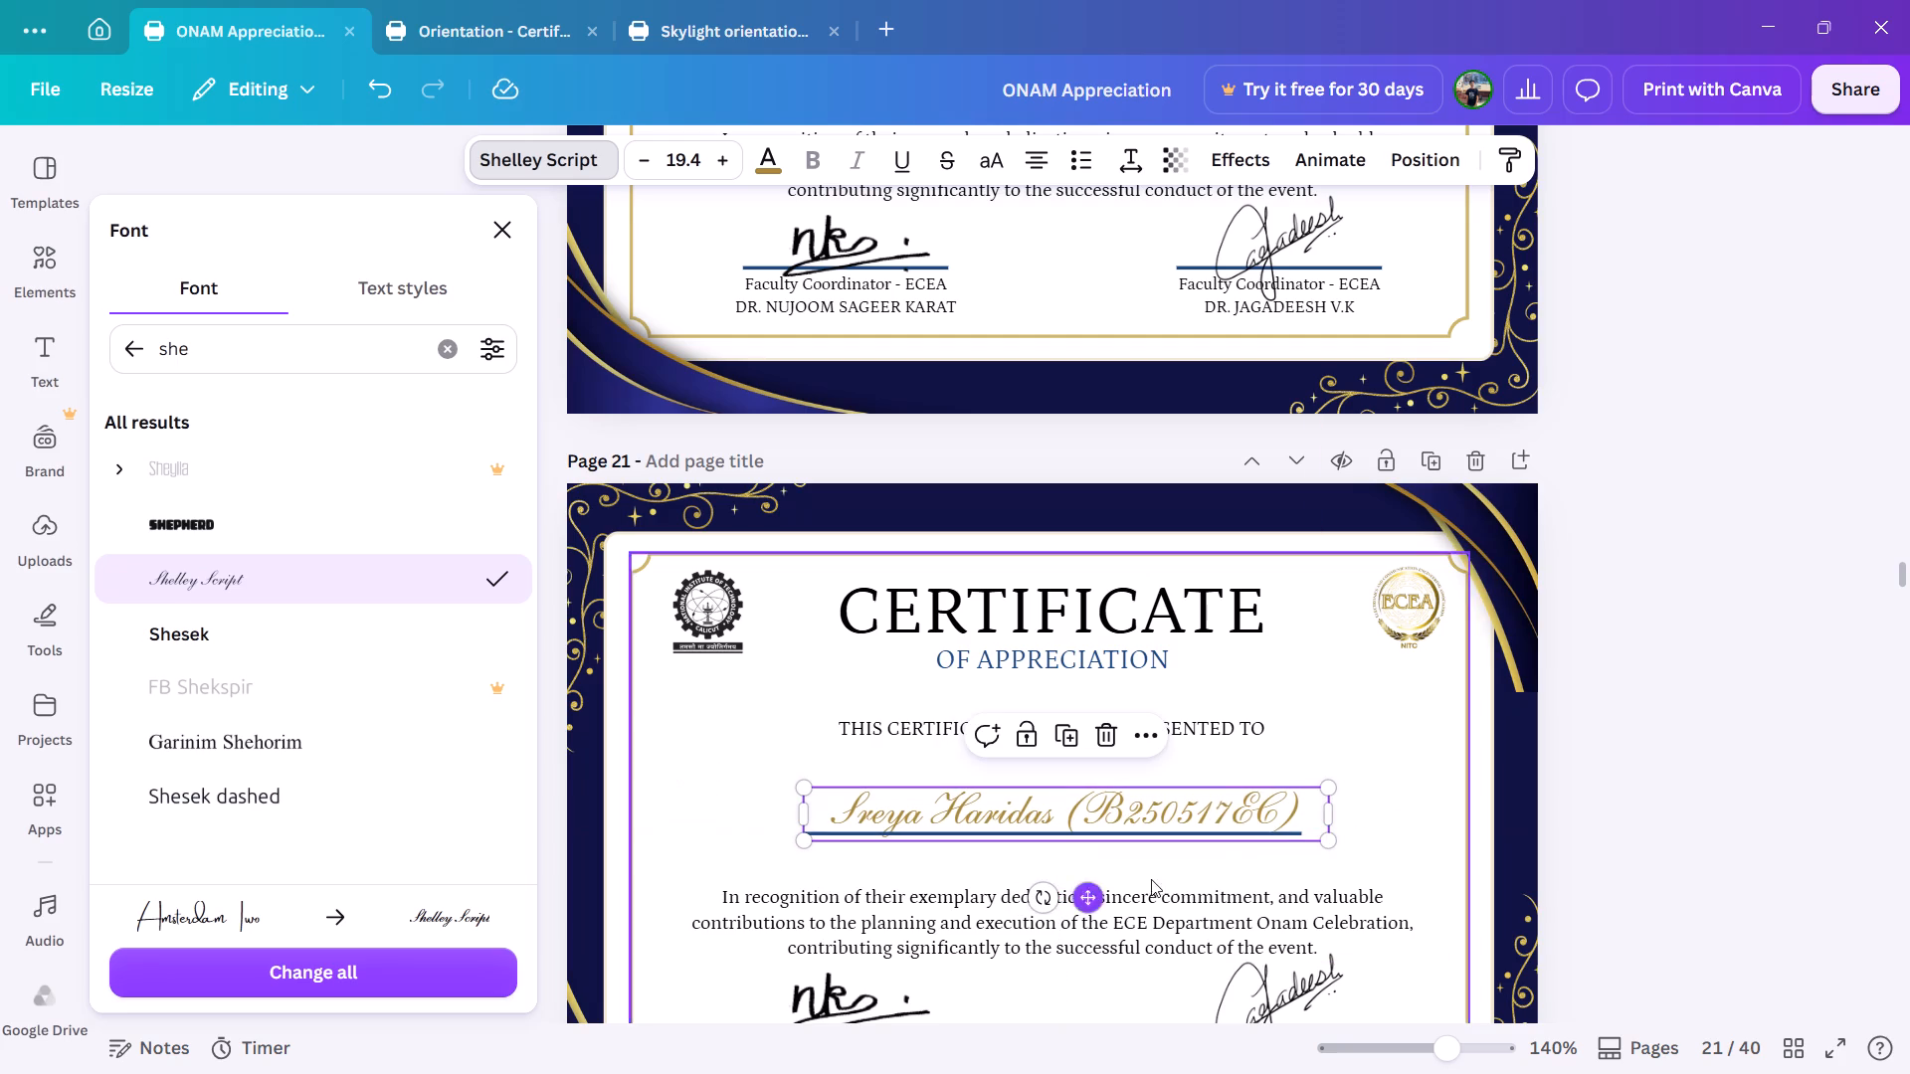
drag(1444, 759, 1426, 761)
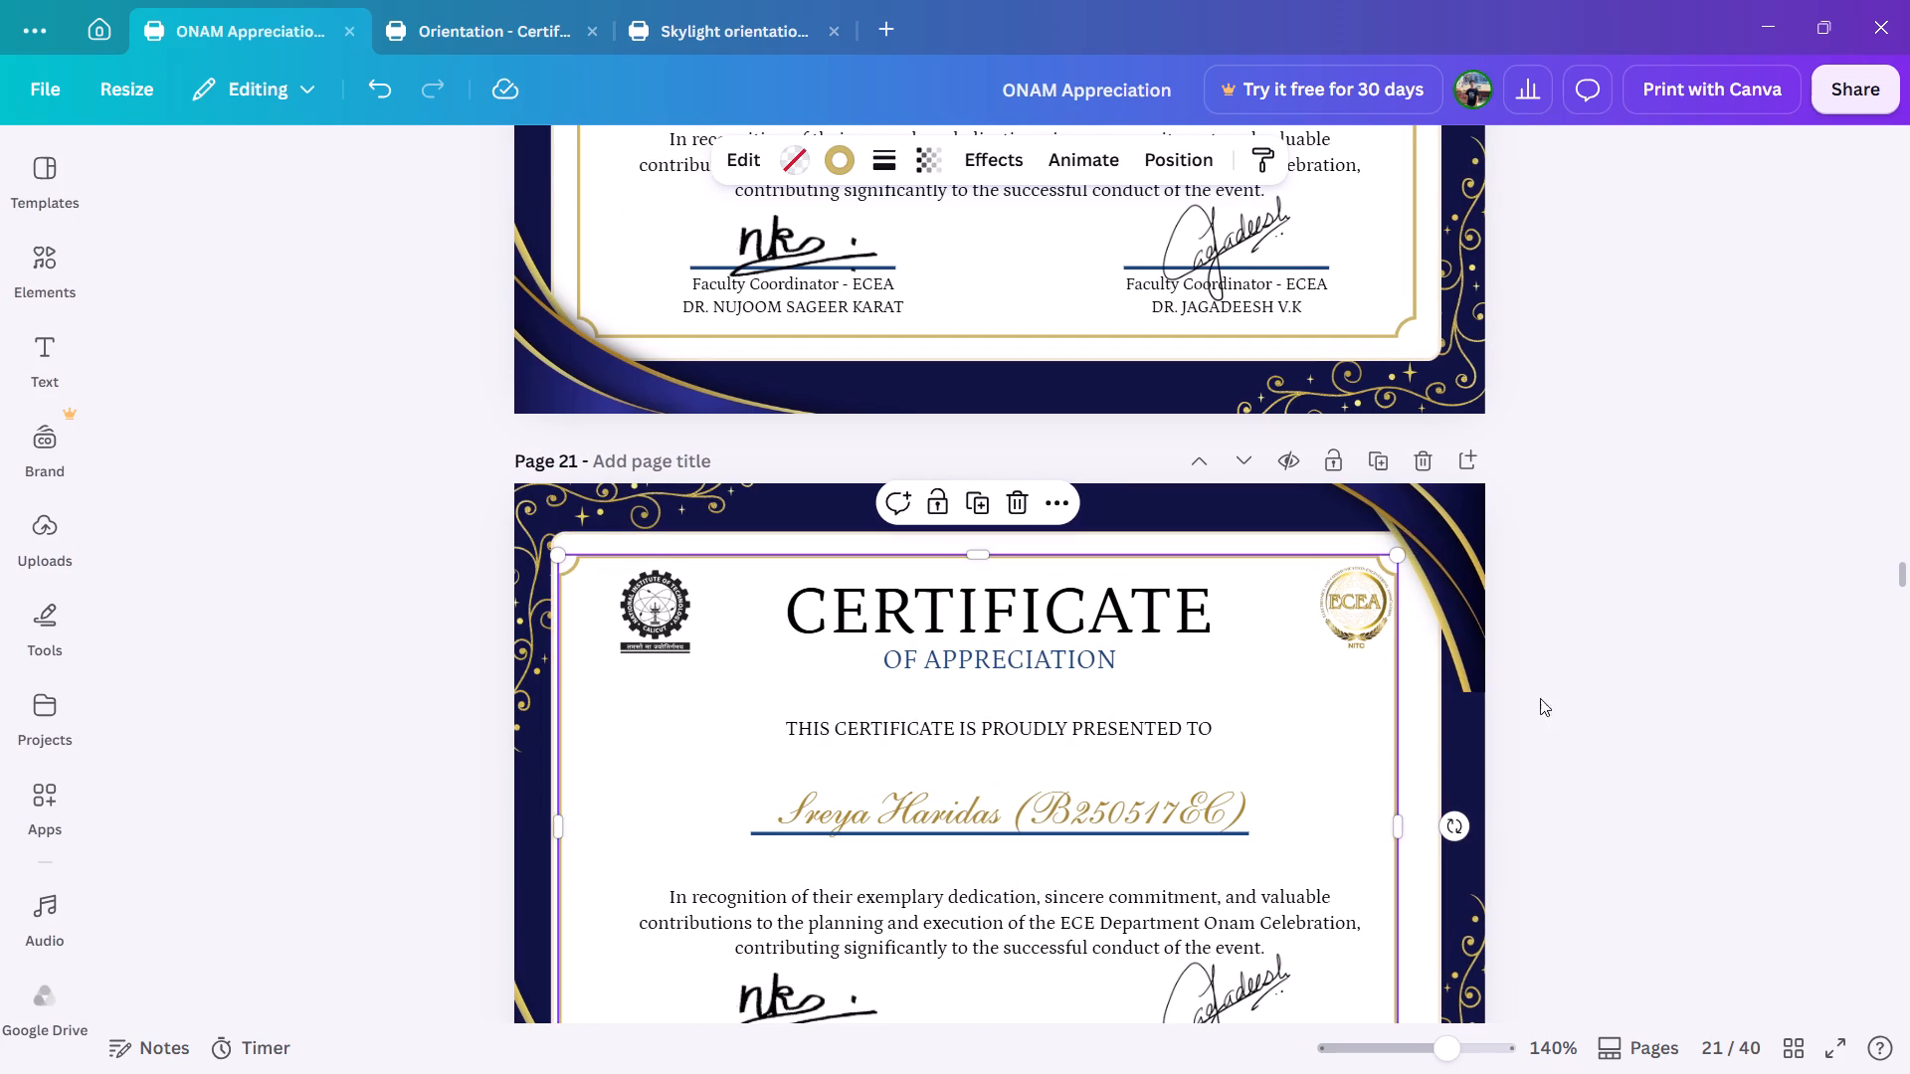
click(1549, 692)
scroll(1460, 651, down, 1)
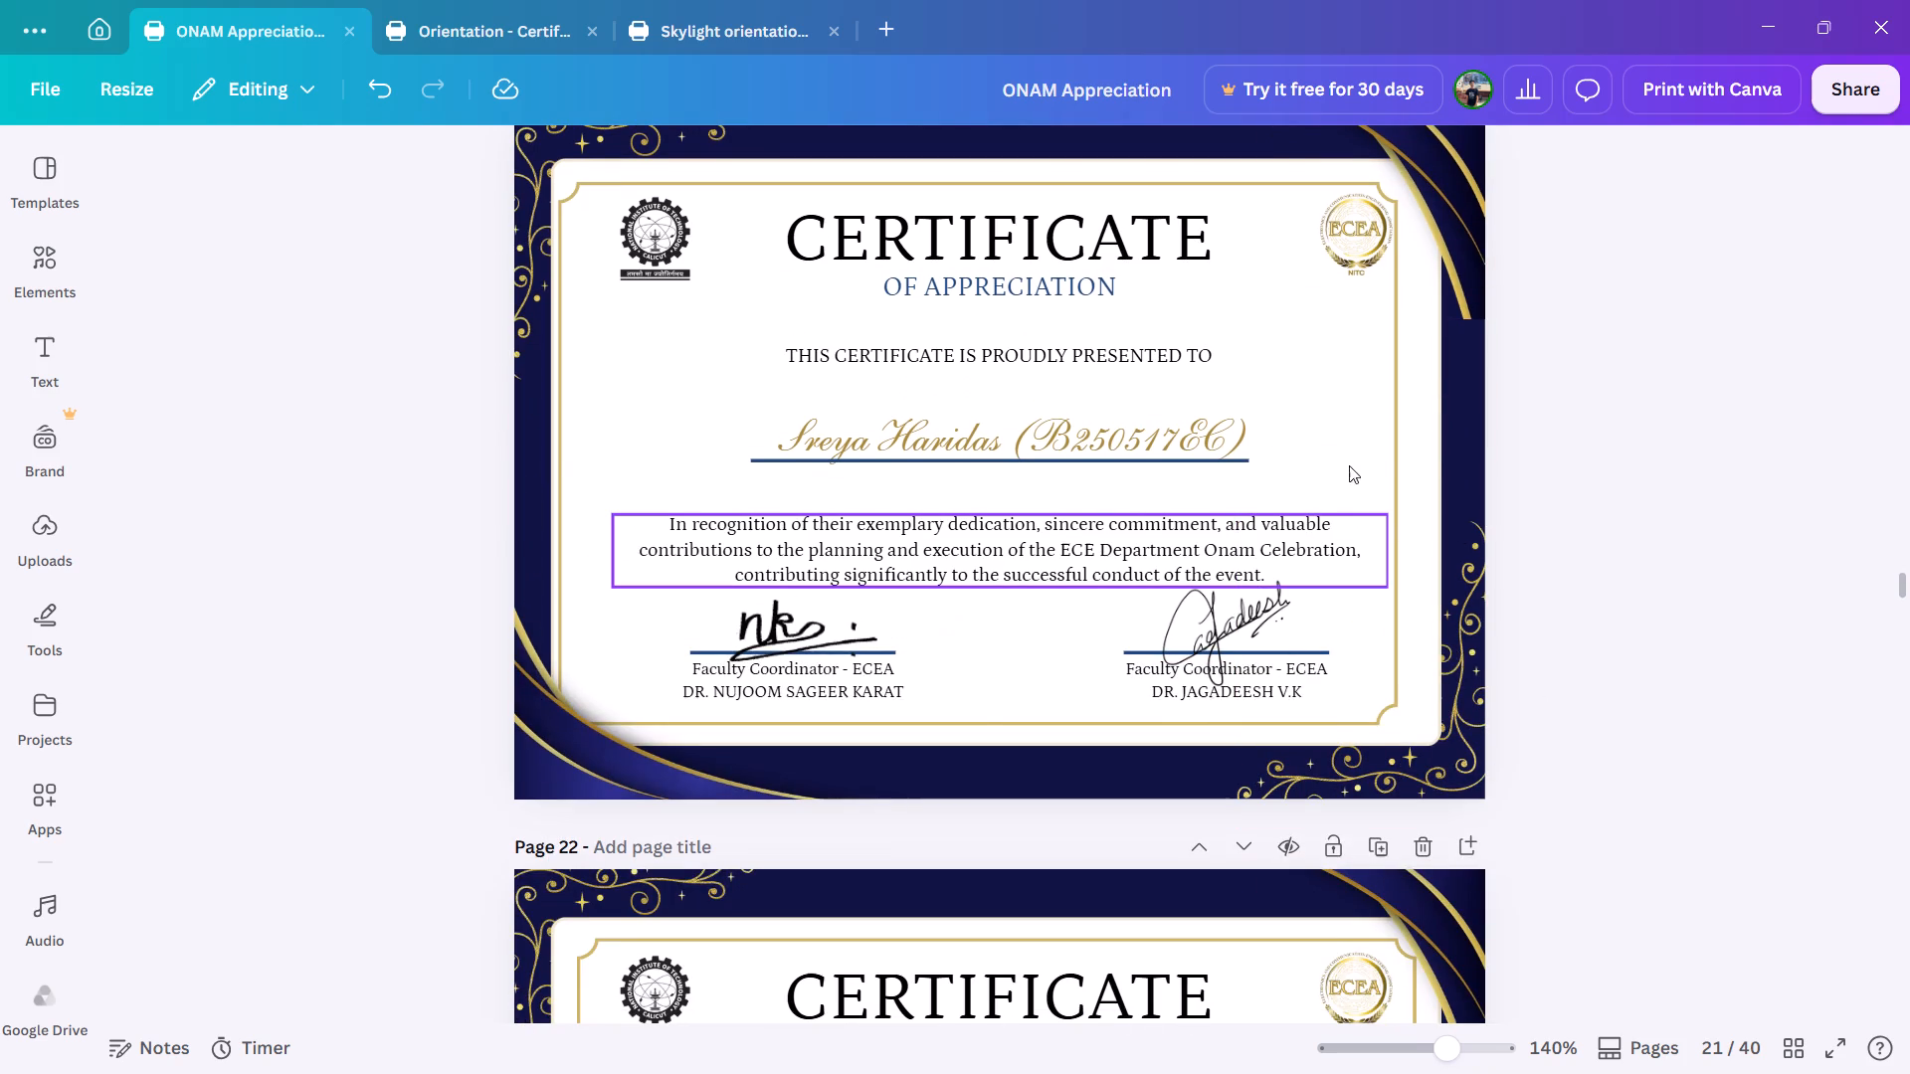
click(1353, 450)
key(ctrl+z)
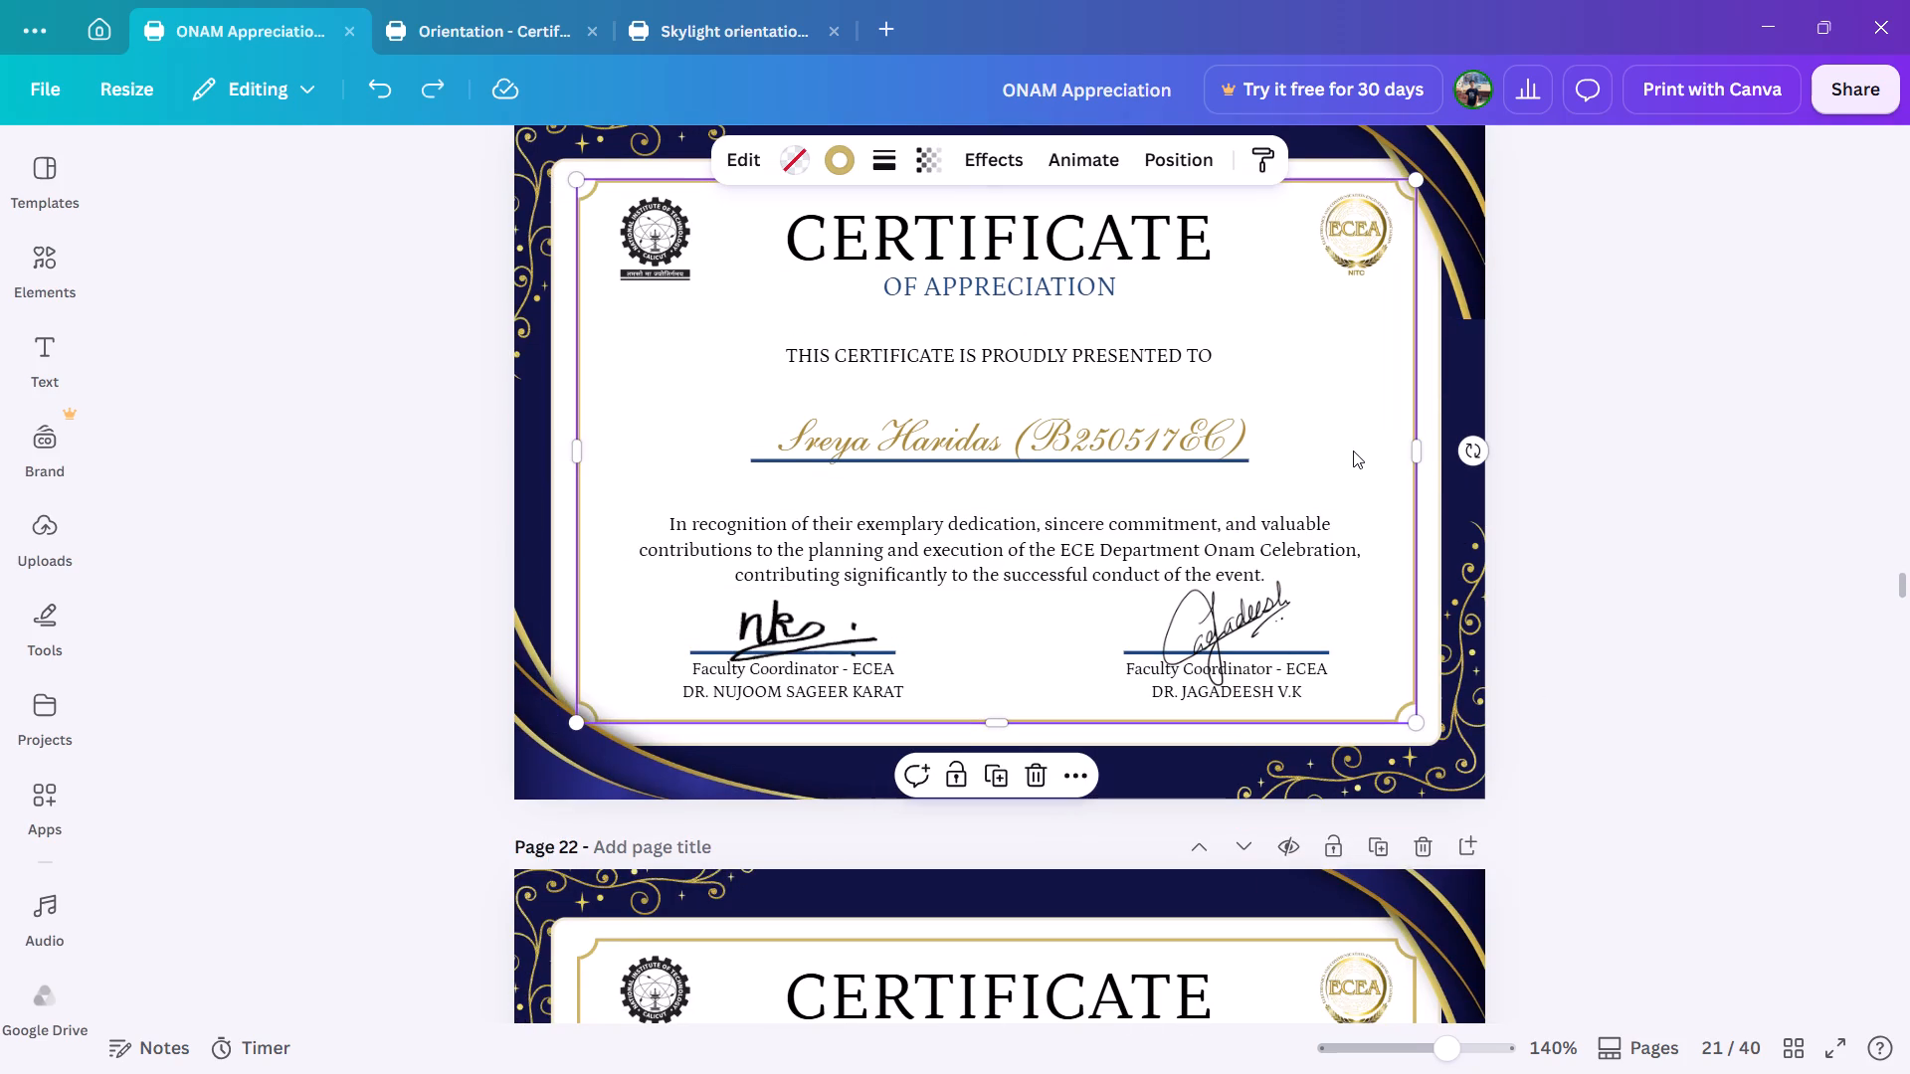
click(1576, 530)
Set the page 22 recipient name to size 19.4 and change its font to Shelley Script.
scroll(1269, 701, down, 1)
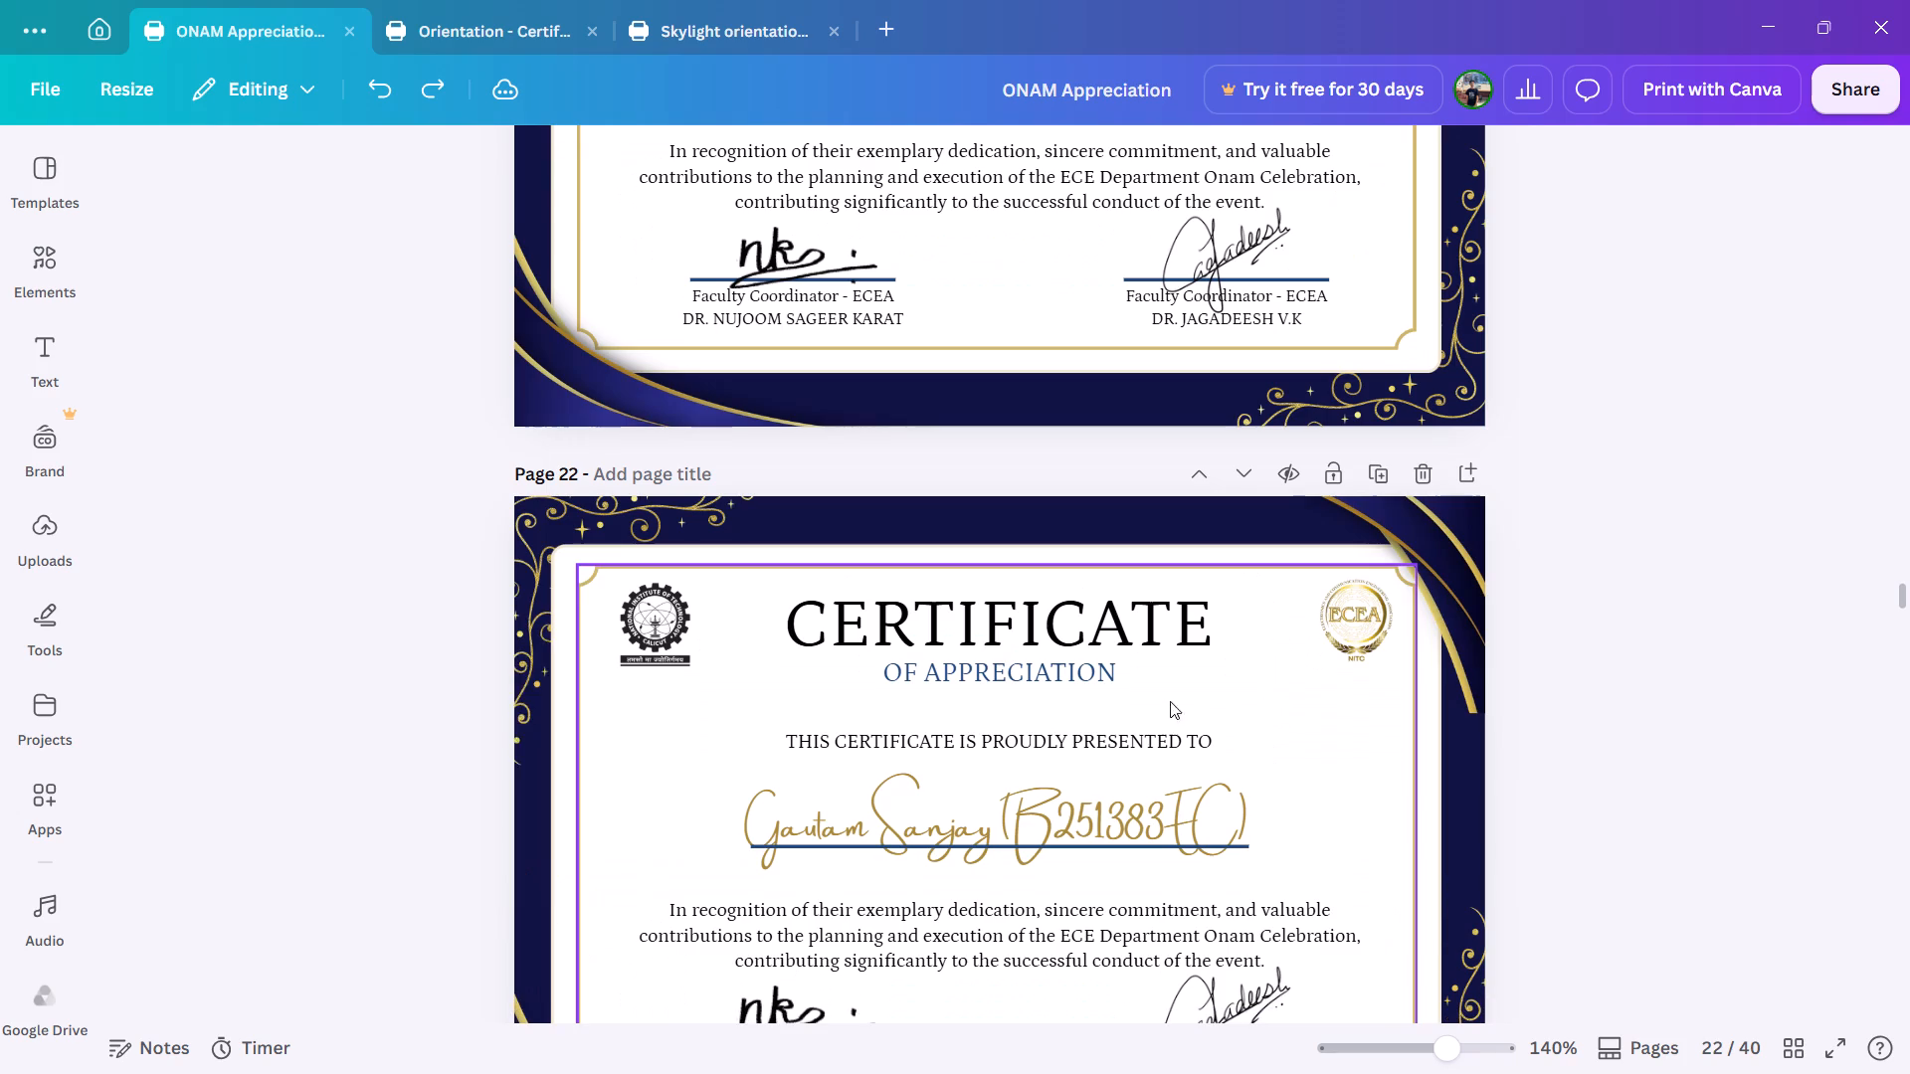
scroll(1030, 528, up, 1)
scroll(1030, 528, down, 1)
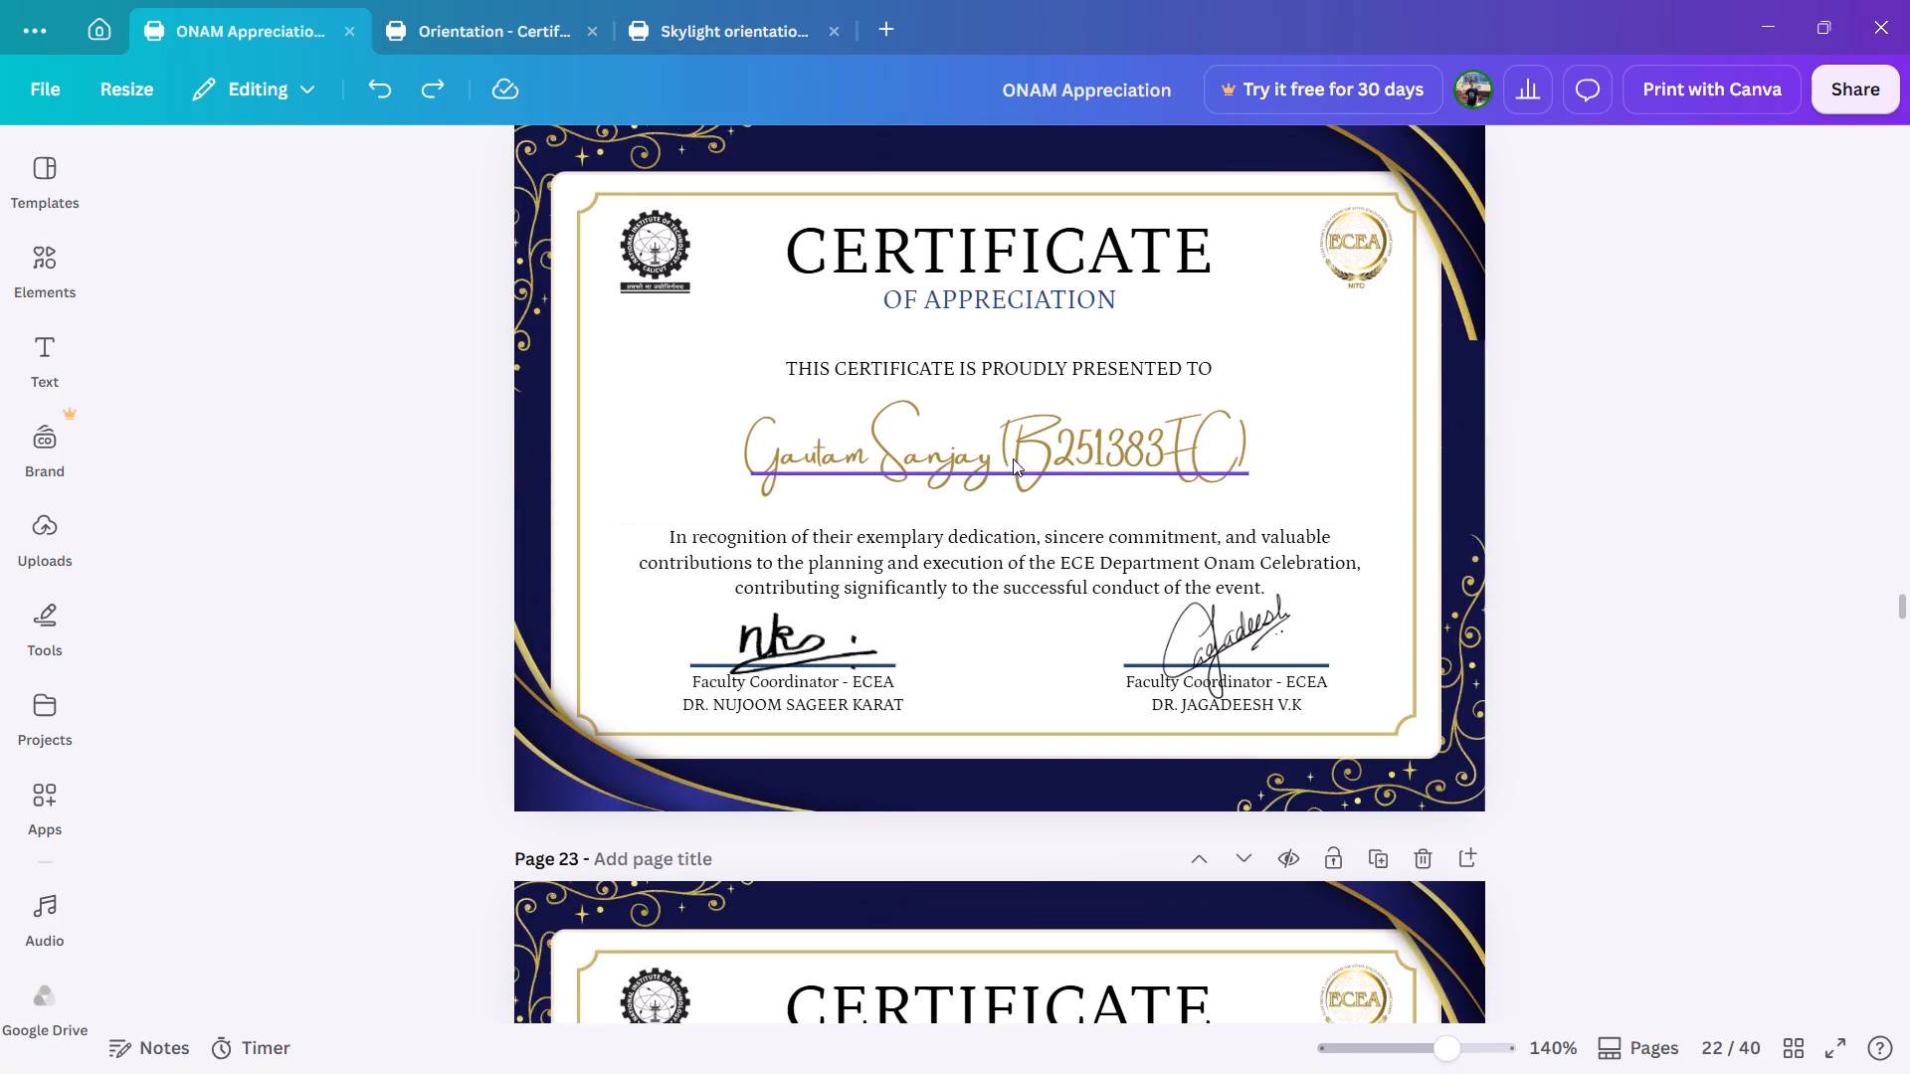
click(1012, 445)
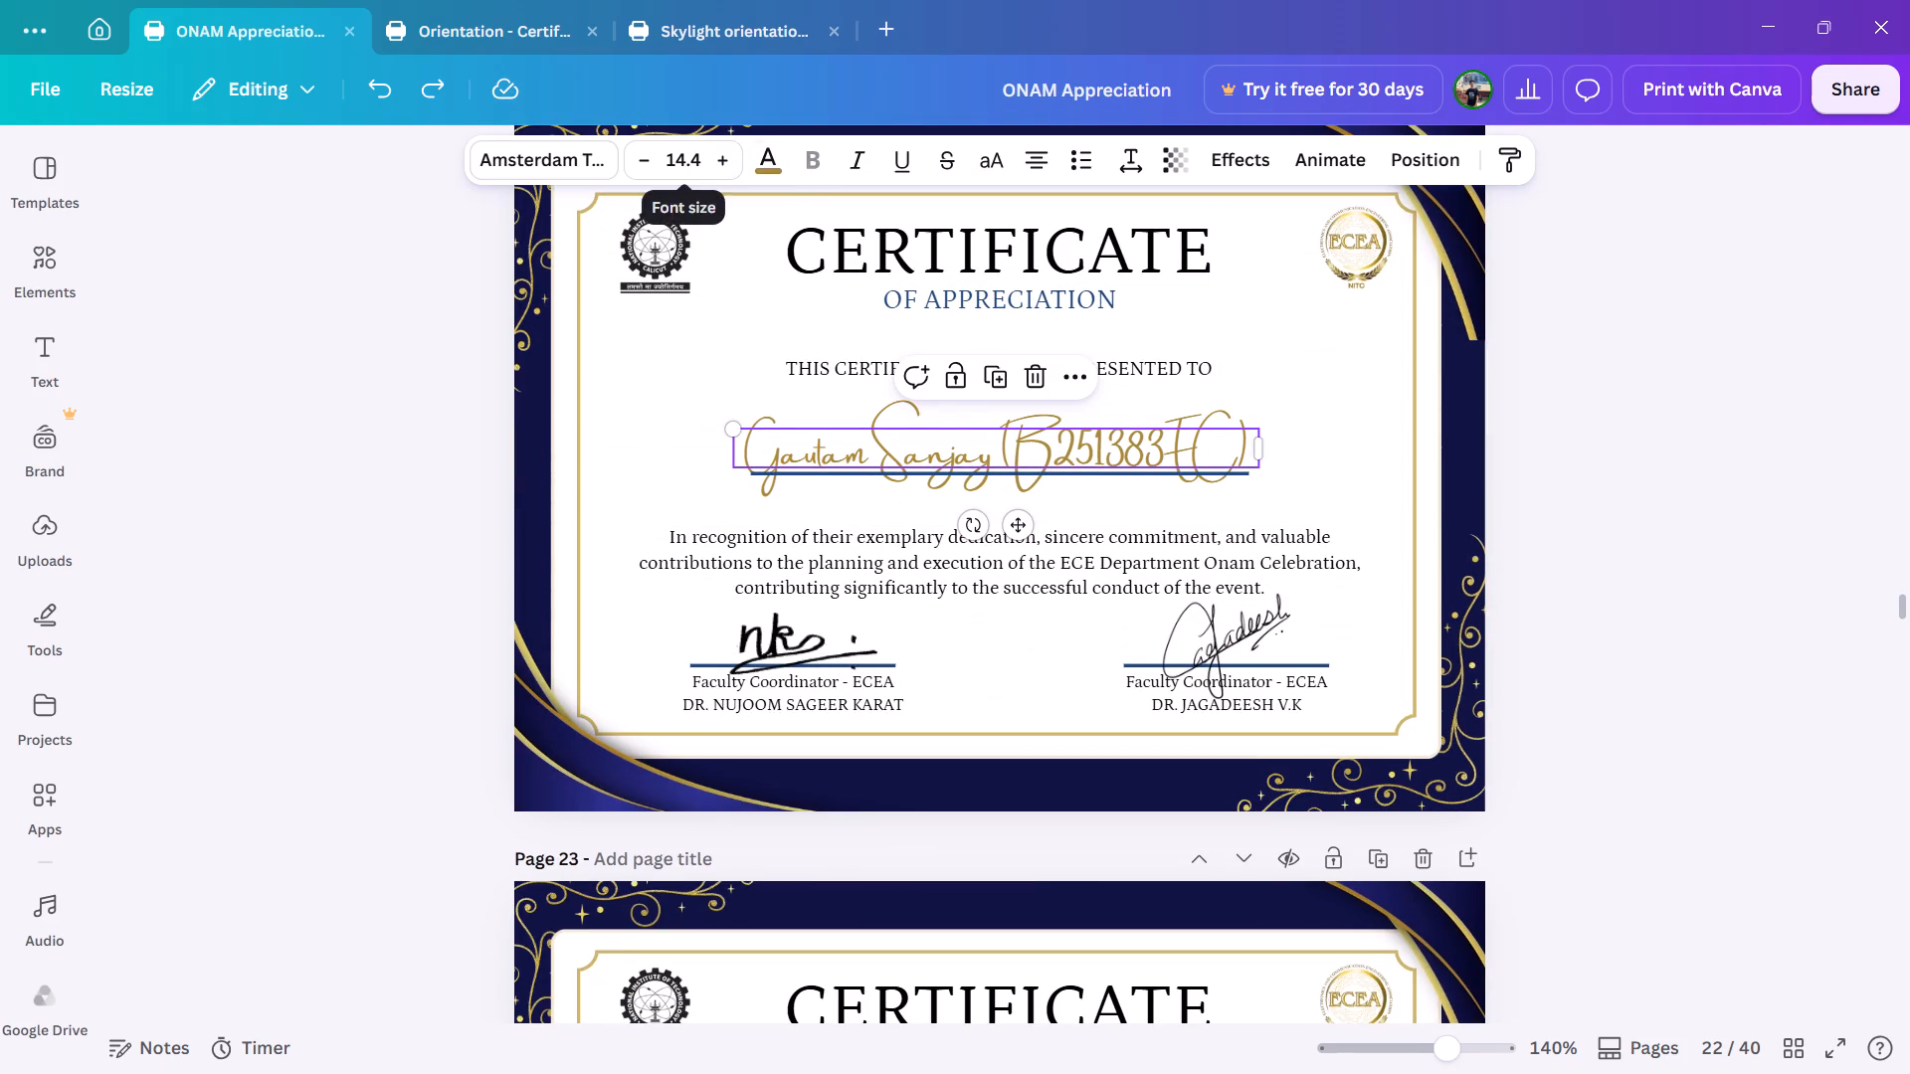
triple_click(715, 162)
double_click(715, 162)
click(715, 162)
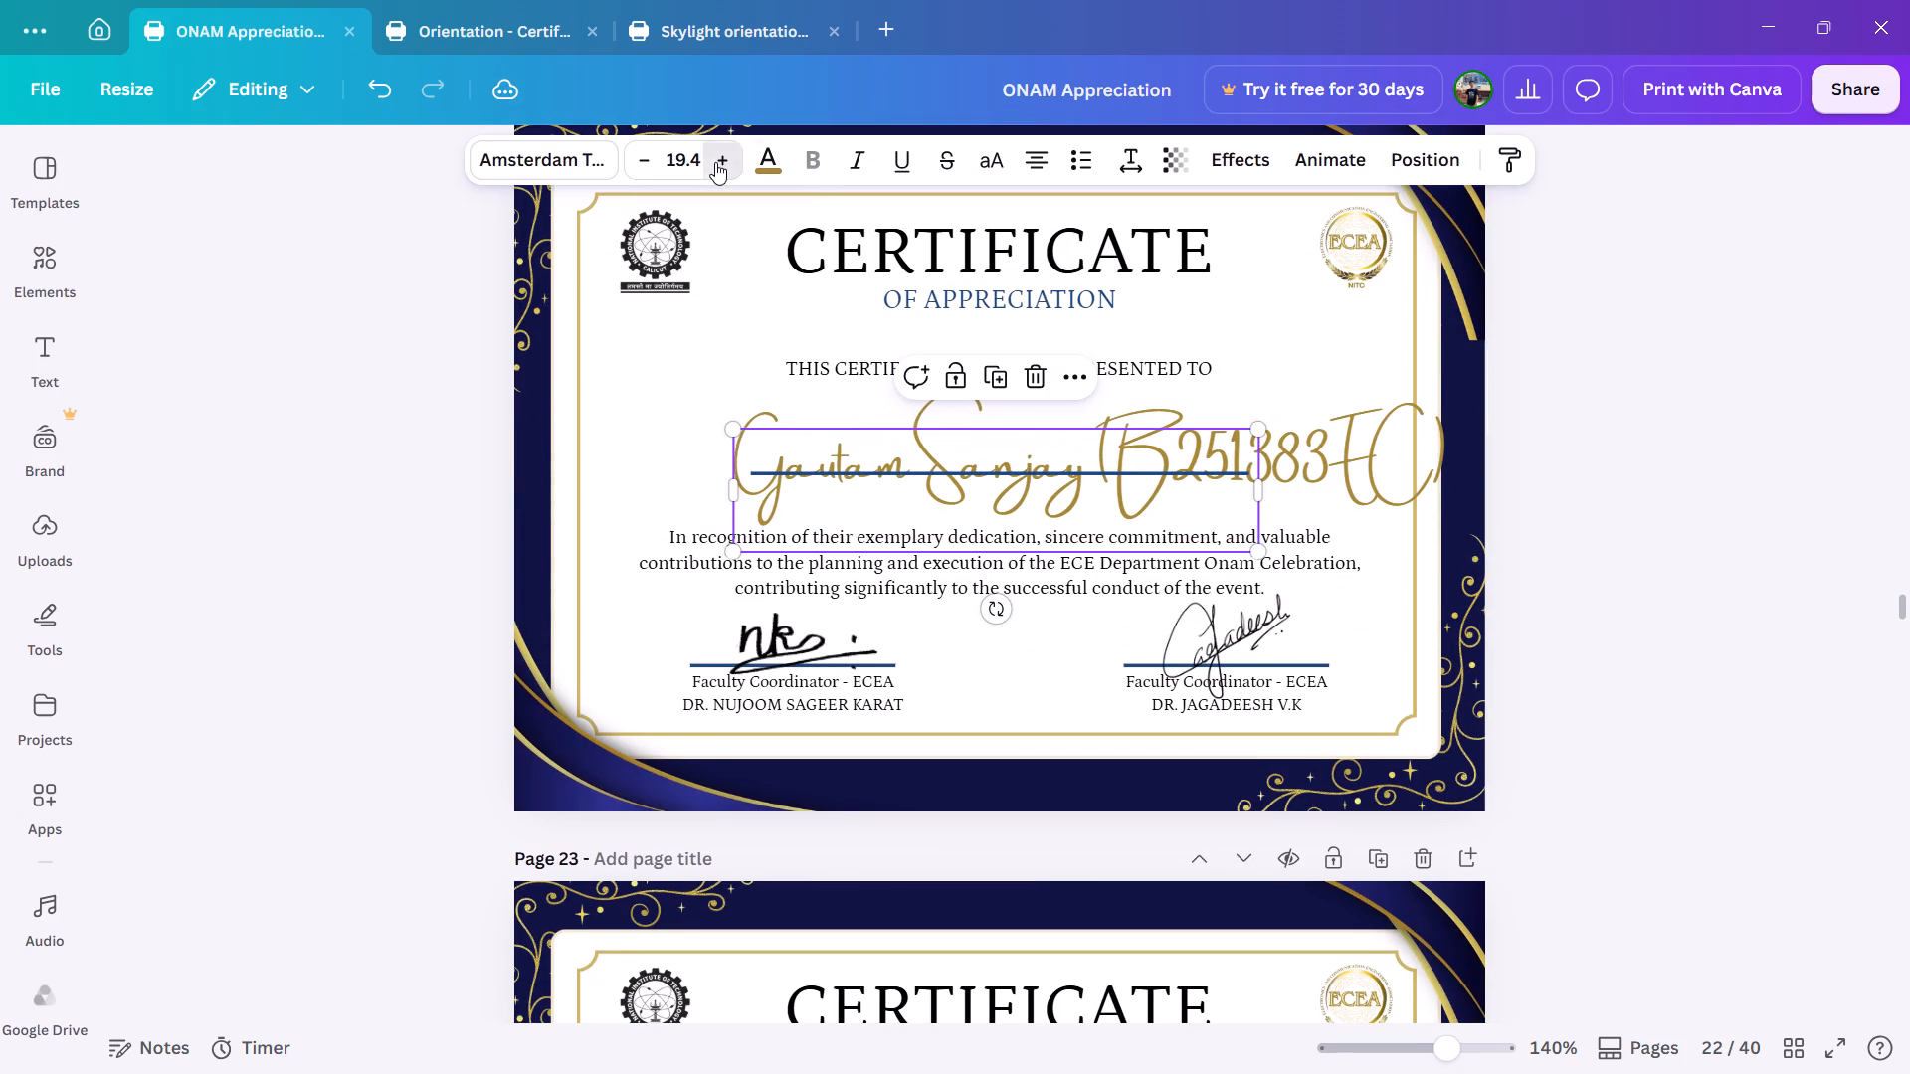
click(650, 163)
click(591, 160)
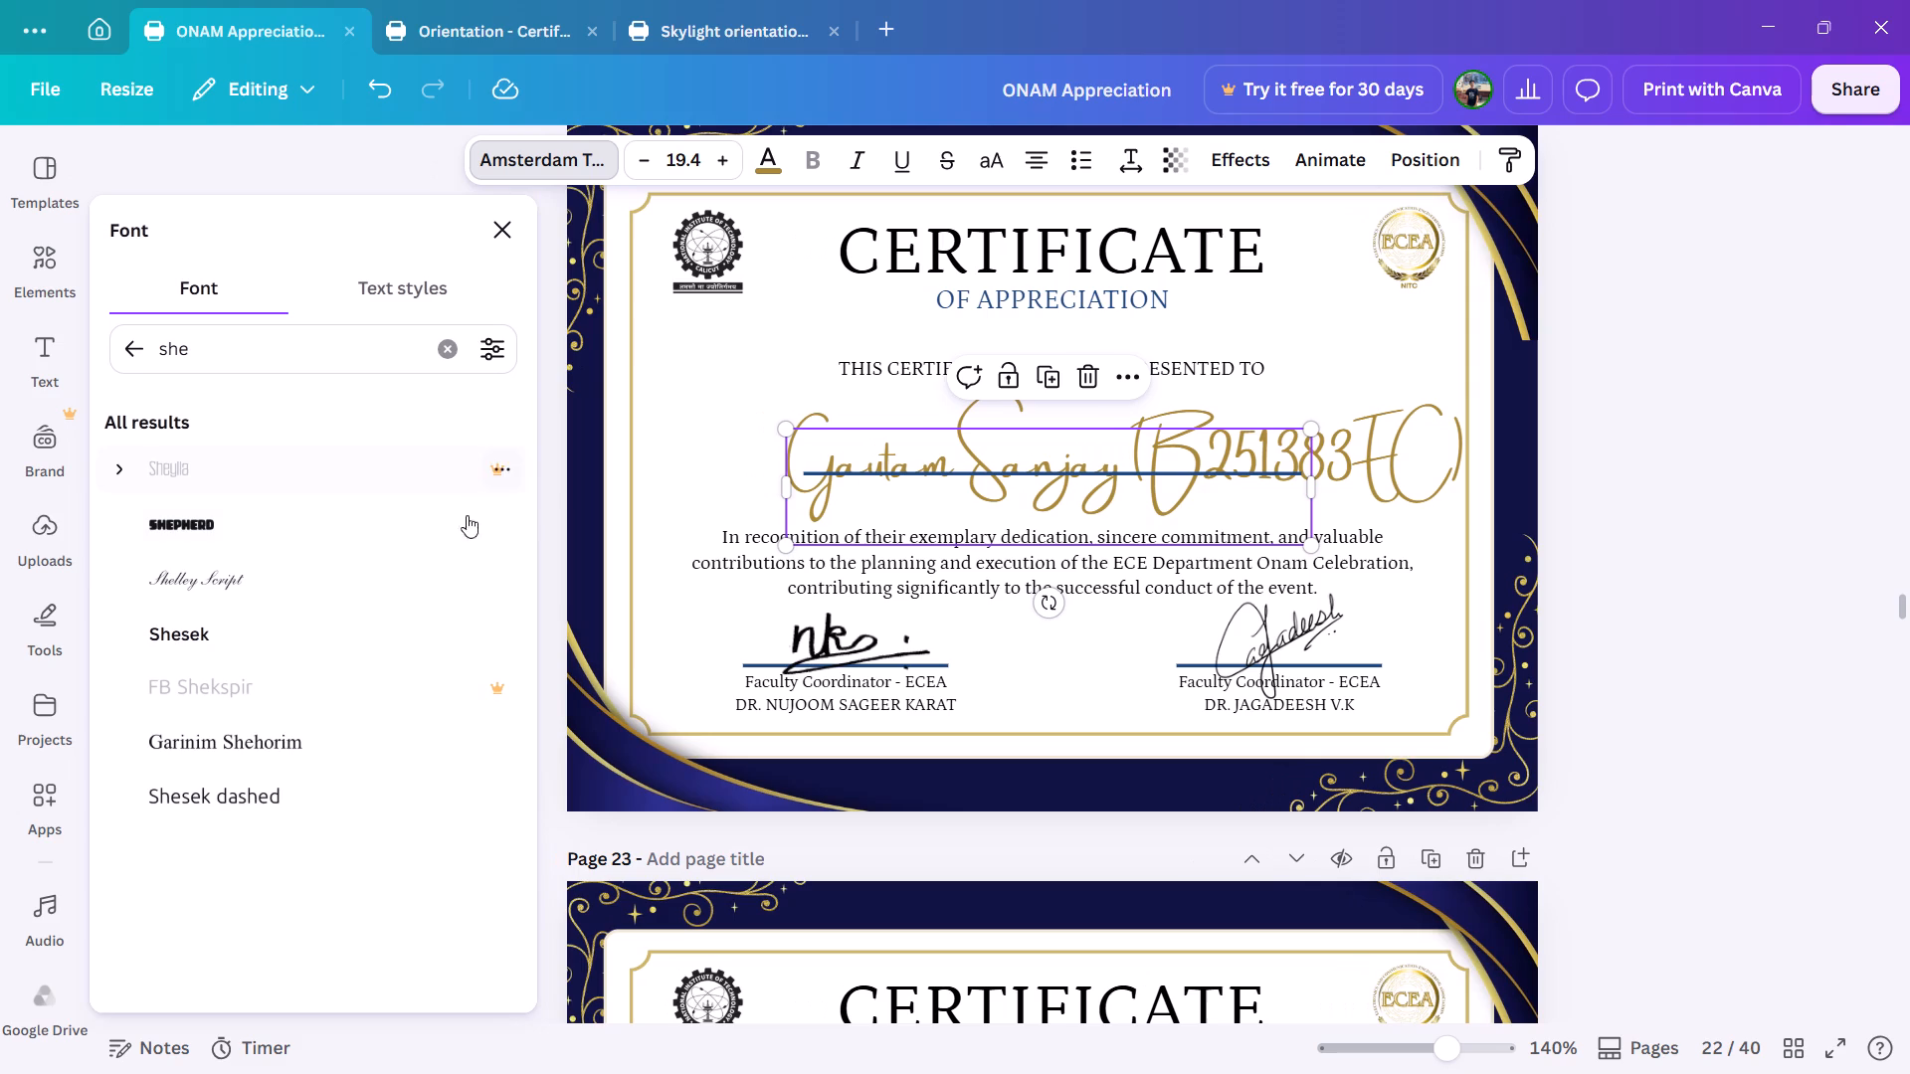
click(339, 576)
click(715, 445)
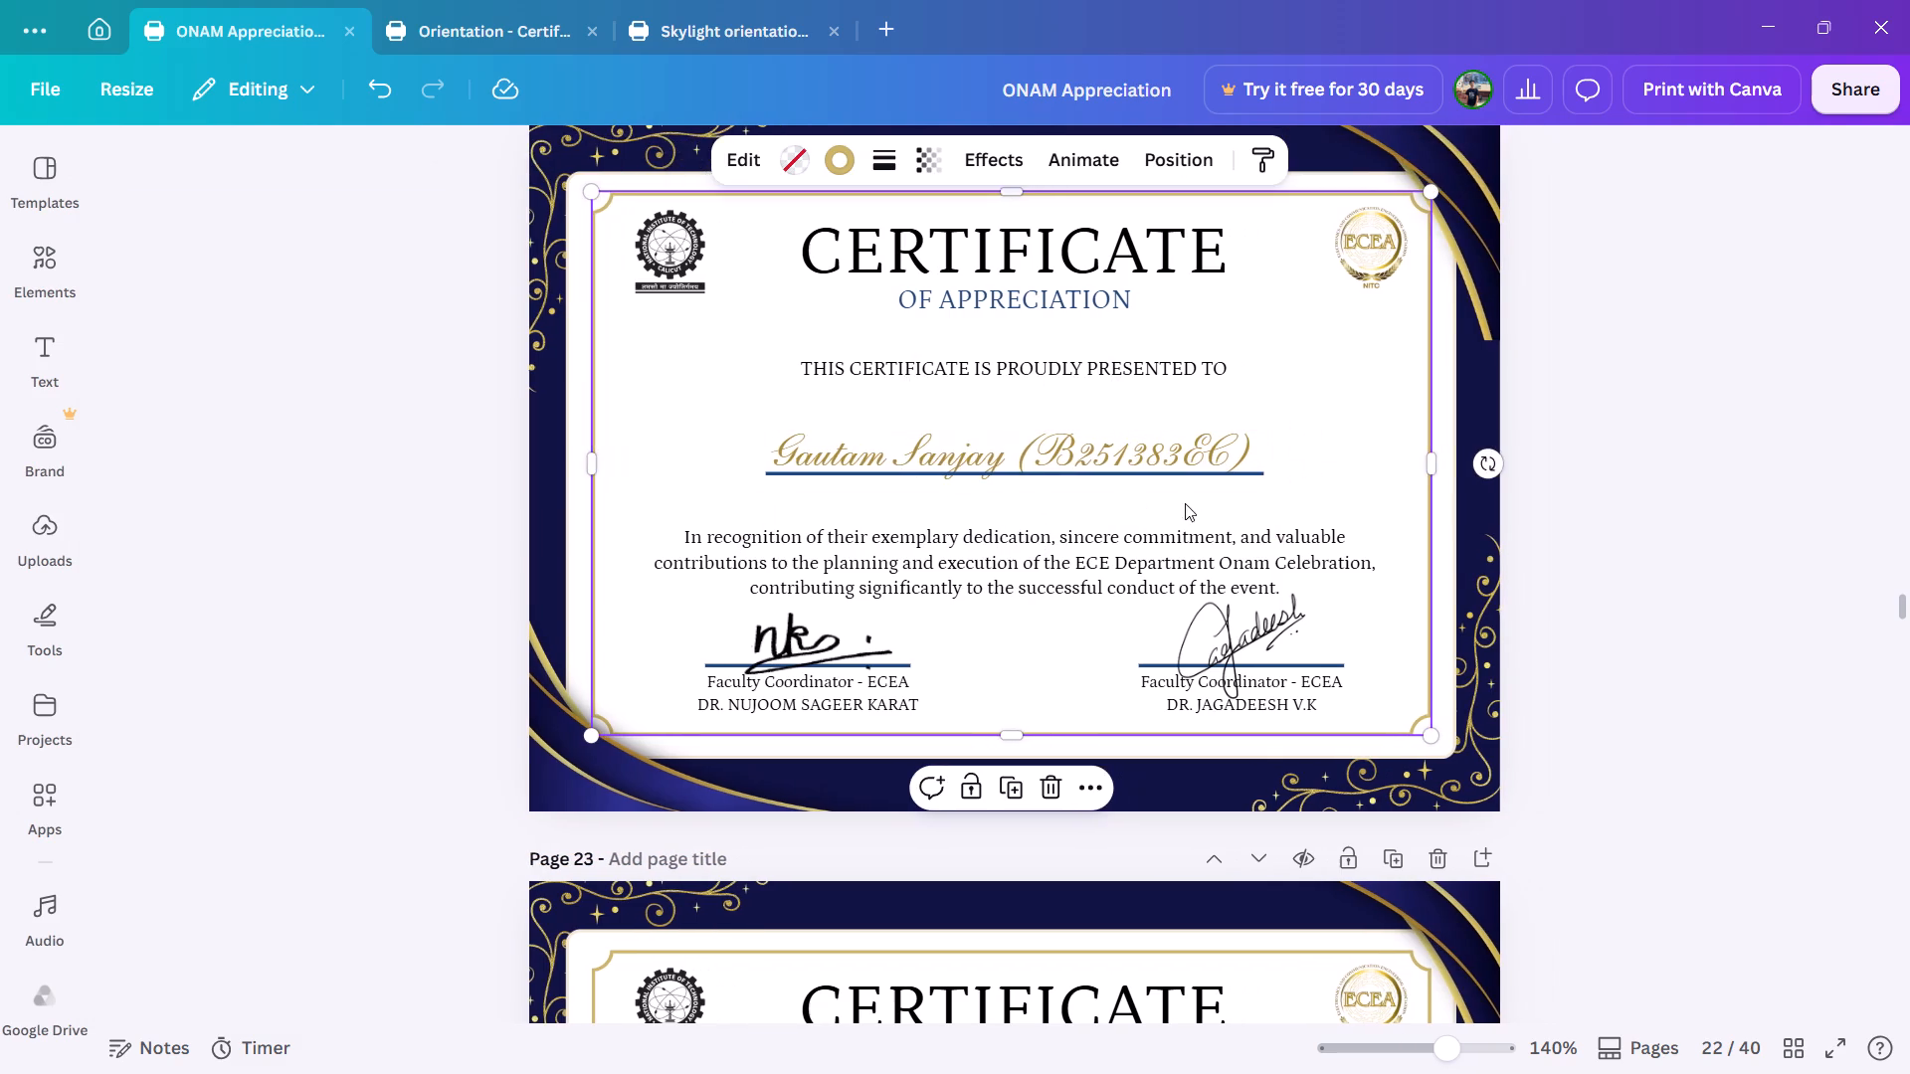
Set the page 23 recipient name to size 19.4 and change its font to Shelley Script.
scroll(1187, 508, down, 1)
click(1108, 811)
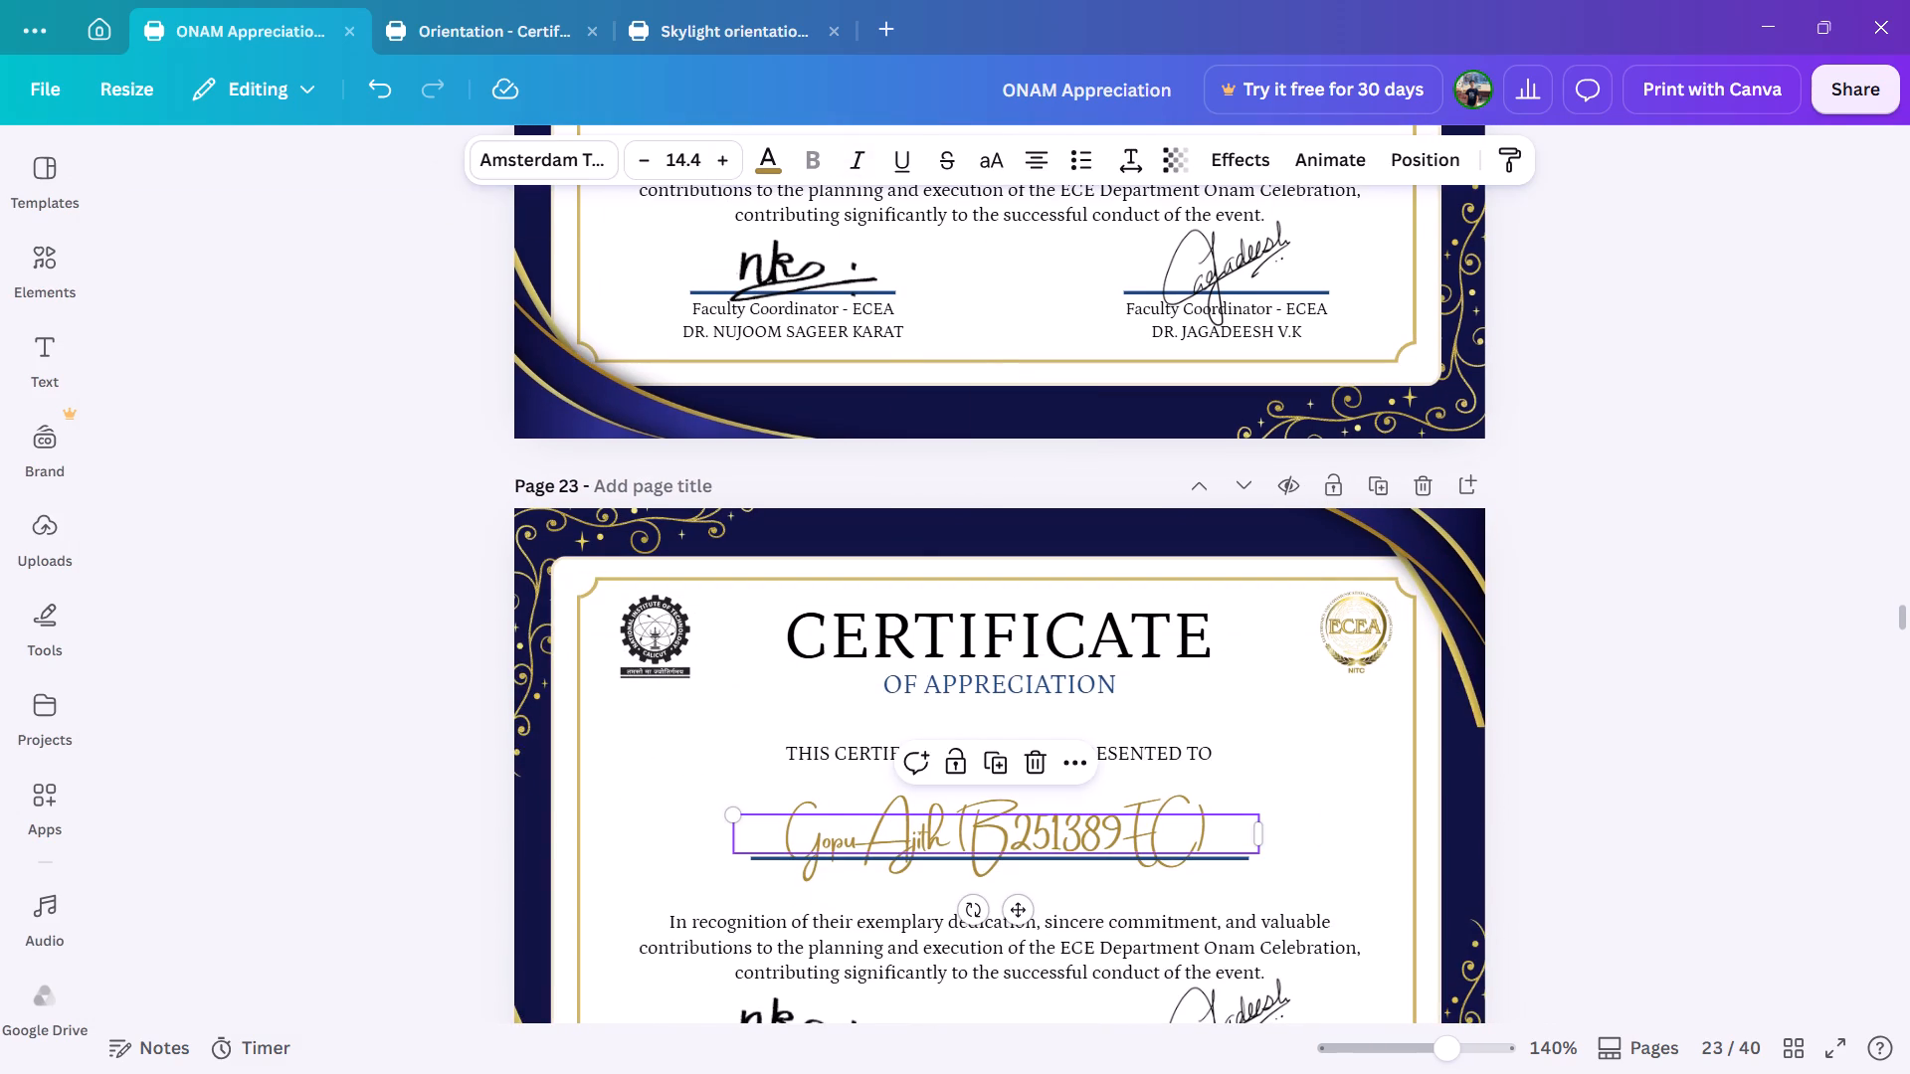
triple_click(716, 155)
click(718, 155)
click(718, 155)
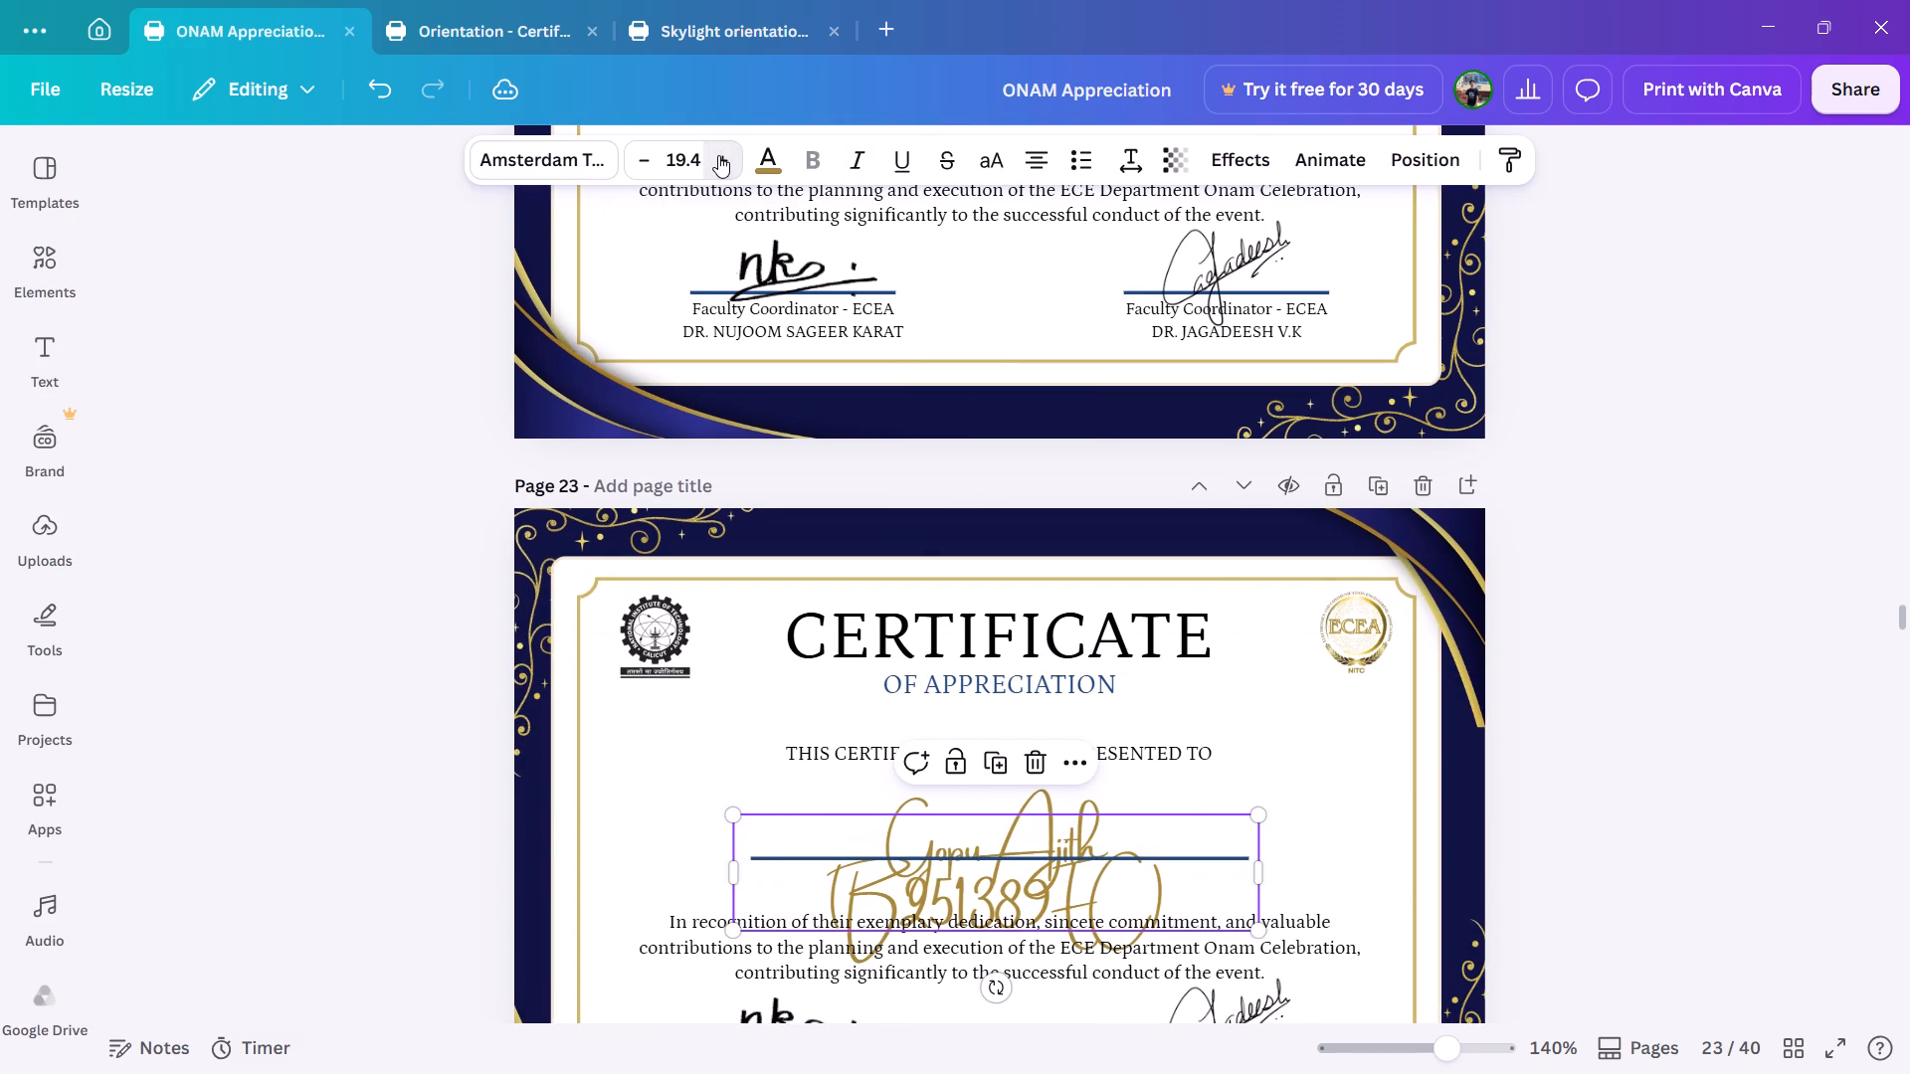
click(587, 164)
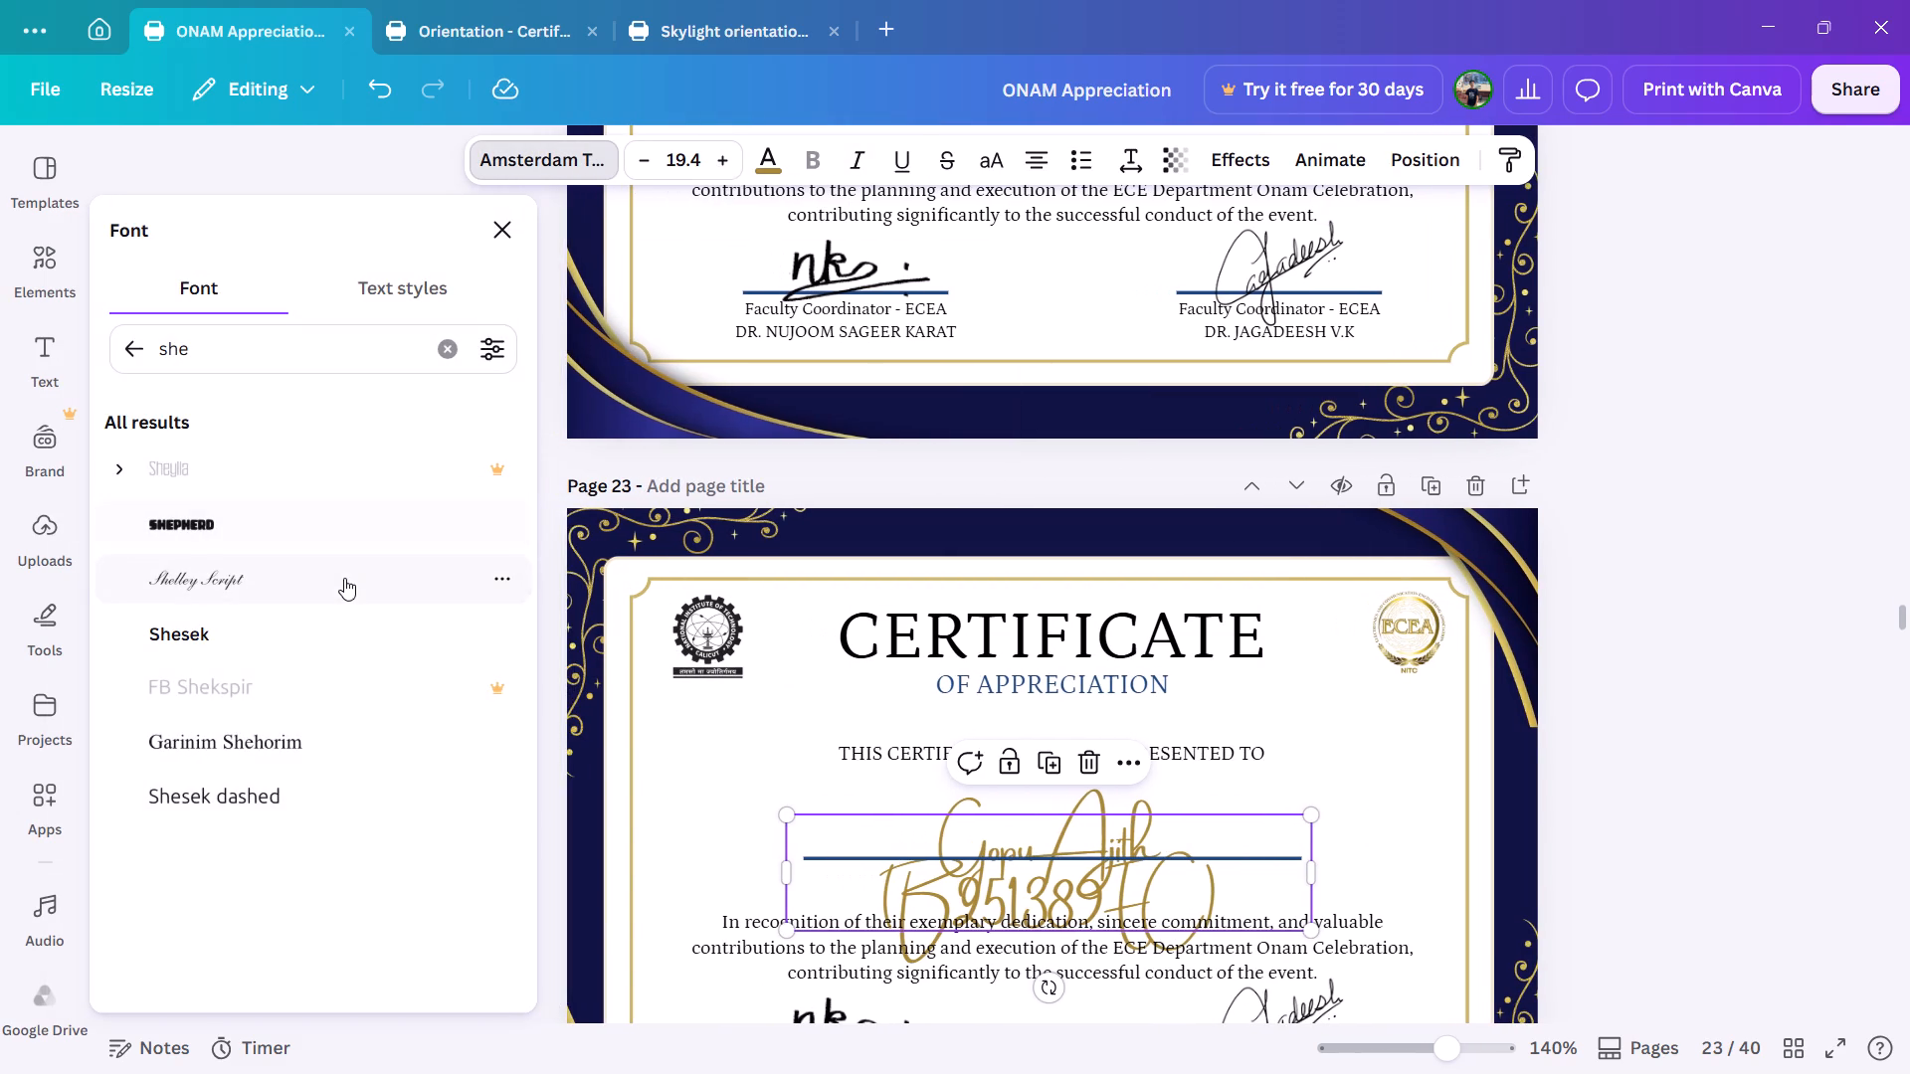
click(344, 578)
click(749, 768)
Set the recipient name on the last certificate, page 40, to size 19.4 and change its font to Shelley Script.
scroll(897, 678, down, 2)
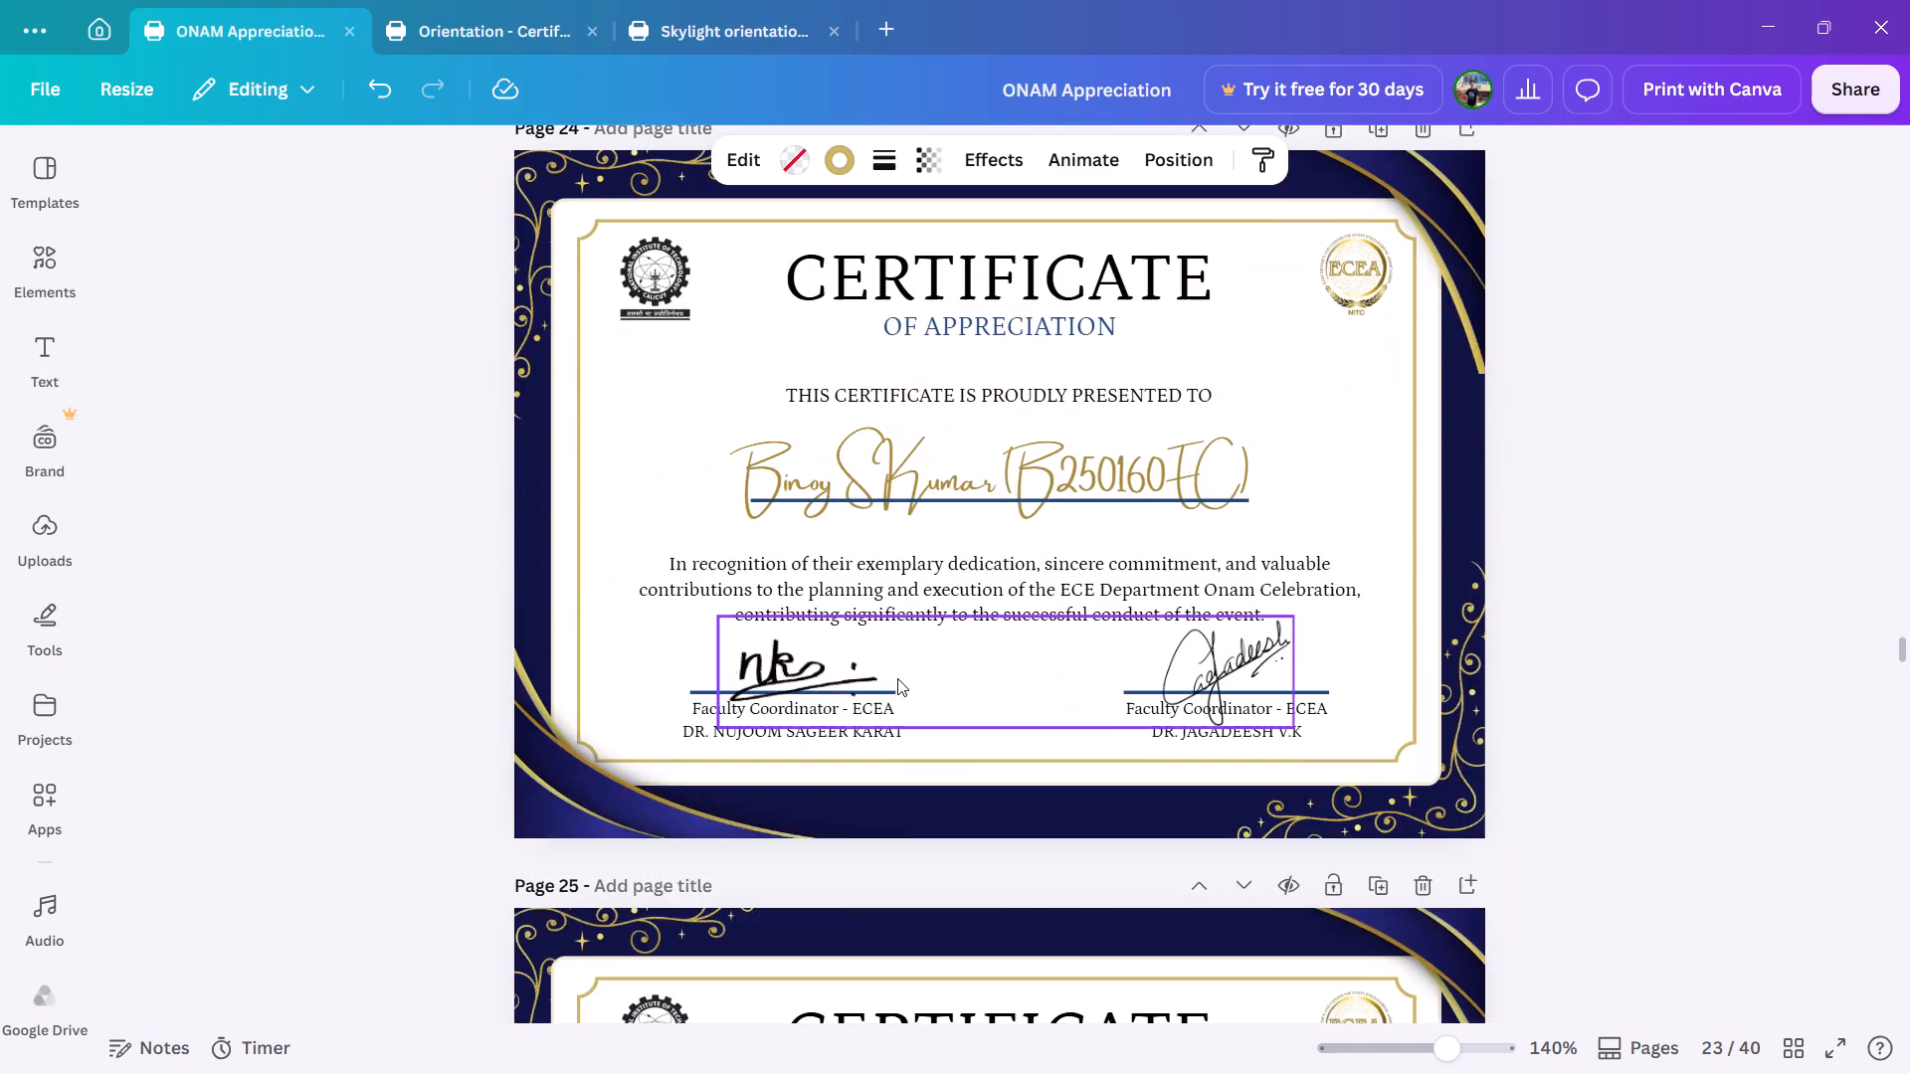
scroll(897, 678, up, 2)
scroll(897, 678, down, 16)
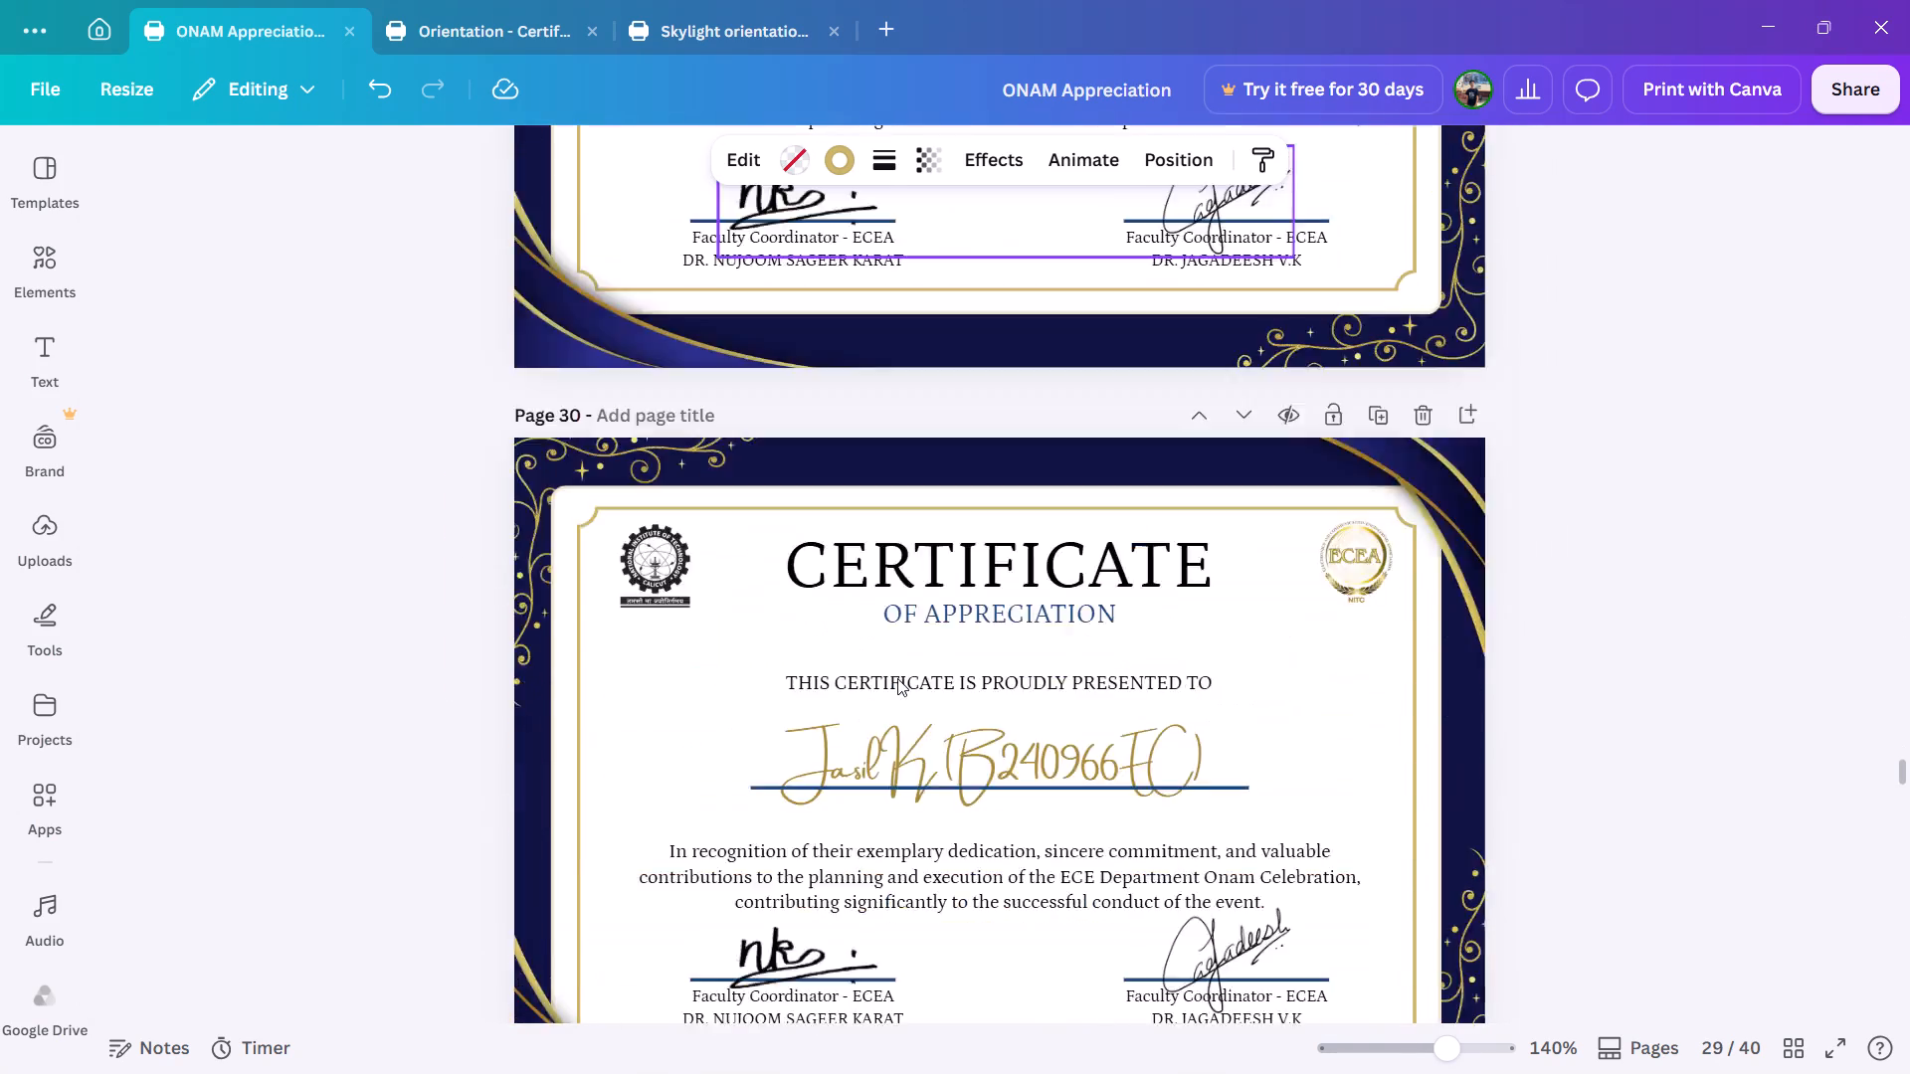
scroll(897, 678, down, 10)
scroll(897, 678, down, 17)
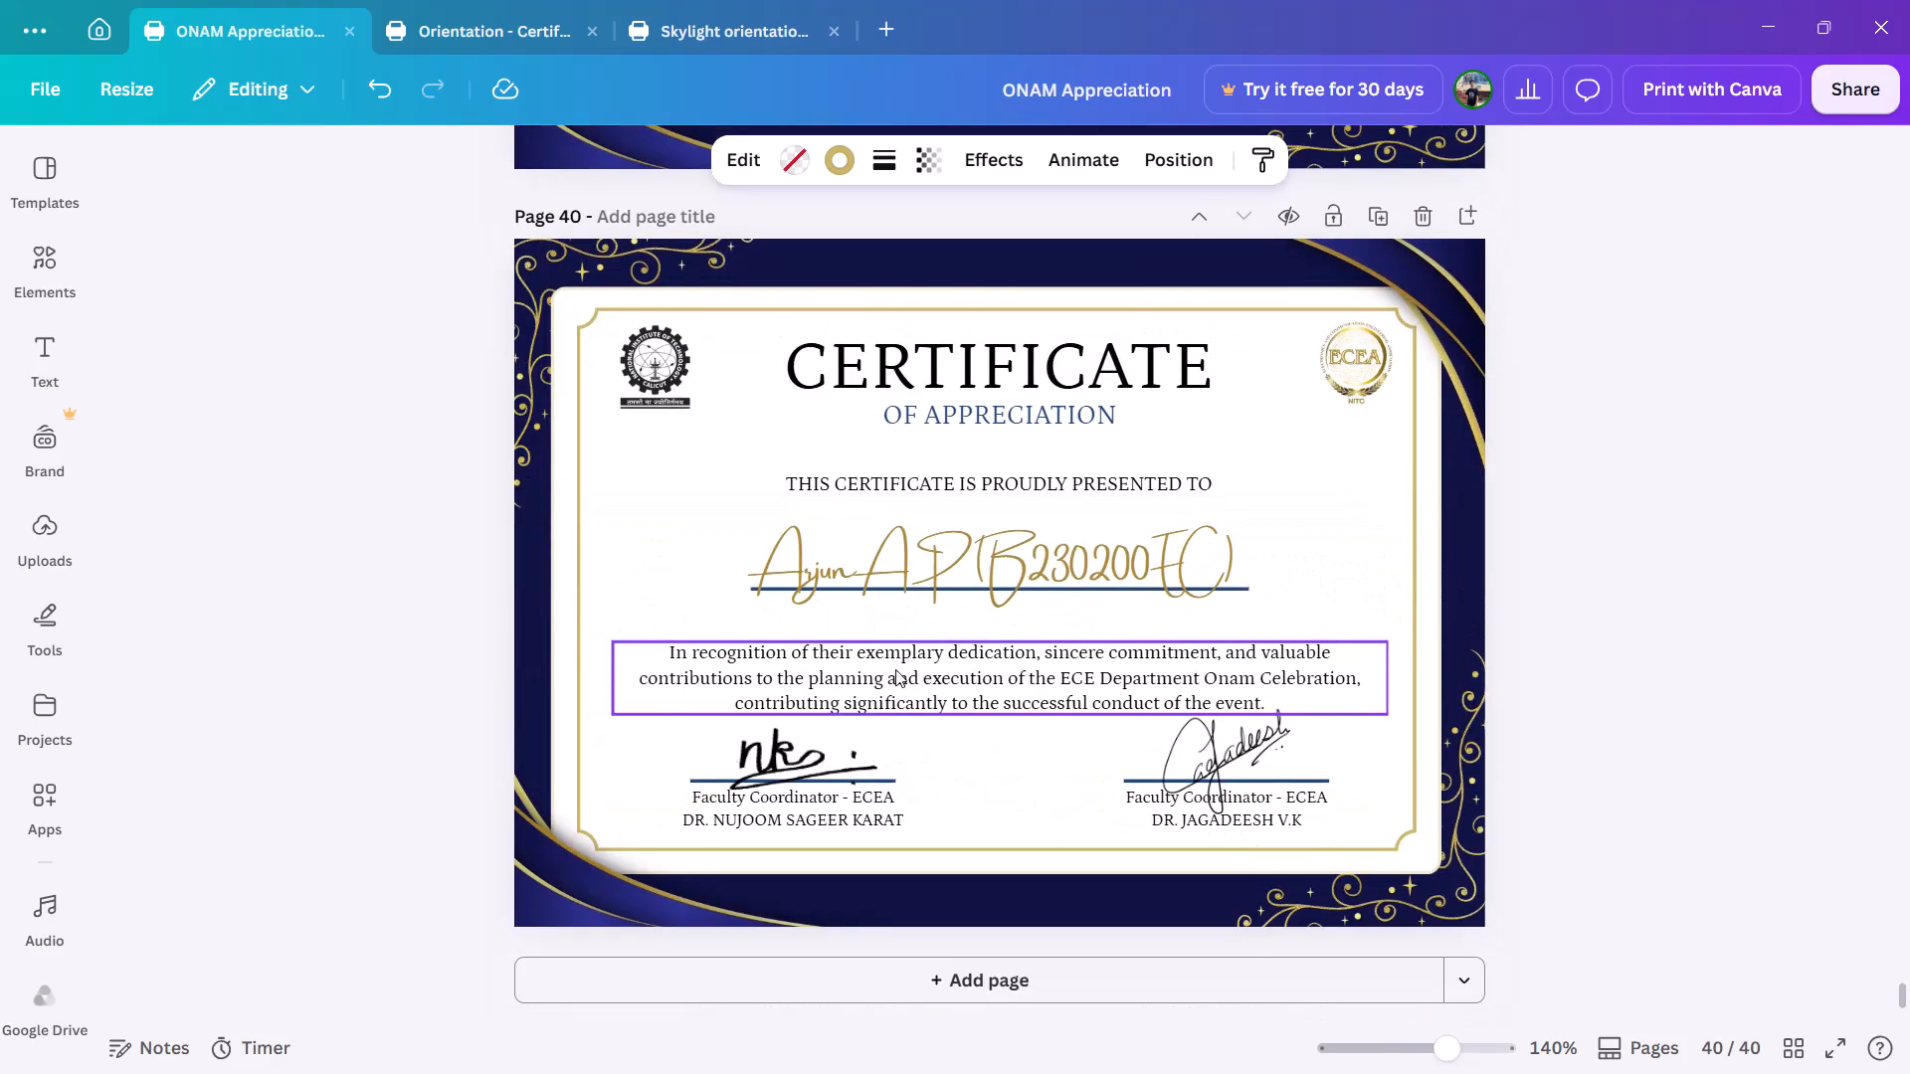
click(915, 559)
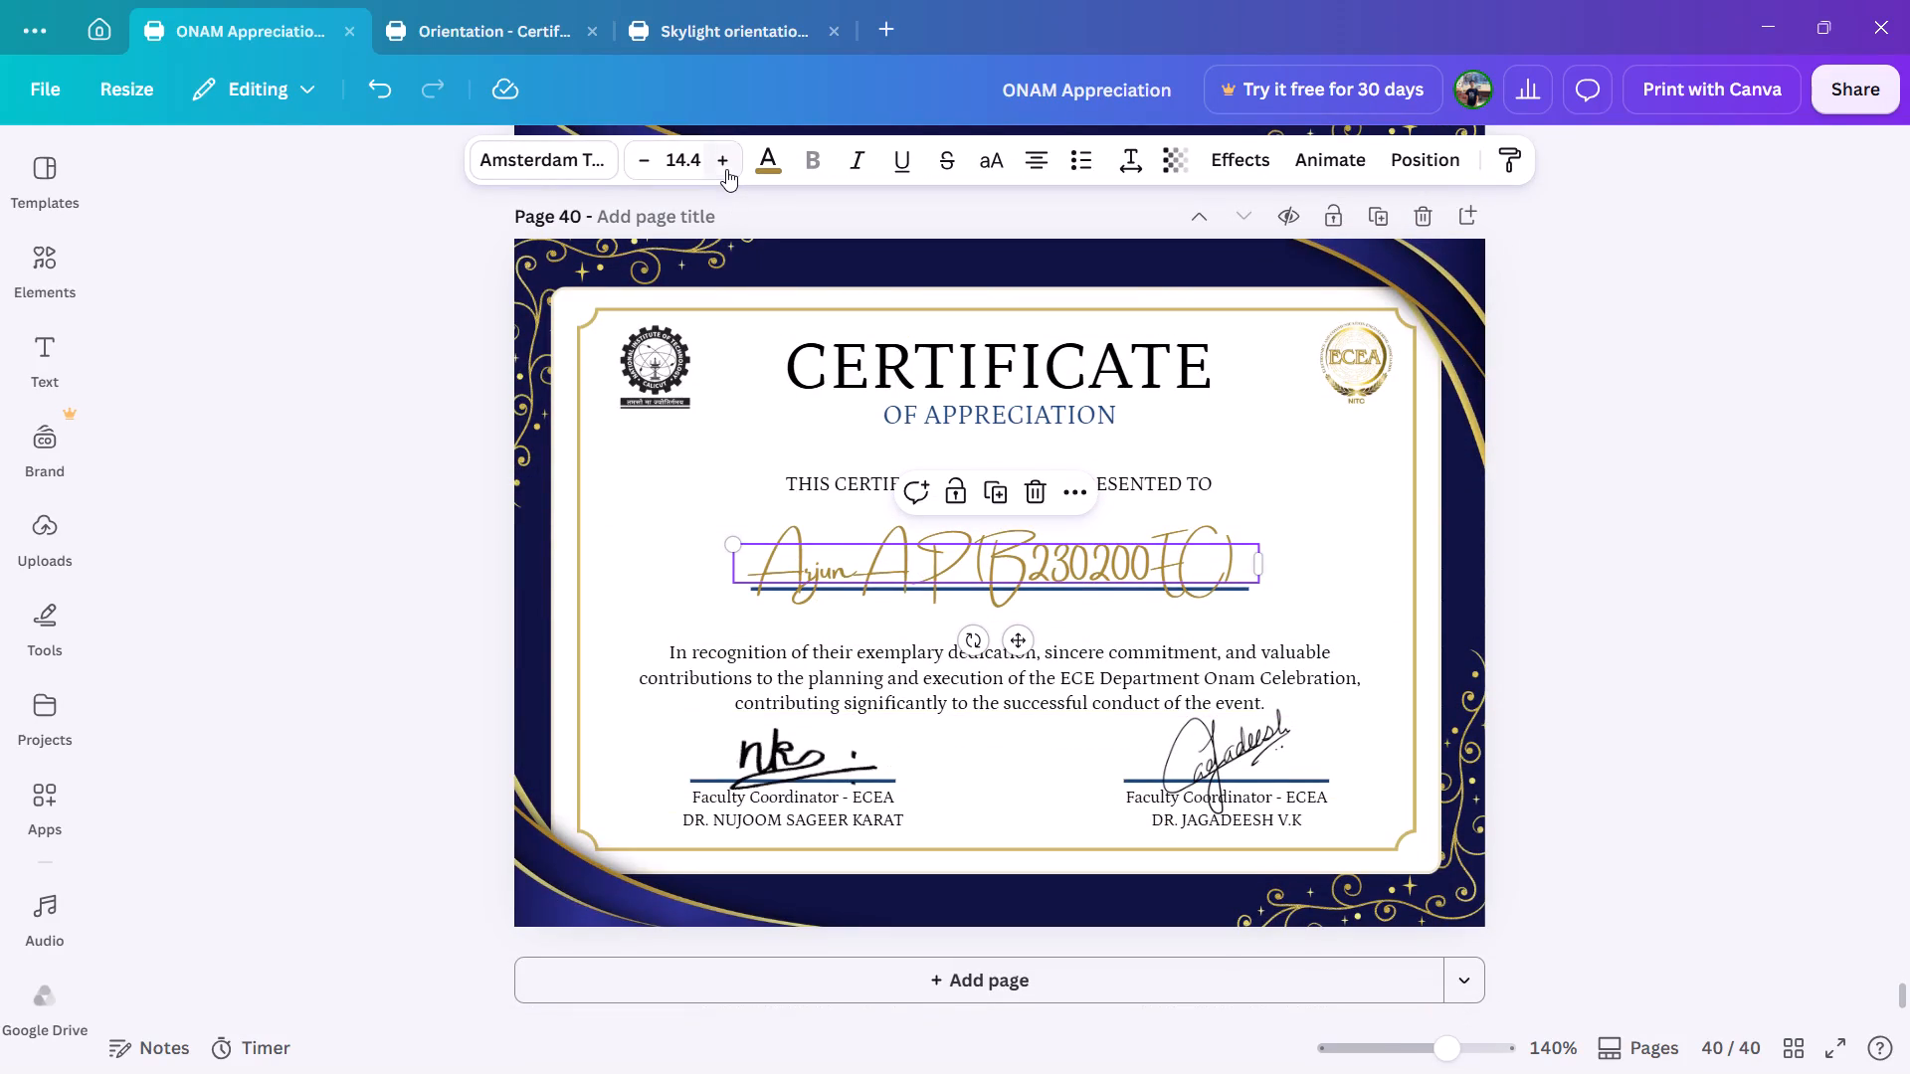
triple_click(726, 169)
double_click(726, 169)
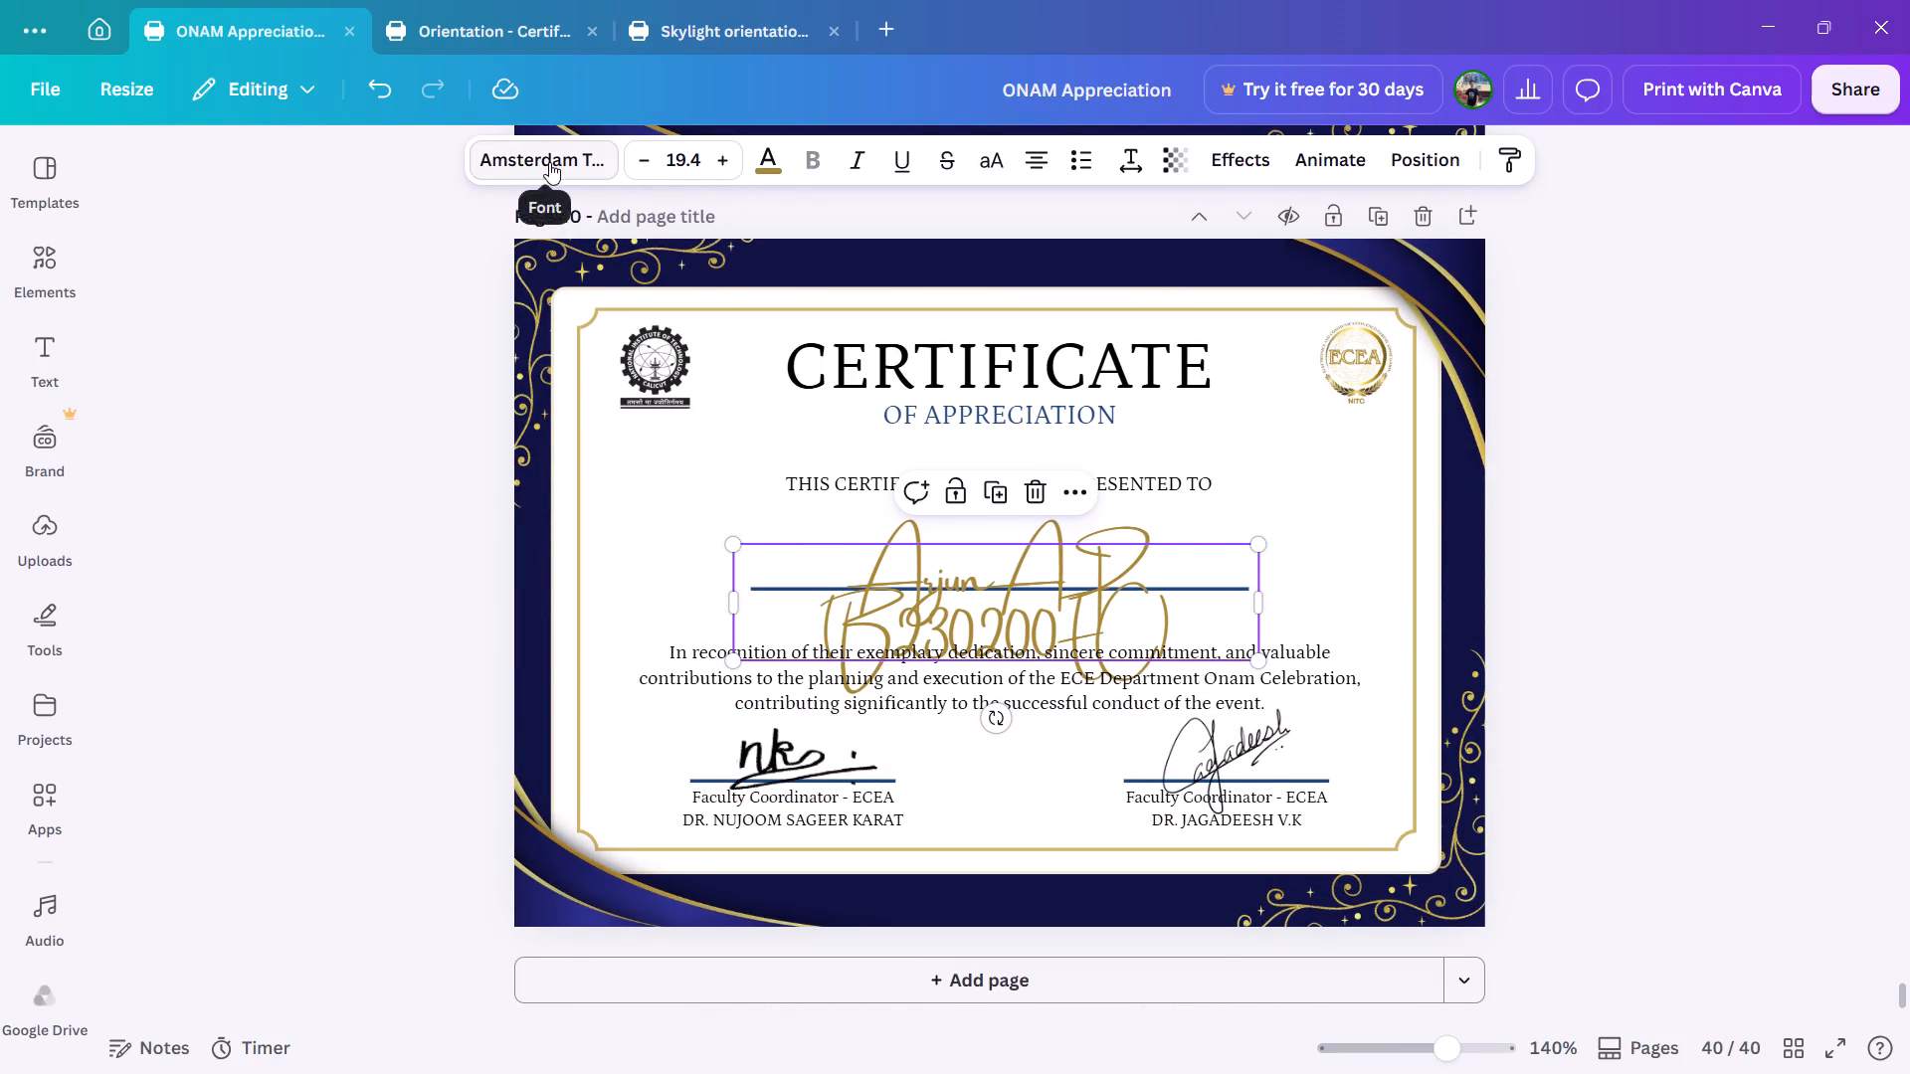
click(549, 162)
click(297, 578)
Set the page 39 recipient name to size 19.4 and change its font to Shelley Script.
scroll(804, 596, up, 1)
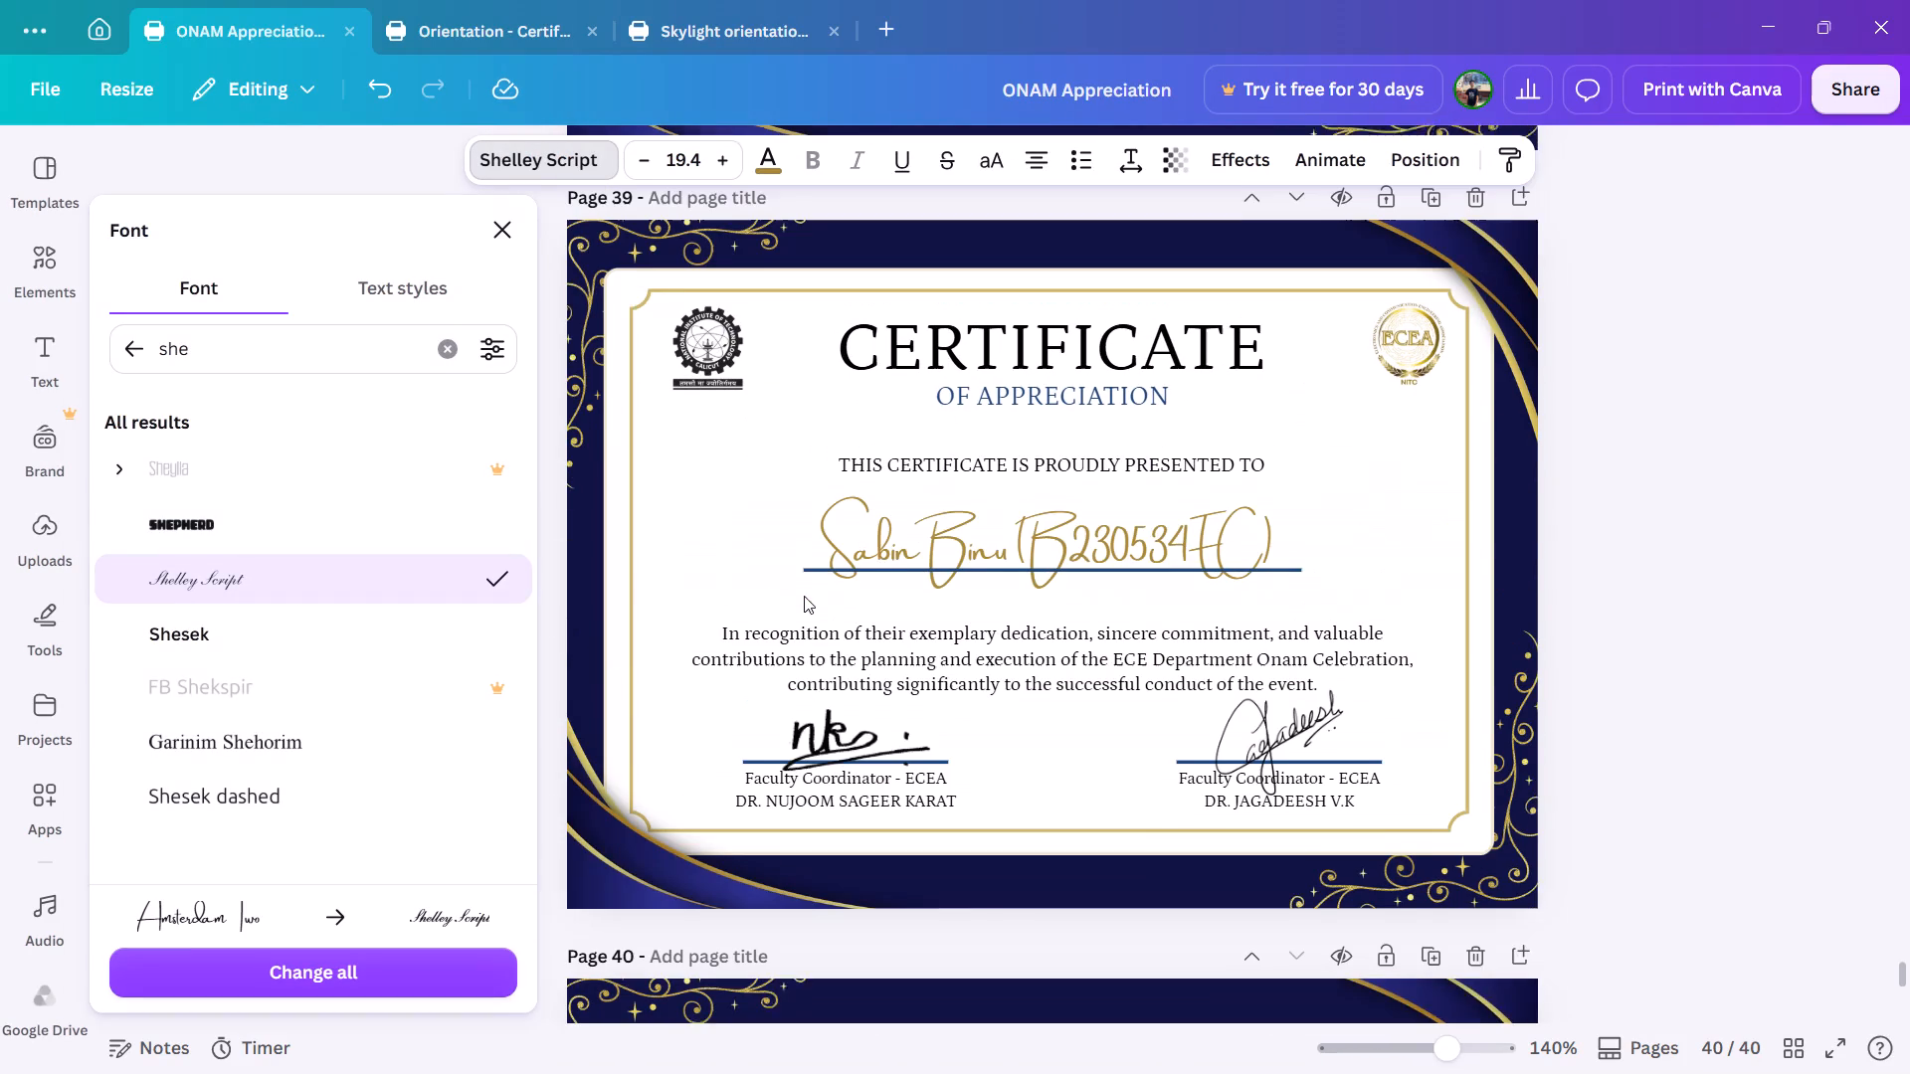
click(898, 552)
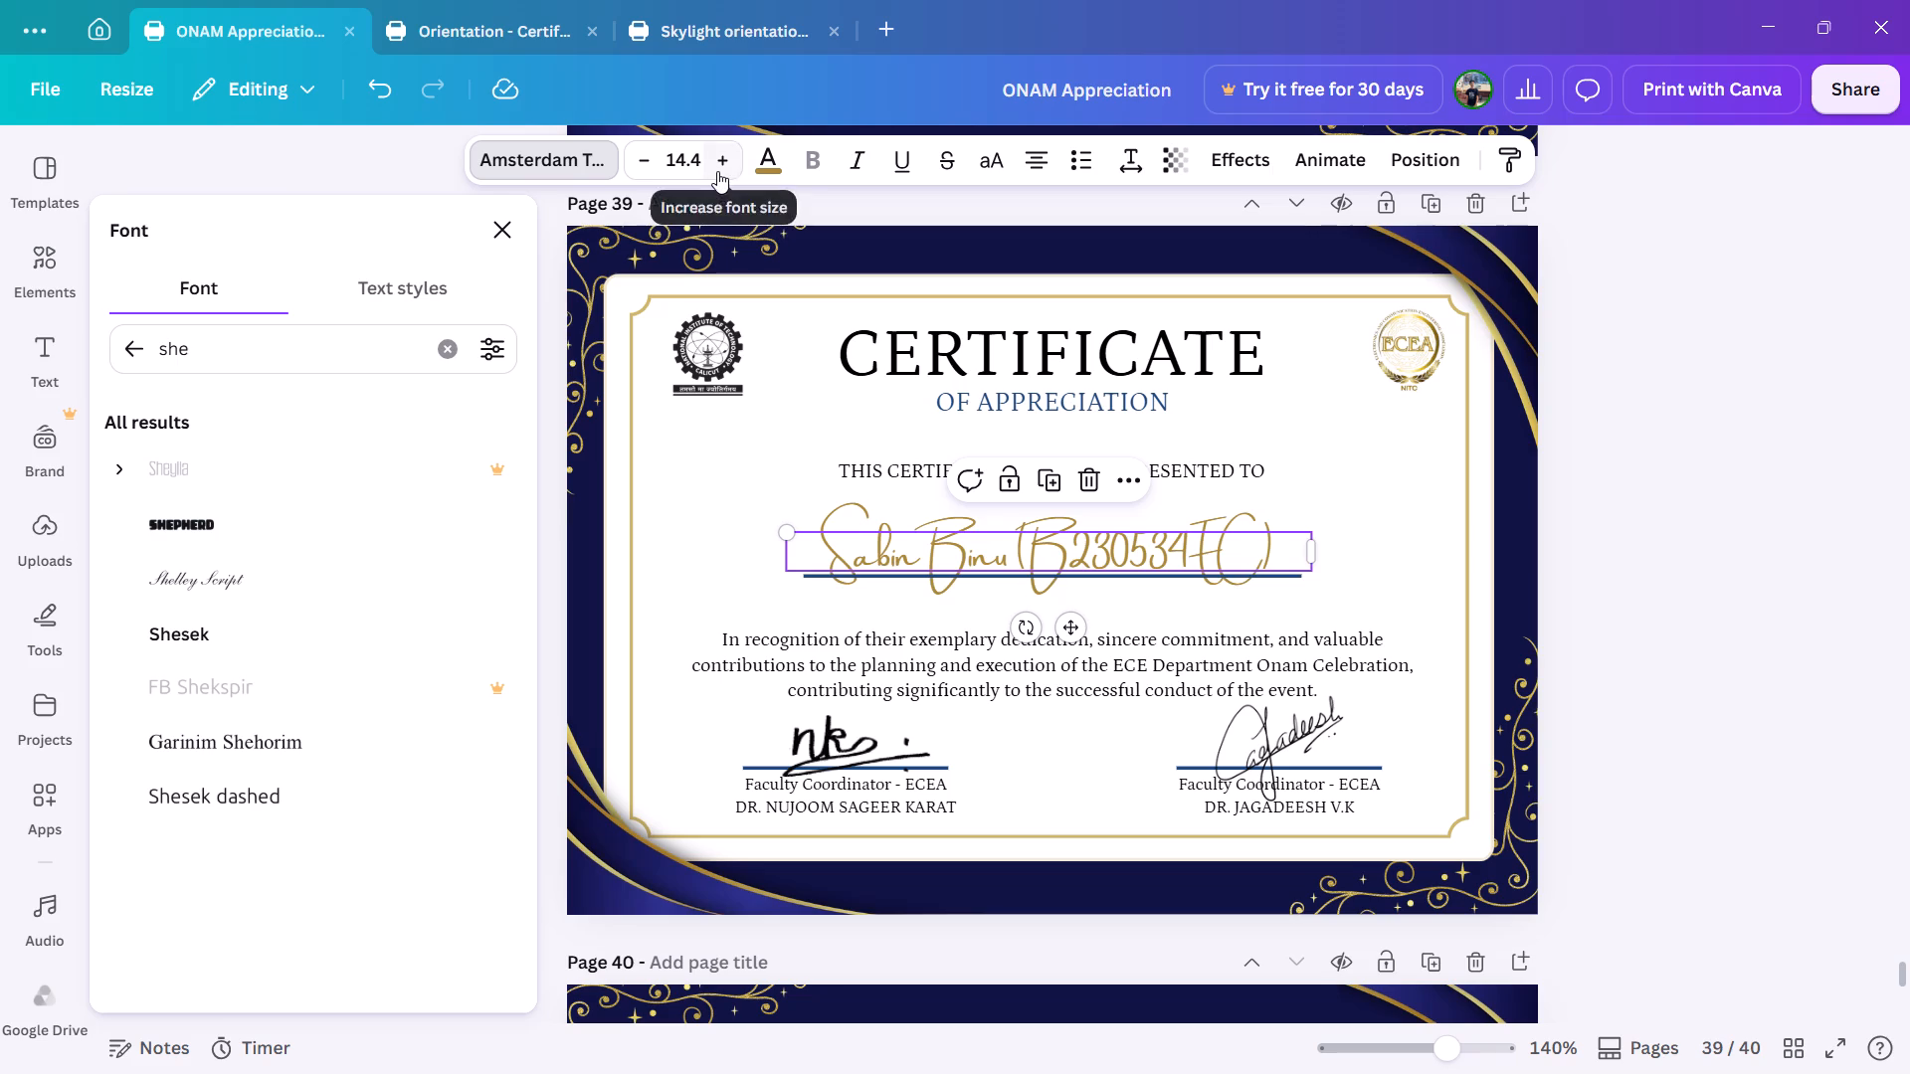
triple_click(717, 171)
double_click(717, 171)
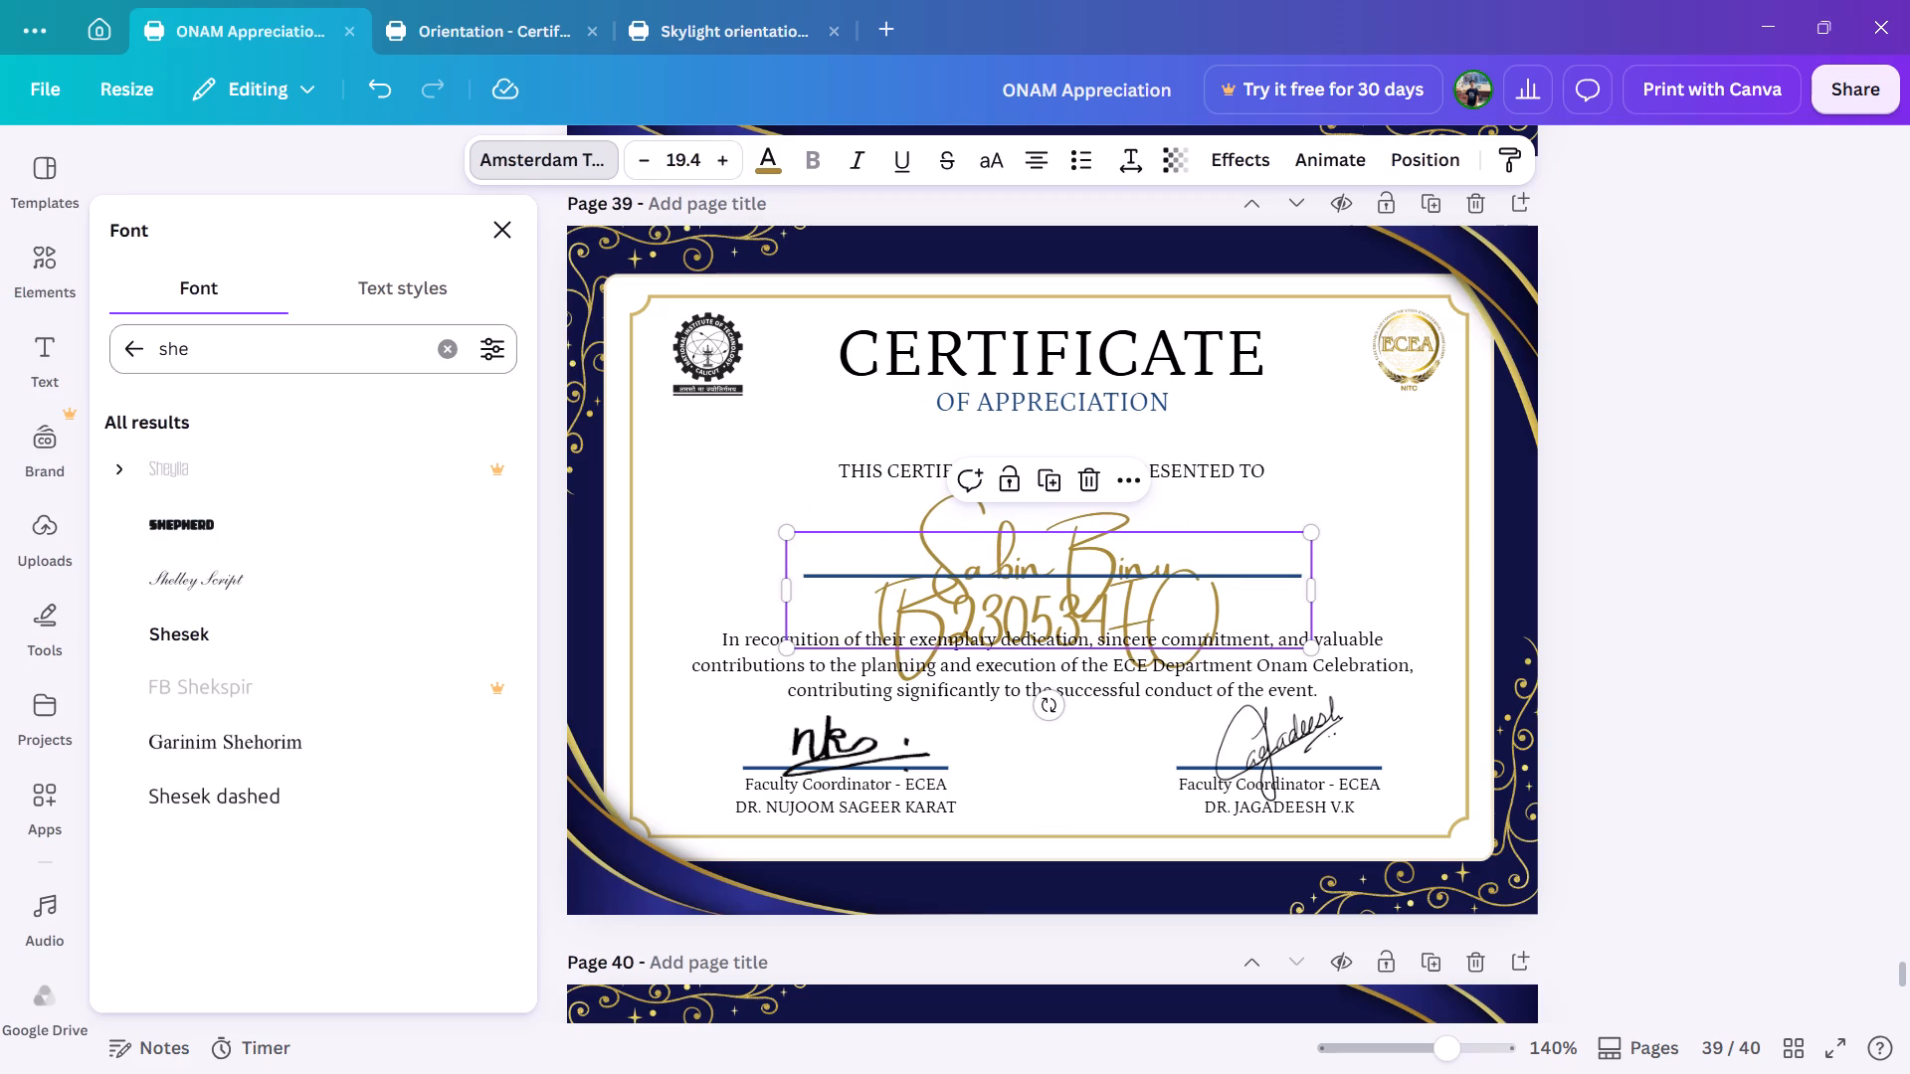
click(258, 563)
Set the page 38 recipient name to size 19.4 and change its font to Shelley Script.
scroll(731, 601, up, 2)
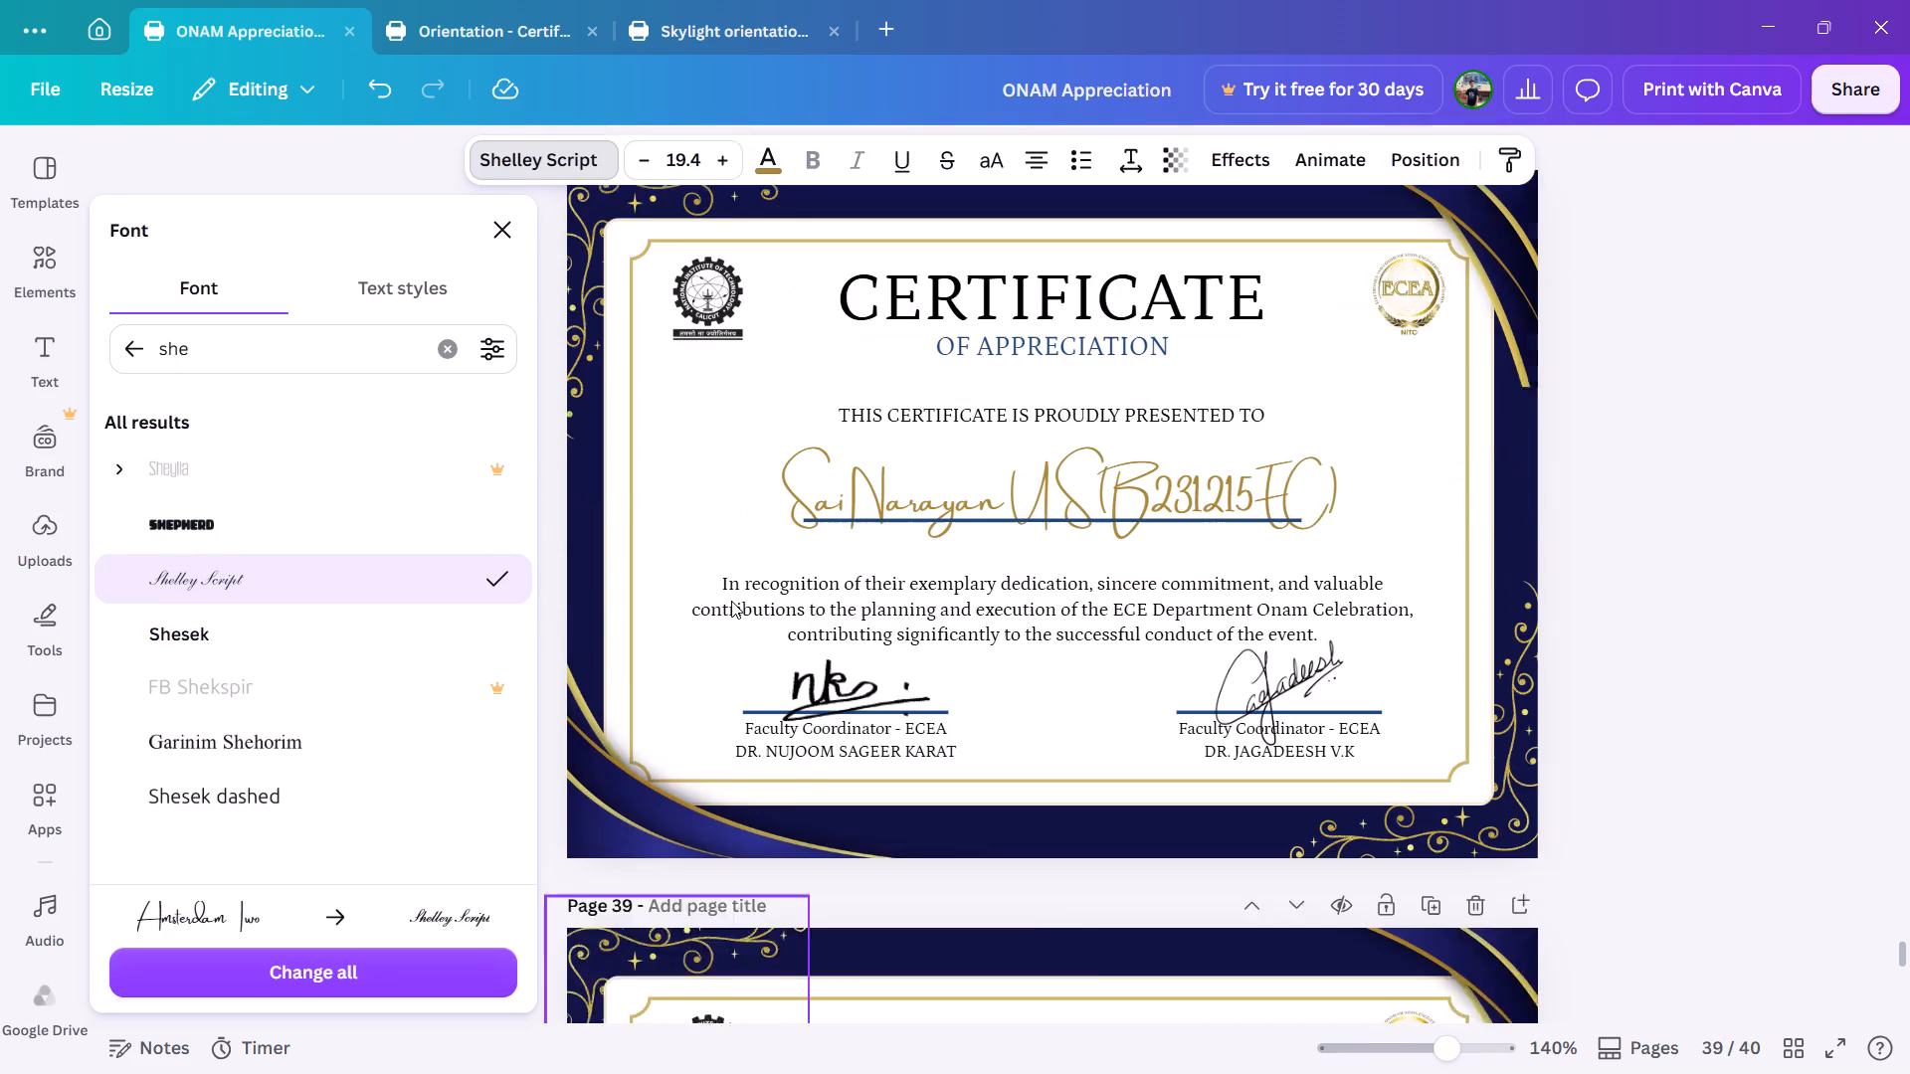
click(874, 506)
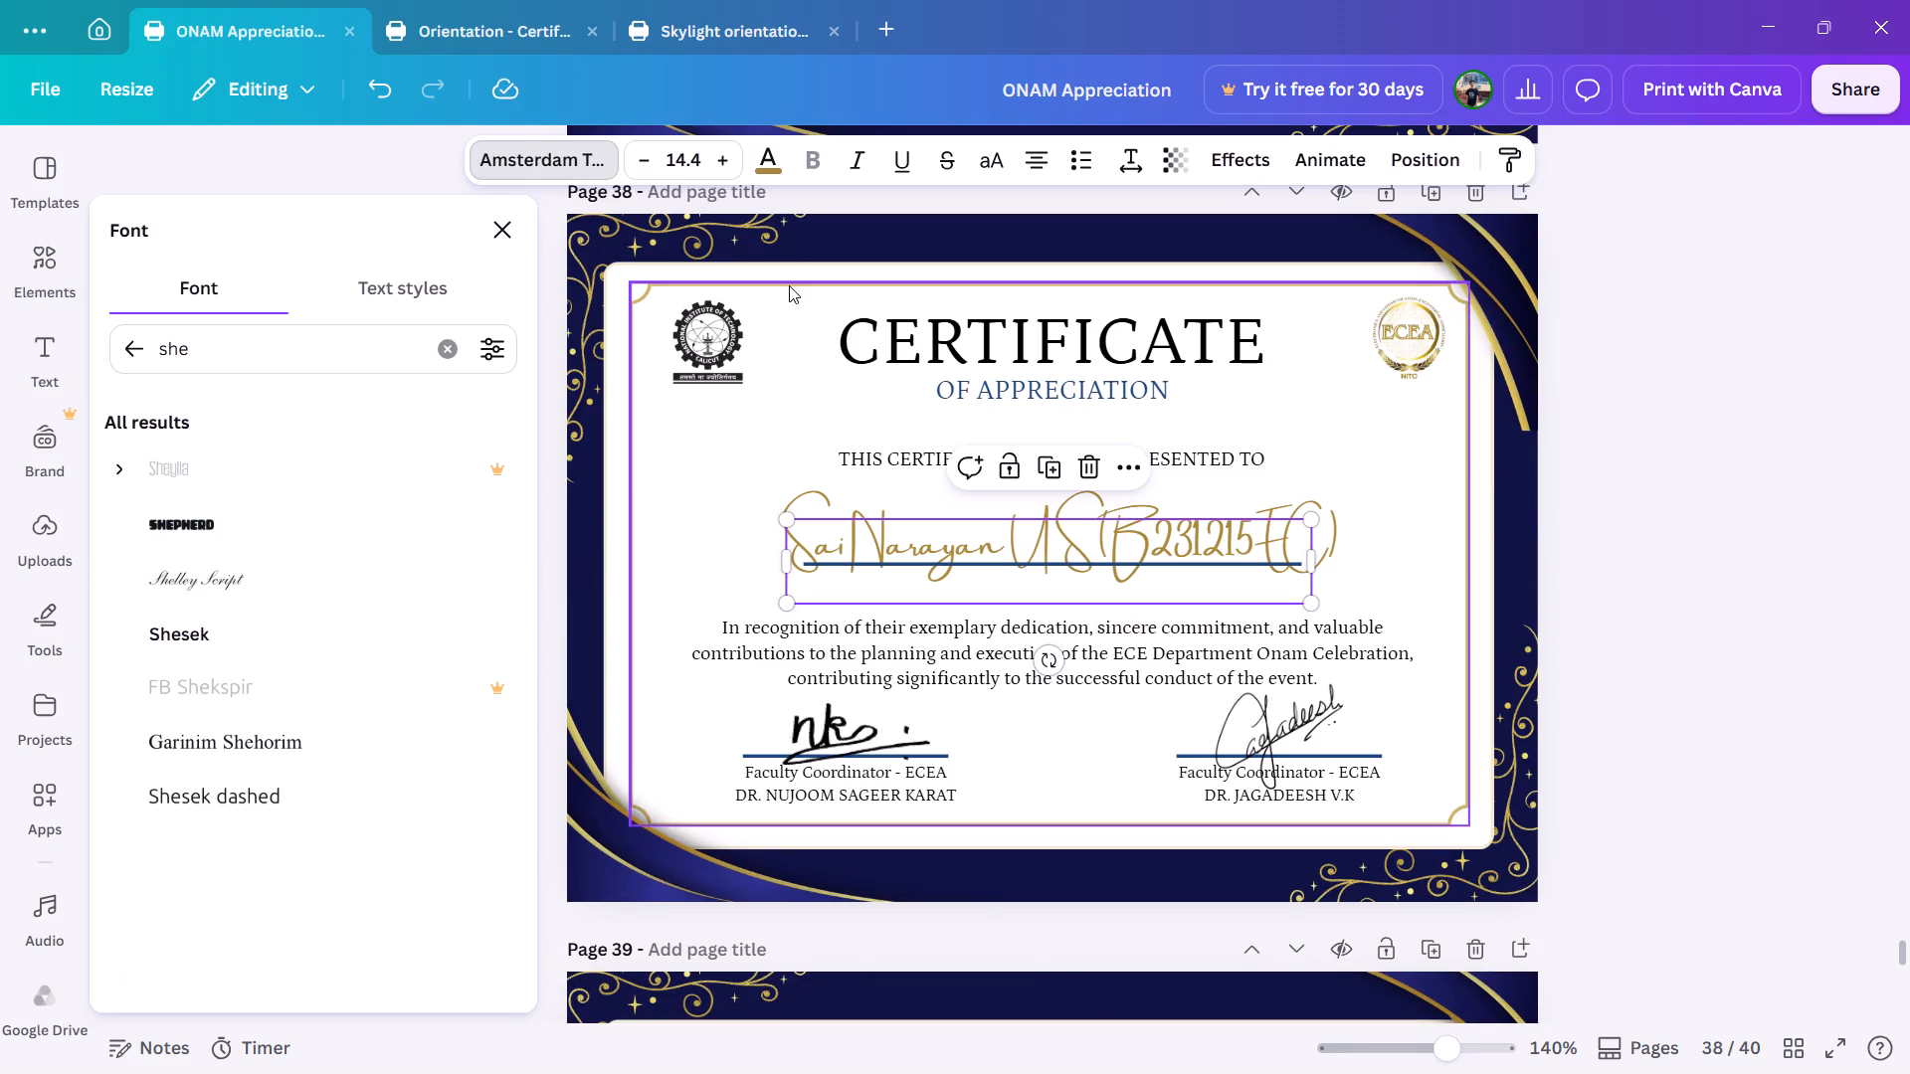
triple_click(728, 154)
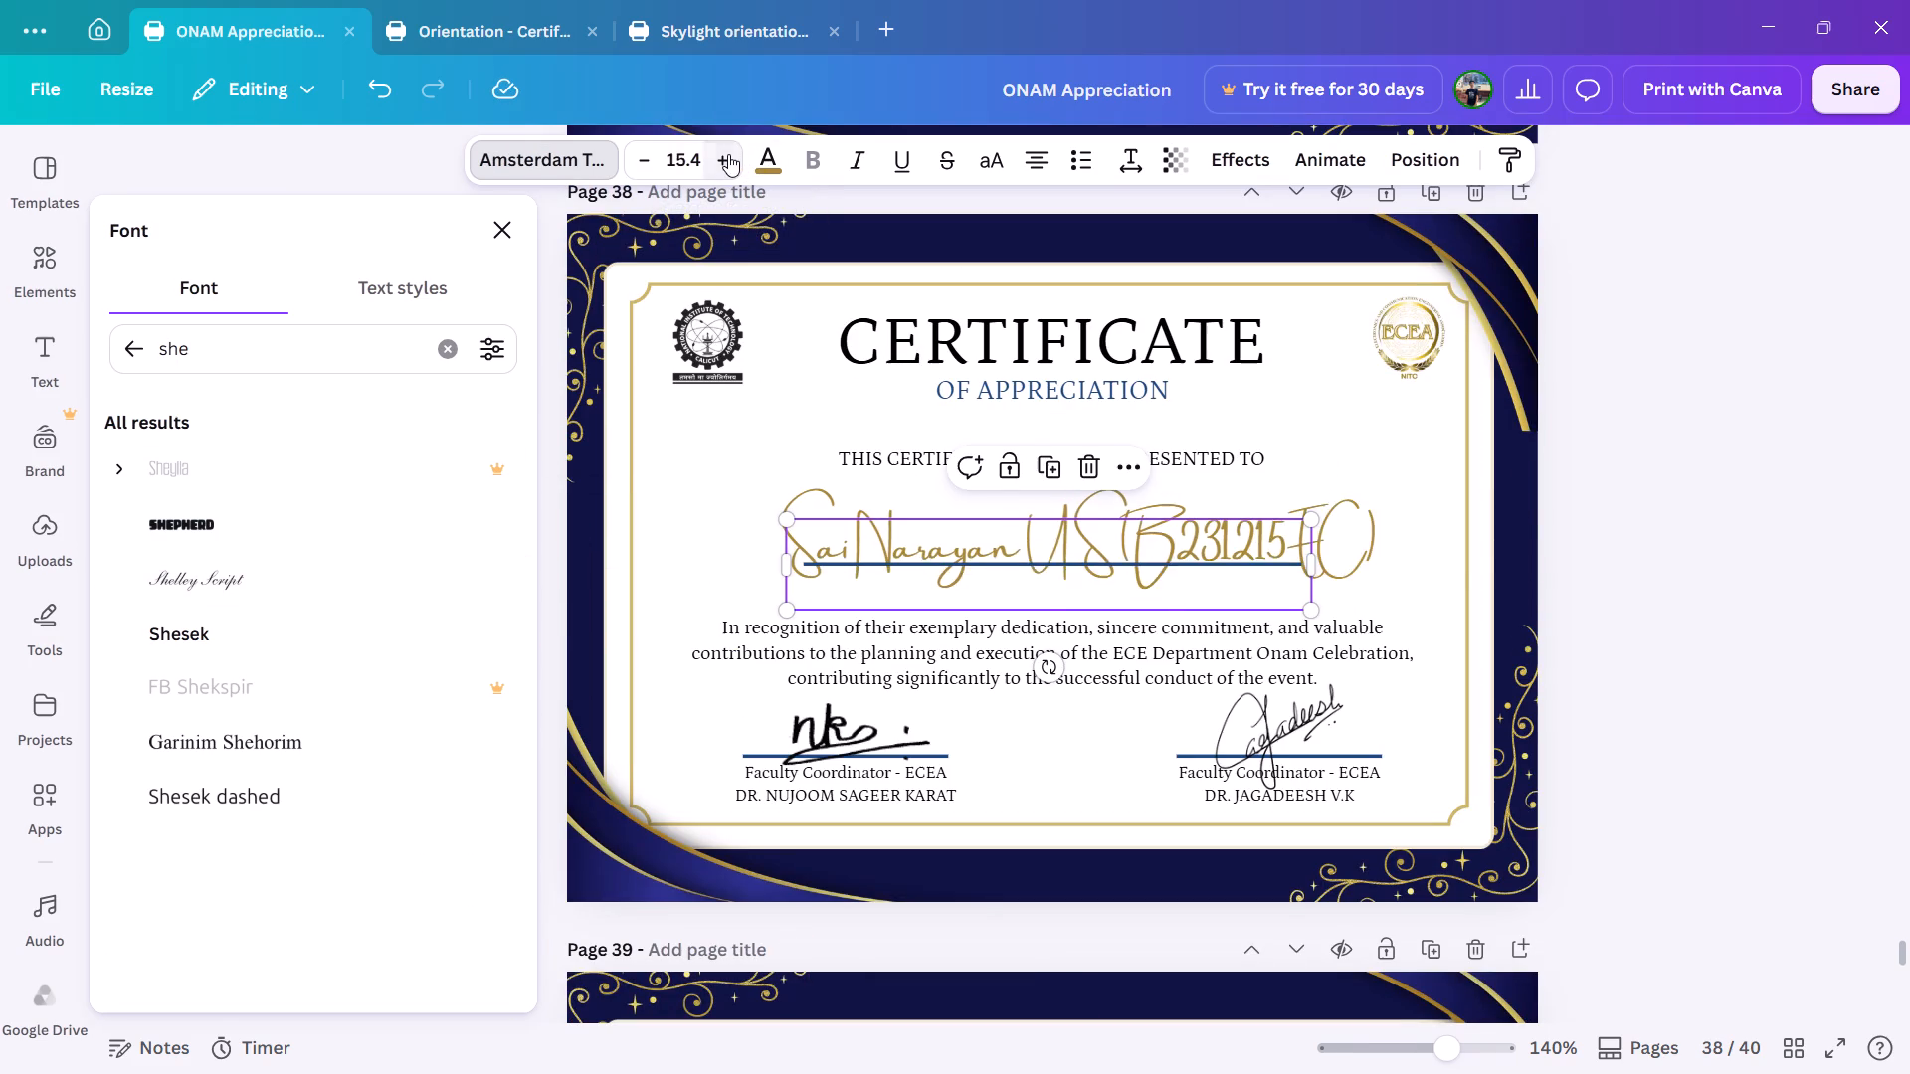
click(728, 154)
click(728, 154)
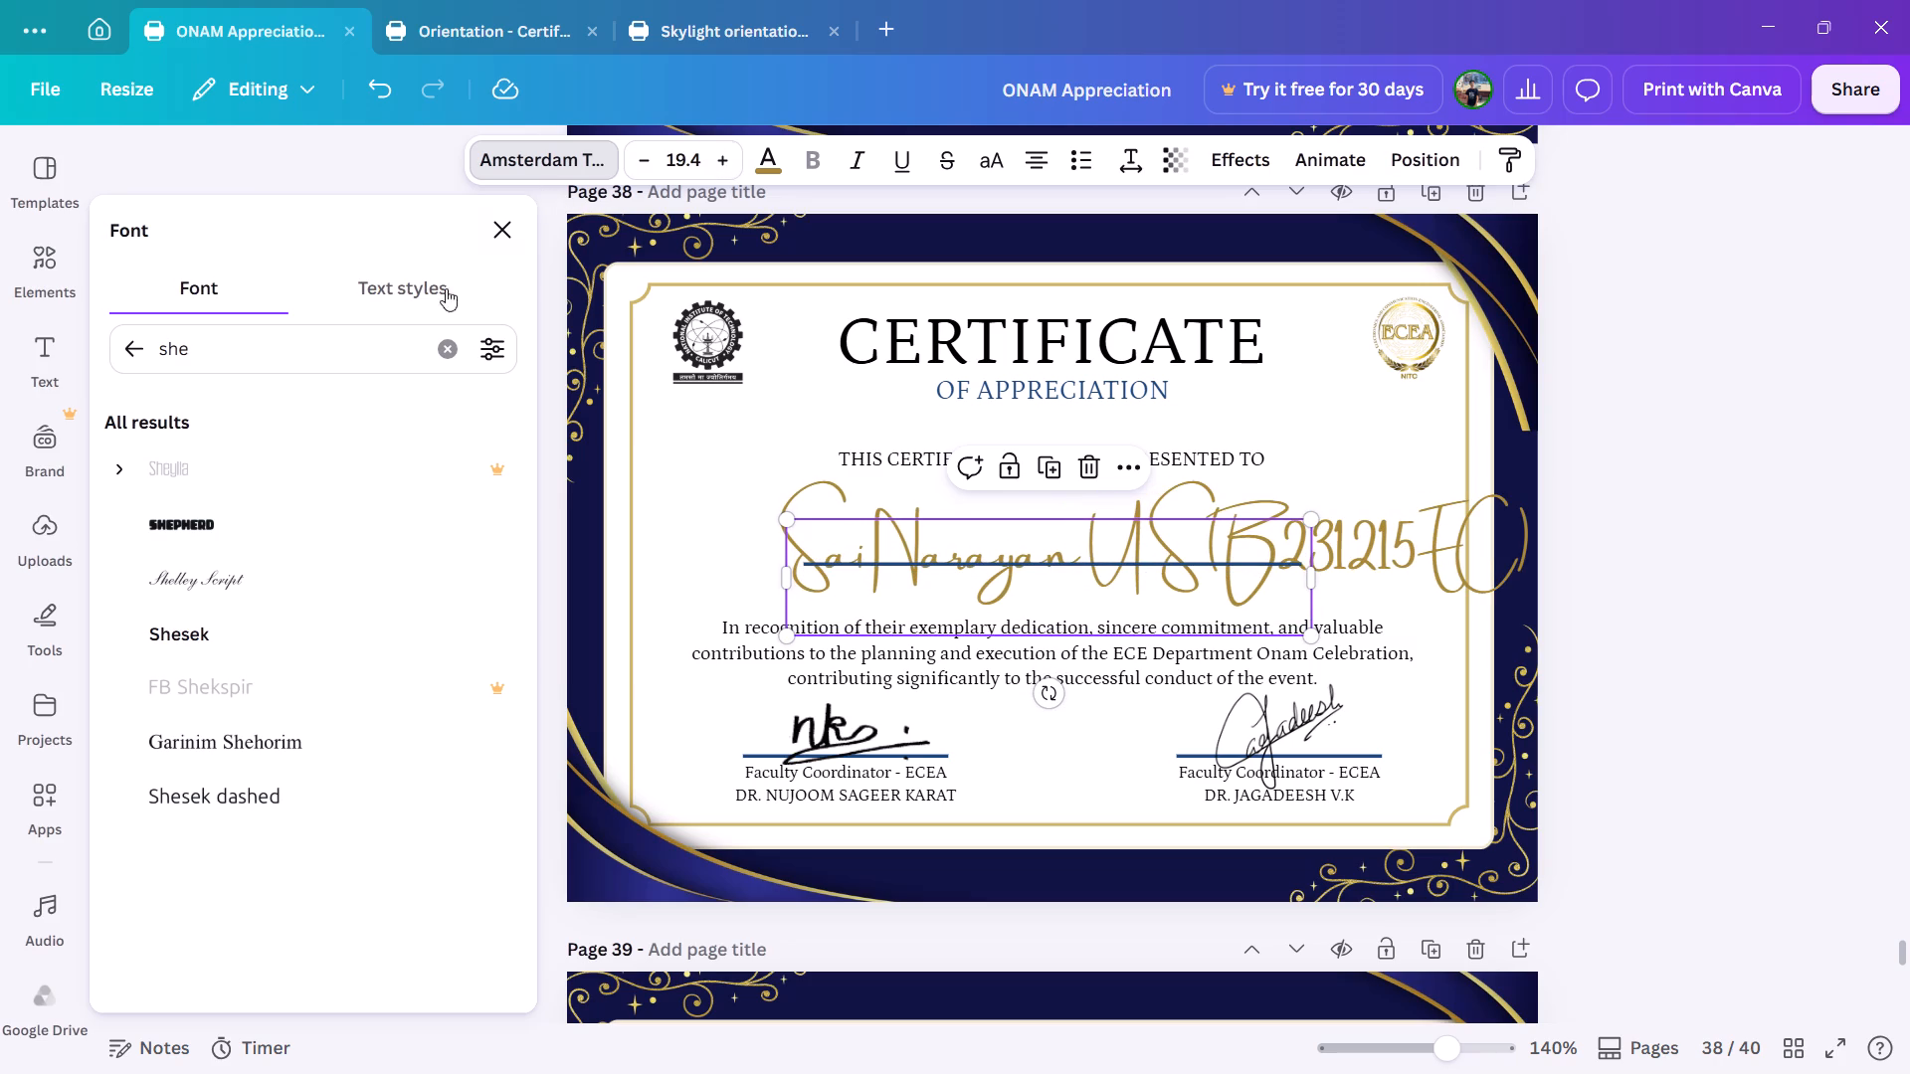
click(289, 594)
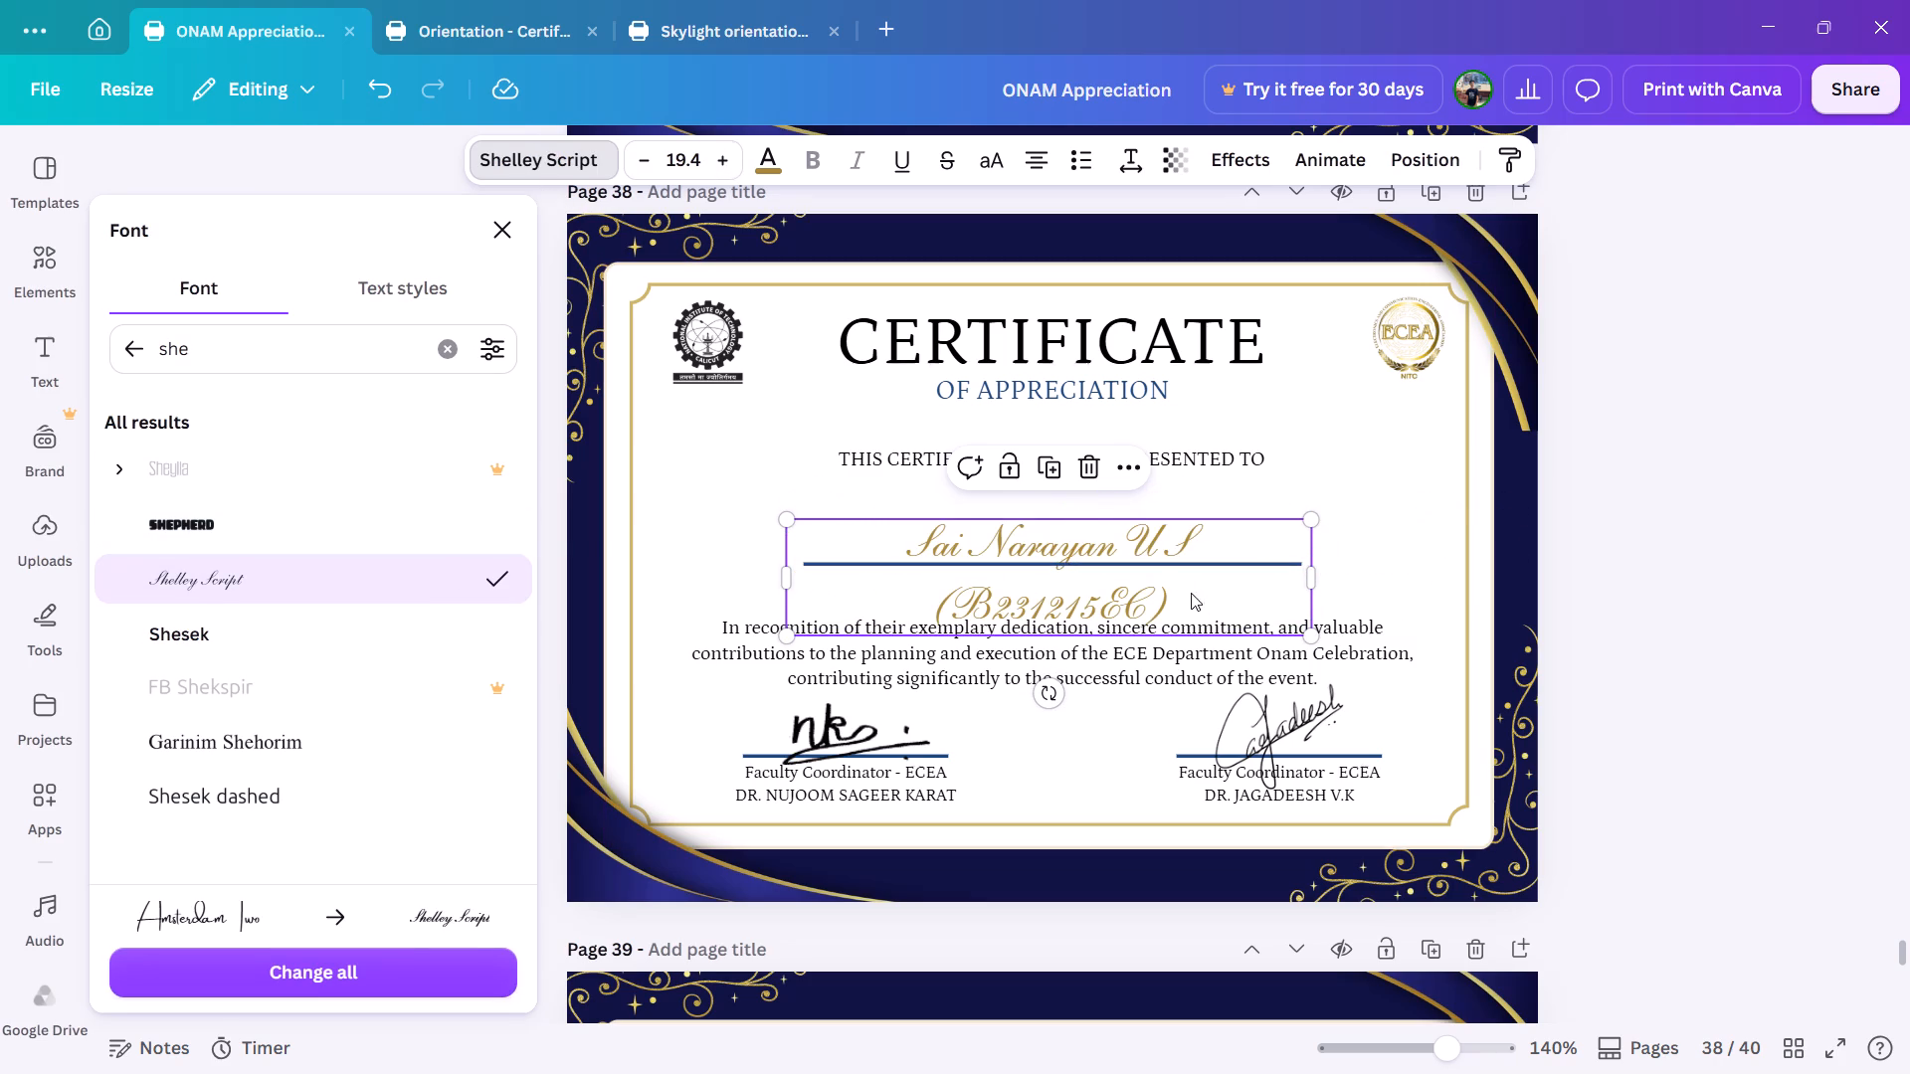
Widen the page 38 recipient name's text box slightly on its right side.
drag(1321, 565, 1338, 565)
click(1368, 565)
Set the page 37 recipient name to size 19.4 and change its font to Shelley Script.
scroll(1368, 565, up, 2)
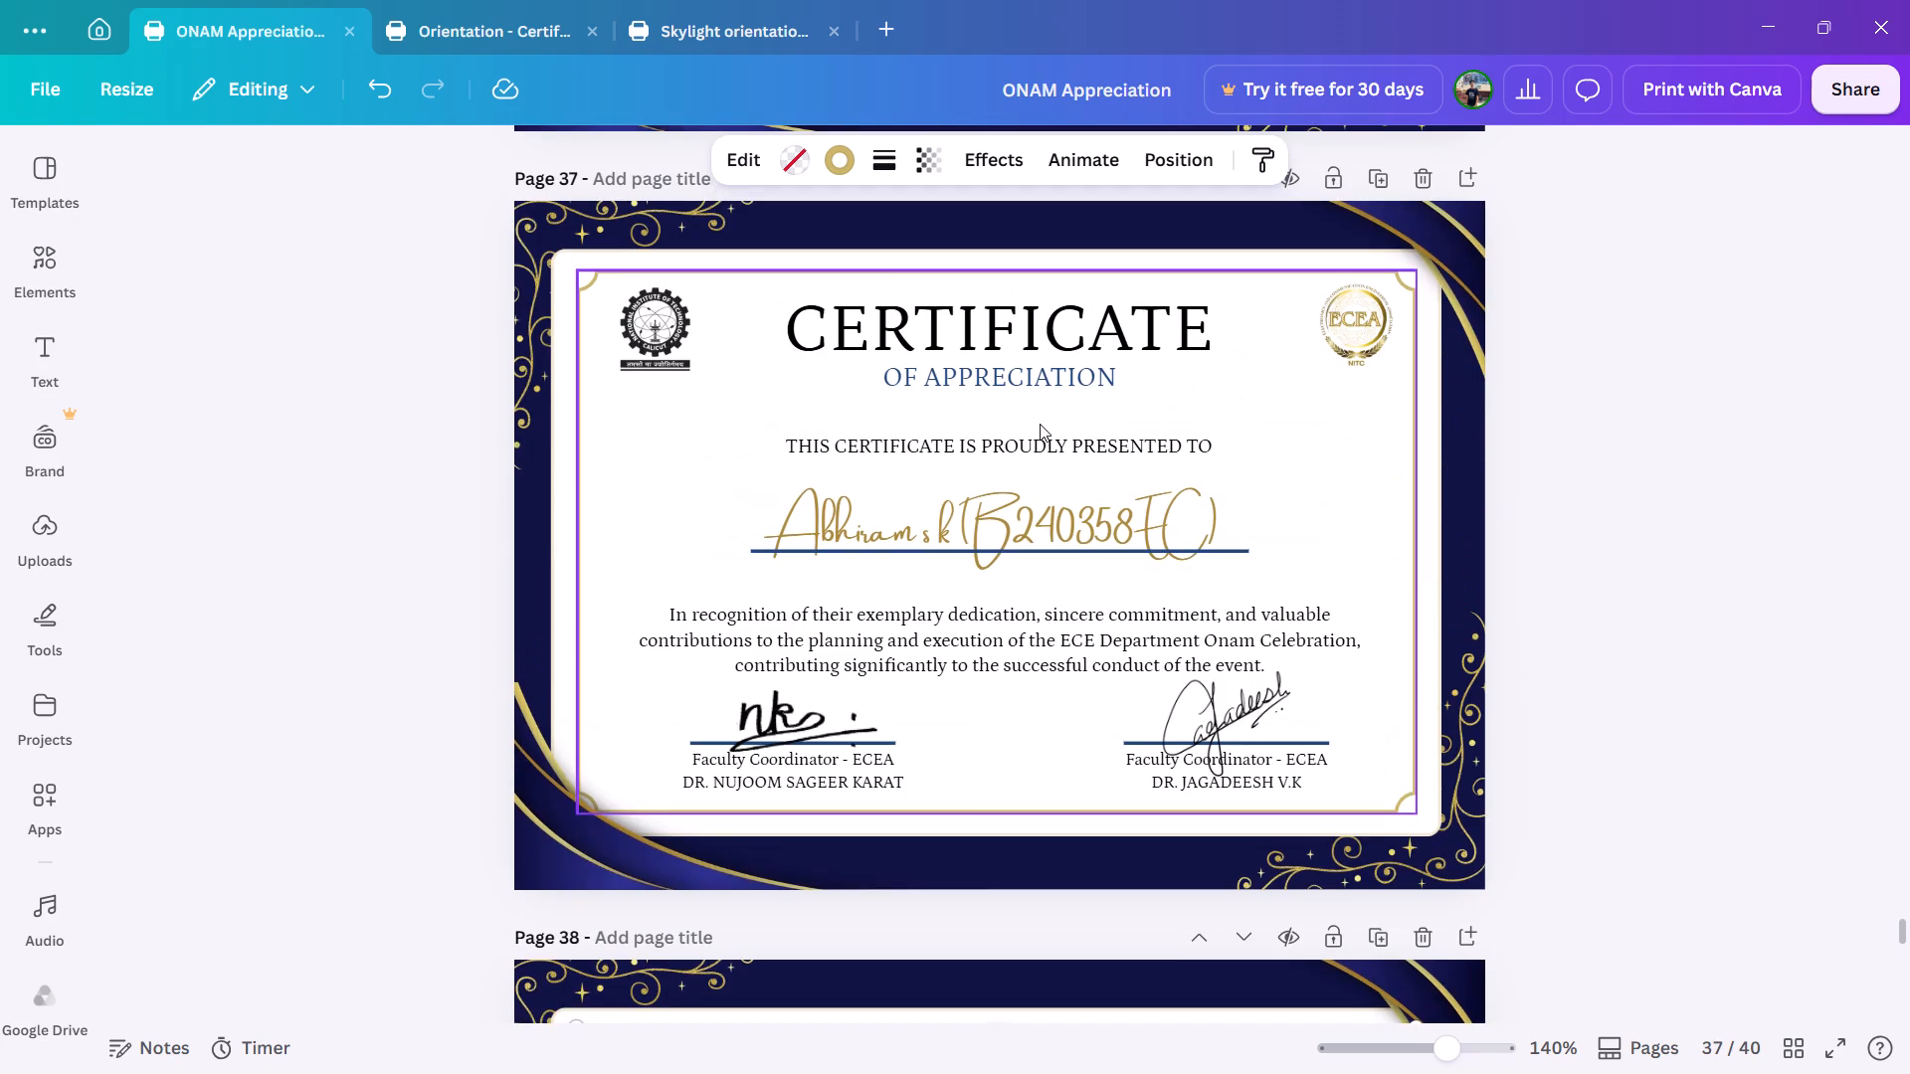
click(1045, 491)
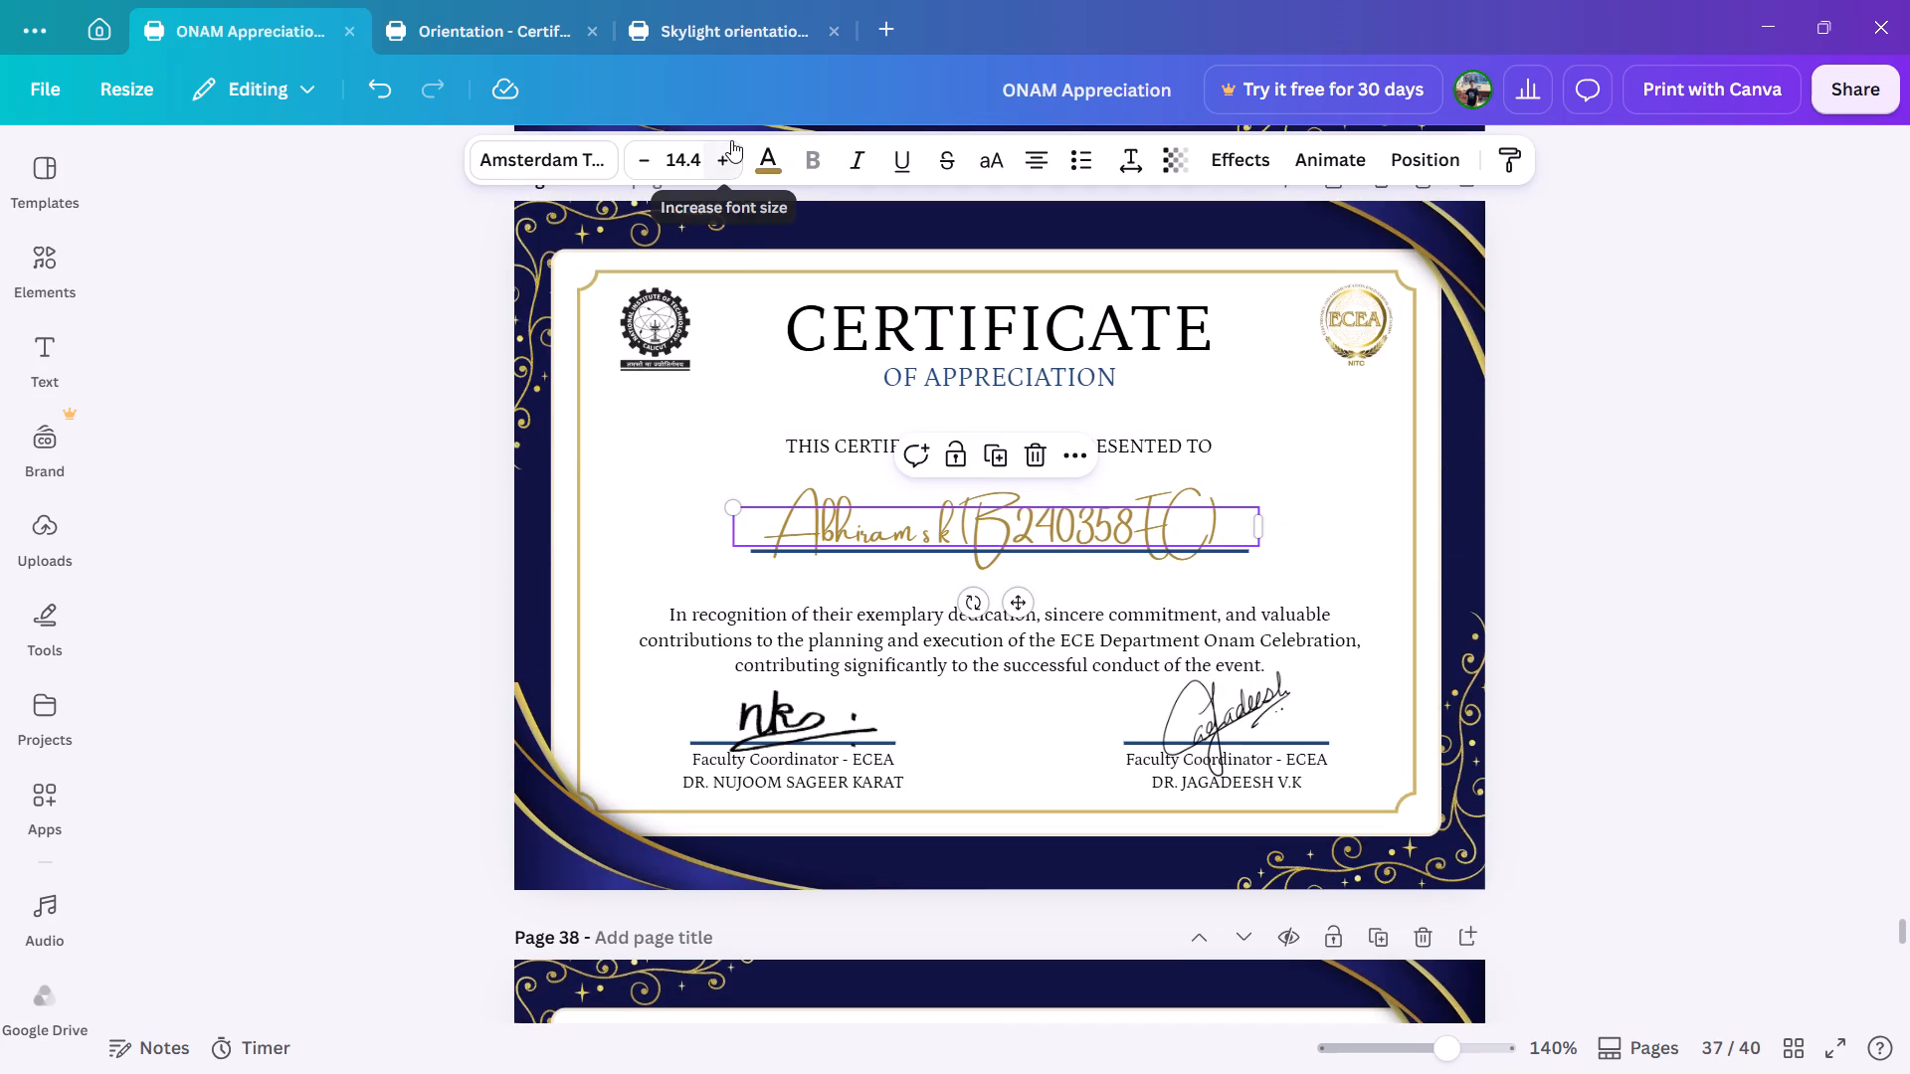
triple_click(731, 149)
click(731, 149)
click(731, 149)
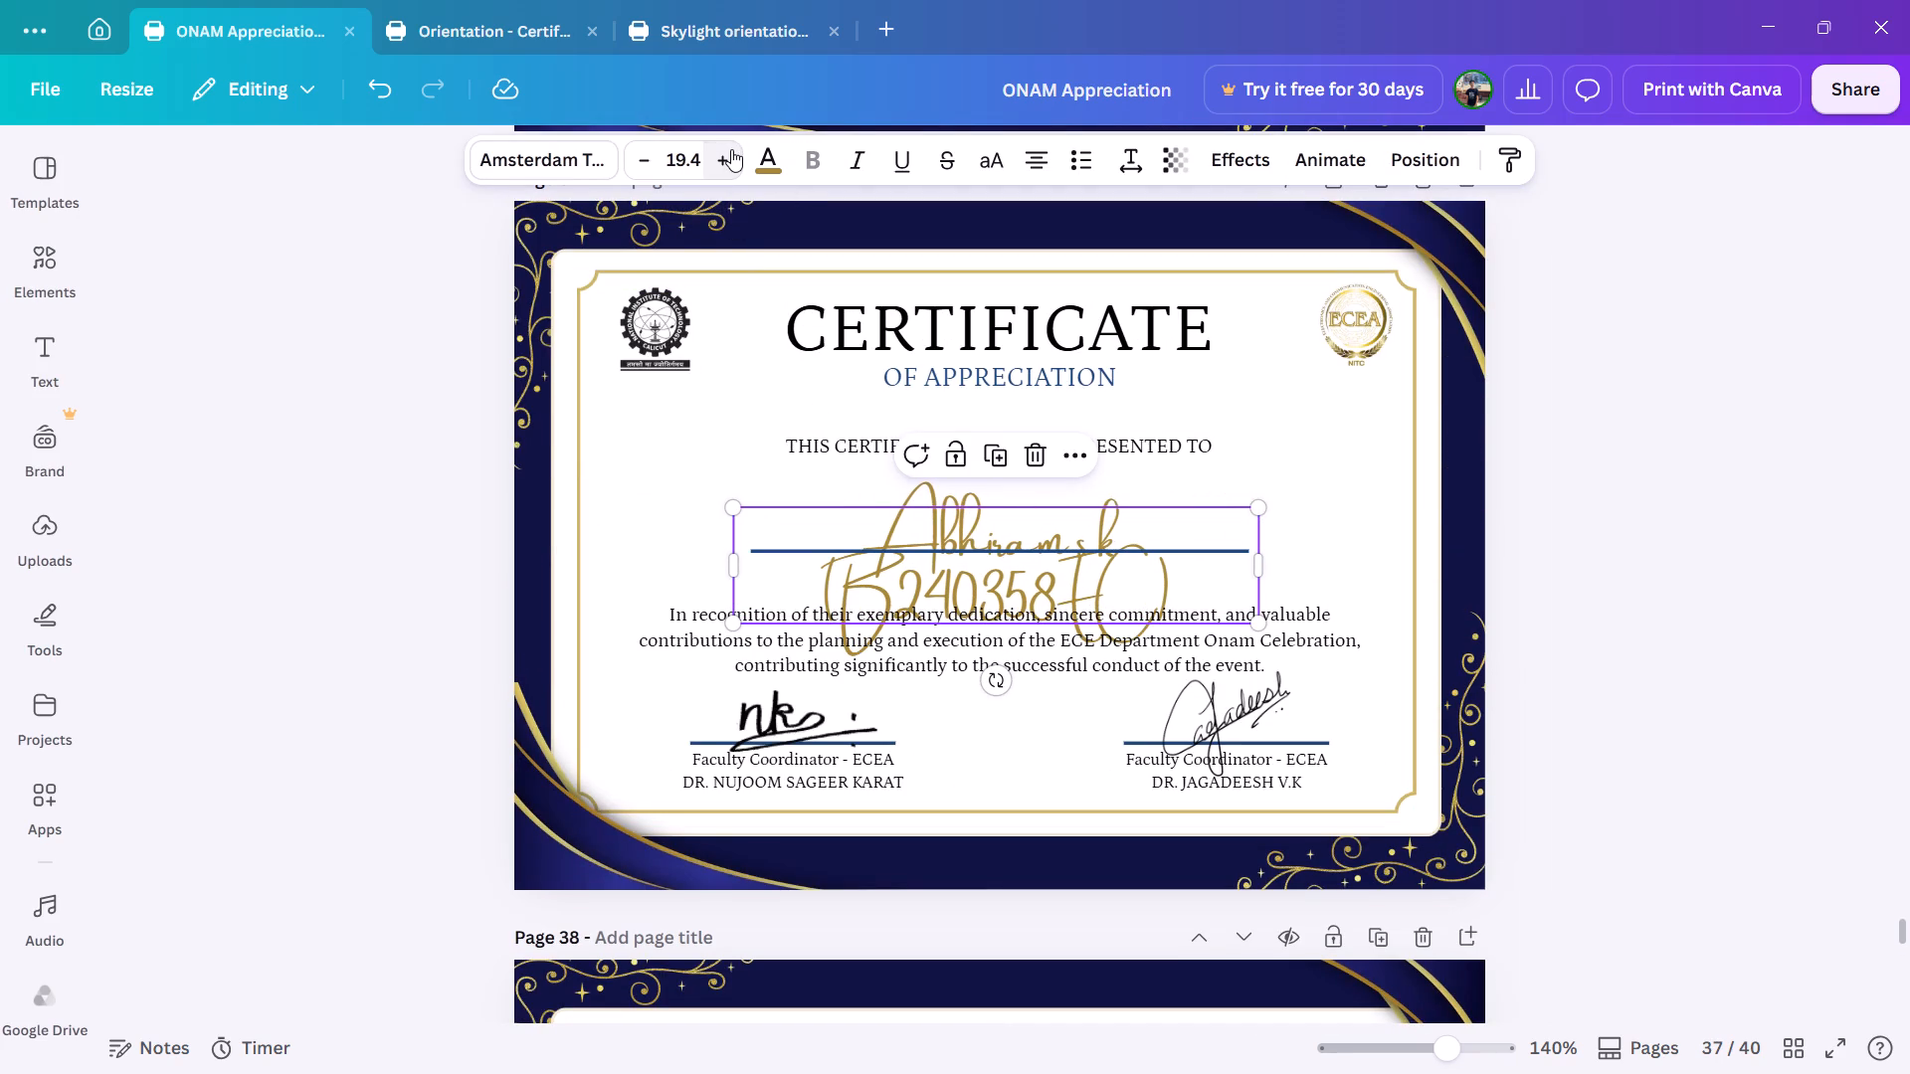
click(546, 160)
click(247, 584)
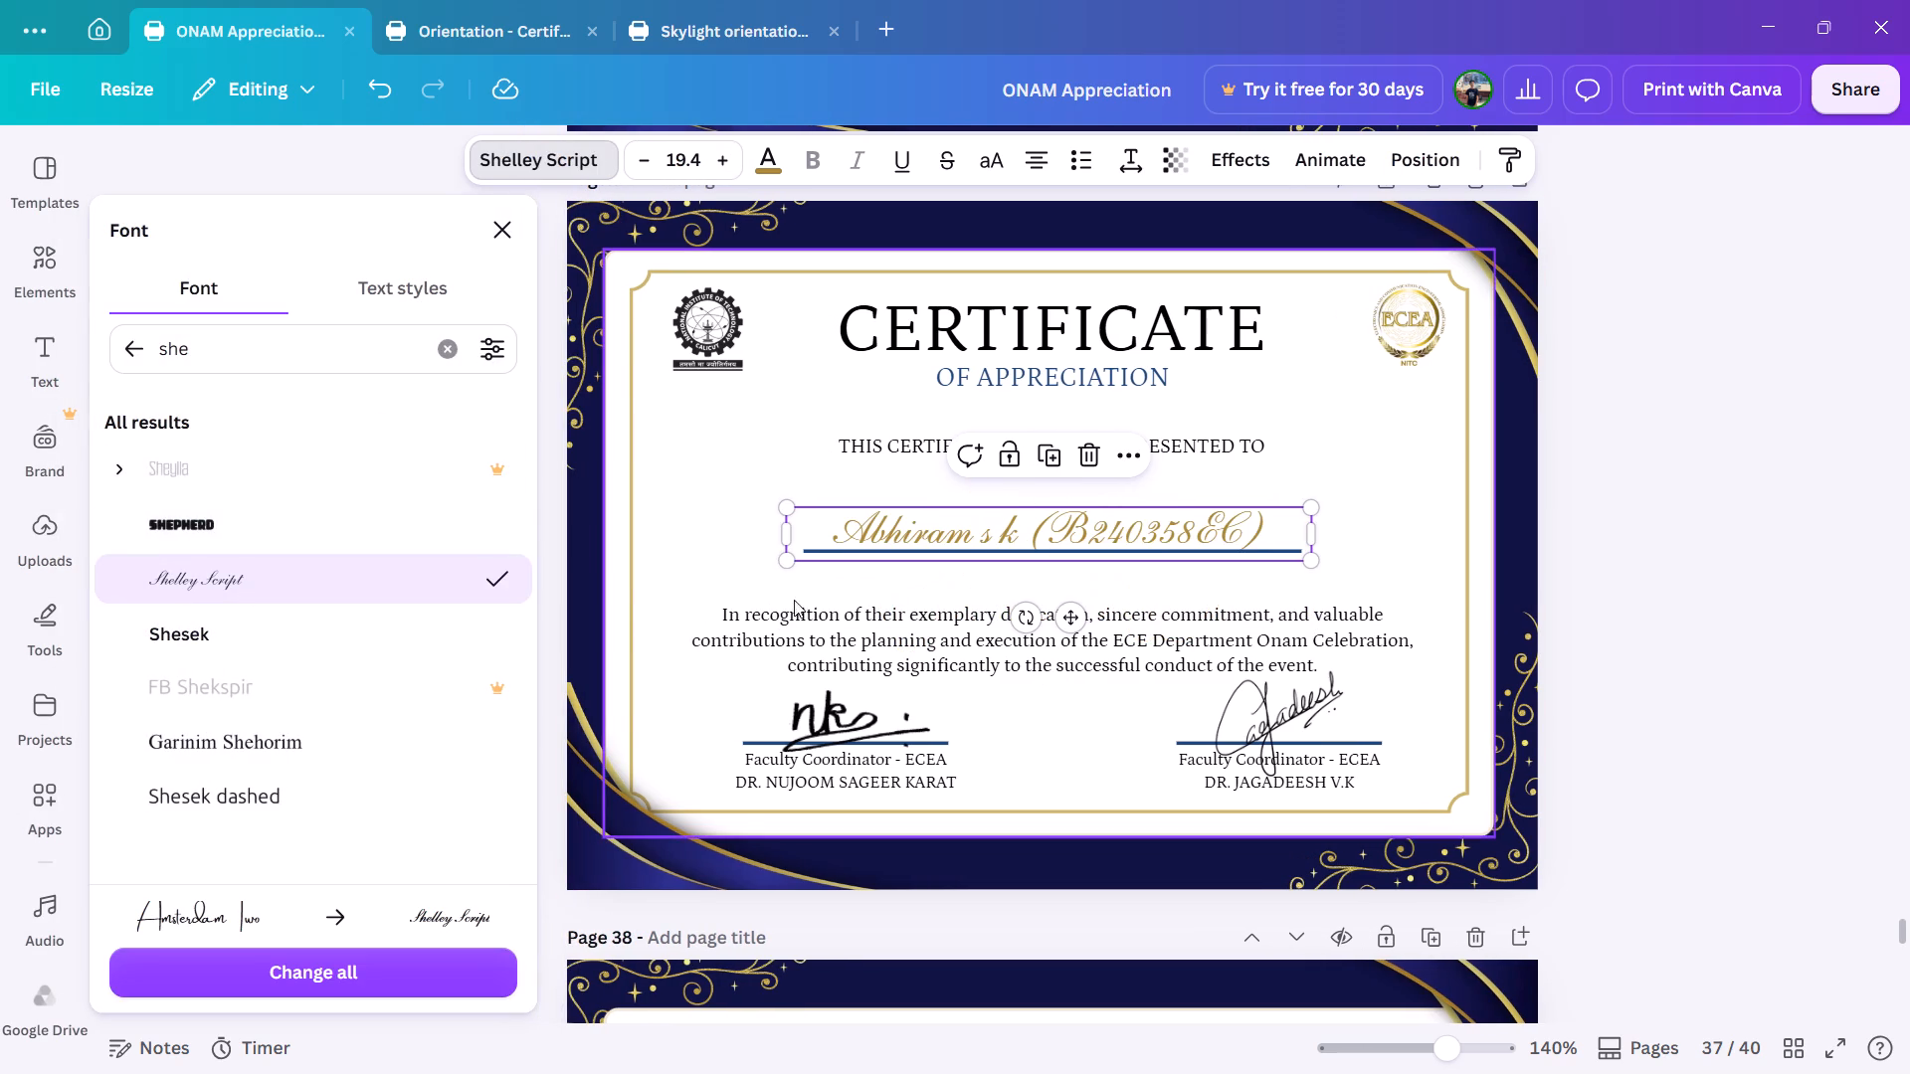
click(1415, 545)
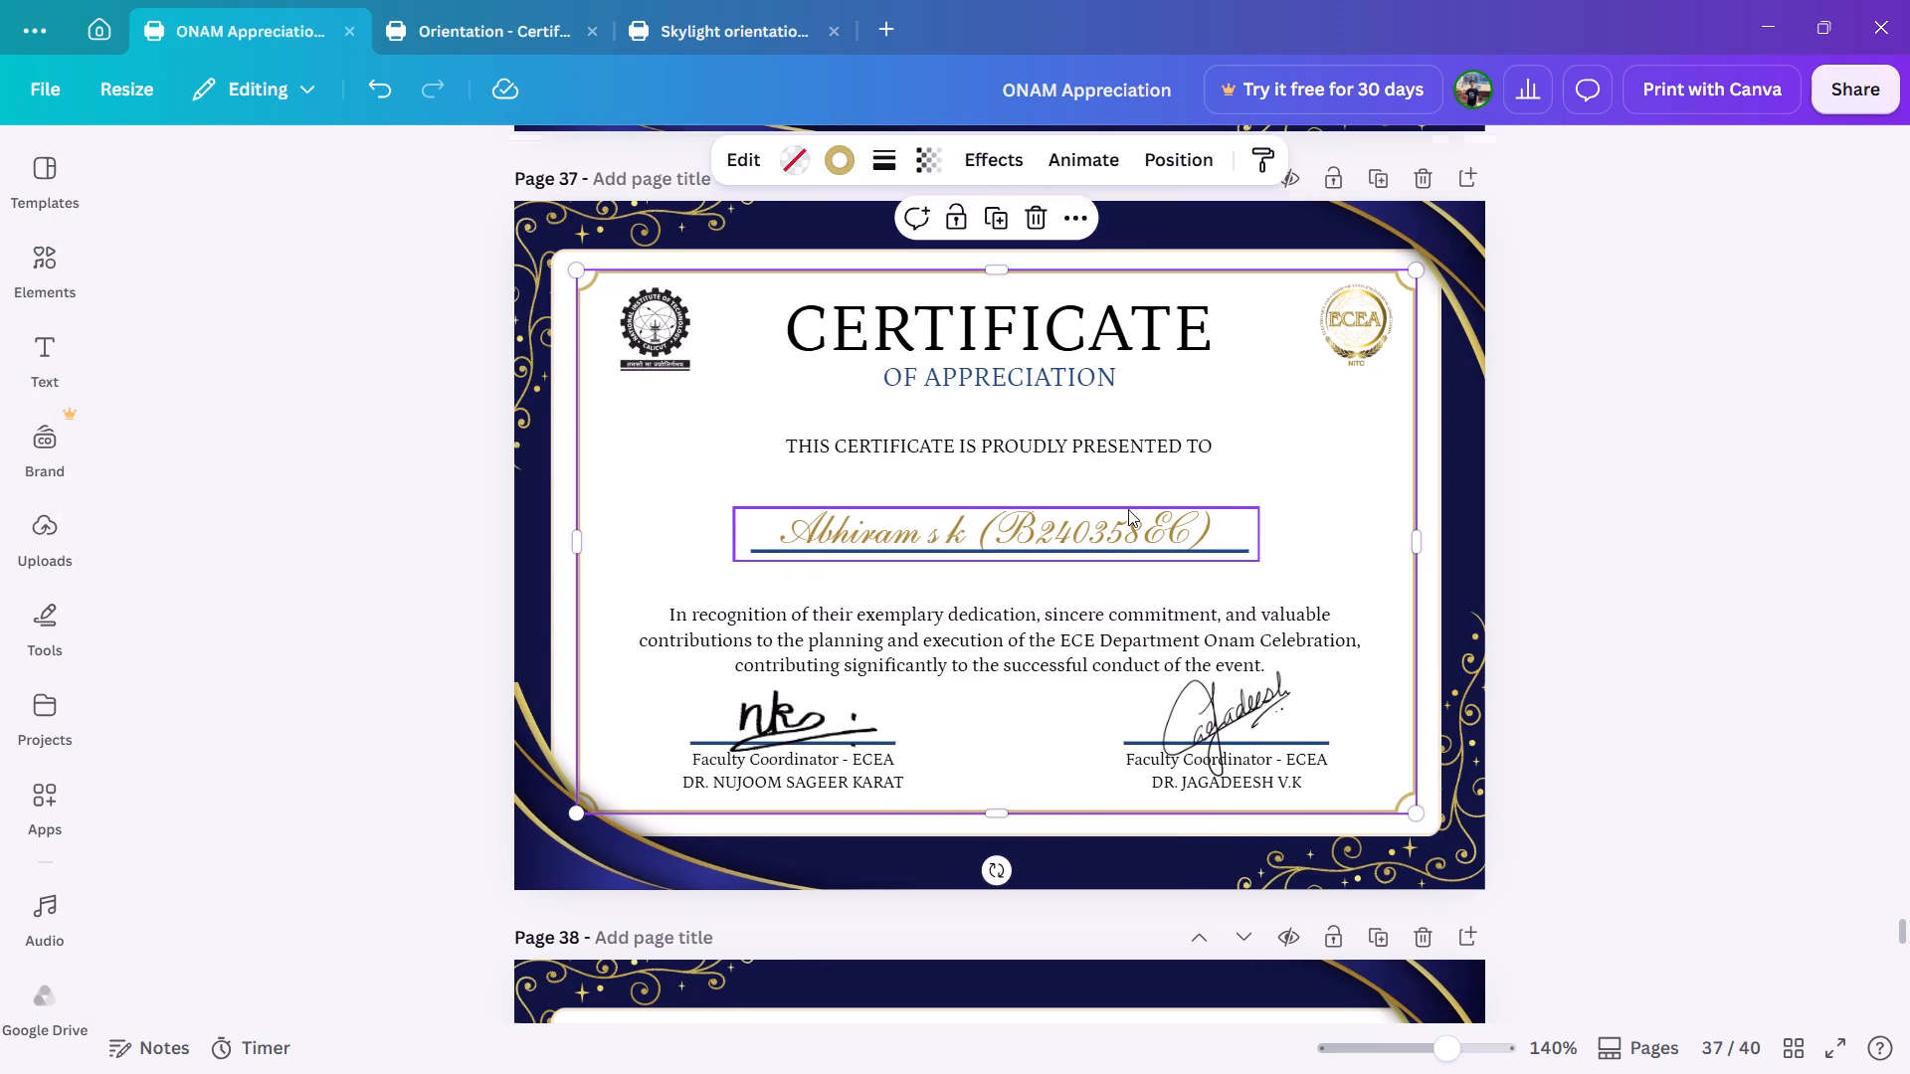
click(1128, 509)
Set the page 36 recipient name to size 19.4 and change its font to Shelley Script.
scroll(1077, 621, up, 2)
scroll(1077, 621, down, 2)
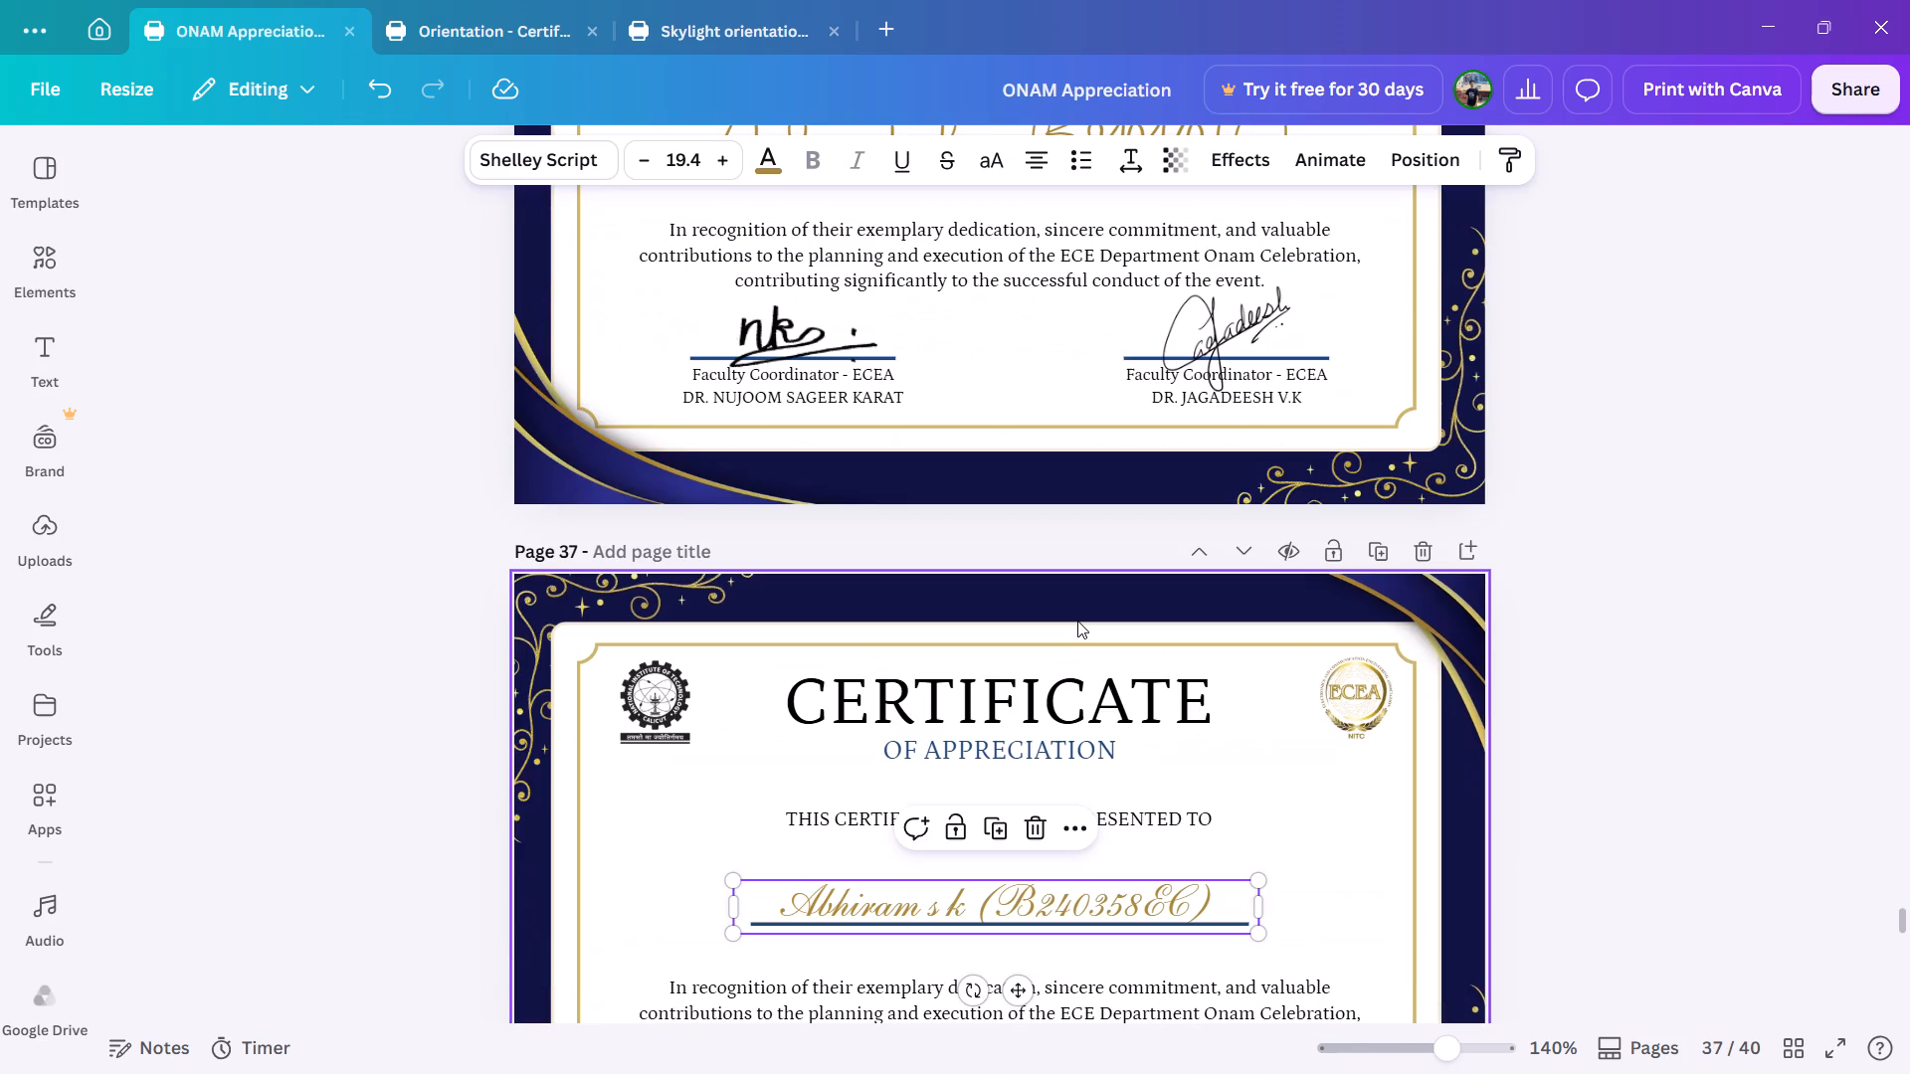
scroll(1077, 621, up, 1)
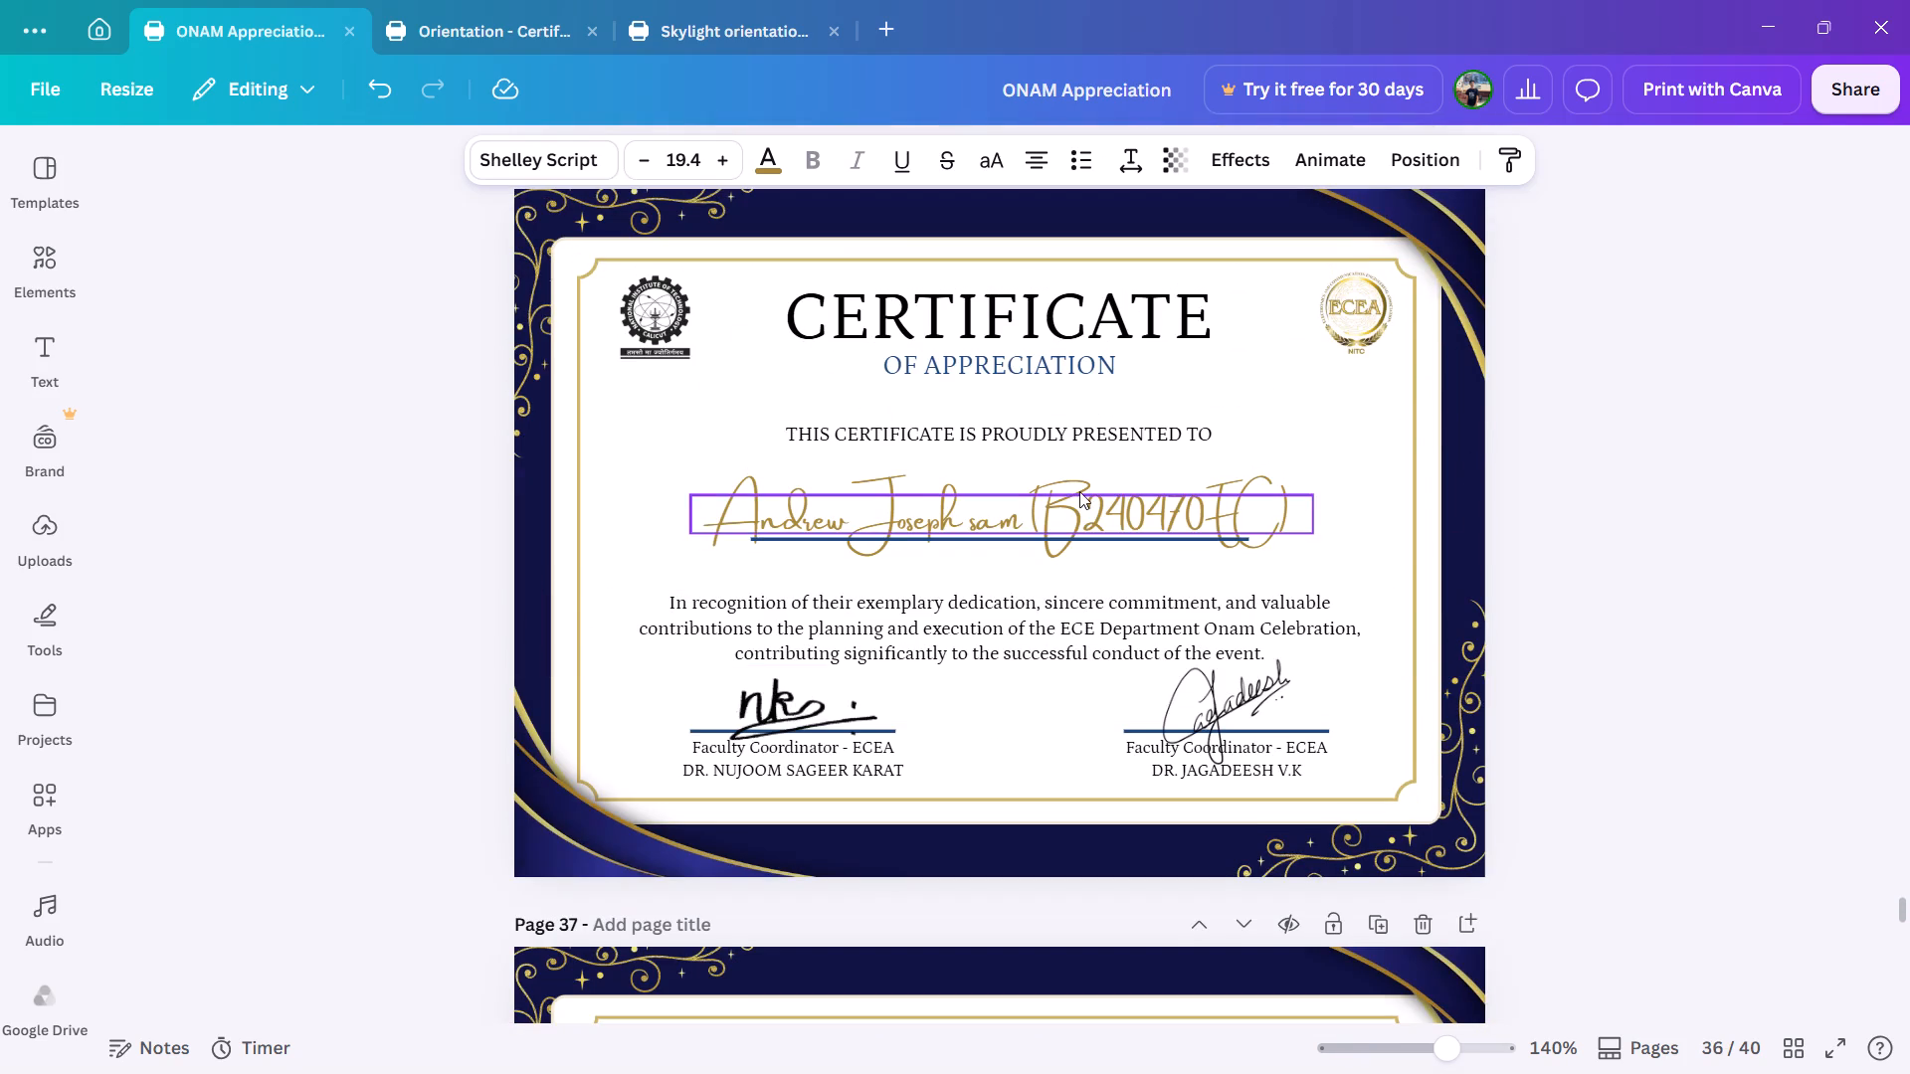
click(1079, 491)
triple_click(713, 160)
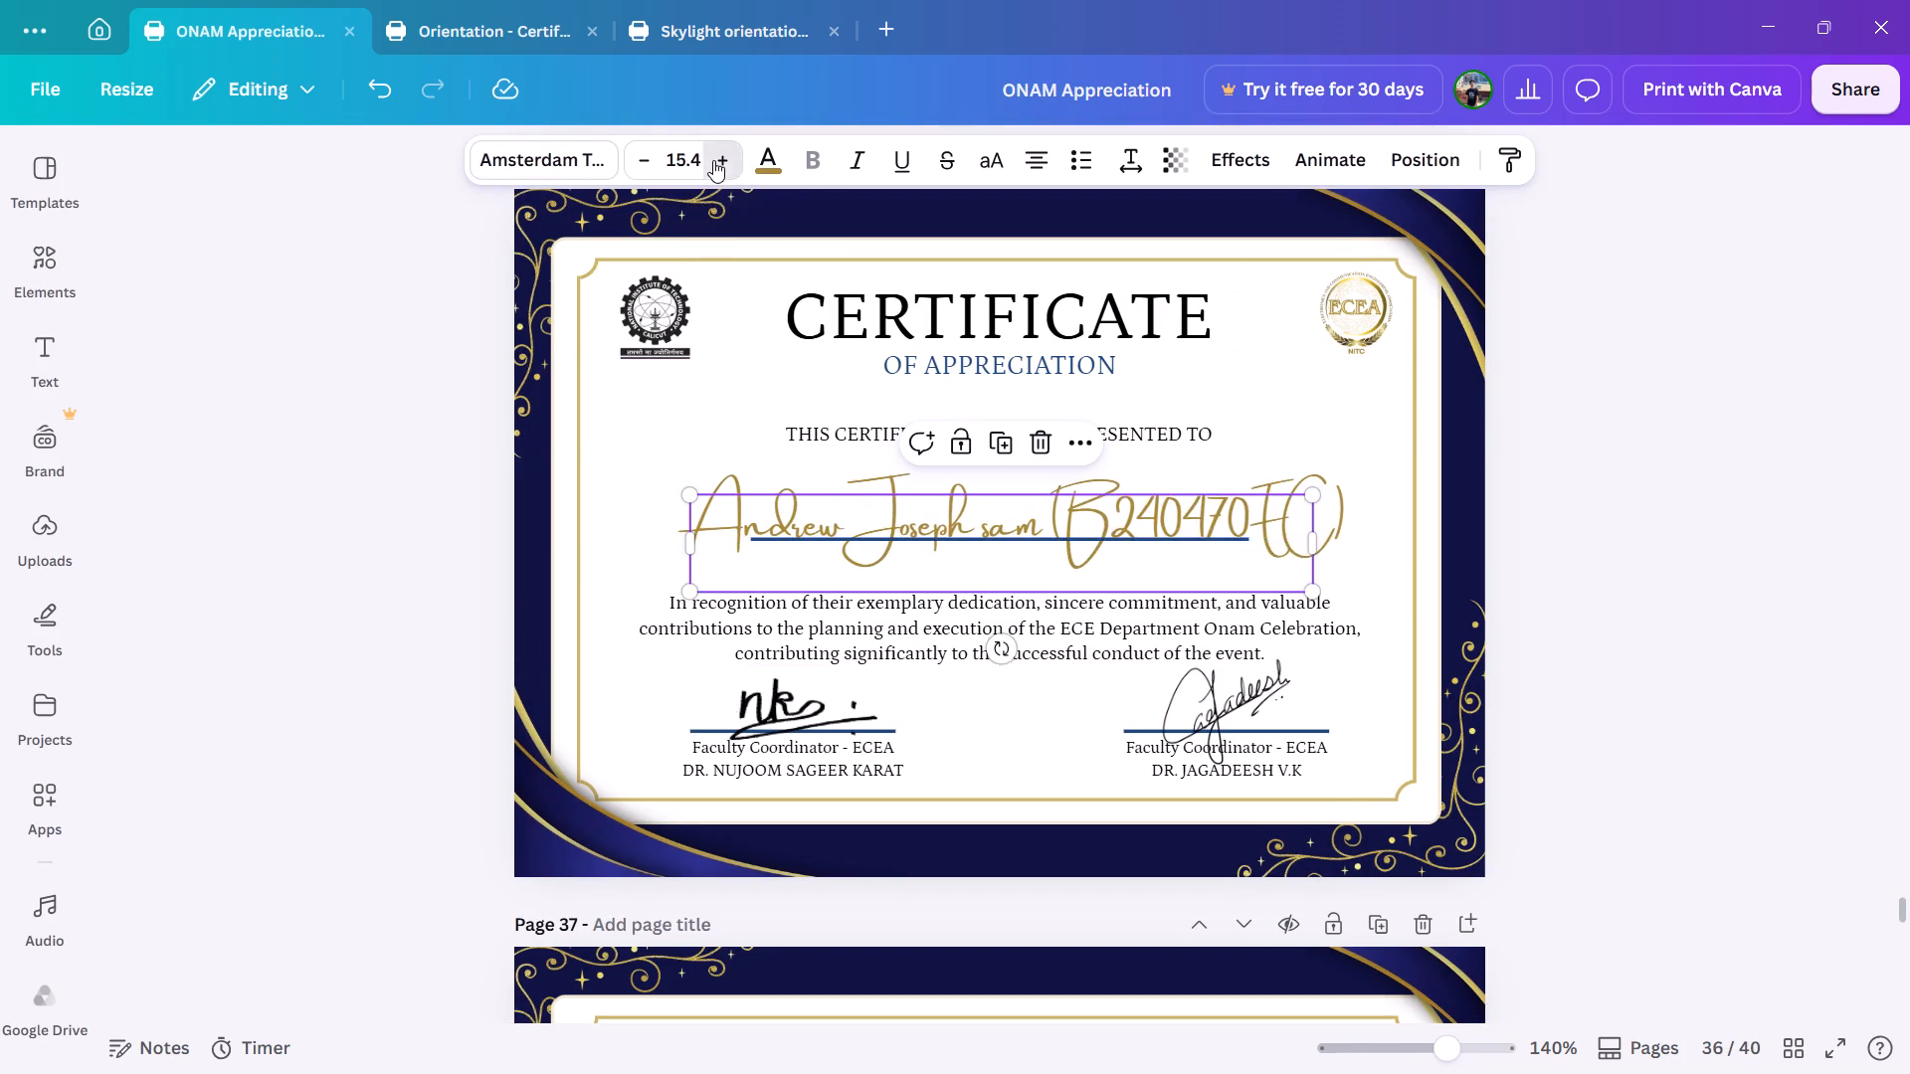
double_click(713, 160)
click(589, 164)
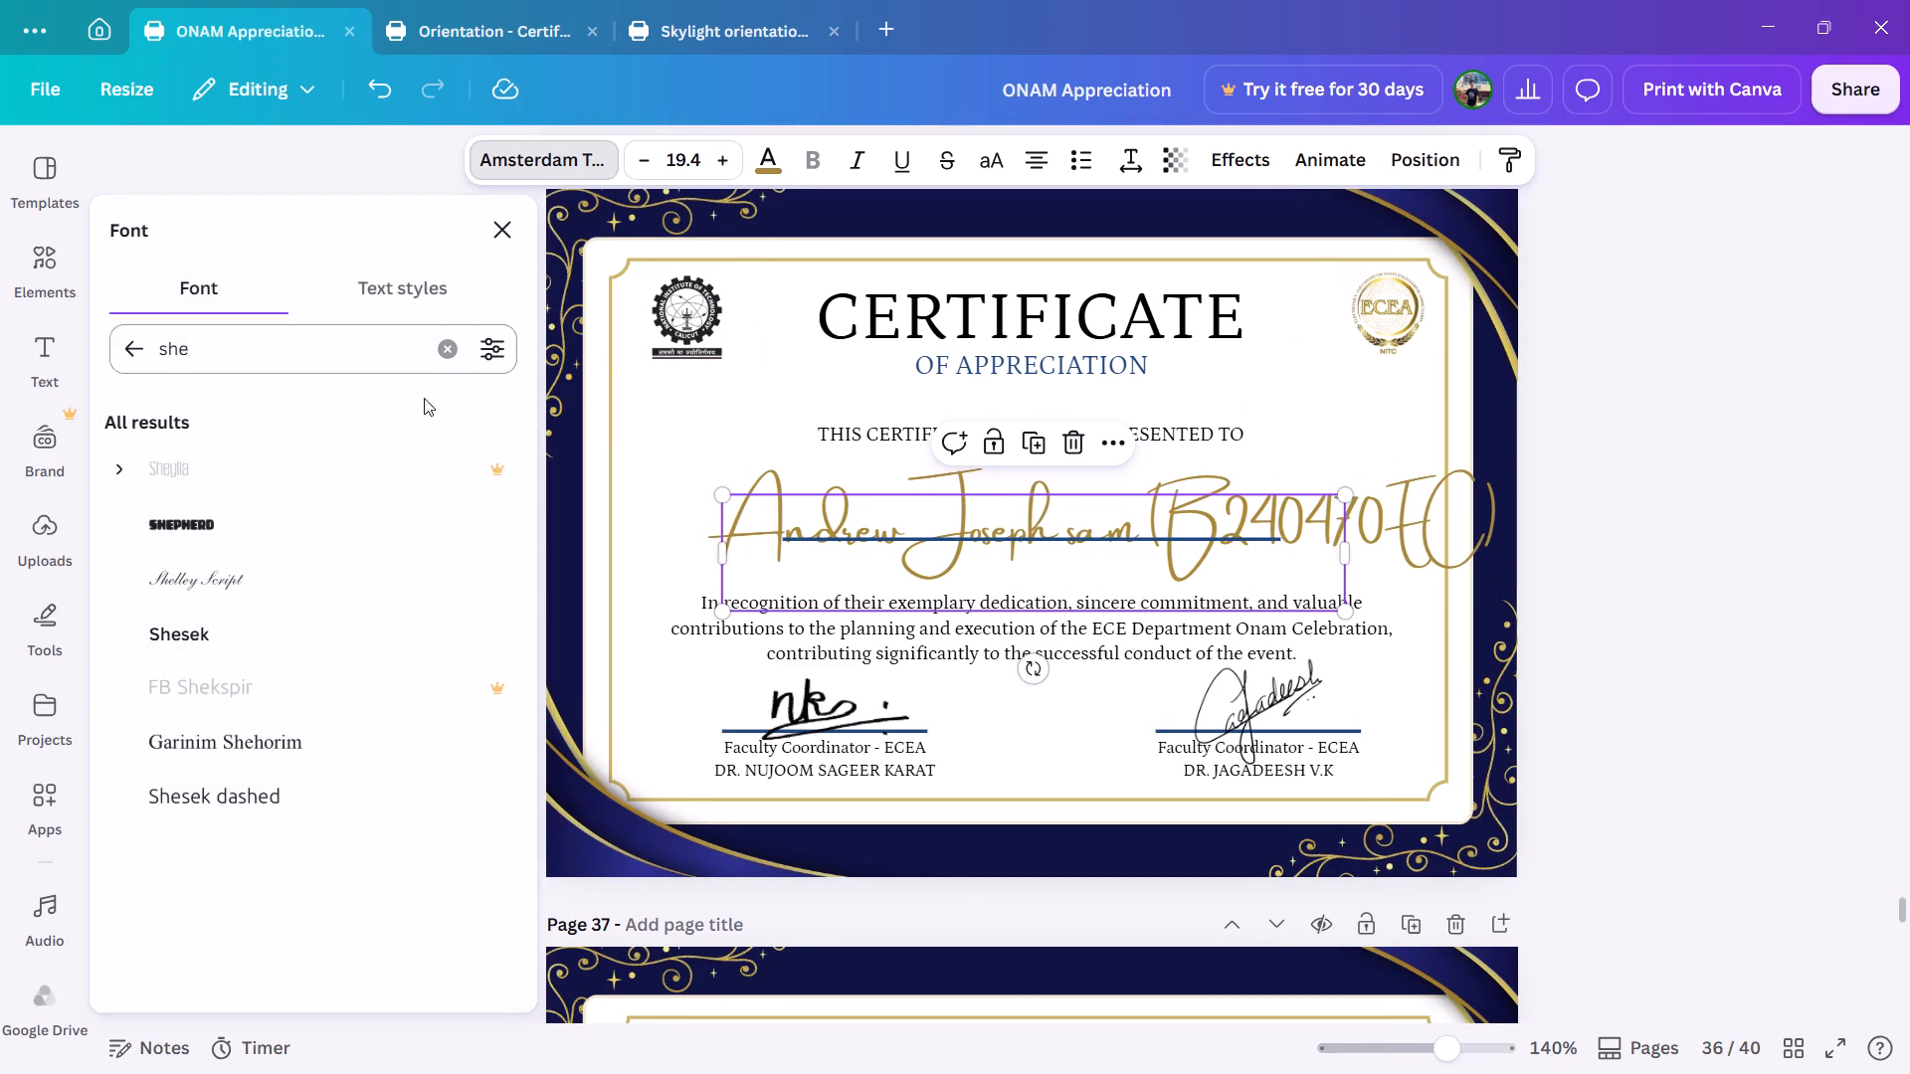
click(329, 566)
click(1408, 537)
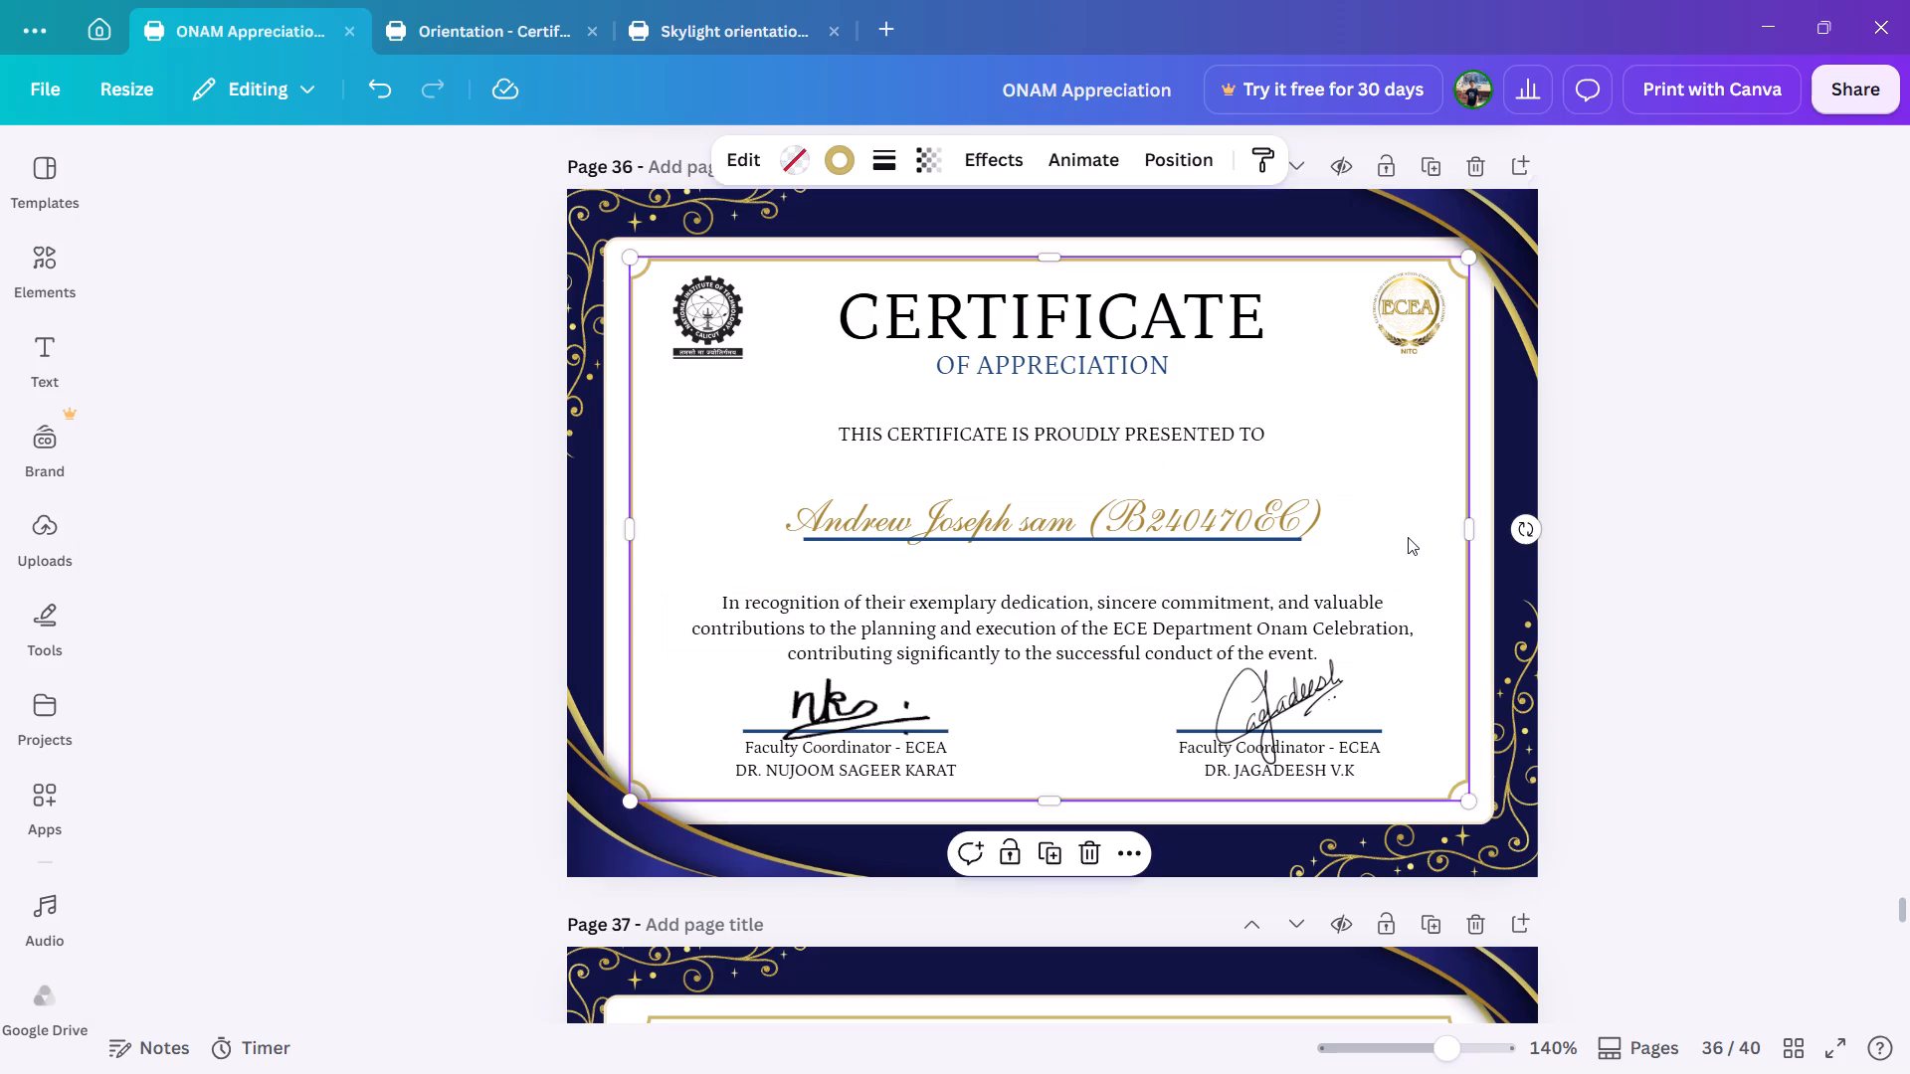
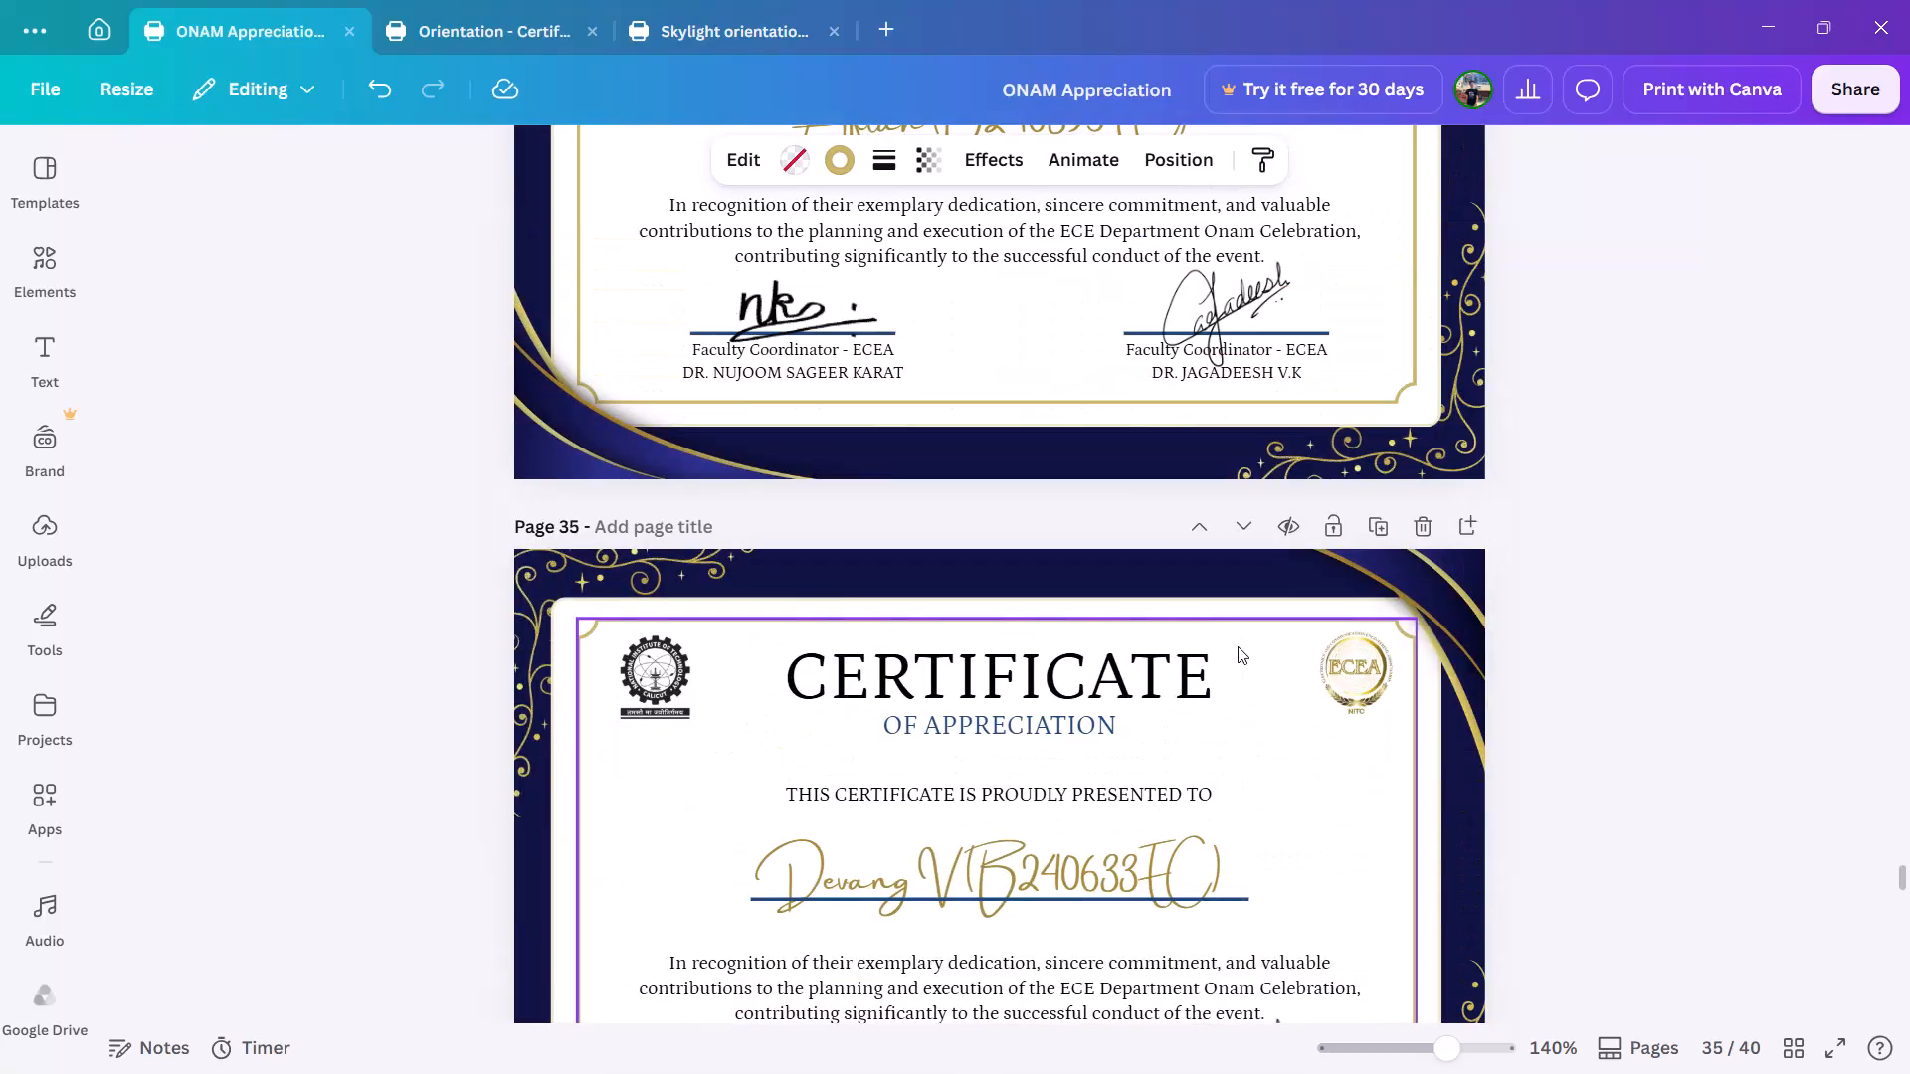
Change the page 35 recipient name's font to Shelley Script and set its size to 19.4.
scroll(1238, 646, down, 2)
scroll(1112, 681, up, 1)
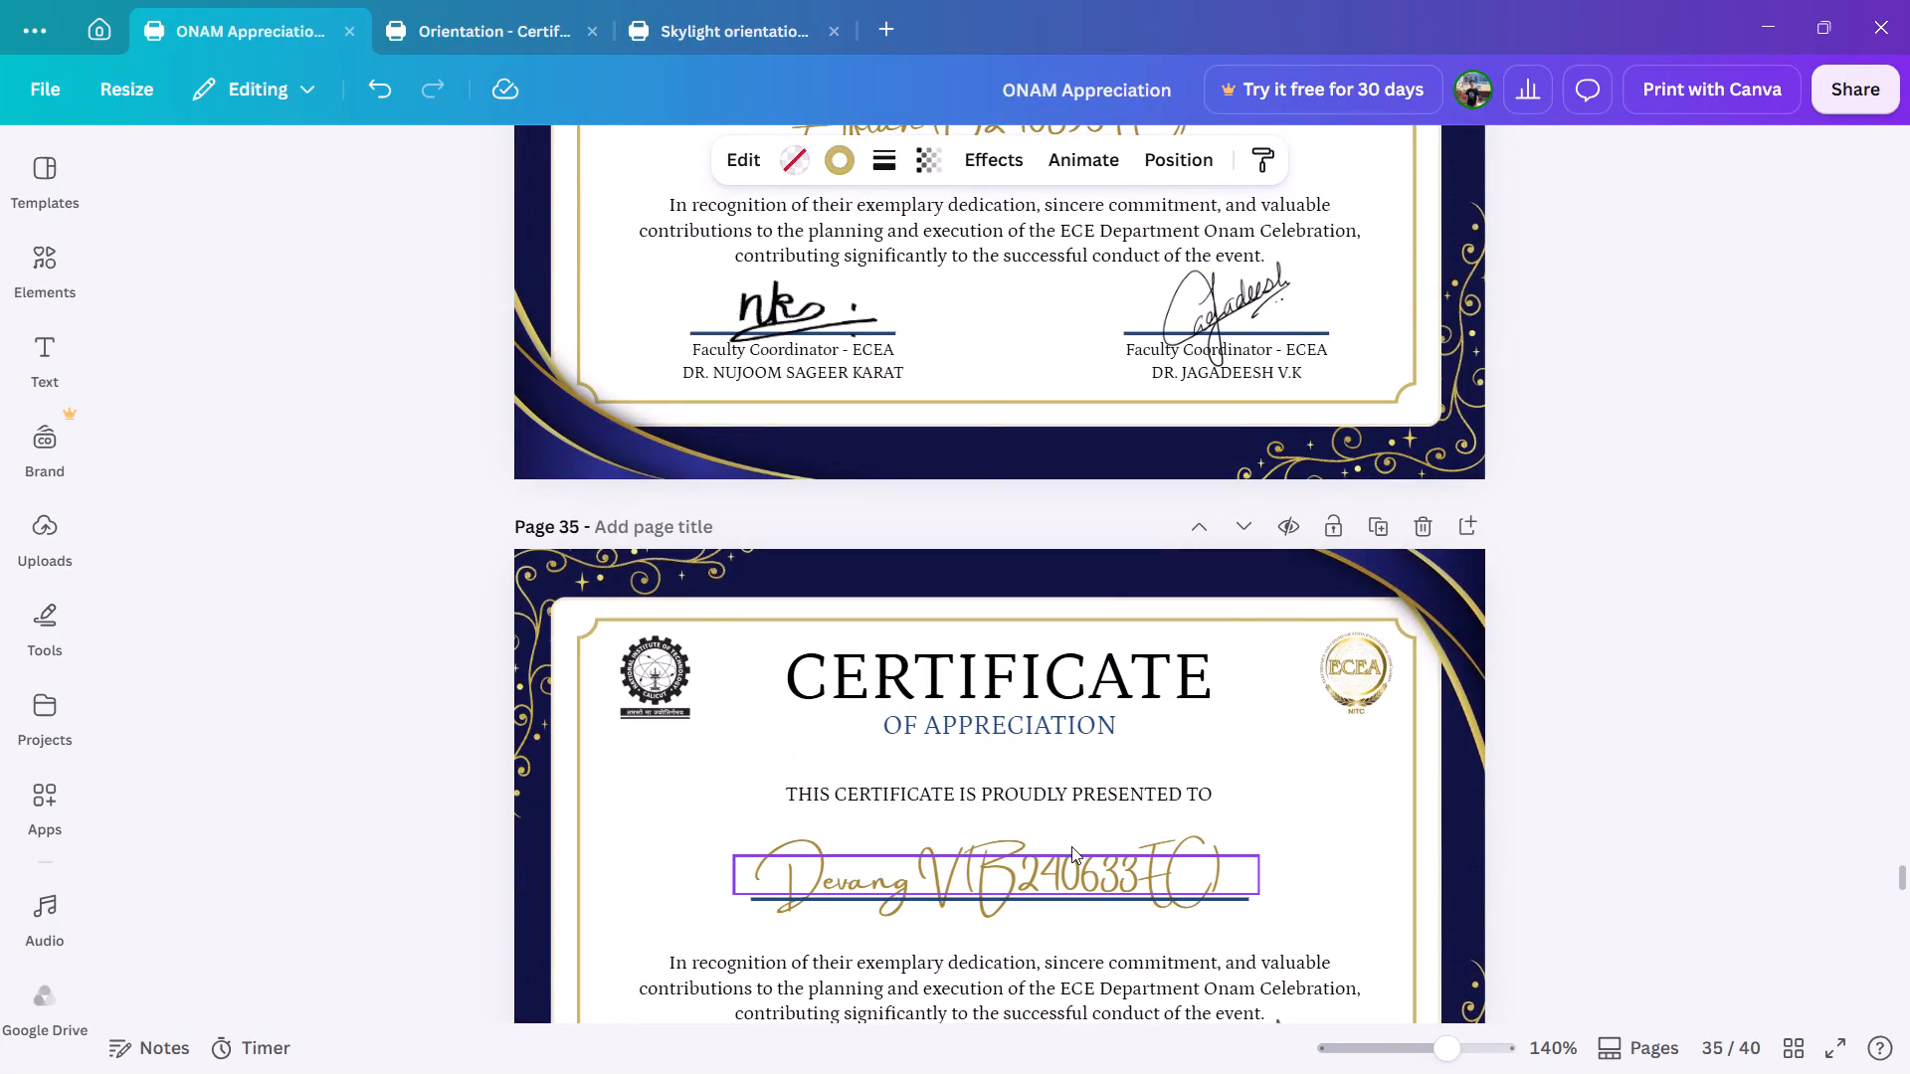
click(1071, 846)
click(537, 161)
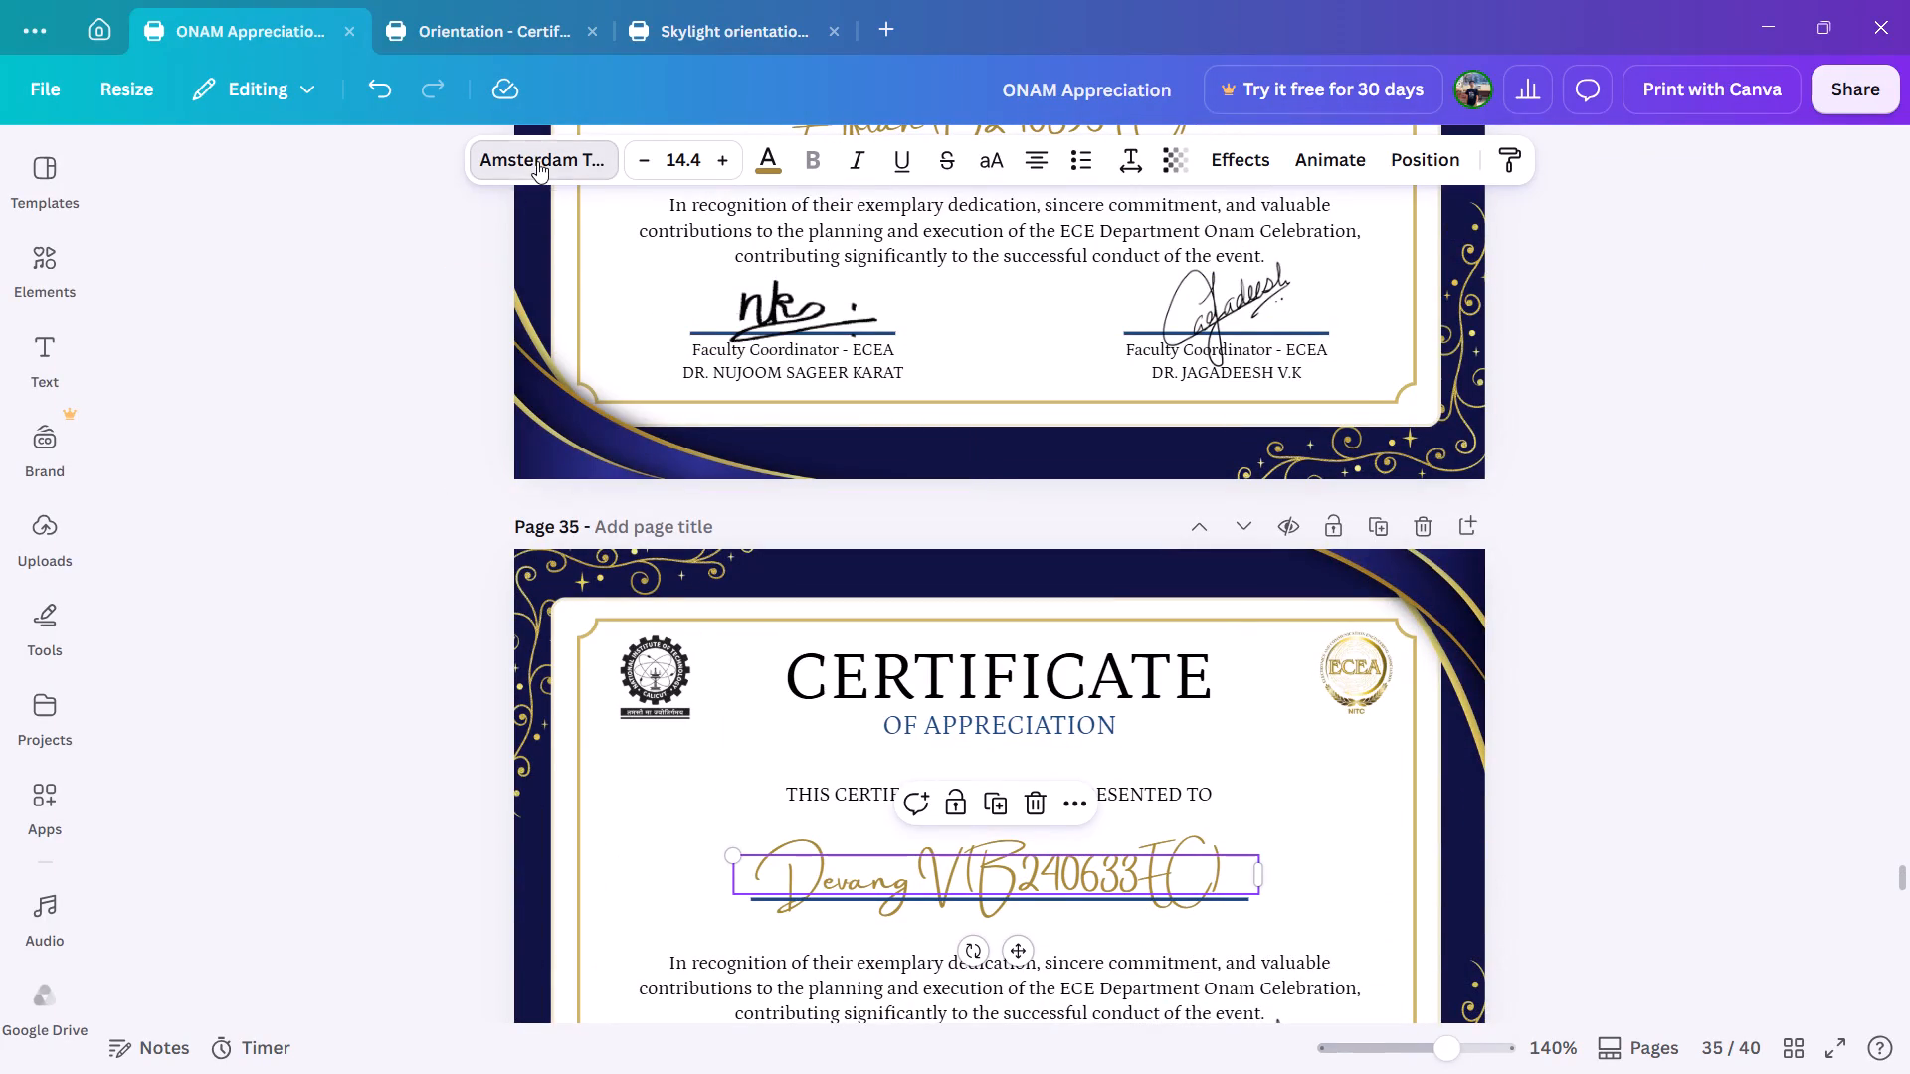
click(194, 593)
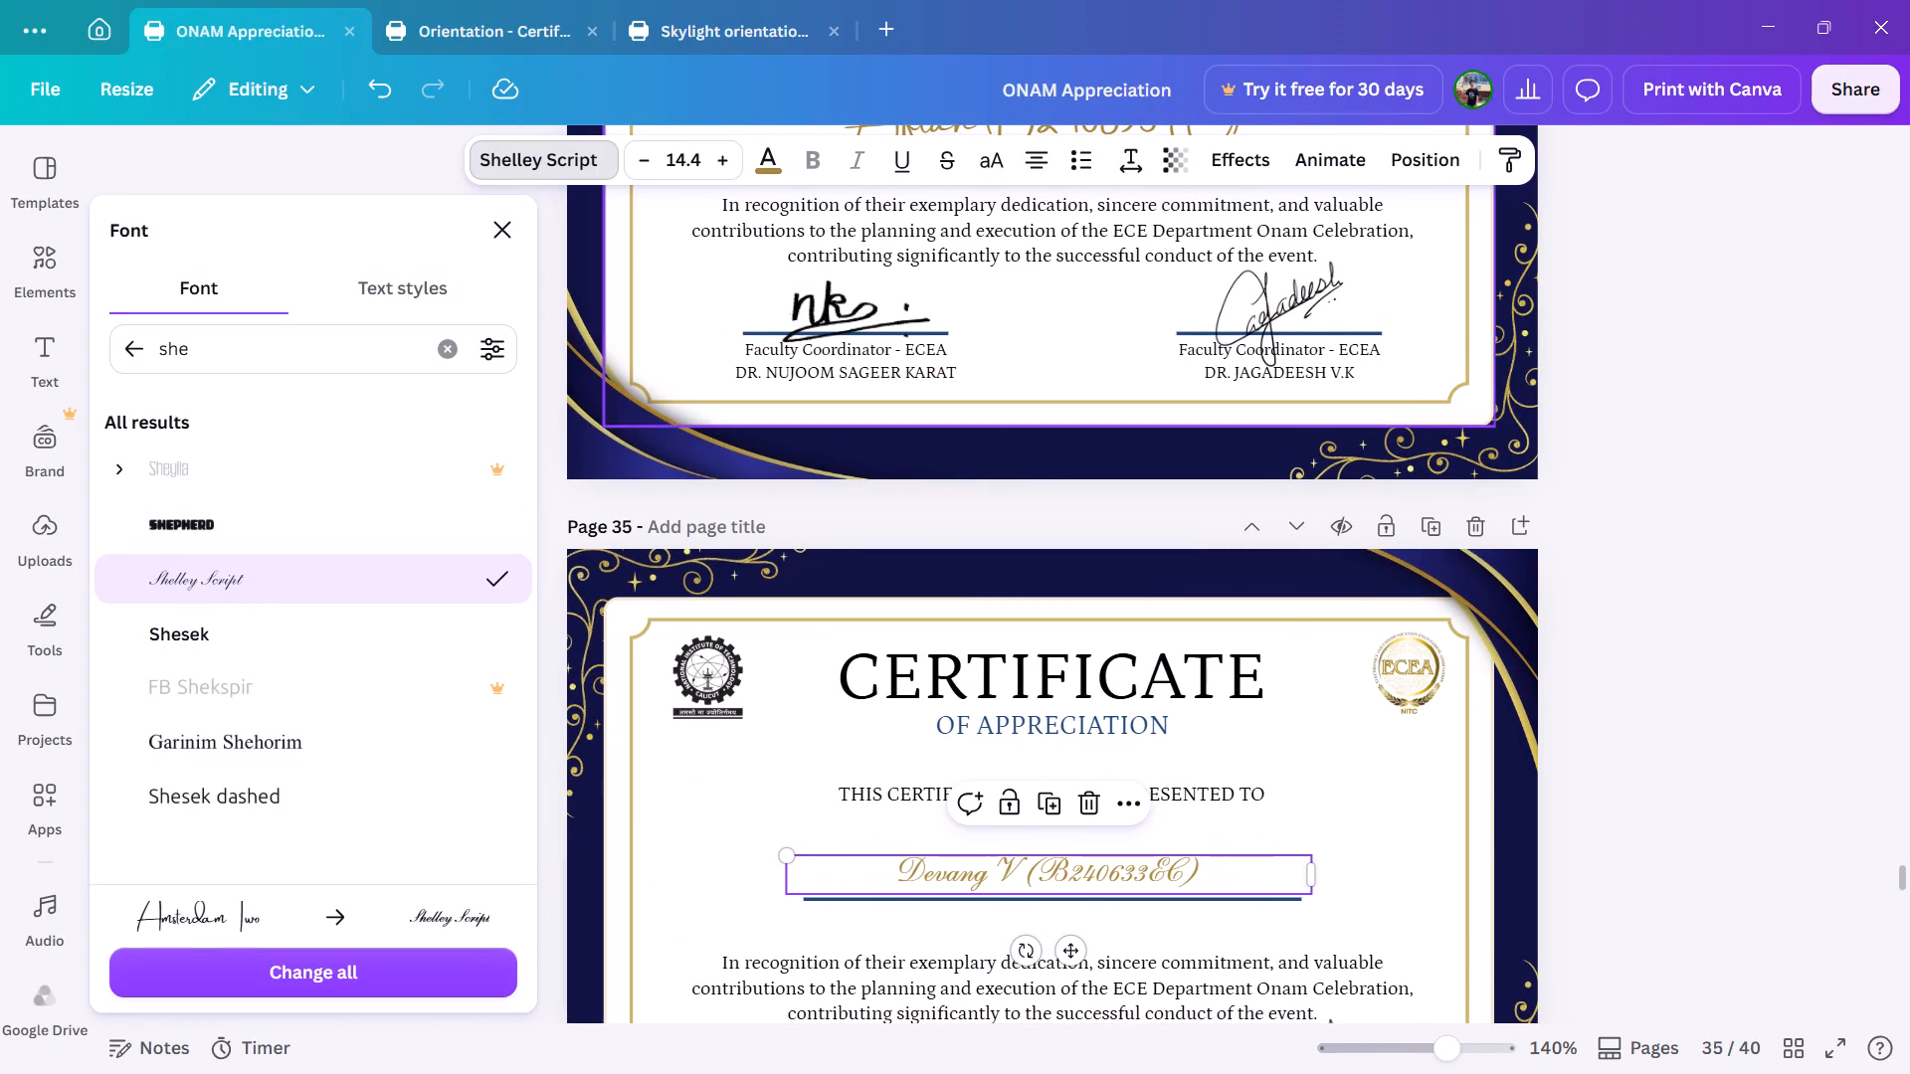
triple_click(720, 148)
click(720, 148)
click(720, 148)
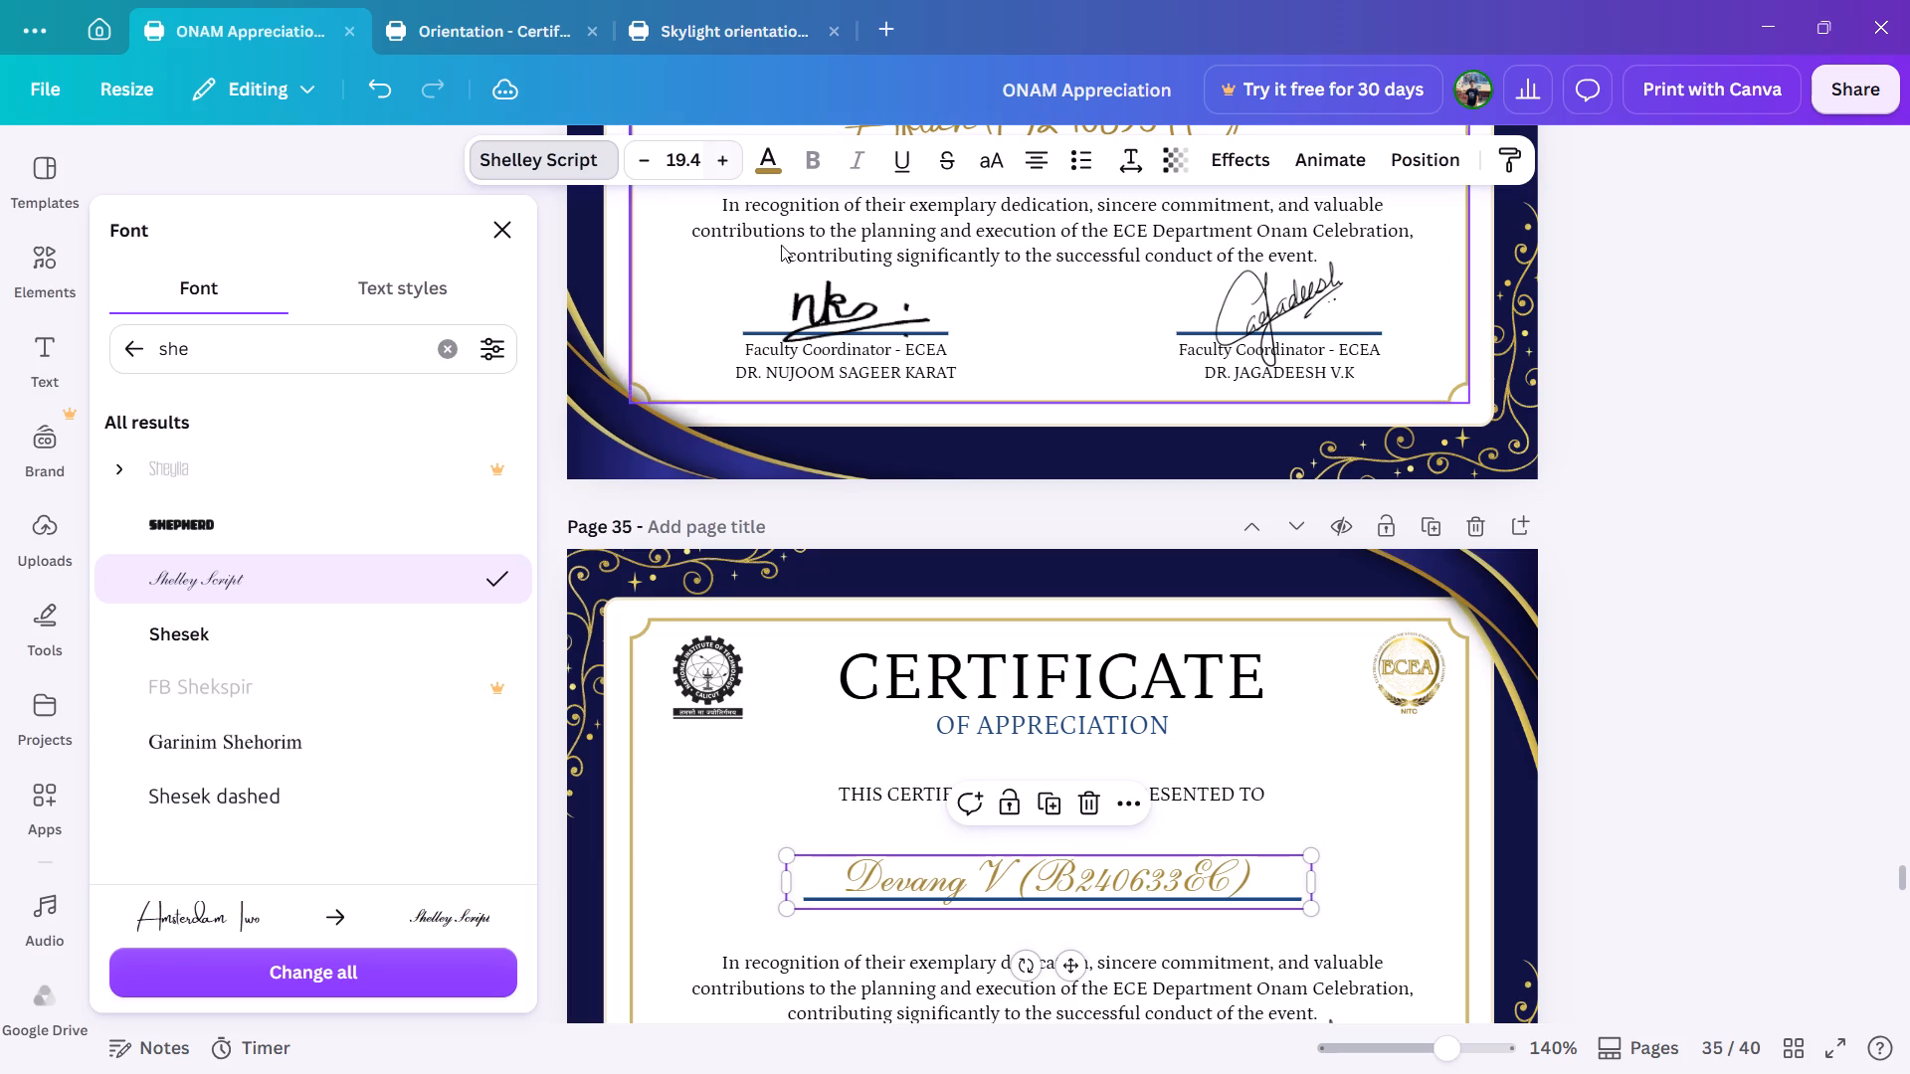
click(1374, 816)
Set the page 34 recipient name to size 19.4 and change its font to Shelley Script.
scroll(1154, 795, up, 1)
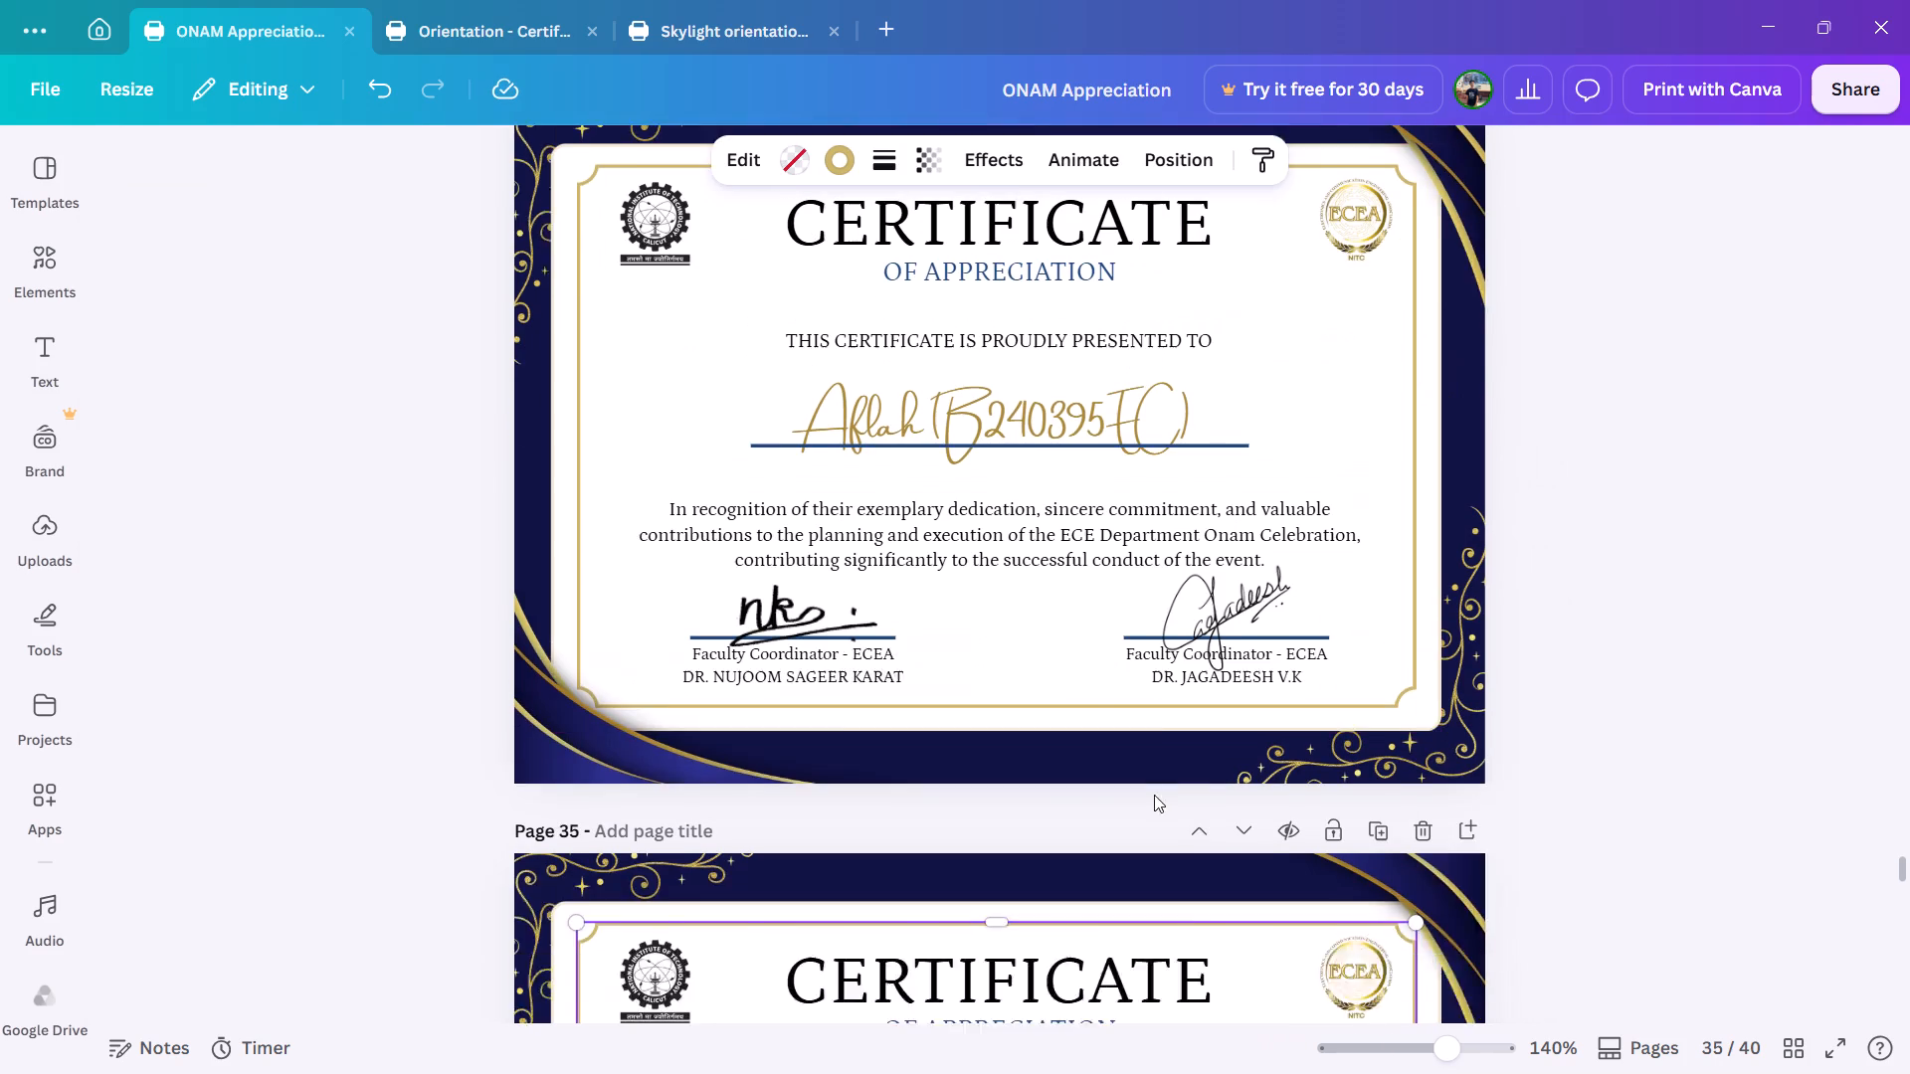
click(1045, 463)
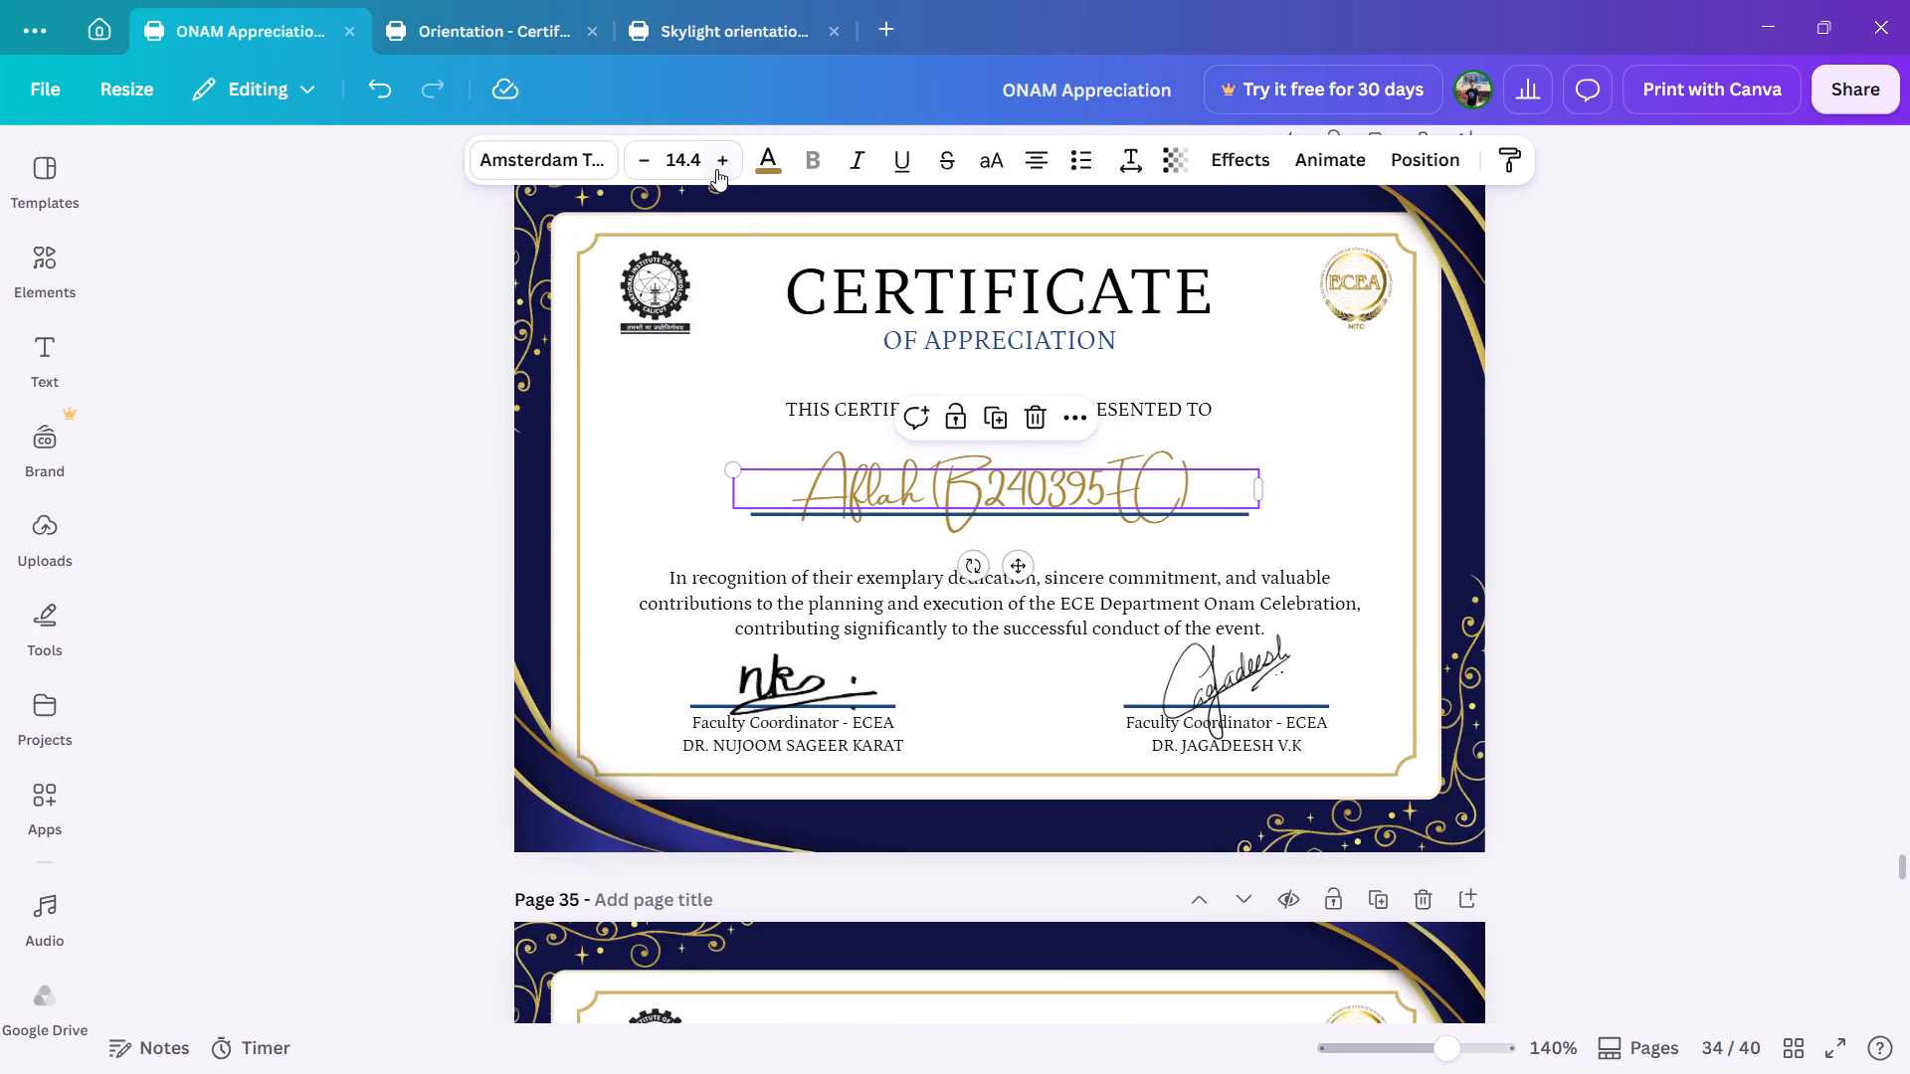
triple_click(716, 168)
double_click(716, 168)
click(564, 156)
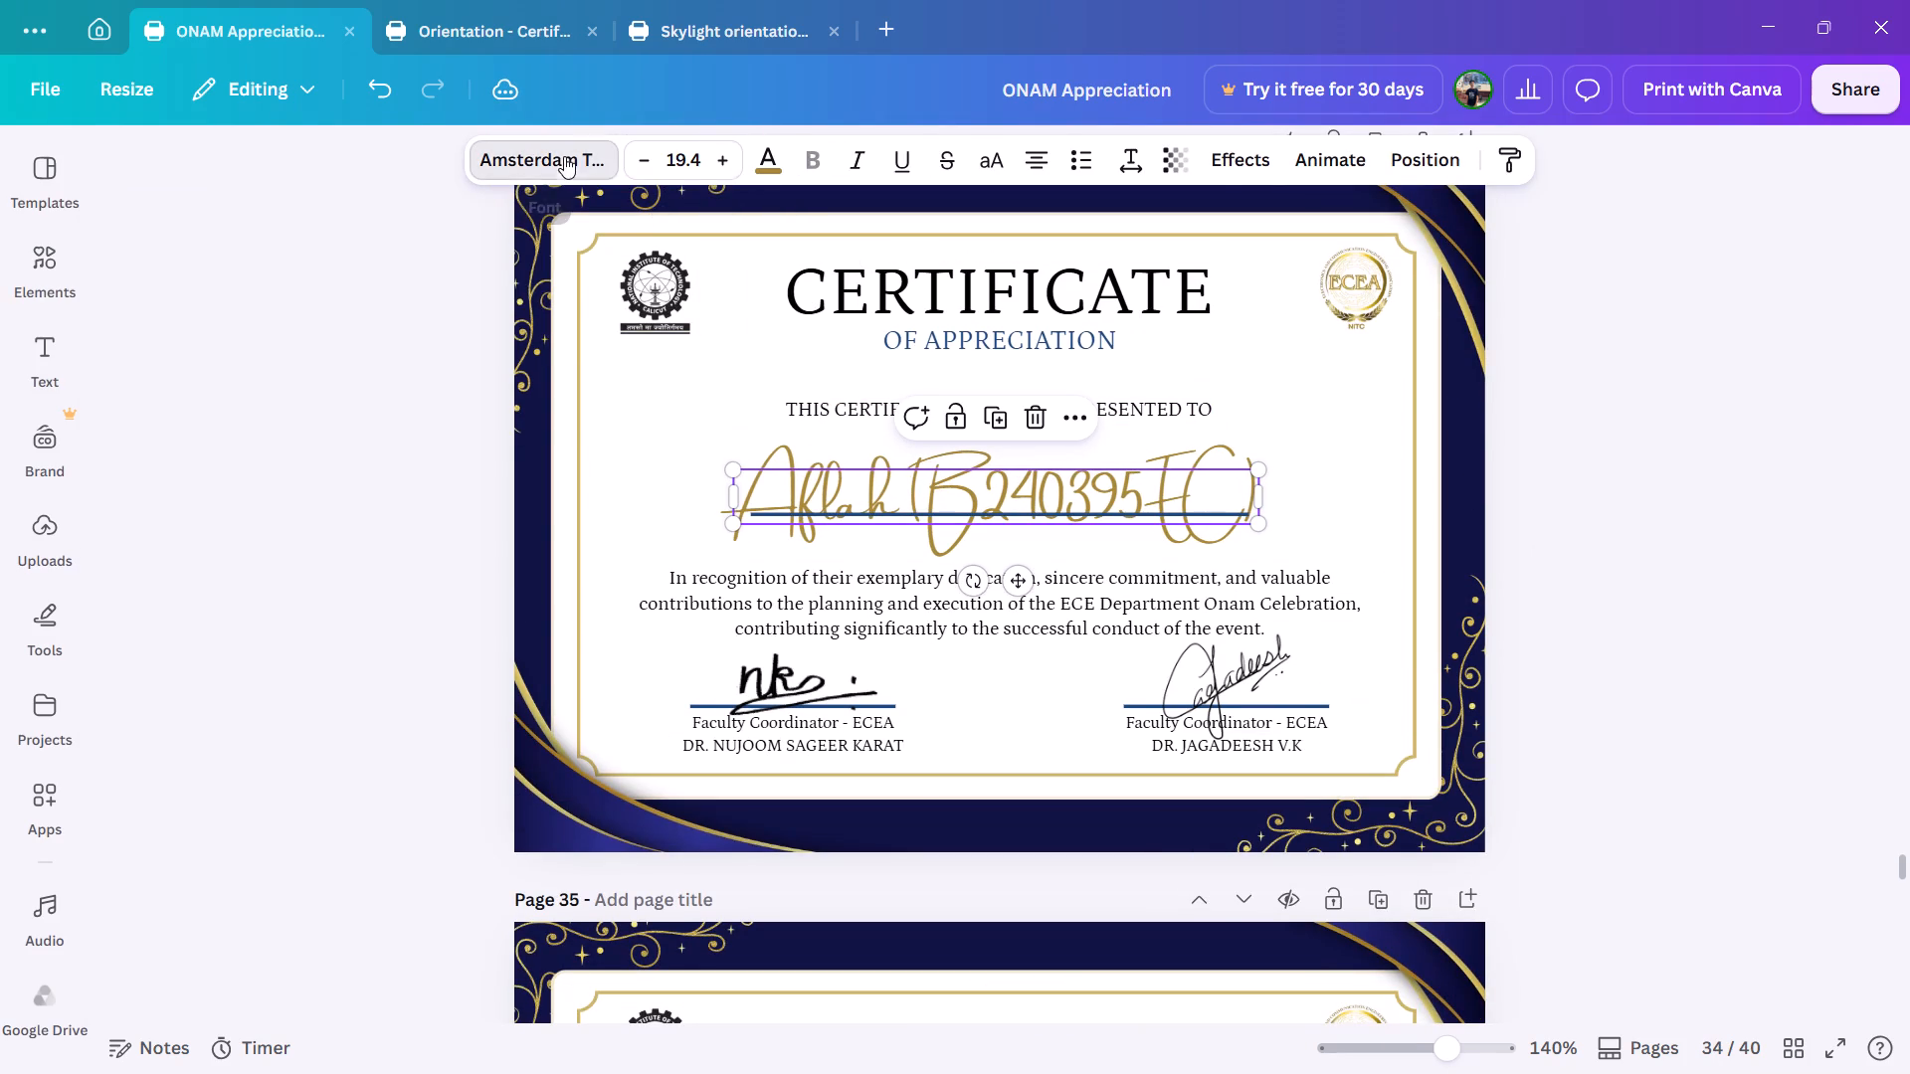
click(323, 591)
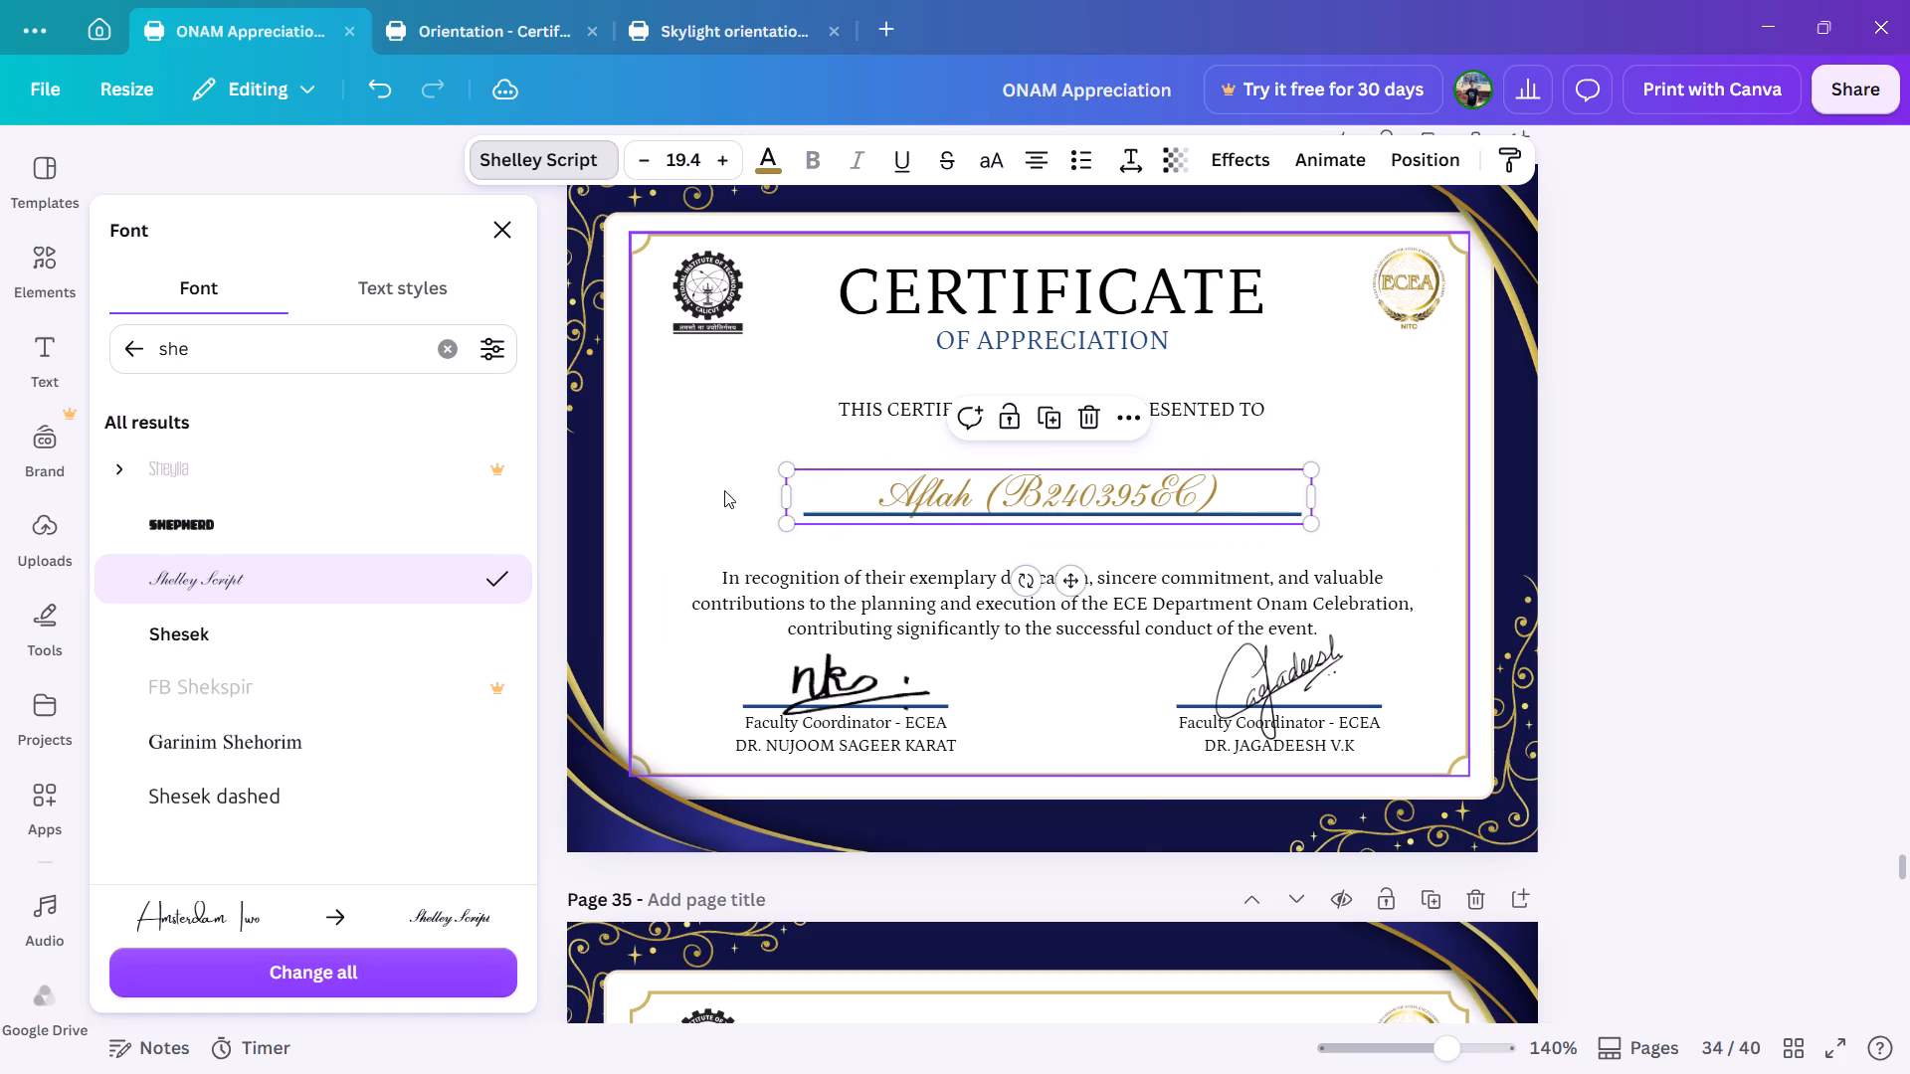
click(724, 490)
Set the page 33 recipient name to size 19.4 and change its font to Shelley Script.
scroll(724, 490, up, 2)
scroll(855, 604, down, 1)
scroll(984, 799, up, 1)
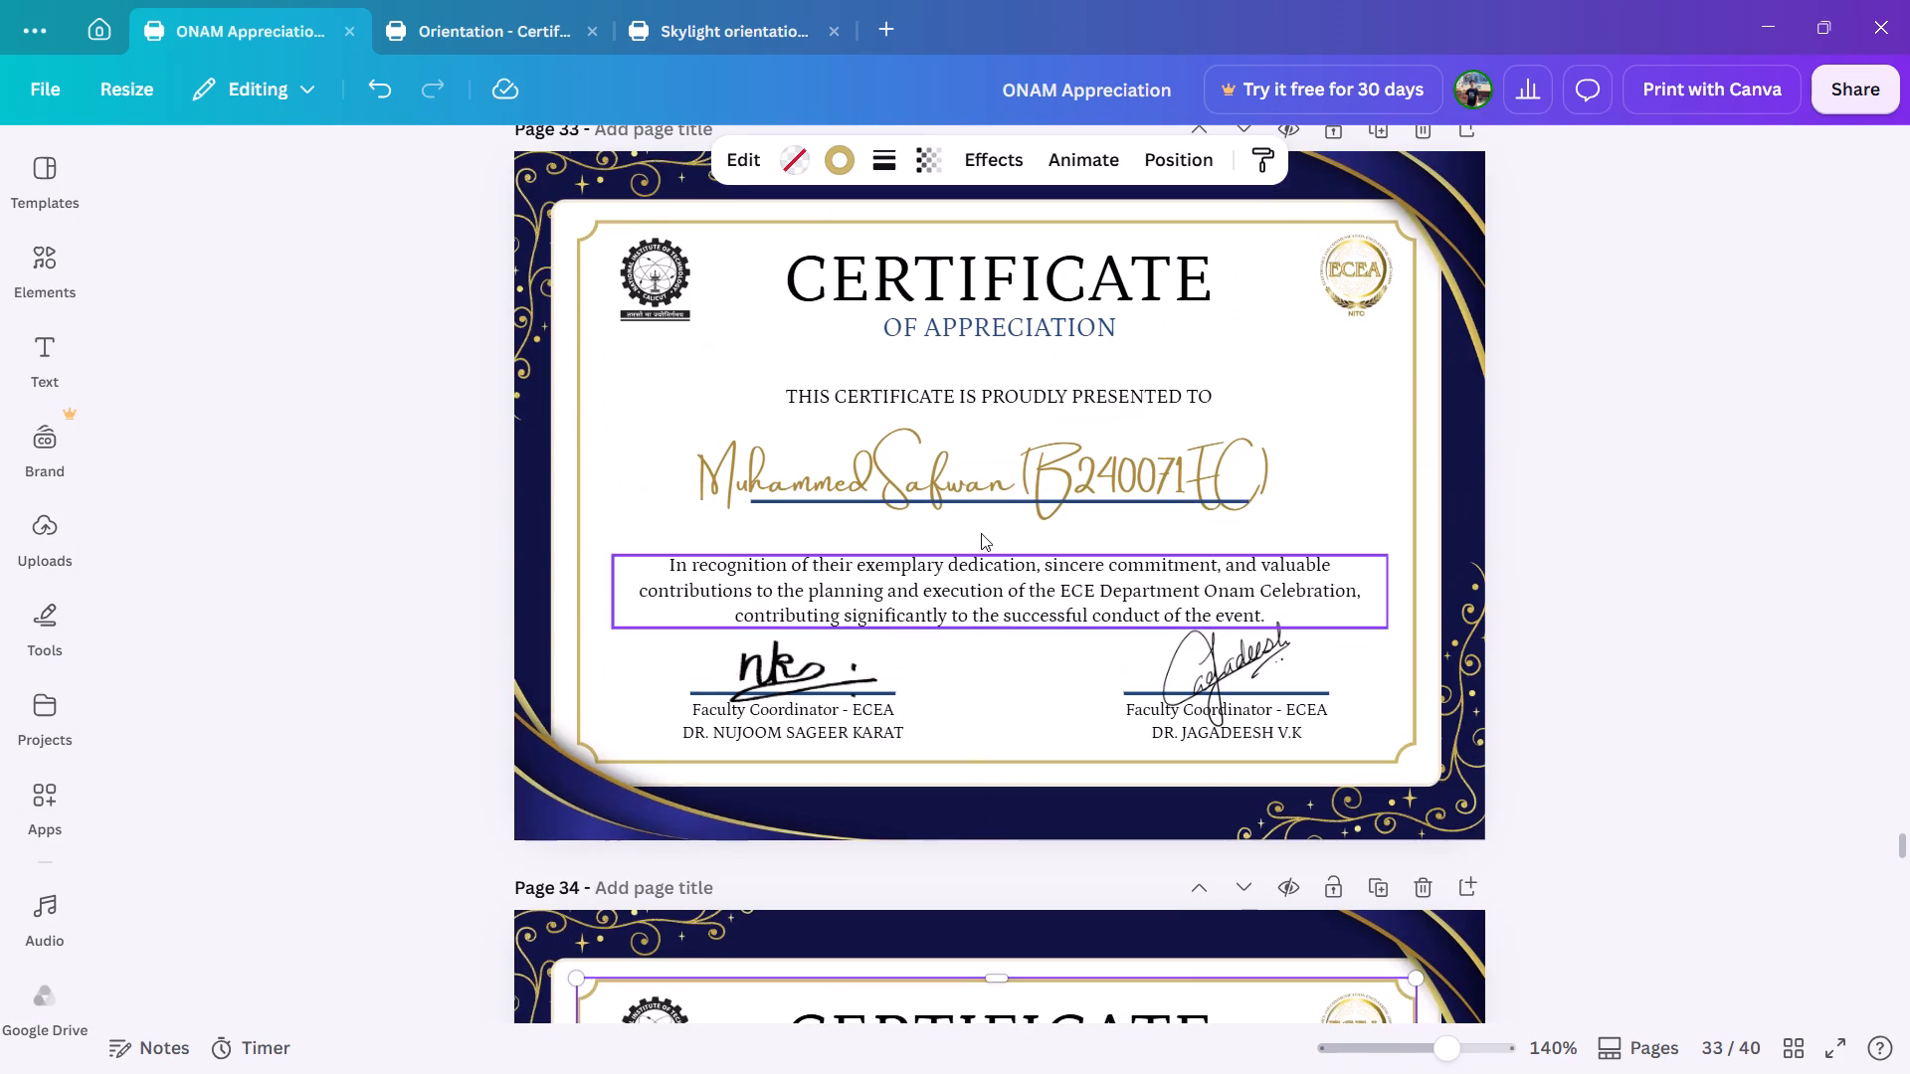
click(991, 475)
triple_click(723, 160)
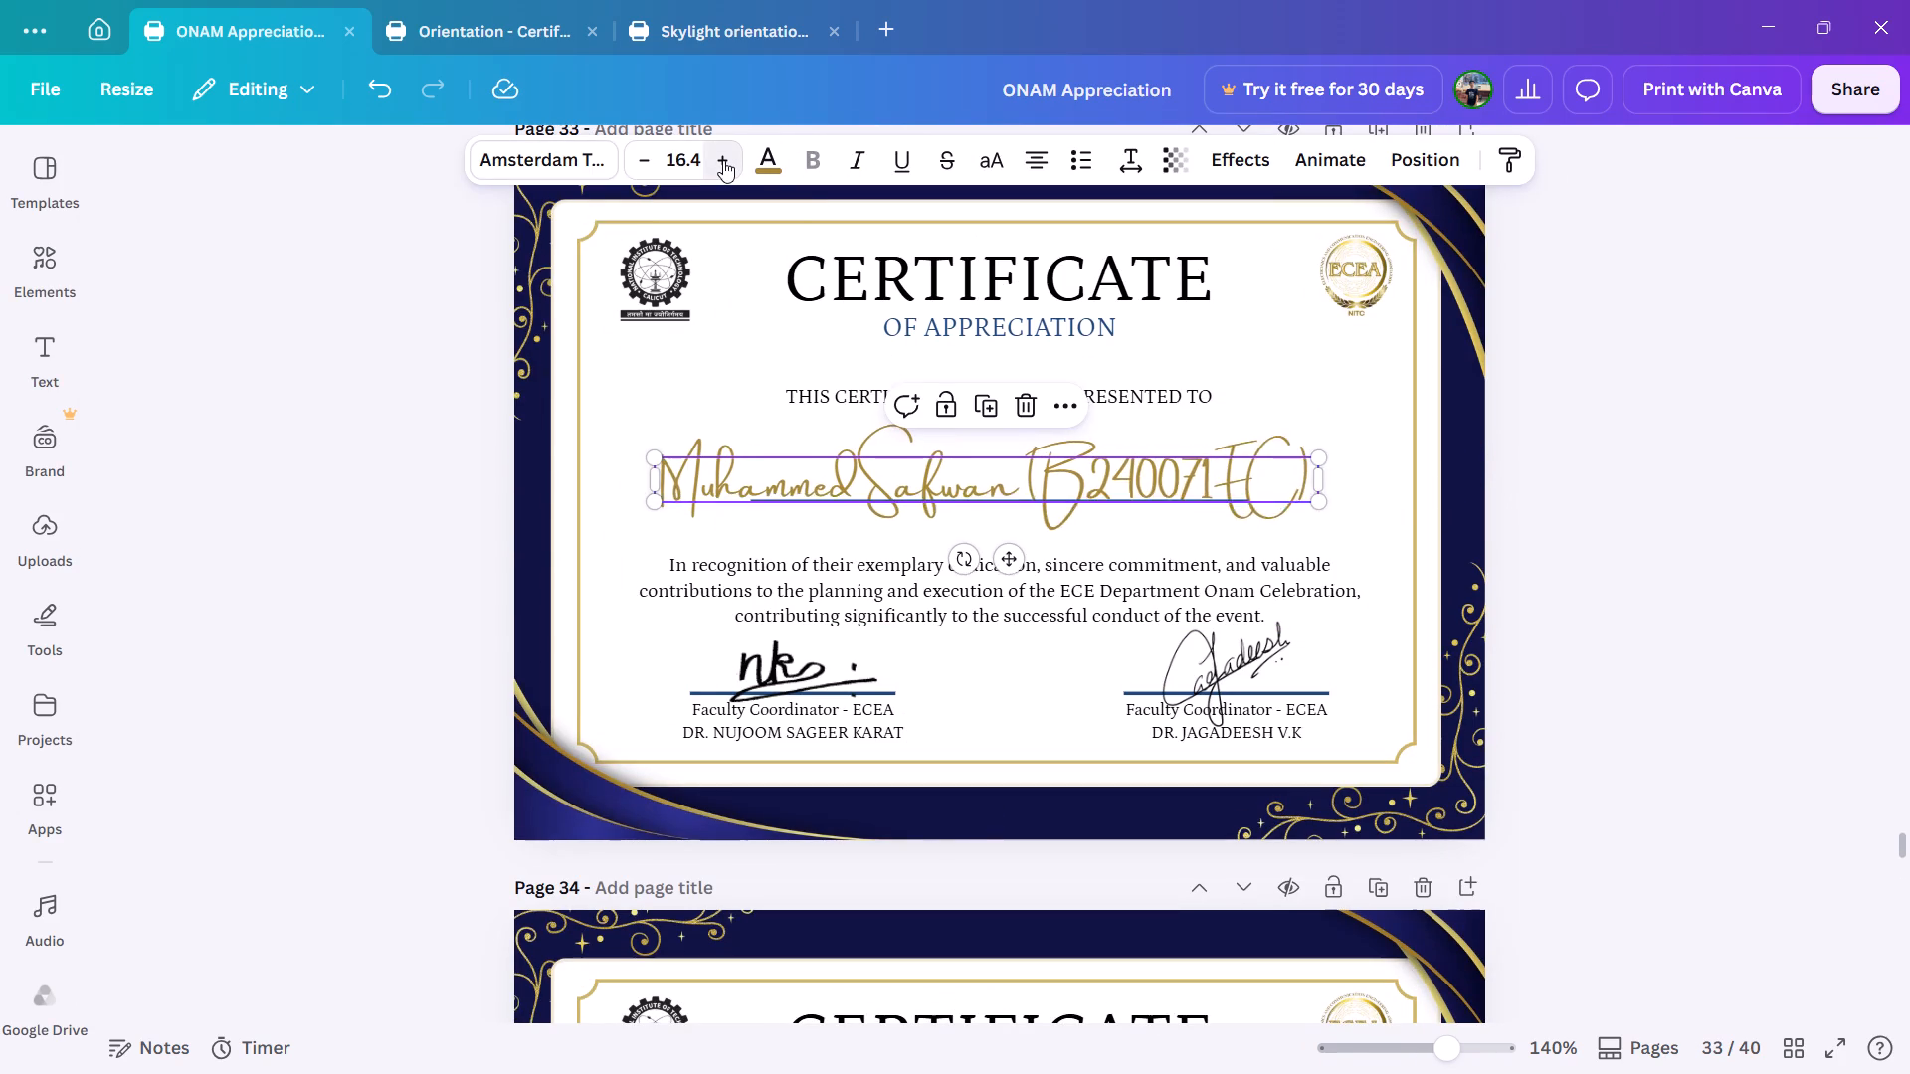
double_click(723, 160)
click(579, 166)
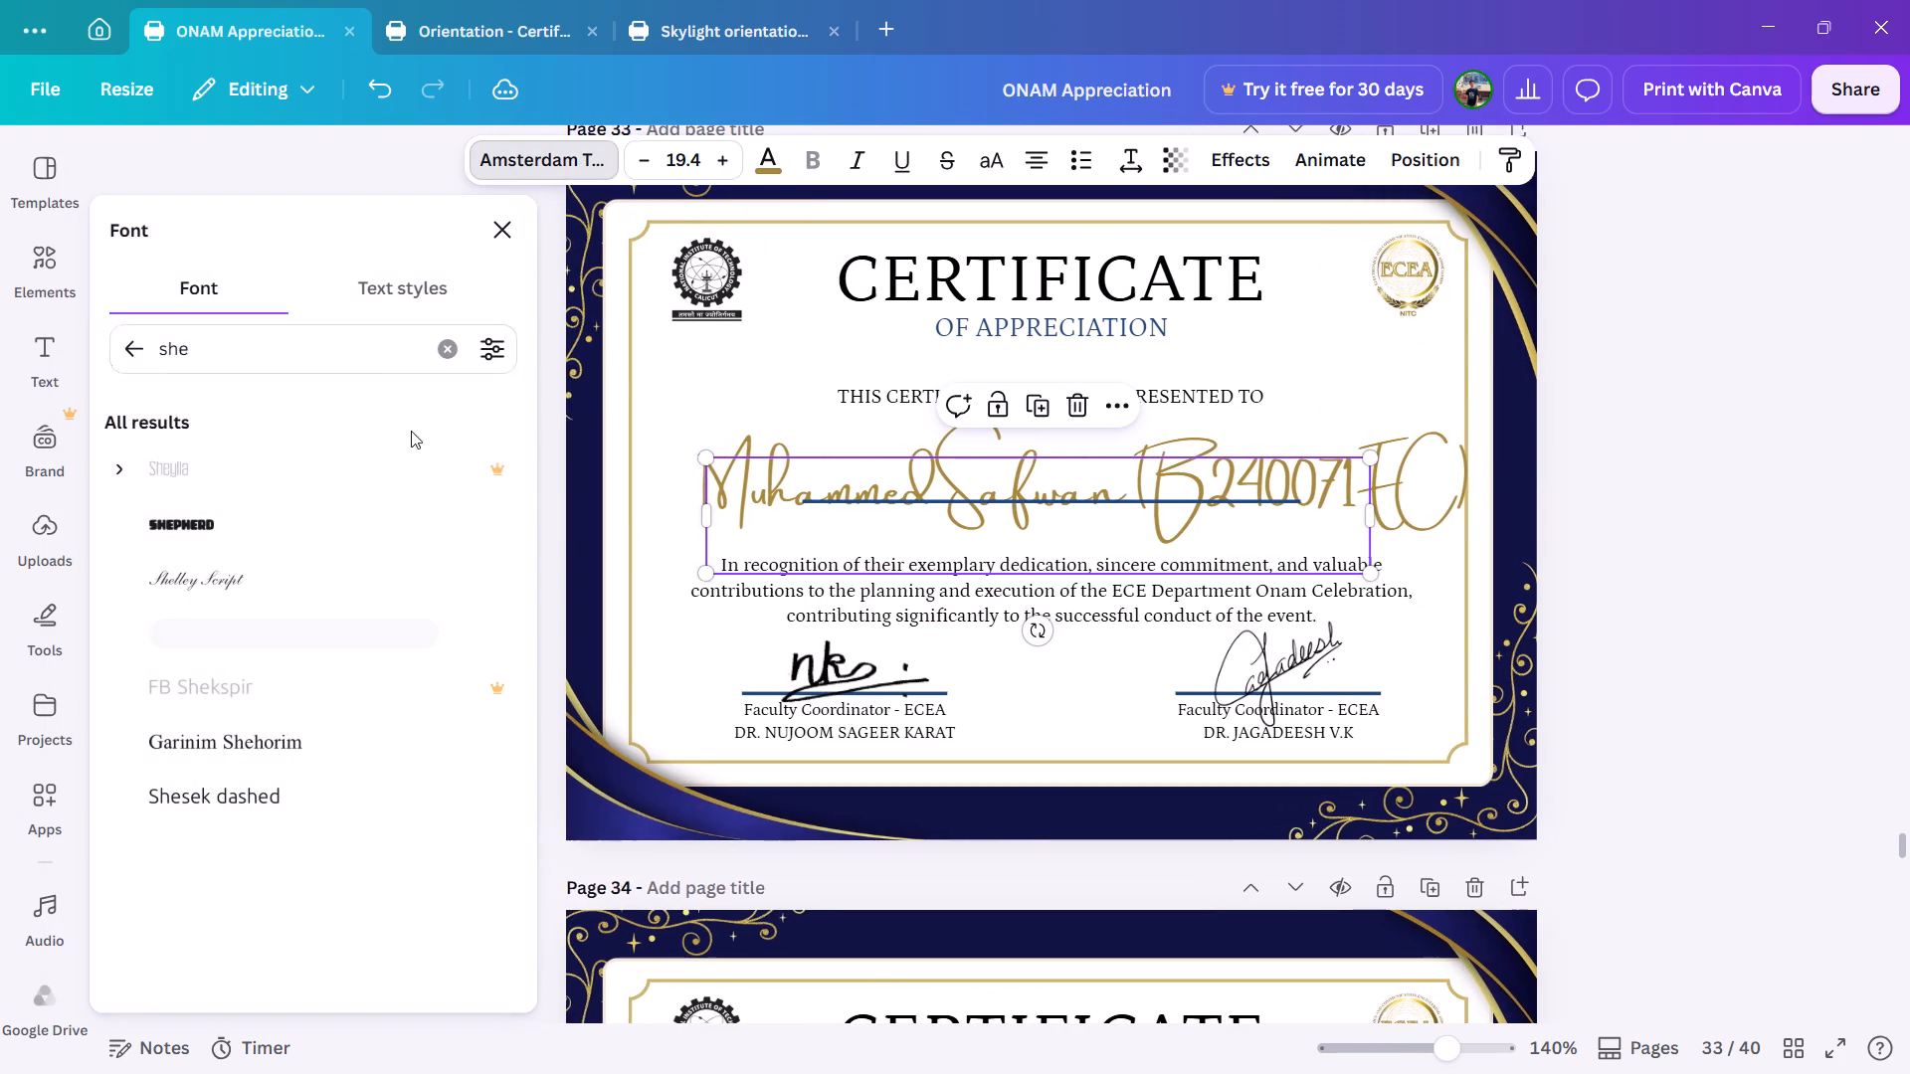
click(343, 574)
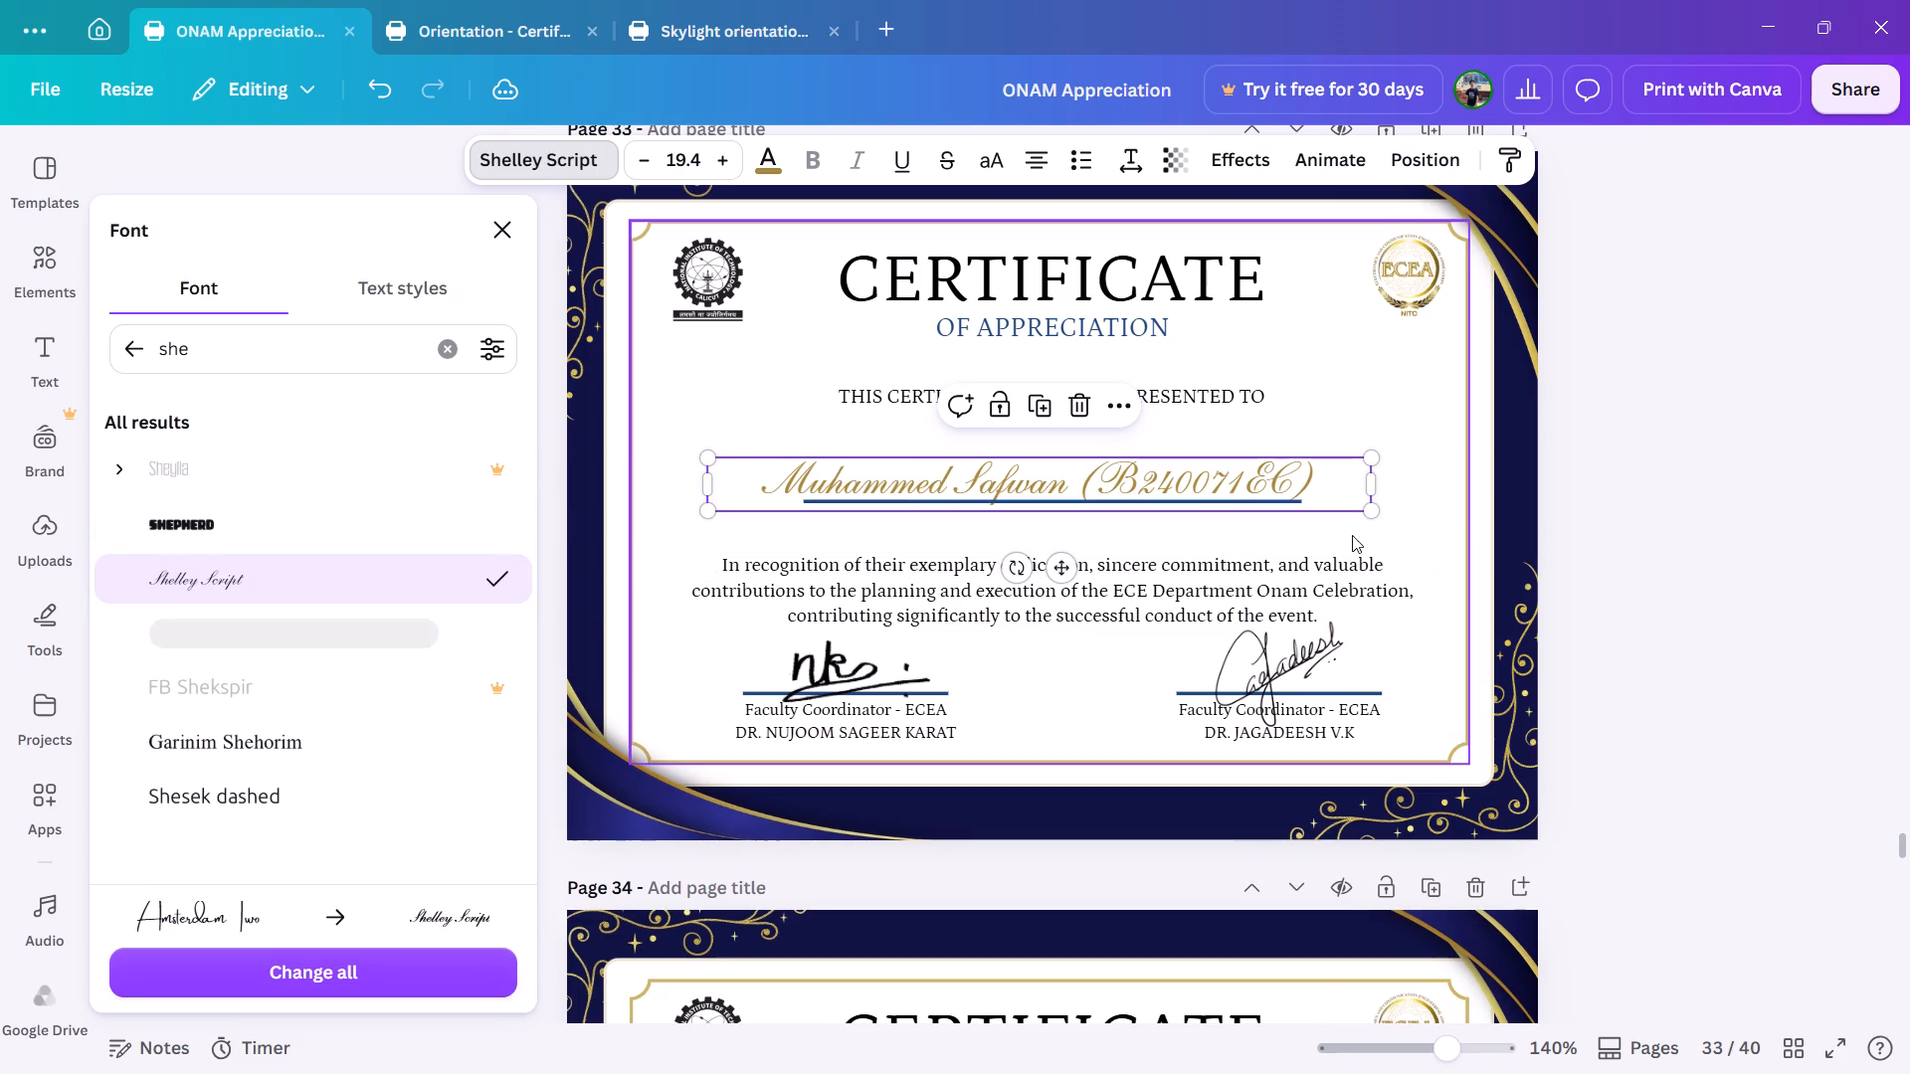
Nudge the page 33 recipient name slightly to the right so it sits centered above the line.
key(Right)
key(Right)
key(Right)
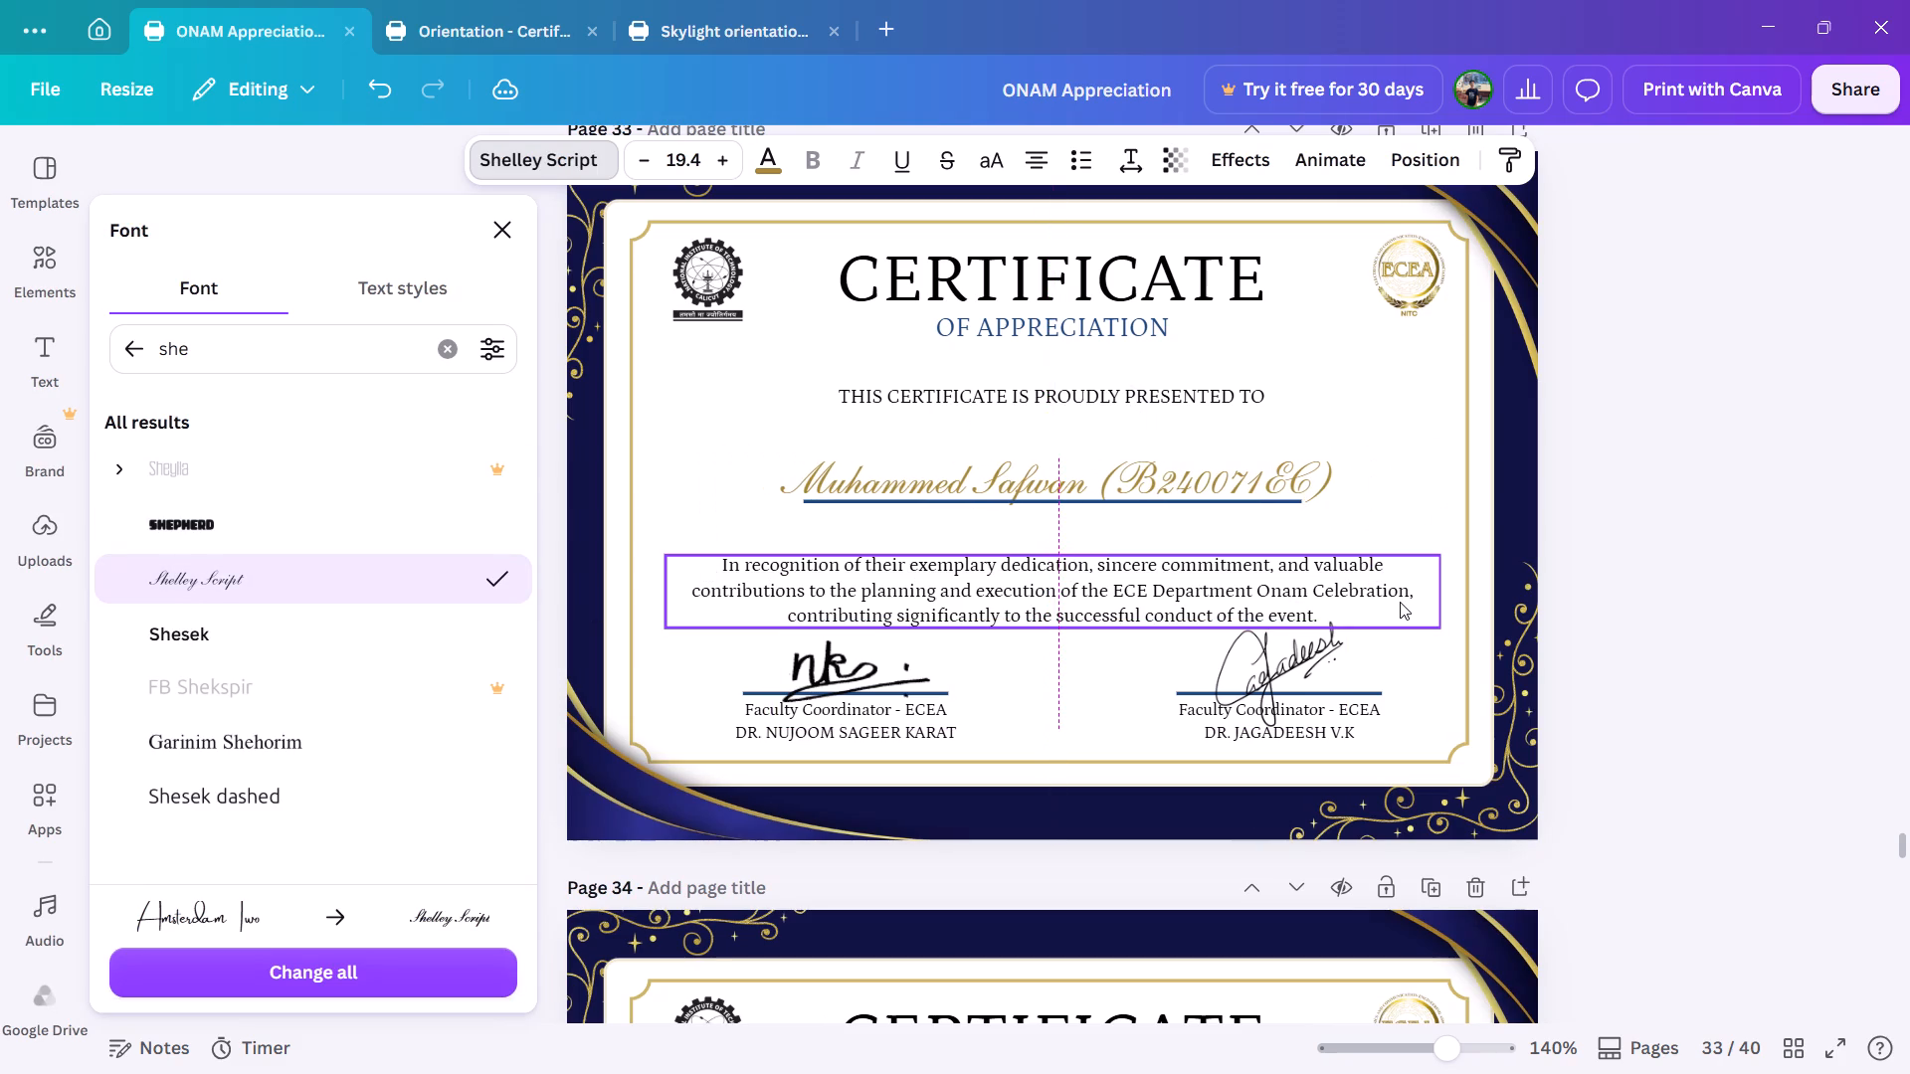
Set the page 32 recipient name to size 19.4 and change its font to Shelley Script.
scroll(1400, 602, up, 1)
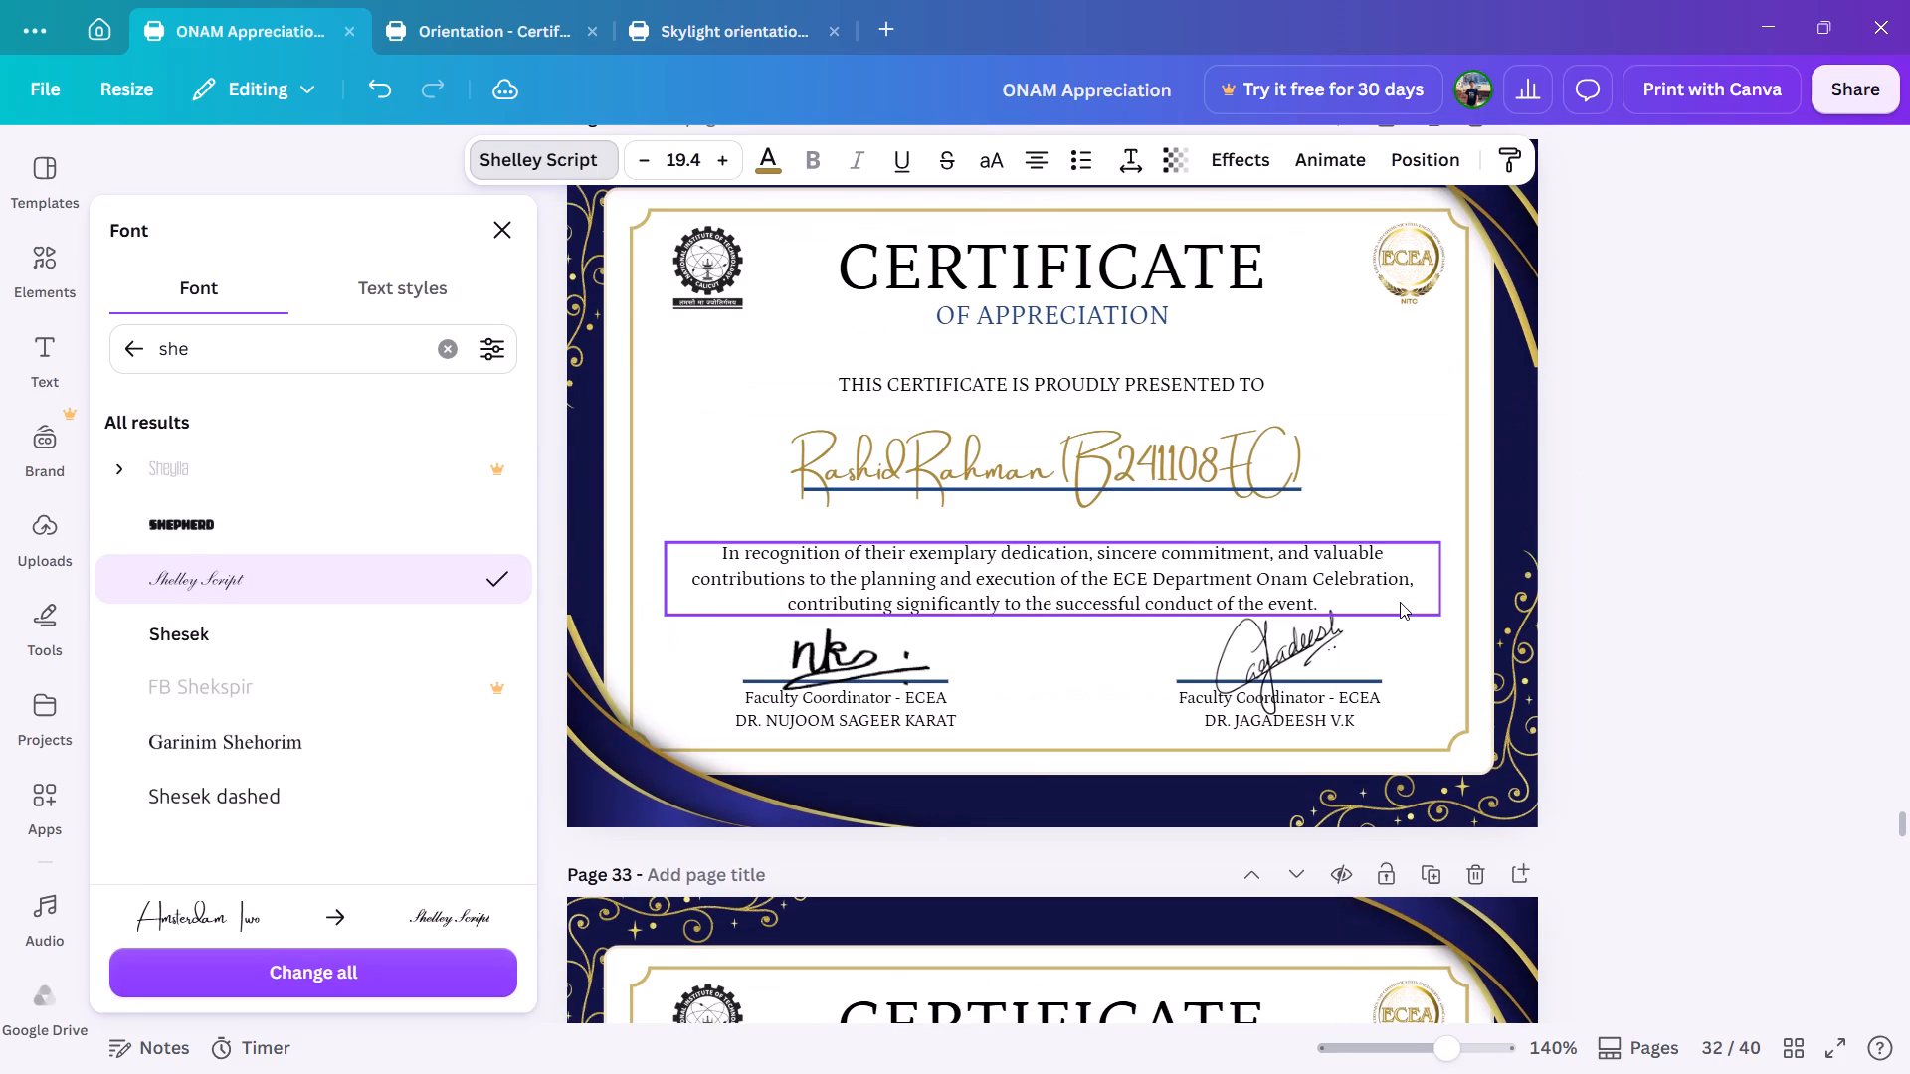
click(1207, 460)
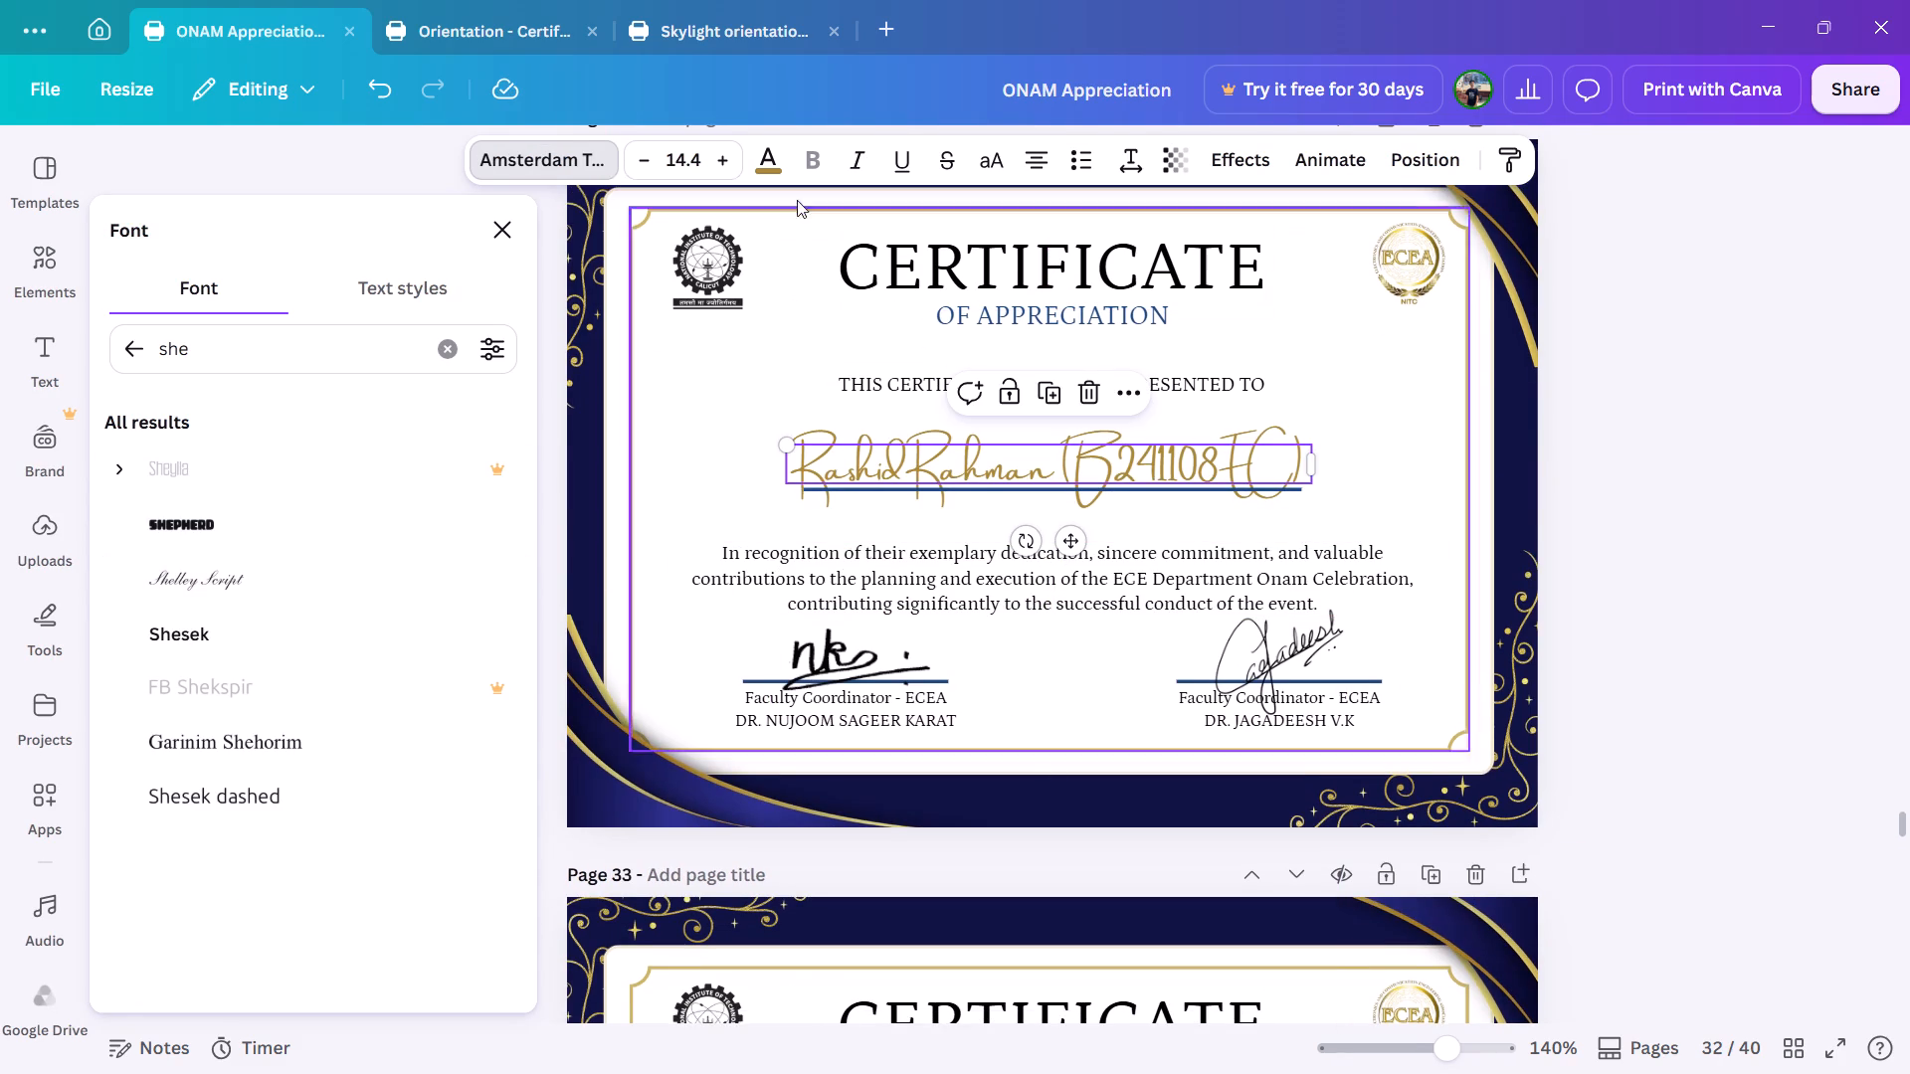
triple_click(718, 163)
triple_click(719, 163)
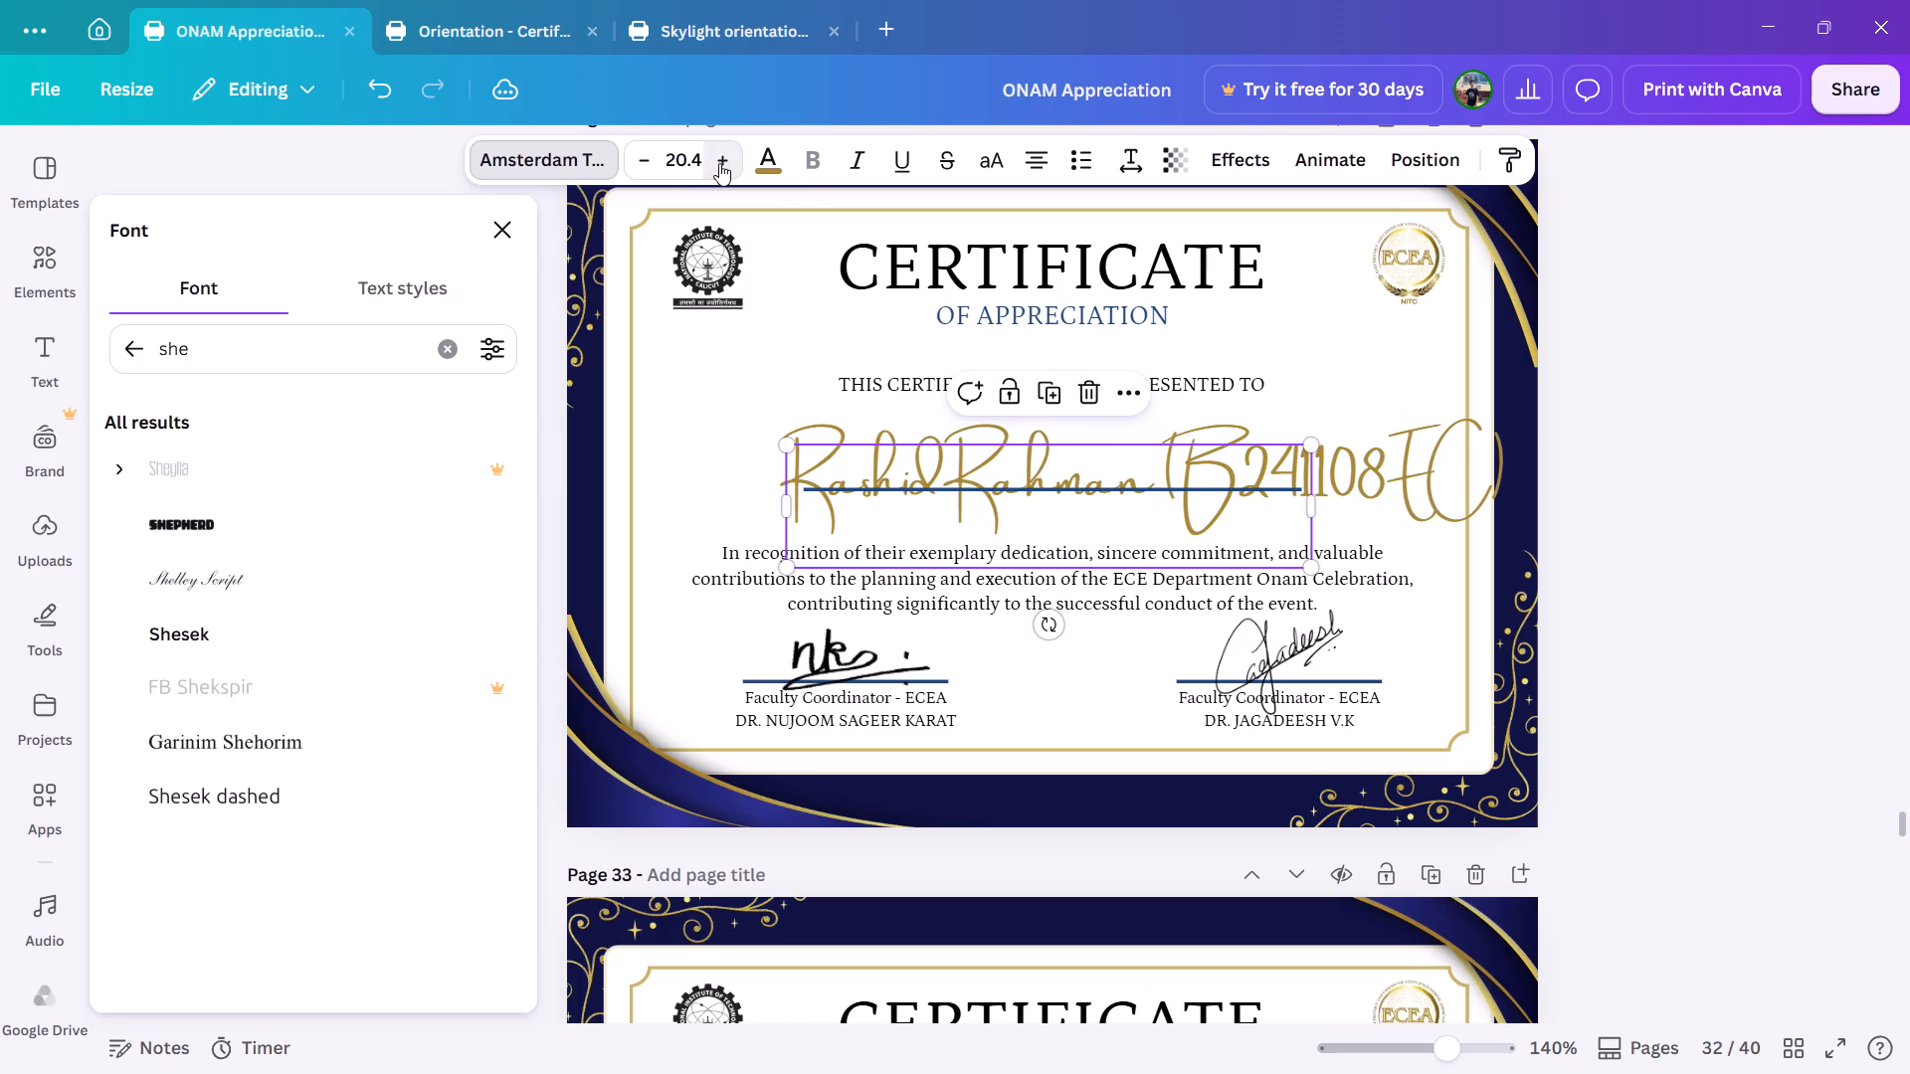
click(650, 159)
click(564, 160)
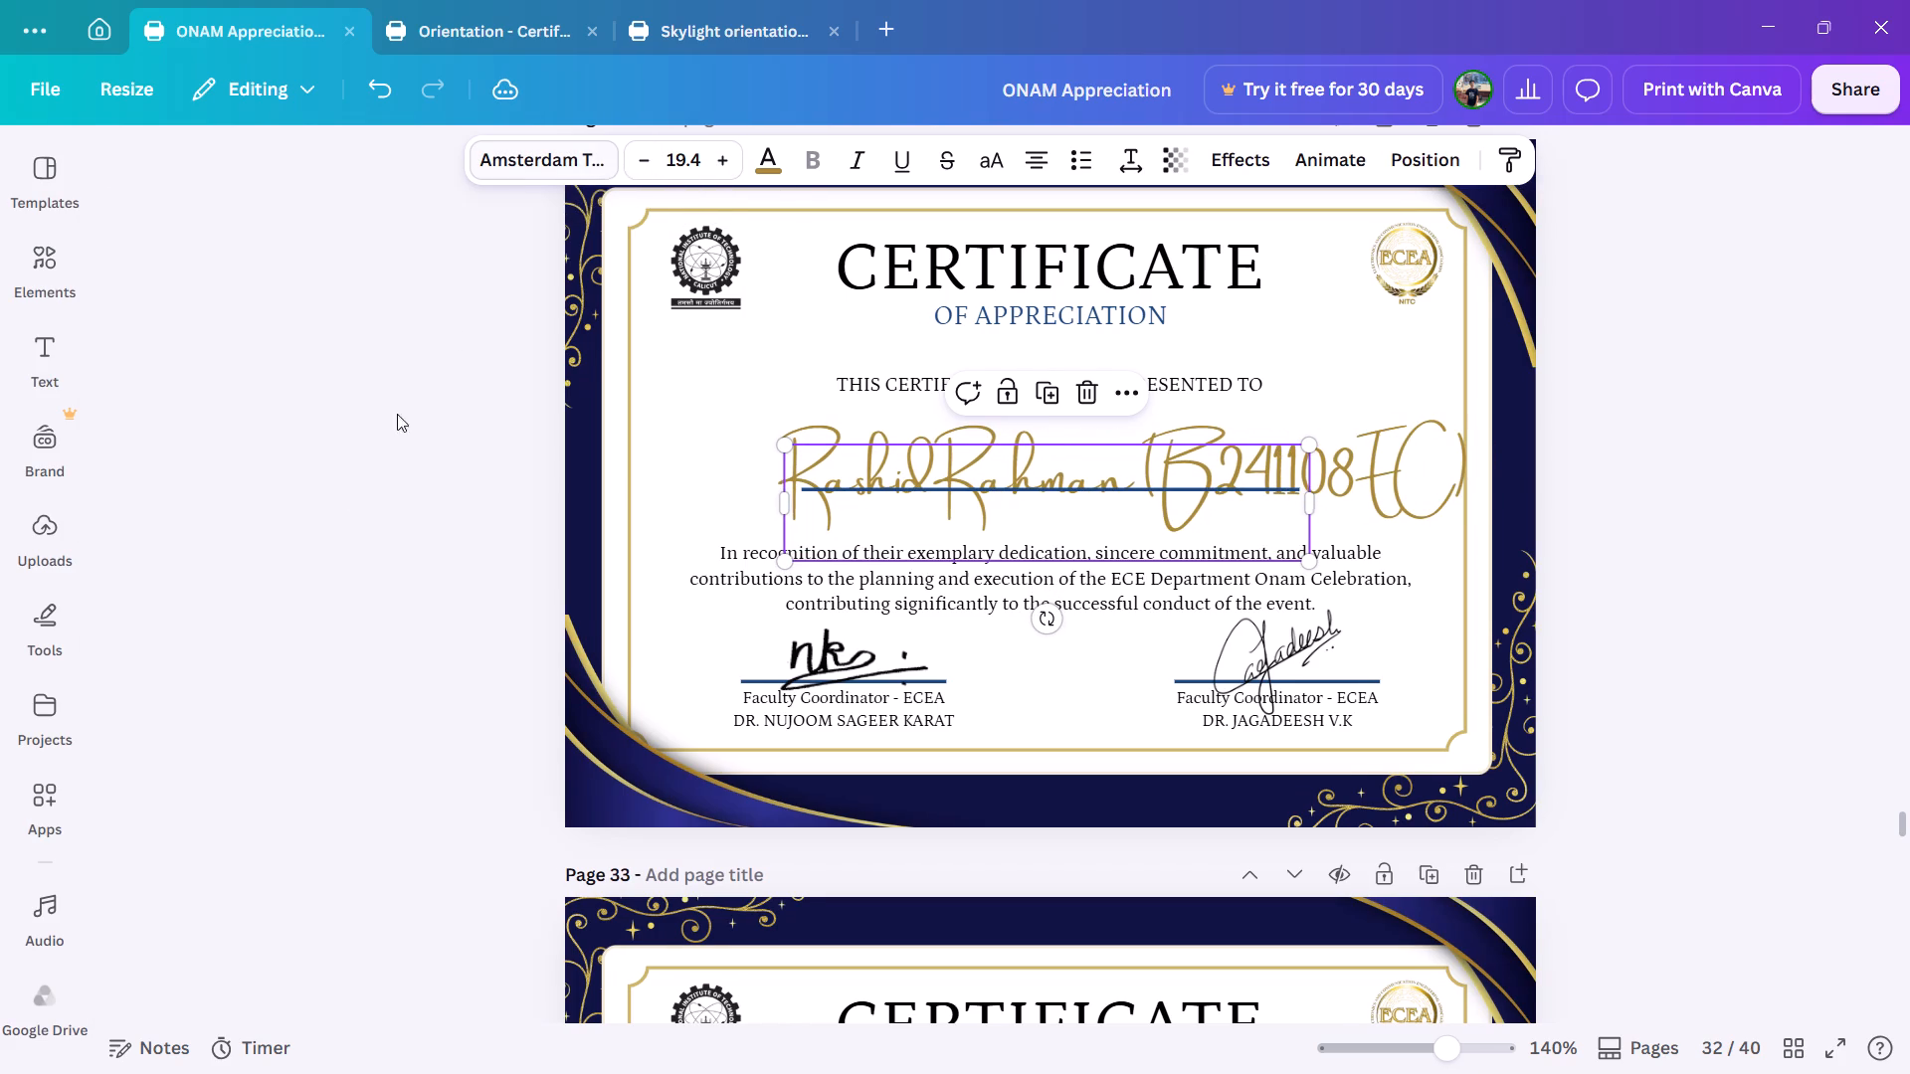
click(558, 164)
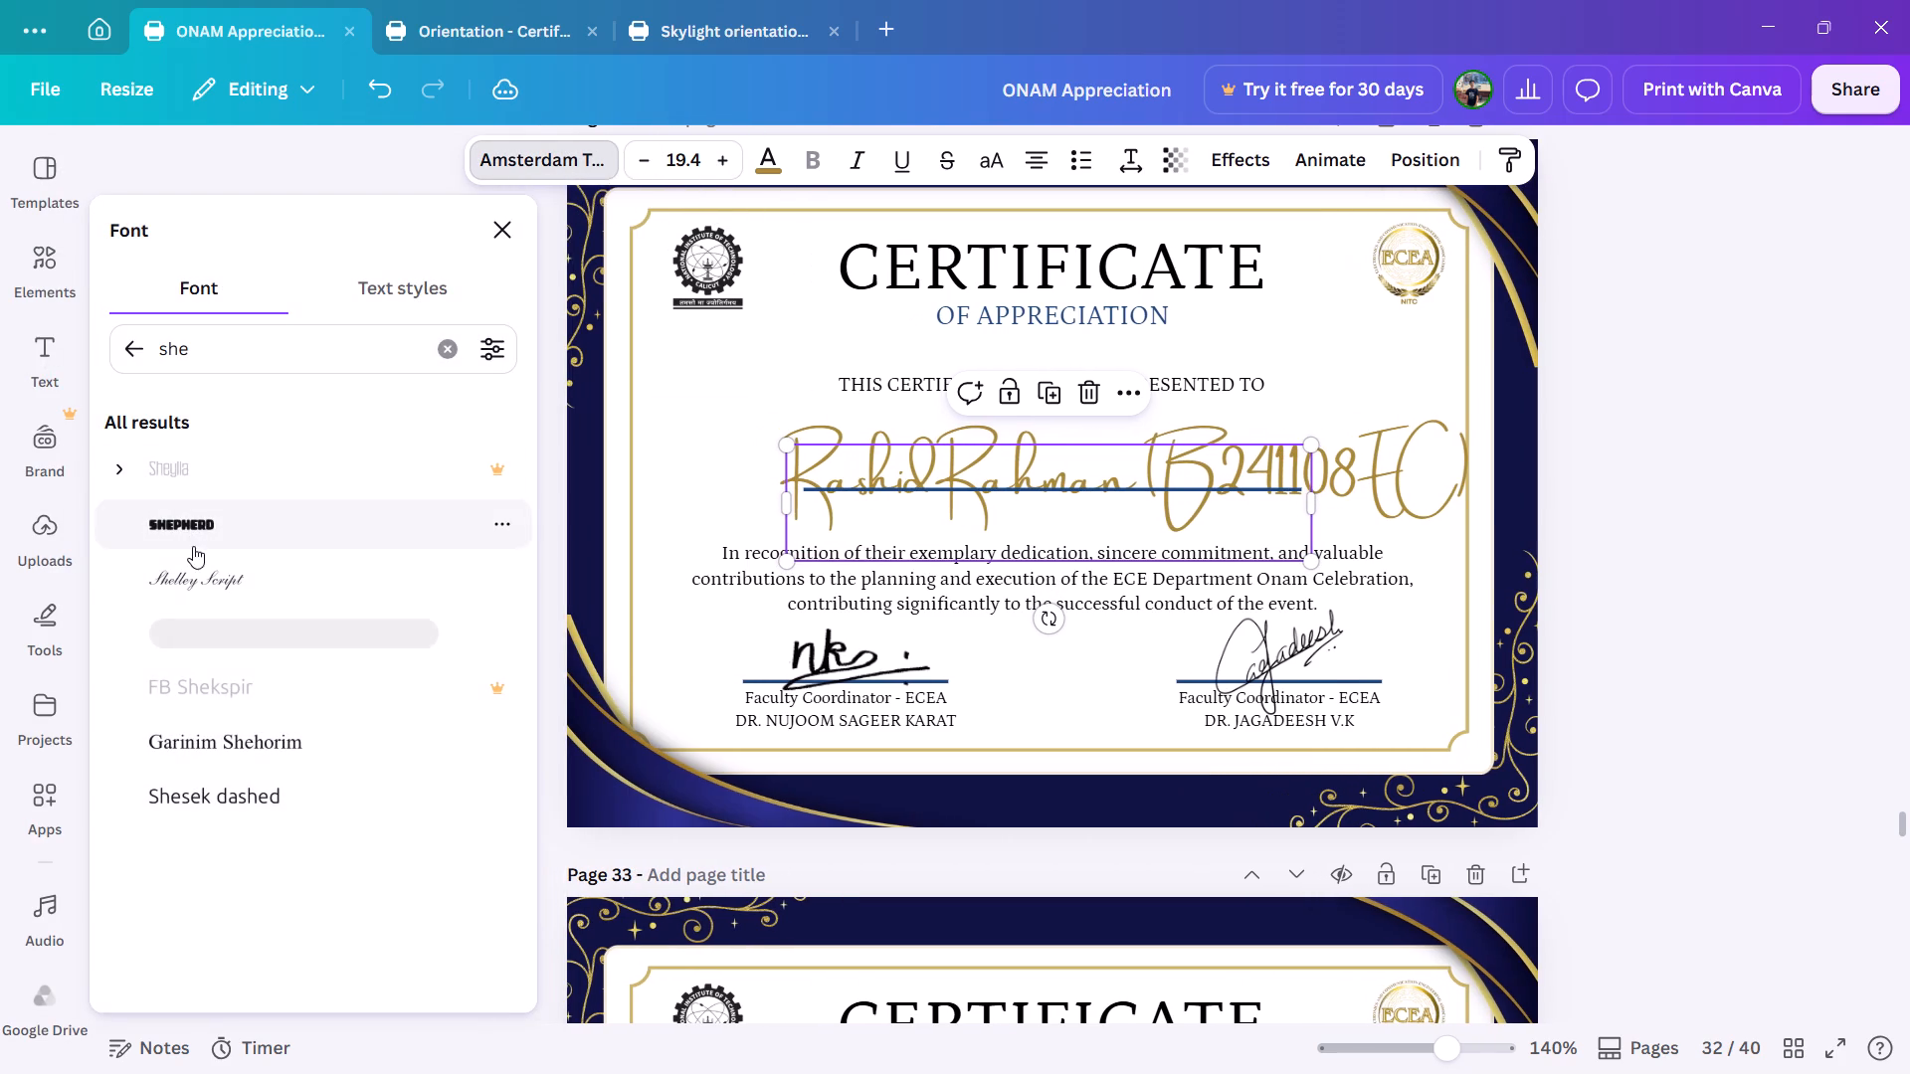
click(198, 568)
Change the page 31 recipient name's font to Shelley Script and set its size to 19.4.
scroll(938, 673, up, 2)
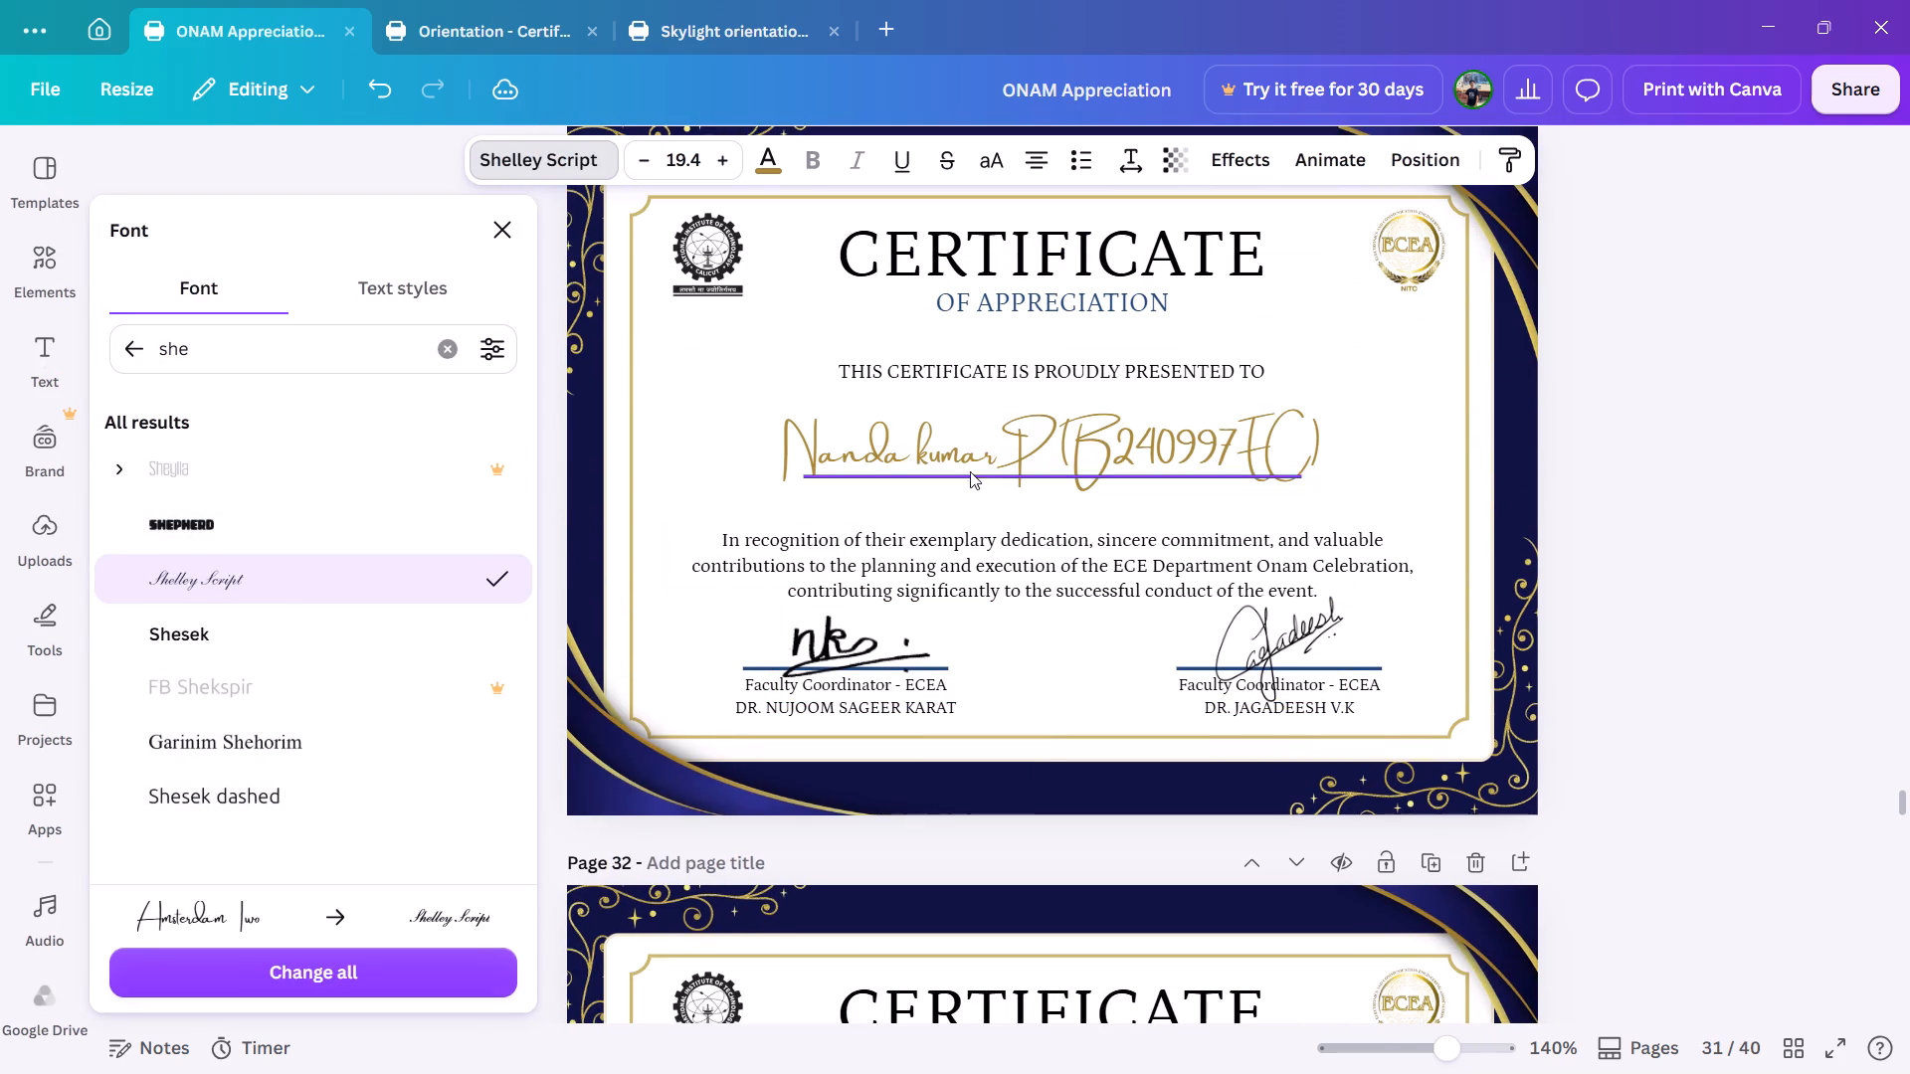
click(962, 447)
click(275, 585)
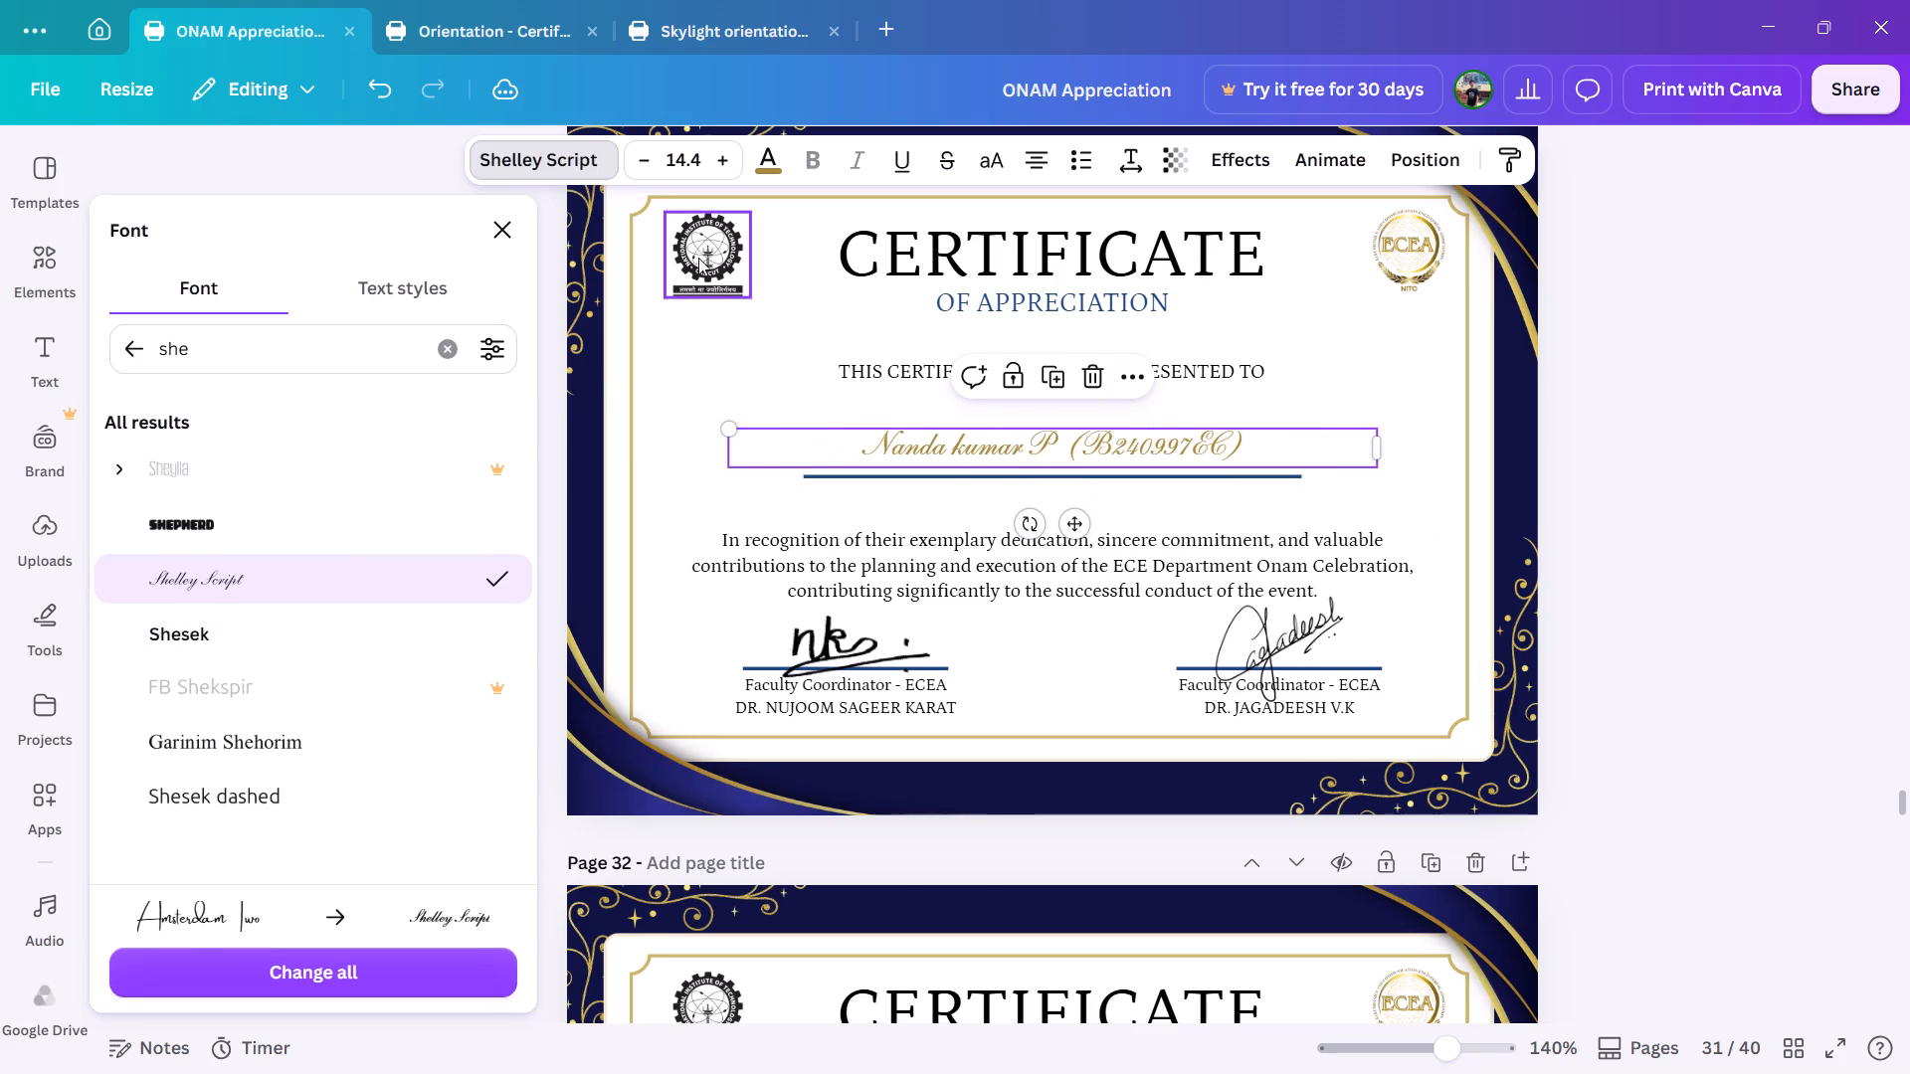
triple_click(709, 151)
double_click(709, 151)
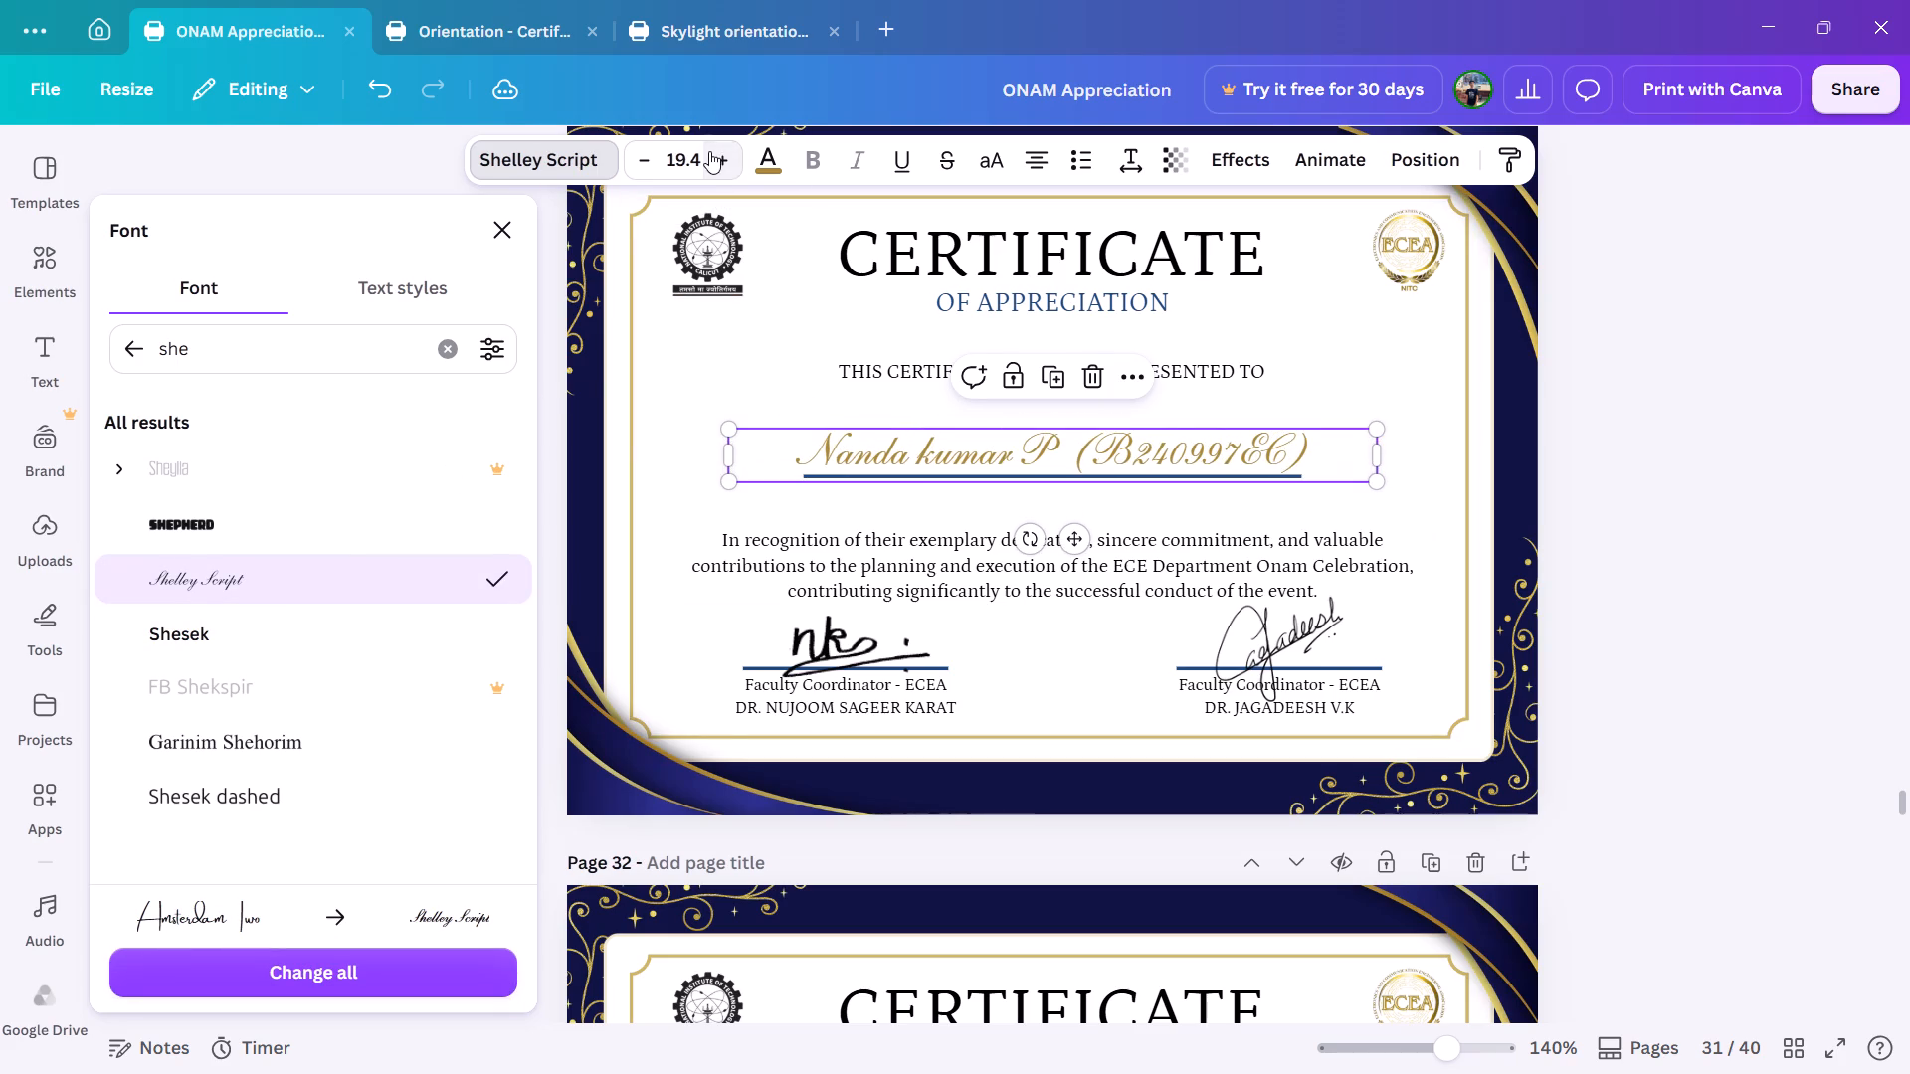
Set the page 30 recipient name to size 18.4 and change its font to Shelley Script.
scroll(1028, 668, up, 2)
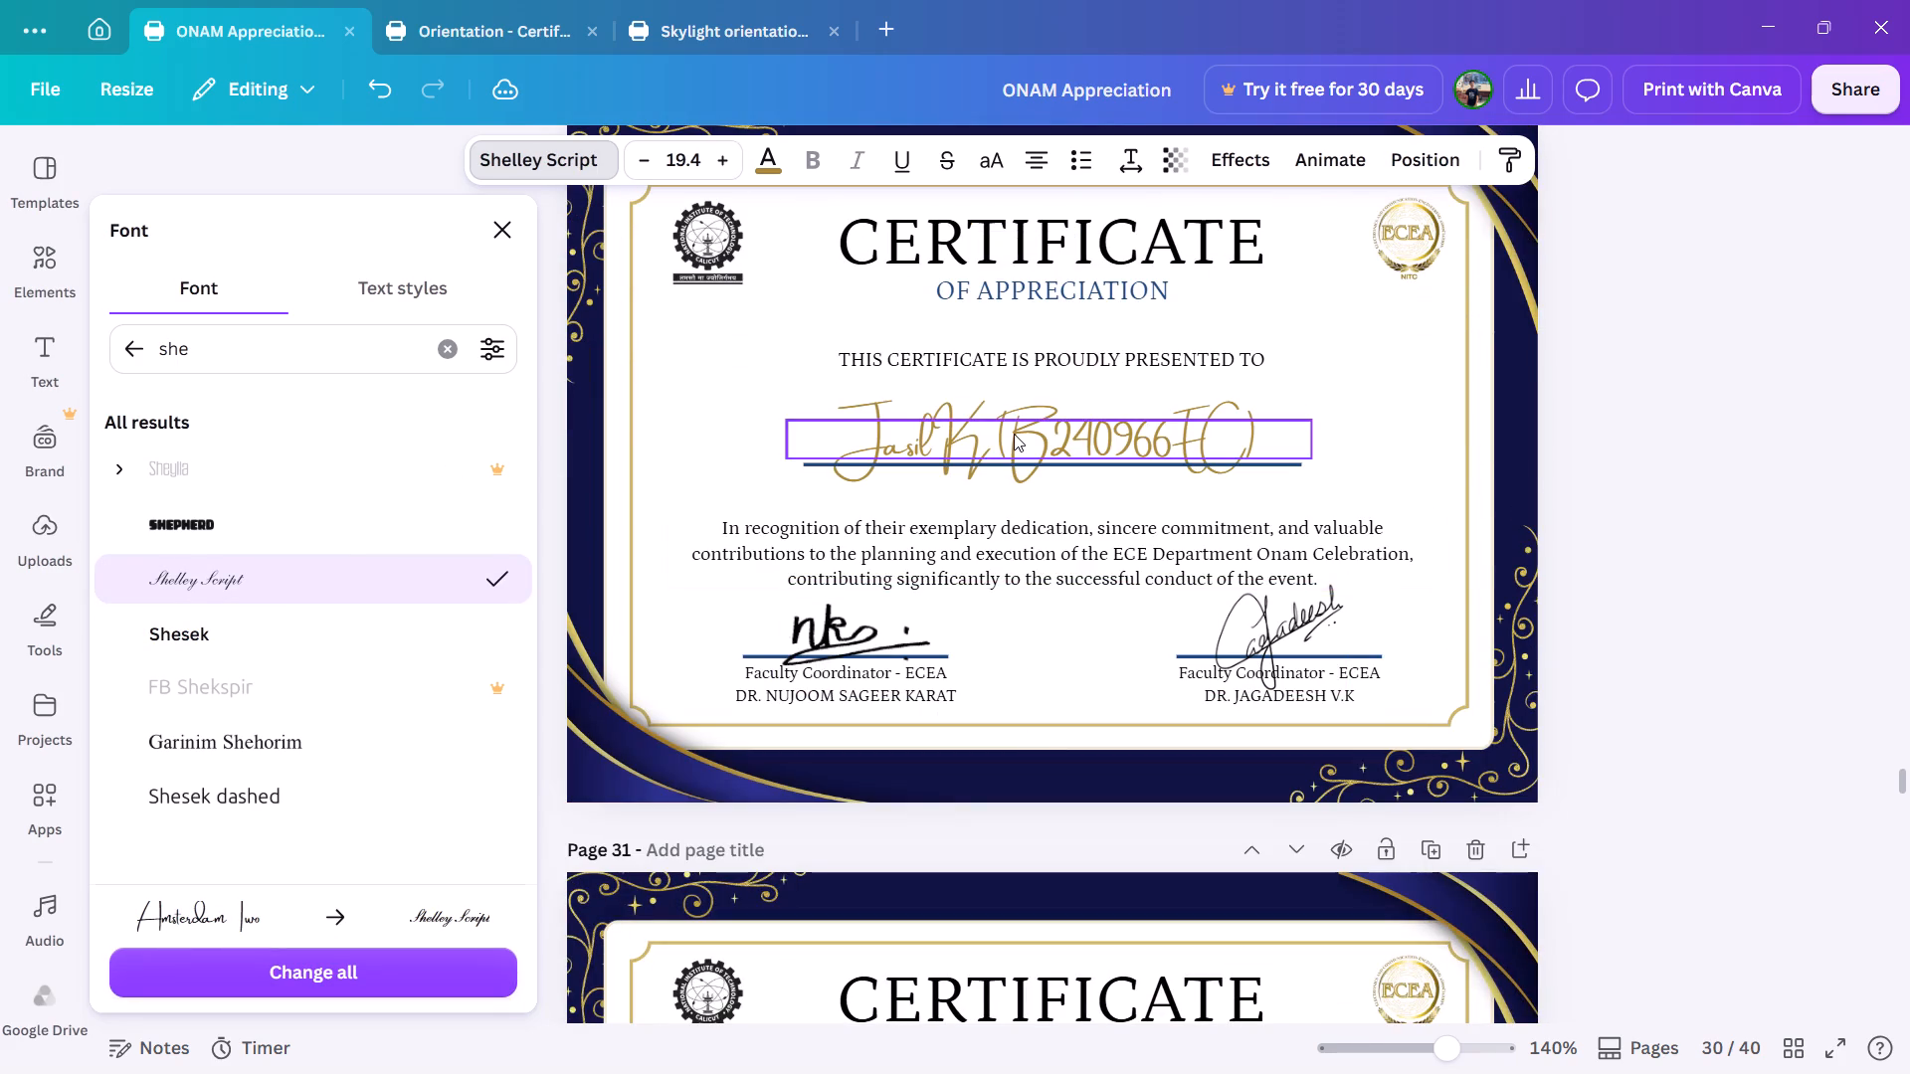
click(1014, 434)
triple_click(723, 164)
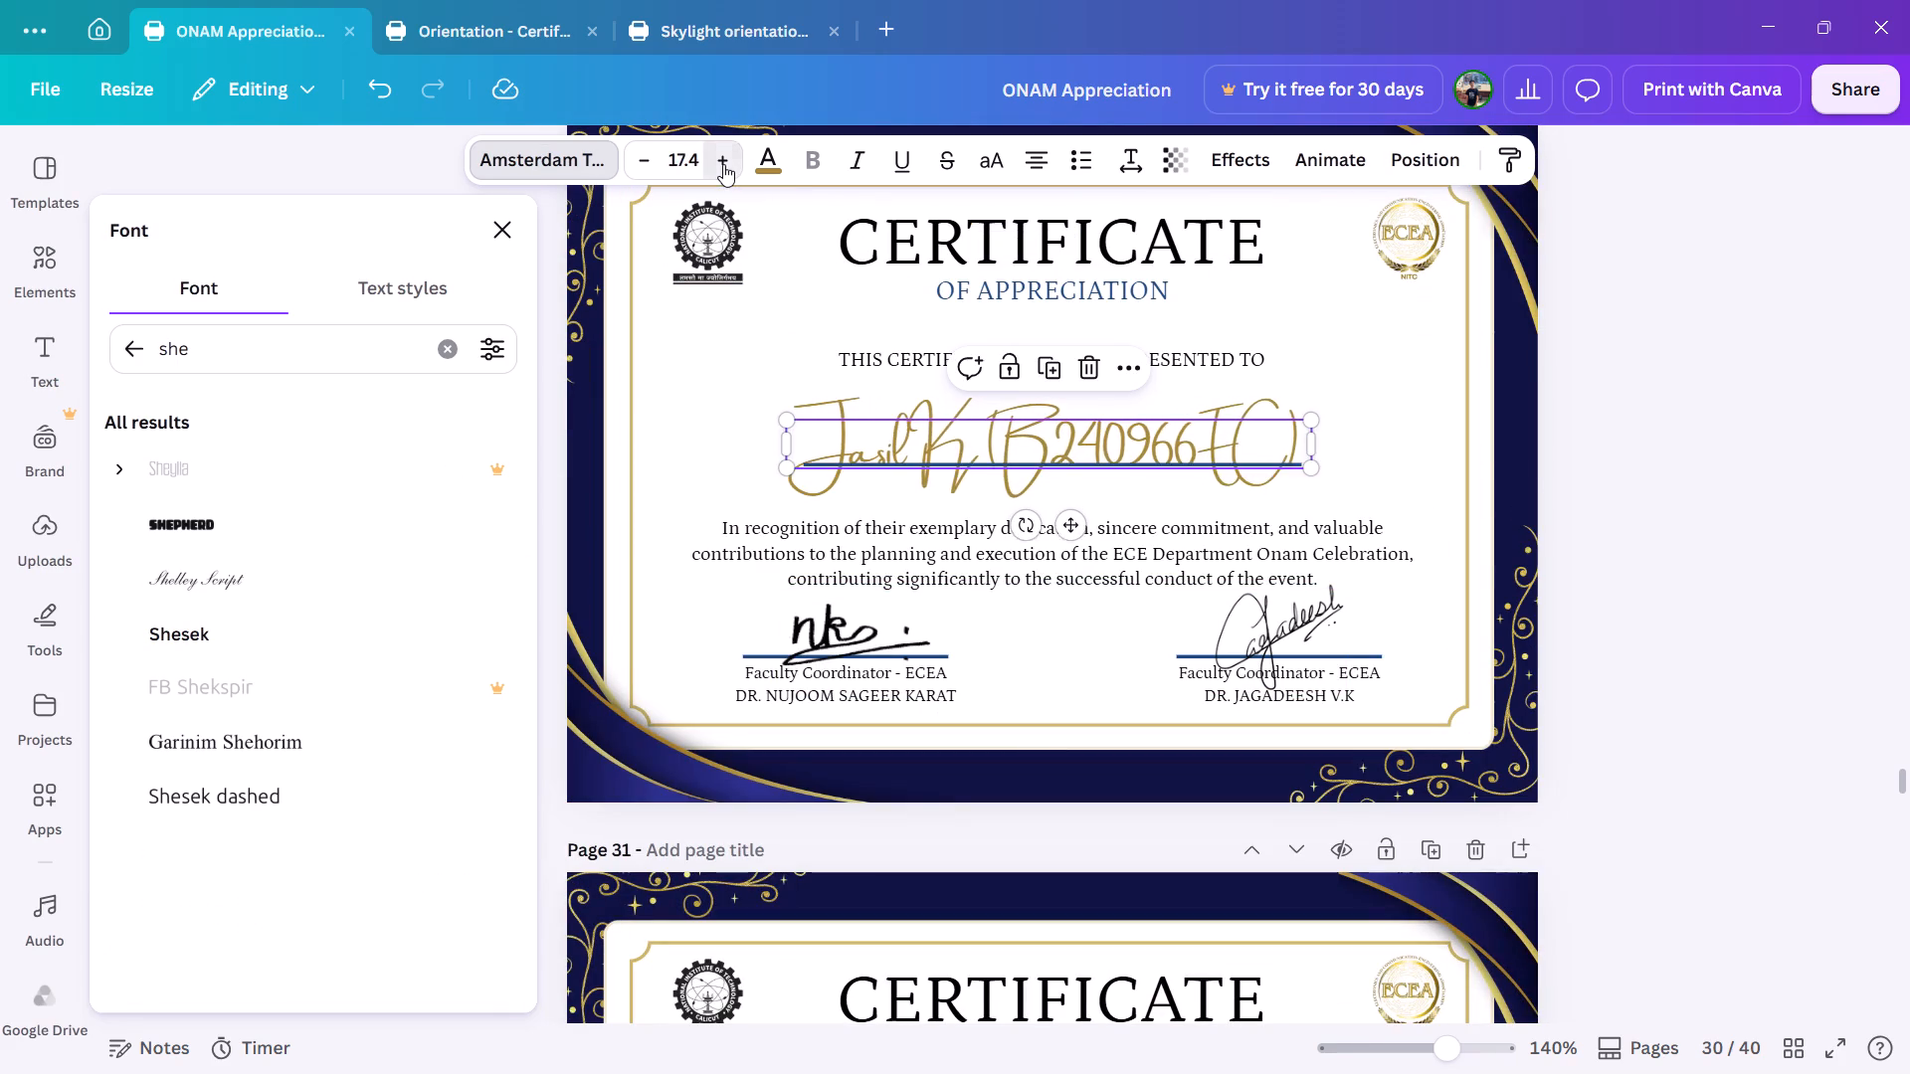
click(723, 164)
double_click(575, 162)
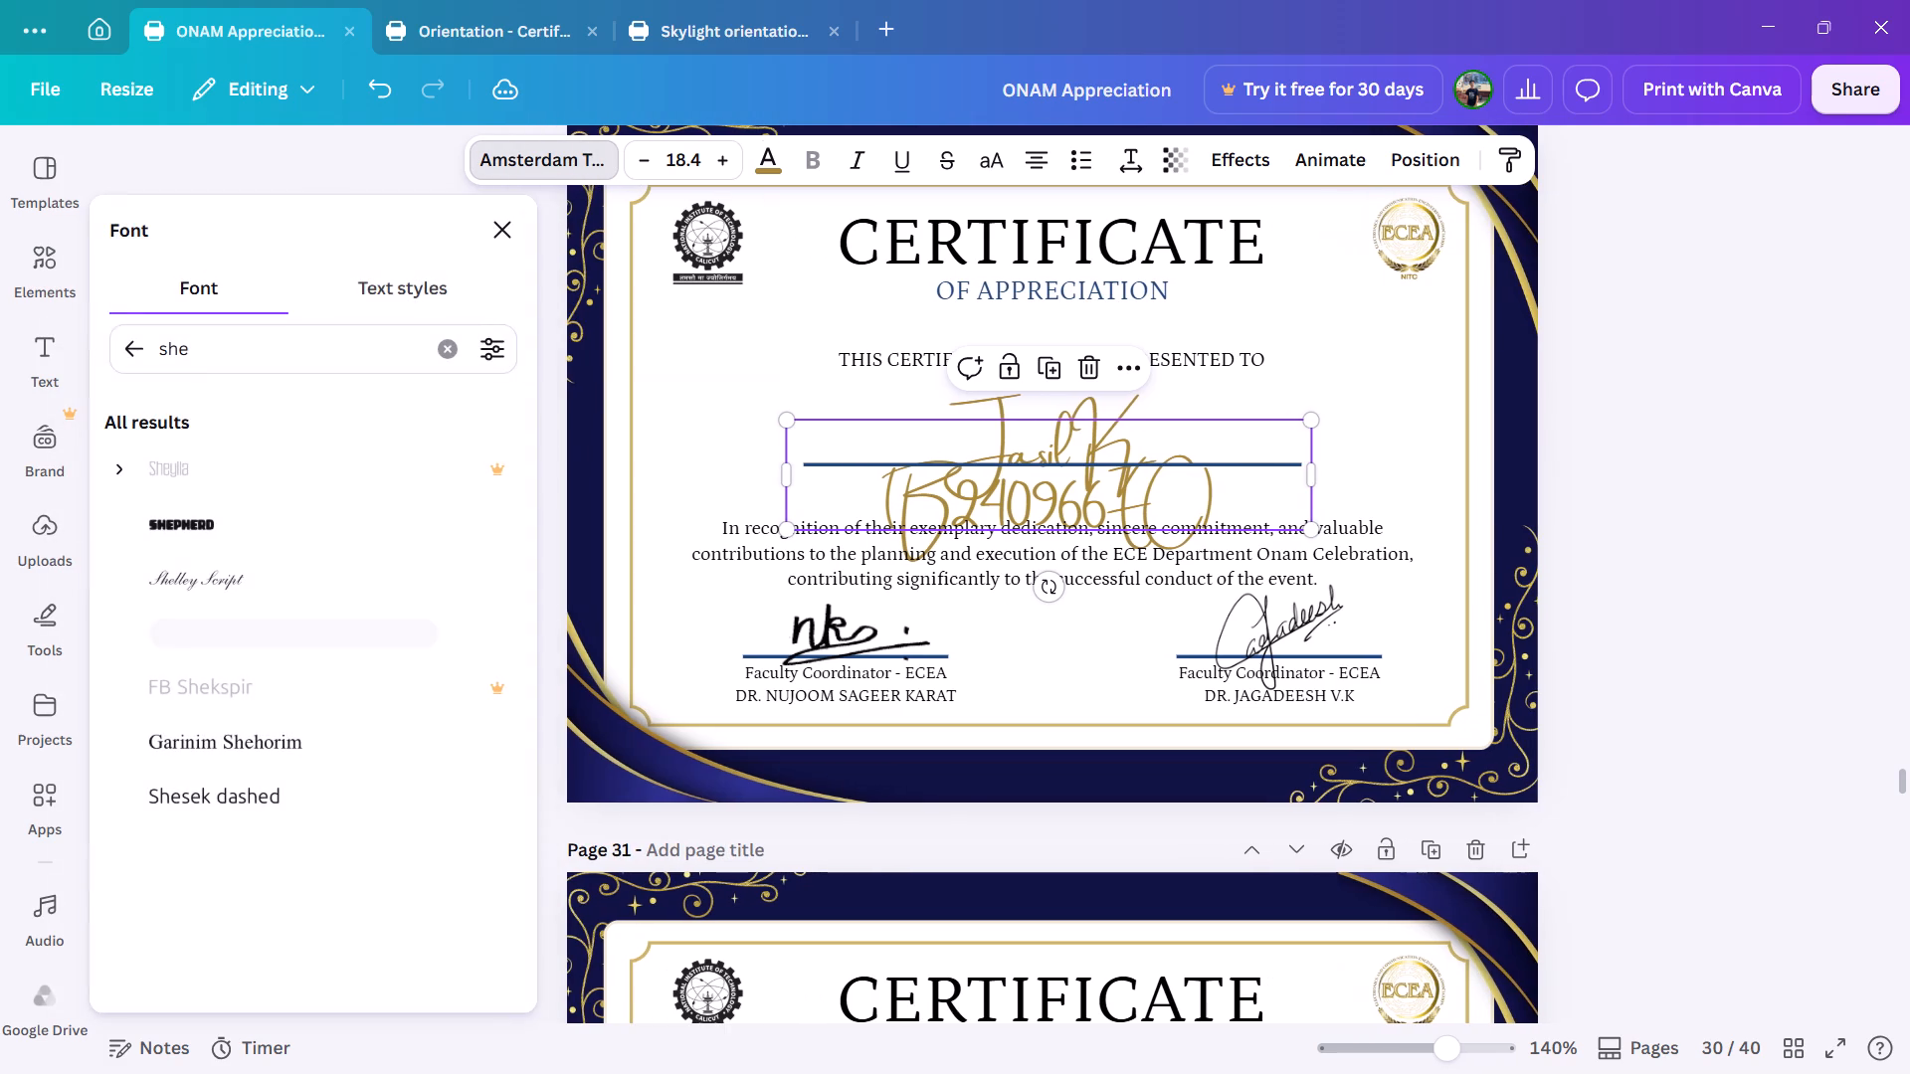
click(325, 574)
Set the page 29 recipient name to size 19.4 and change its font to Shelley Script.
scroll(945, 799, up, 2)
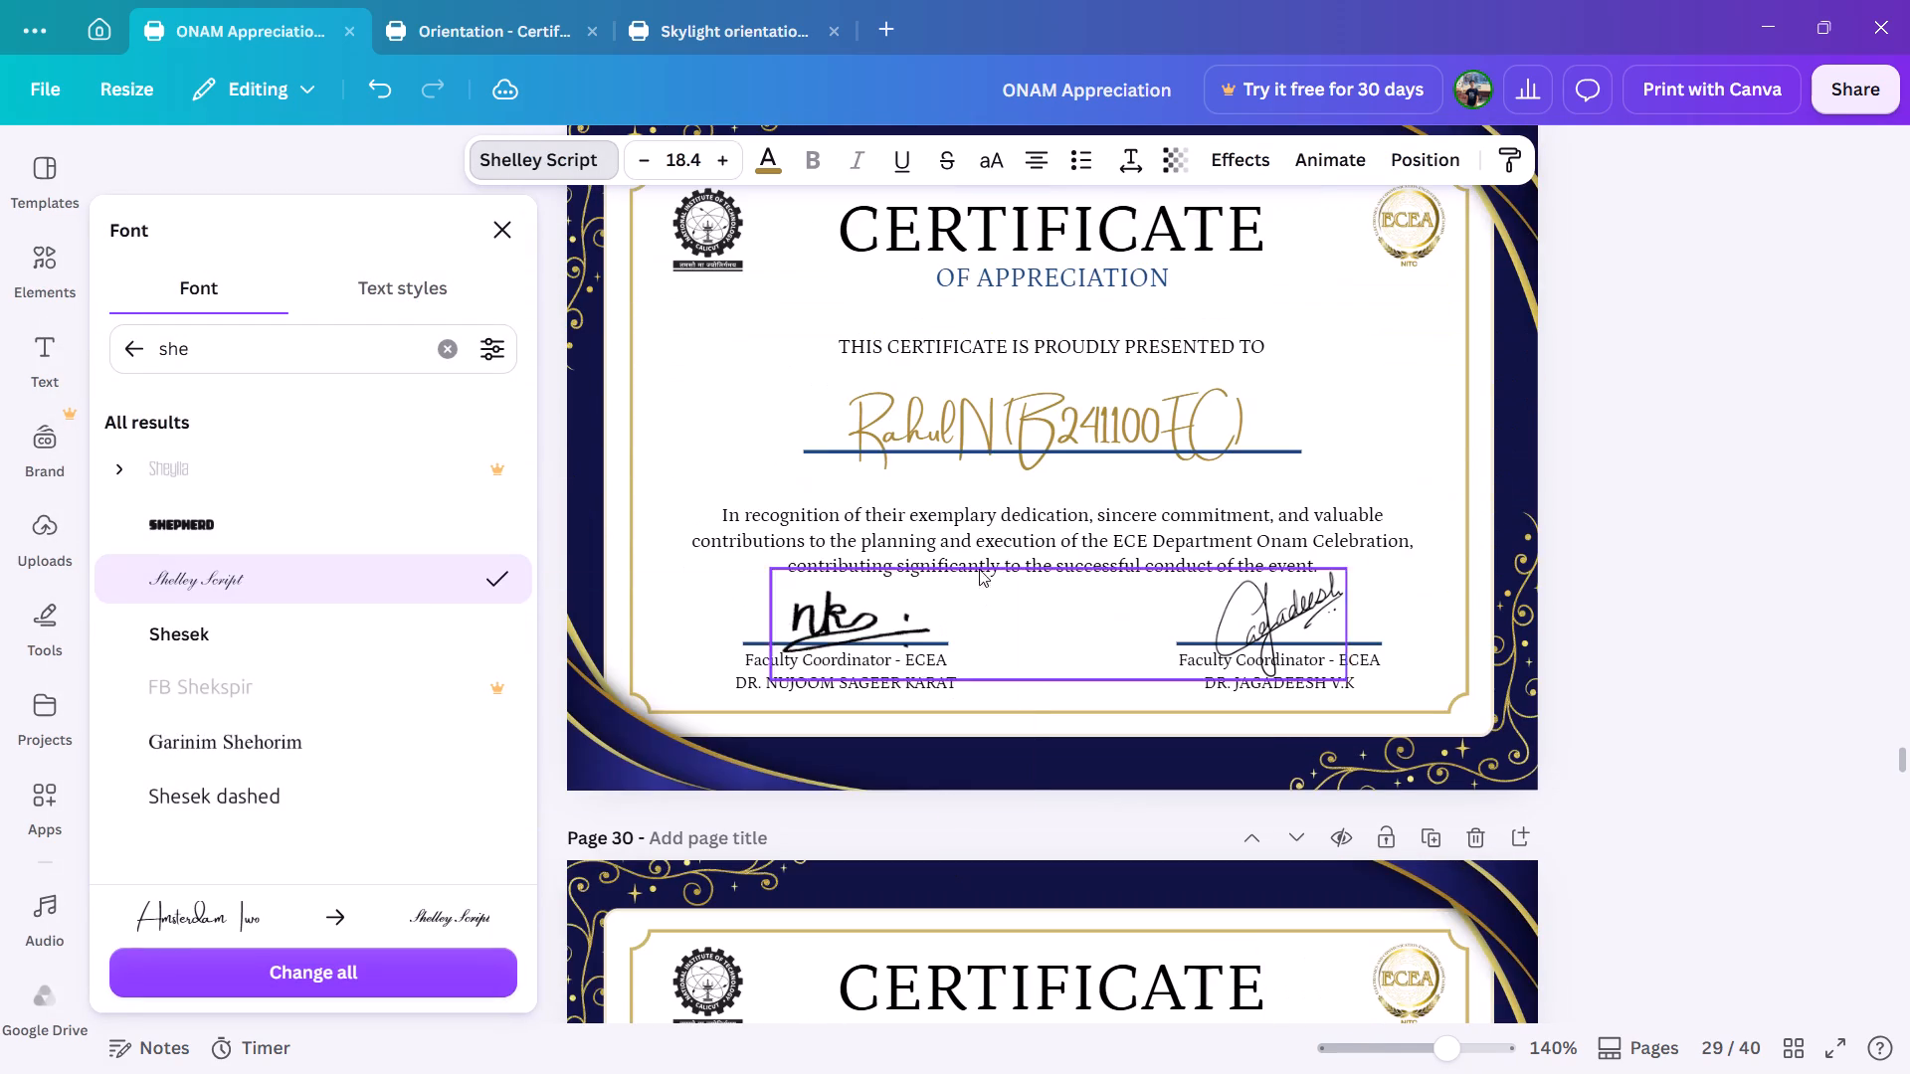
click(970, 380)
triple_click(728, 161)
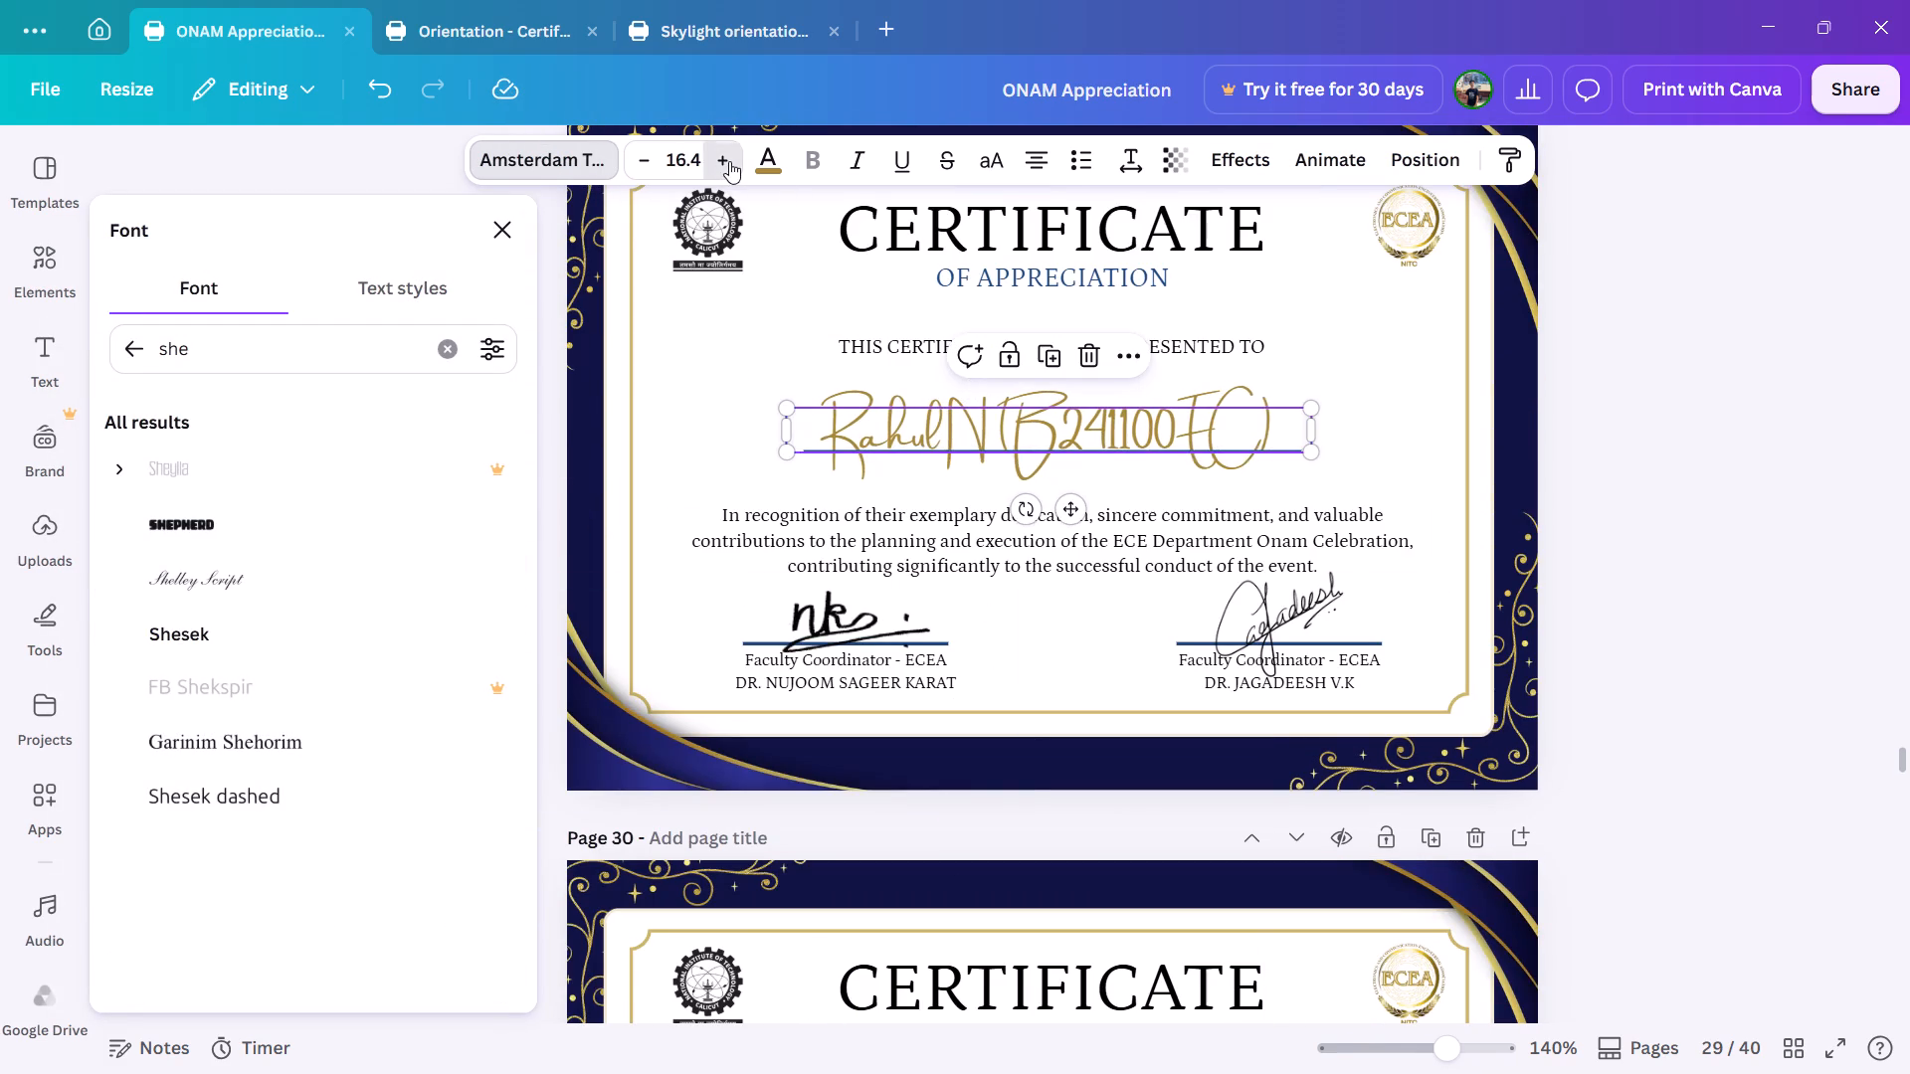
click(729, 161)
click(729, 161)
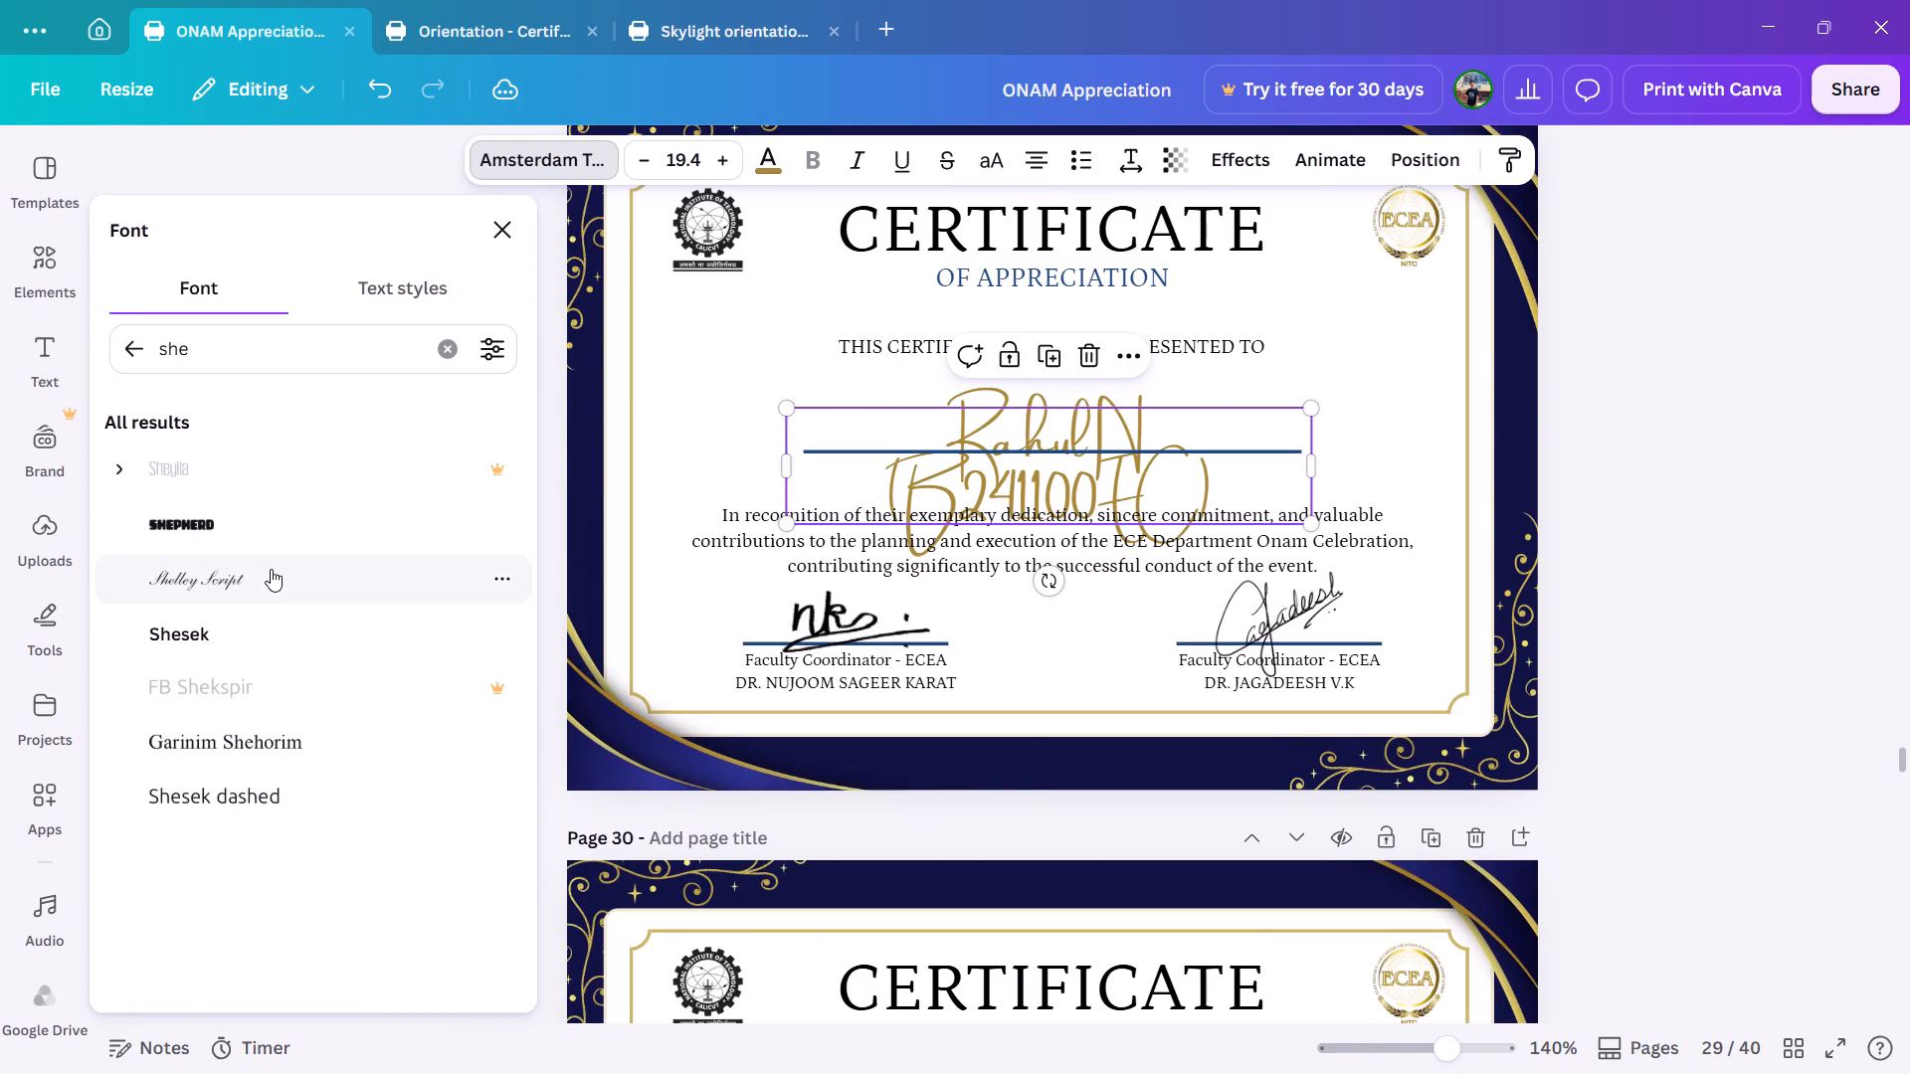
click(271, 569)
Set the page 28 recipient name to size 19.4 and change its font to Shelley Script.
scroll(1068, 673, up, 2)
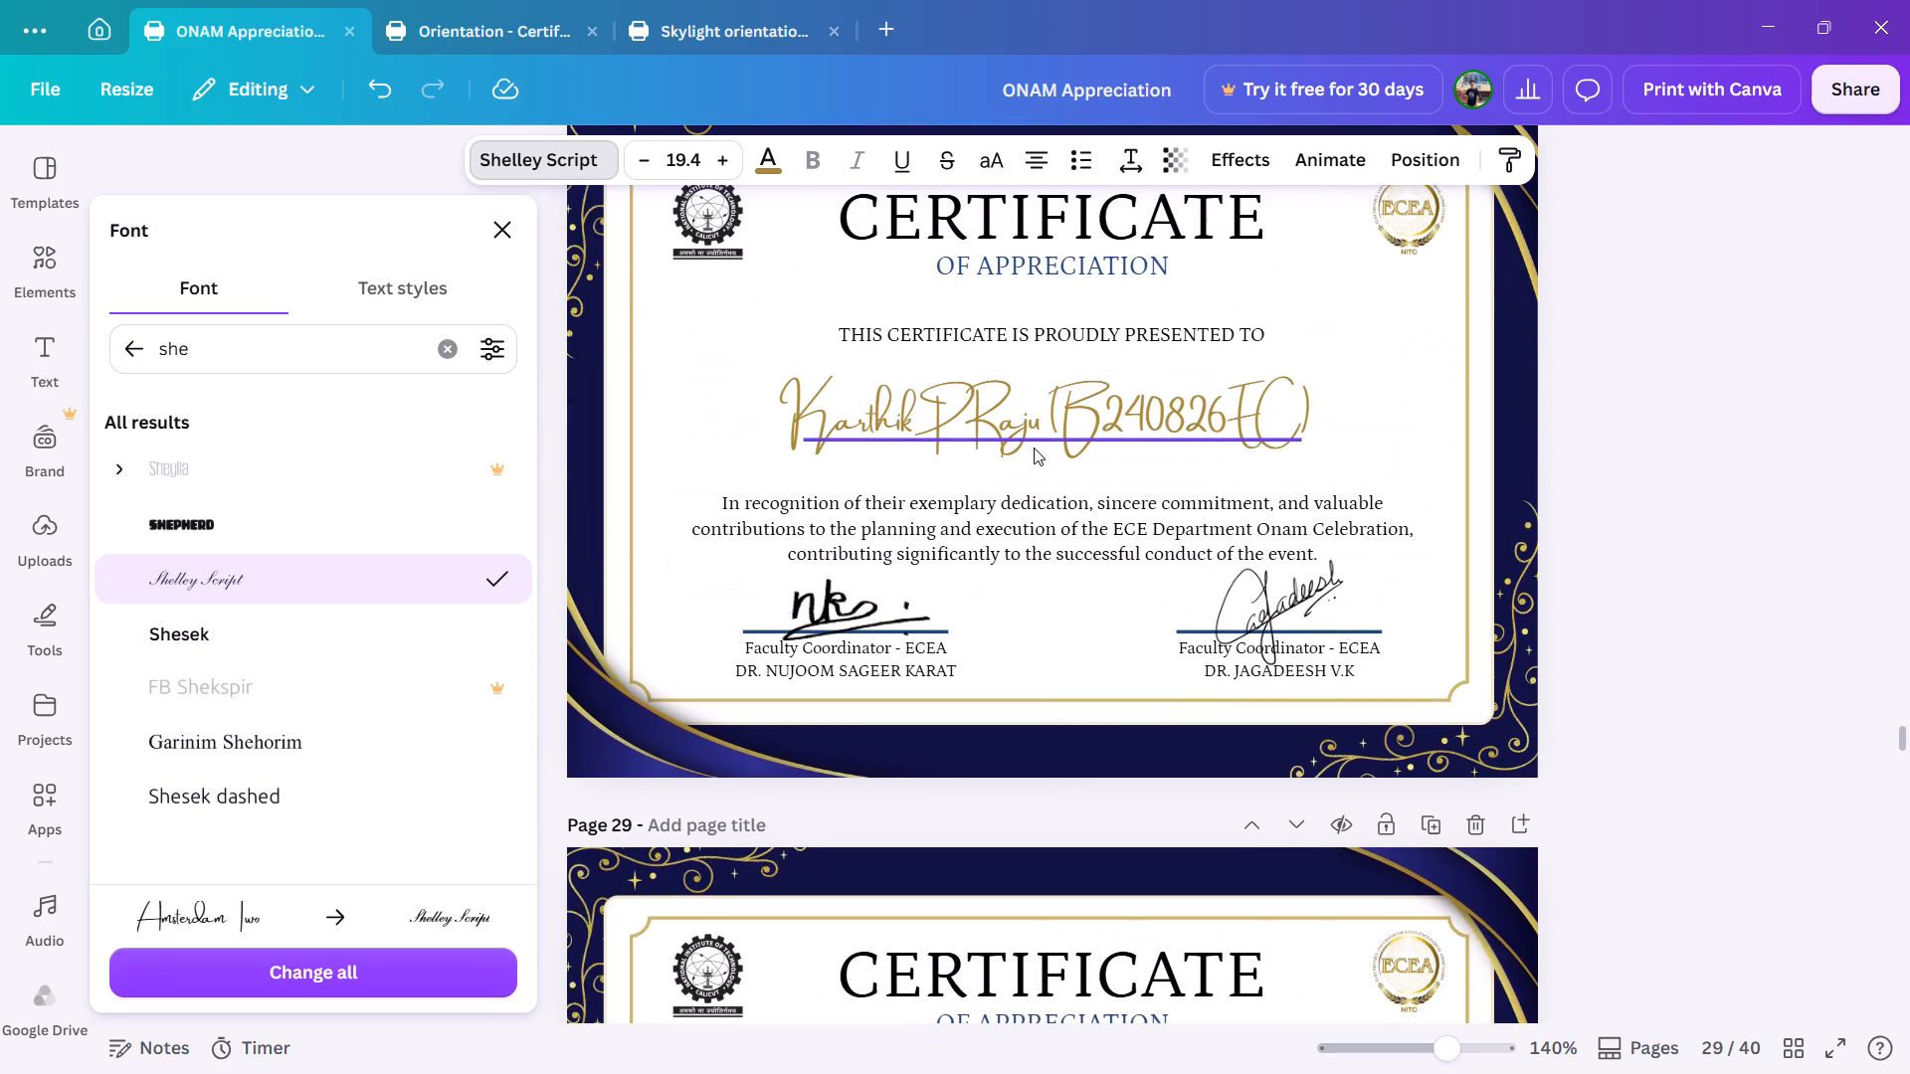
click(1041, 412)
triple_click(722, 165)
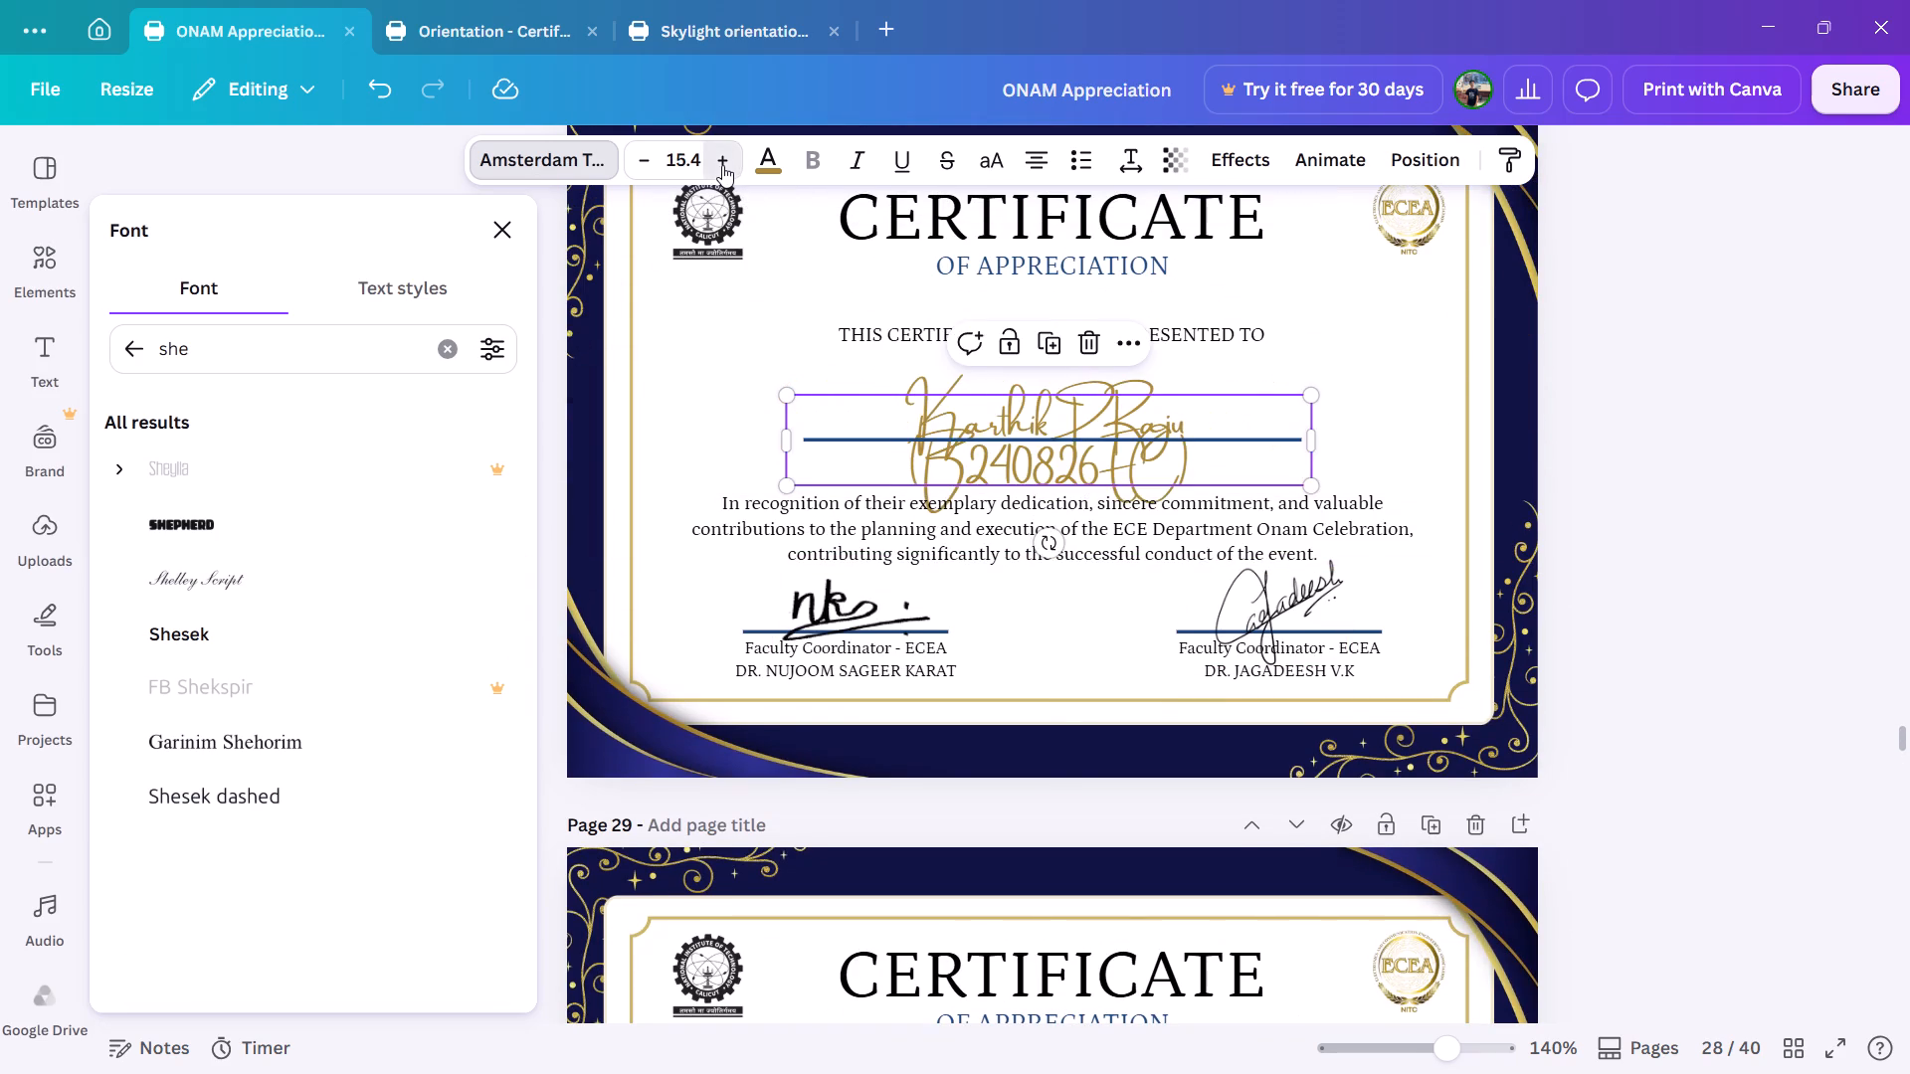
click(722, 165)
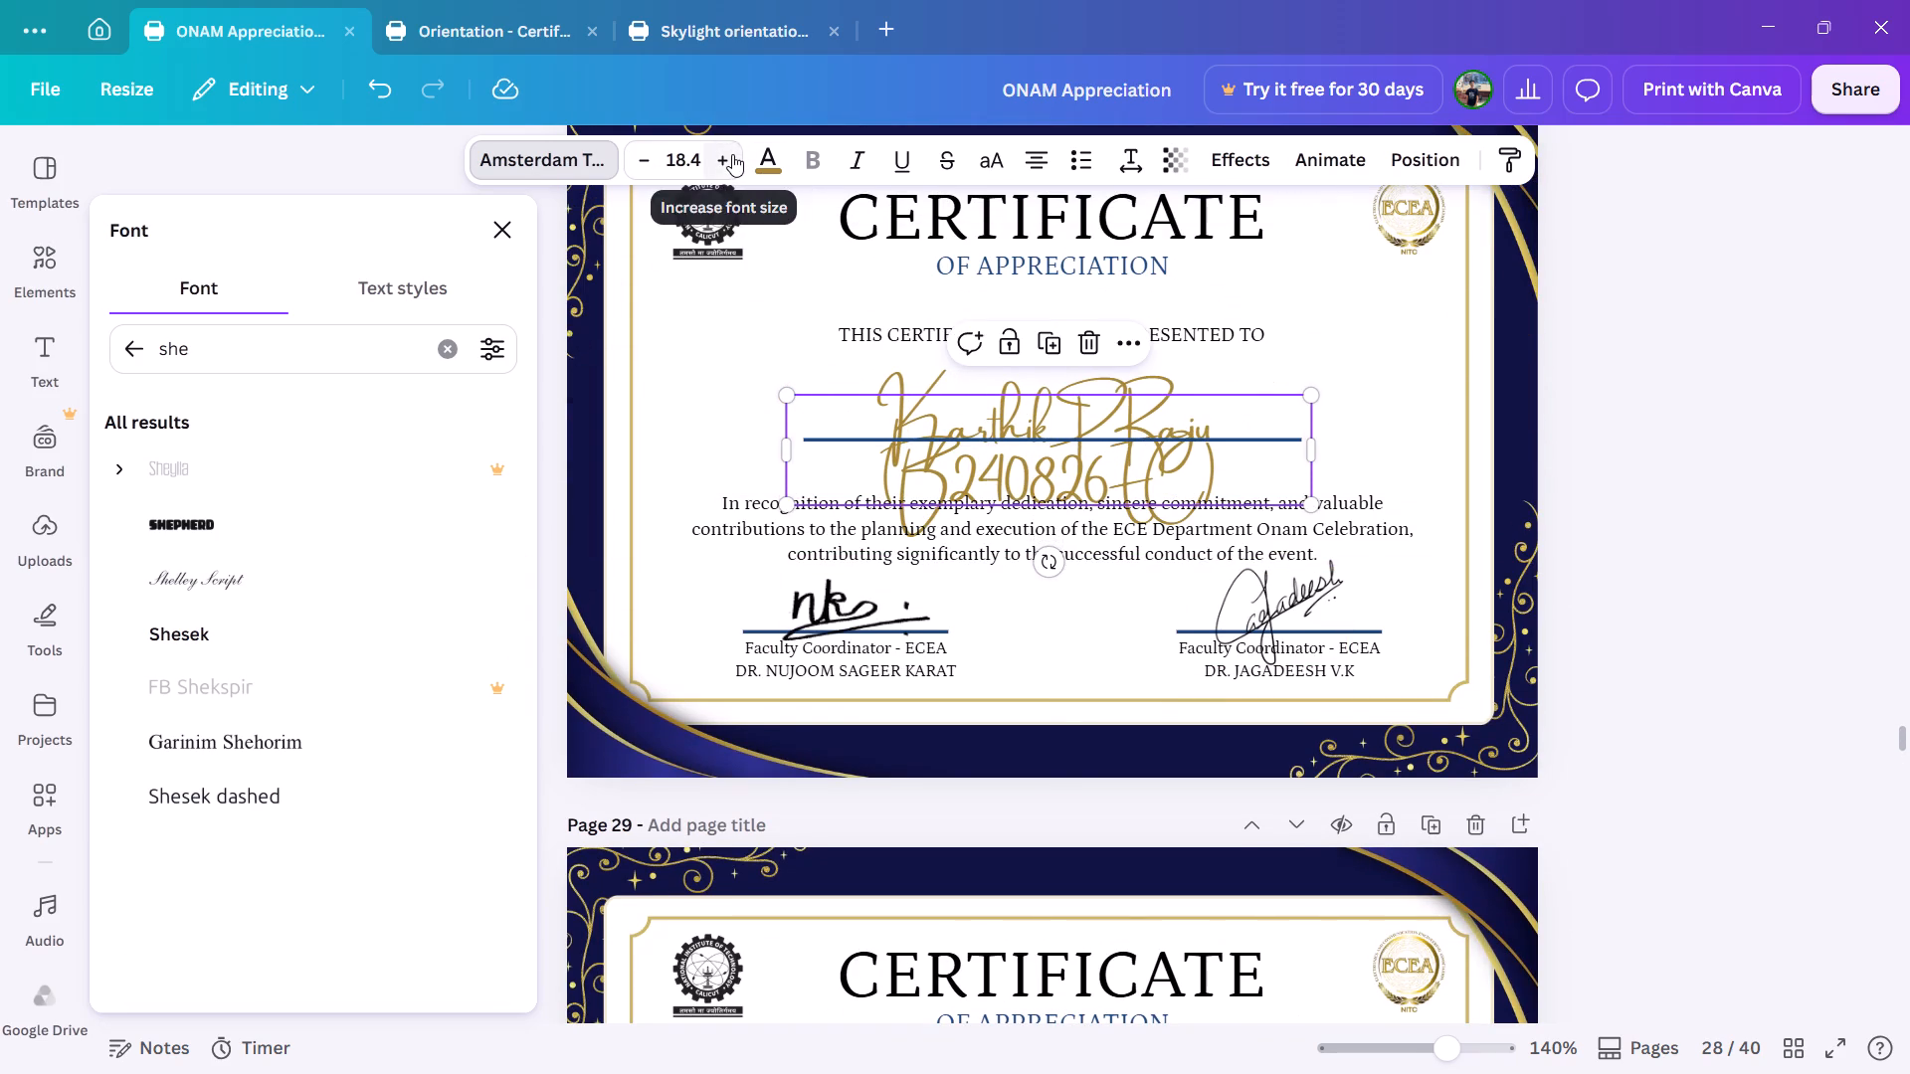
click(732, 154)
click(286, 562)
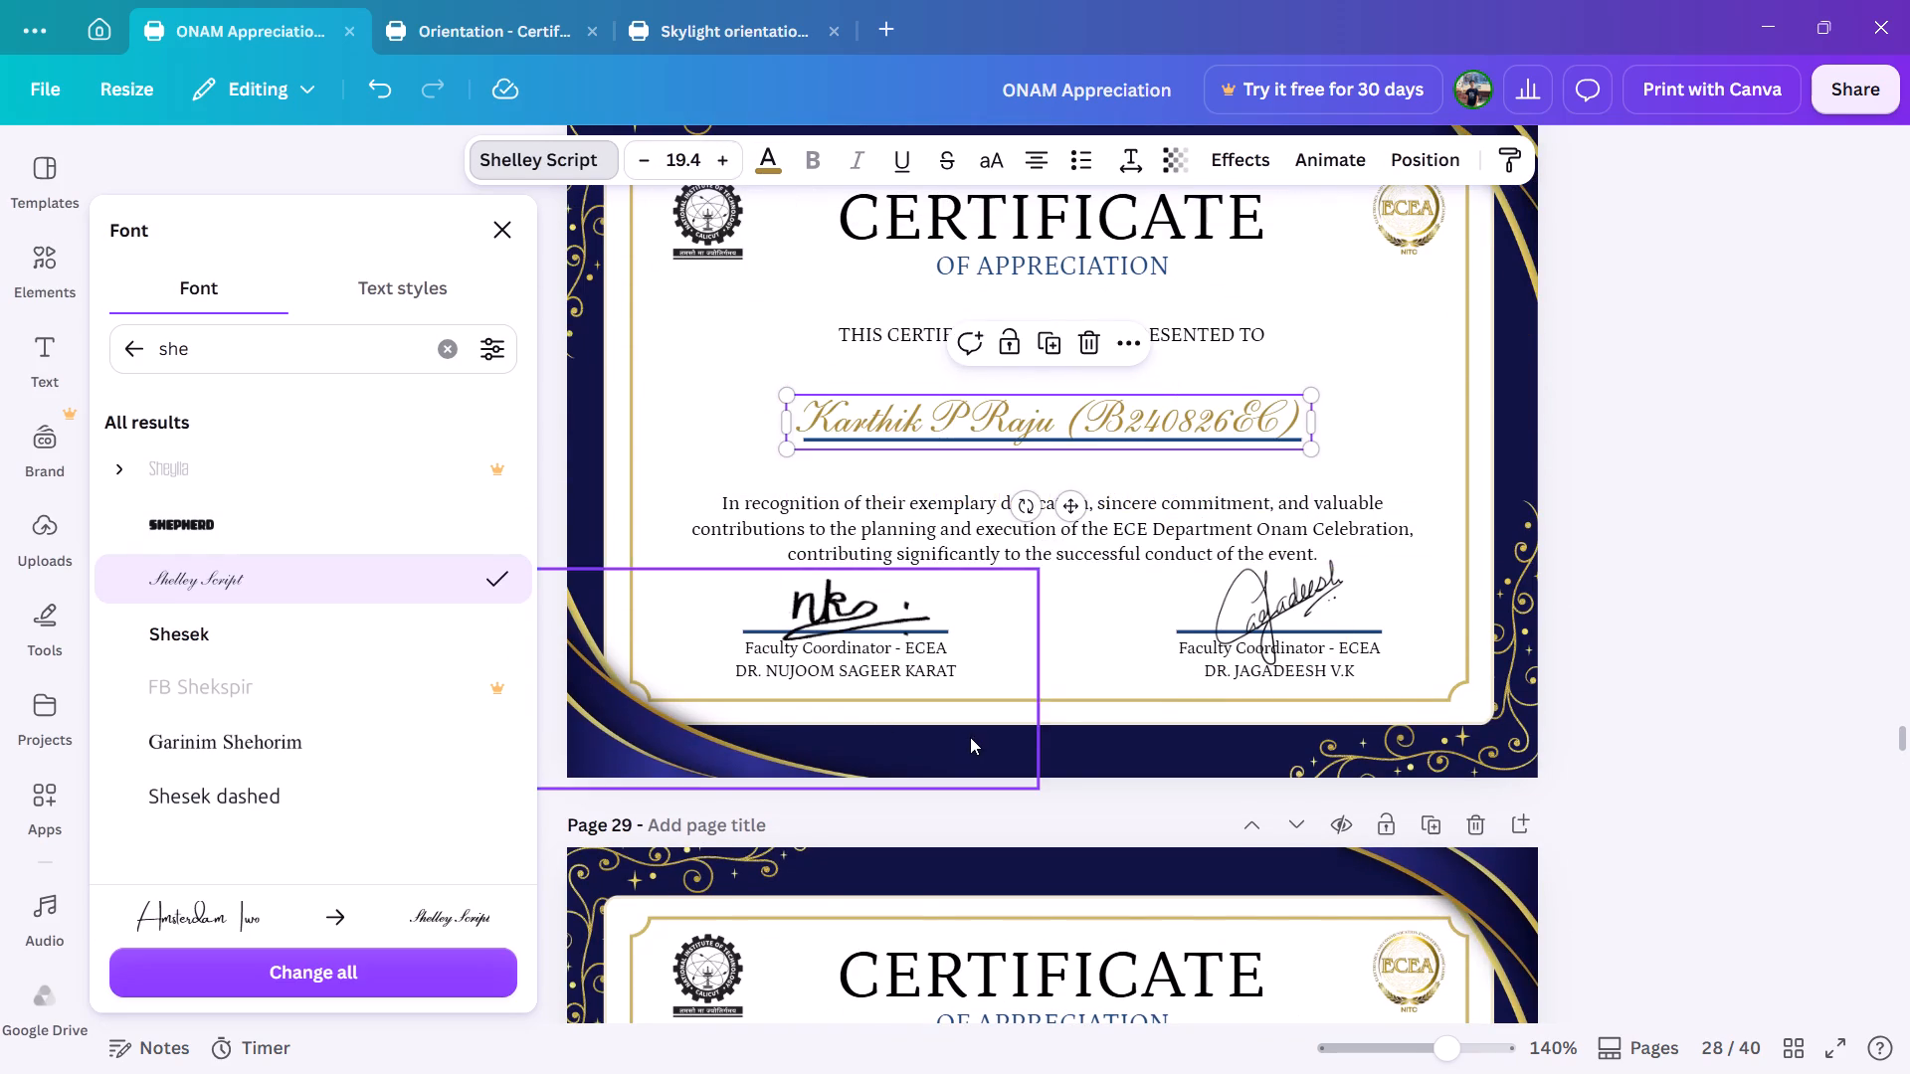
Set the page 27 recipient name to size 19.4 and change its font to Shelley Script.
scroll(970, 737, up, 2)
click(1006, 381)
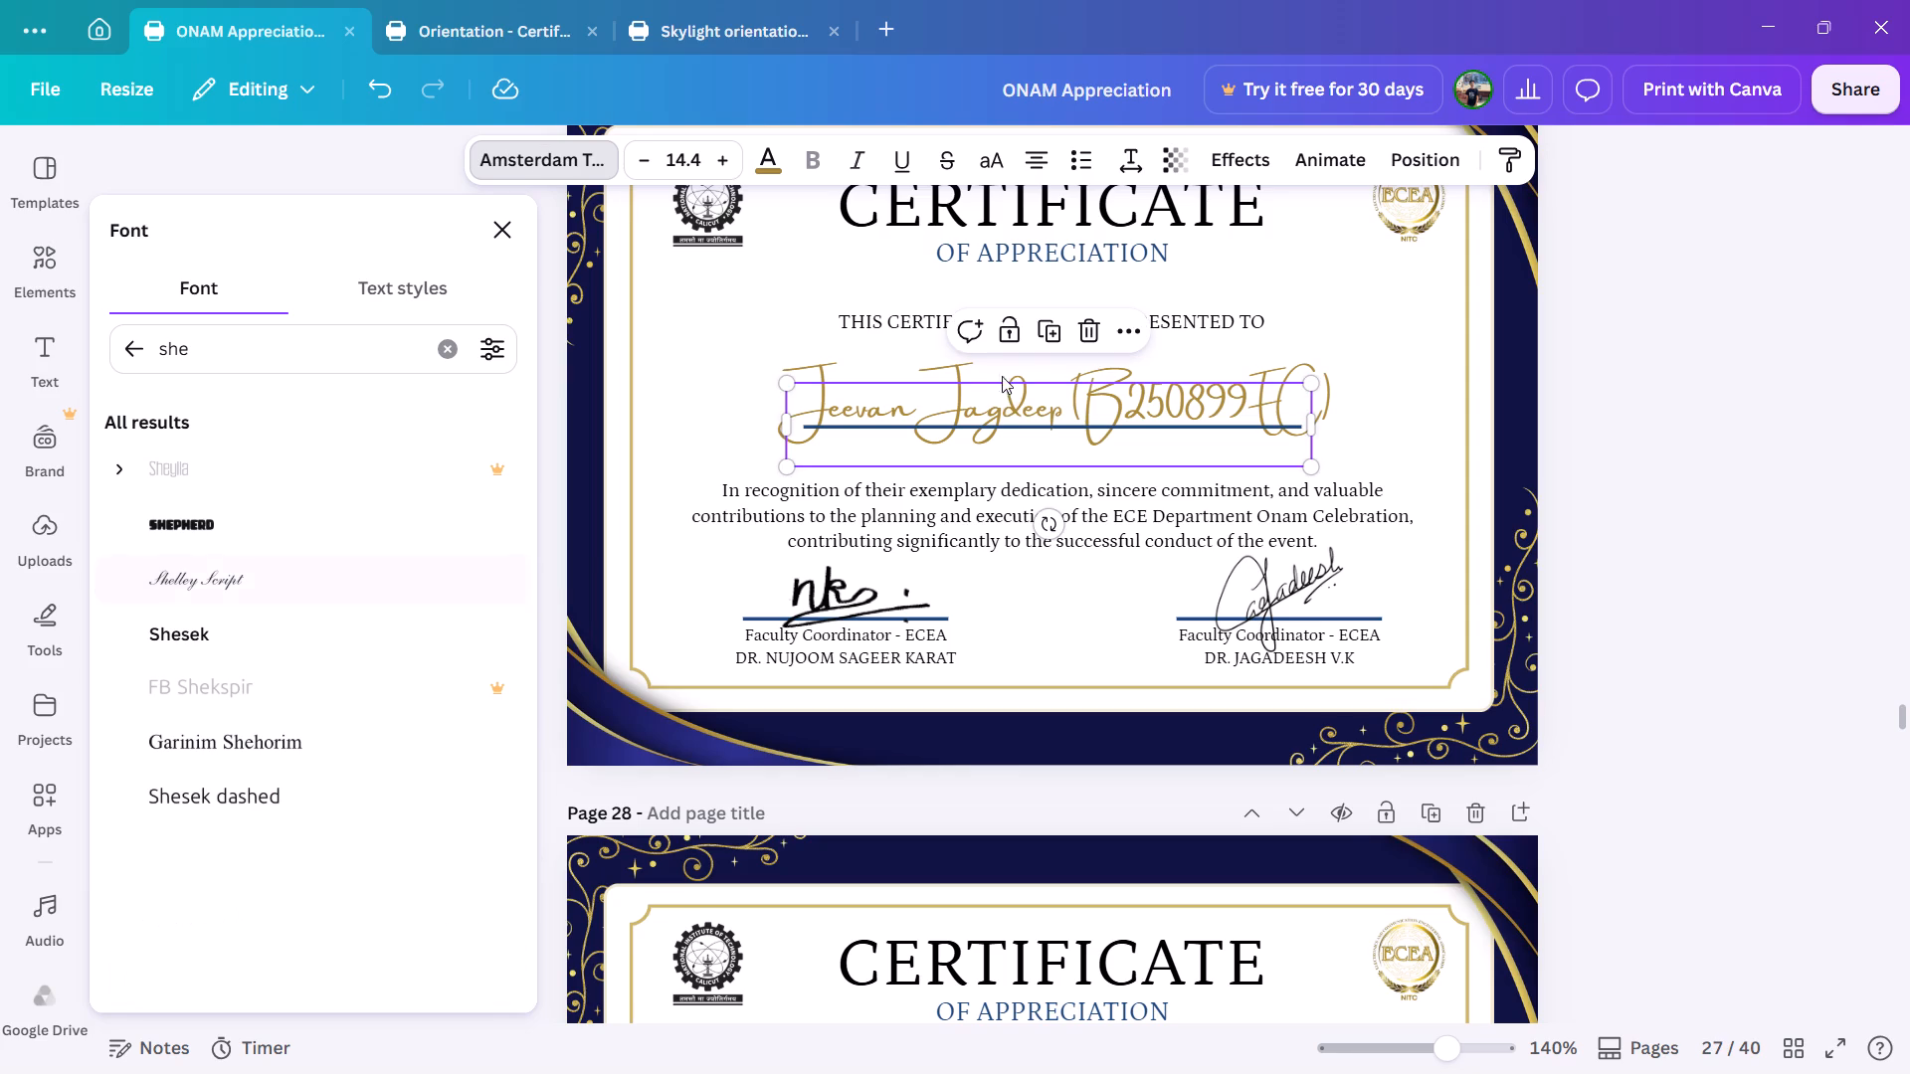
triple_click(721, 167)
click(721, 167)
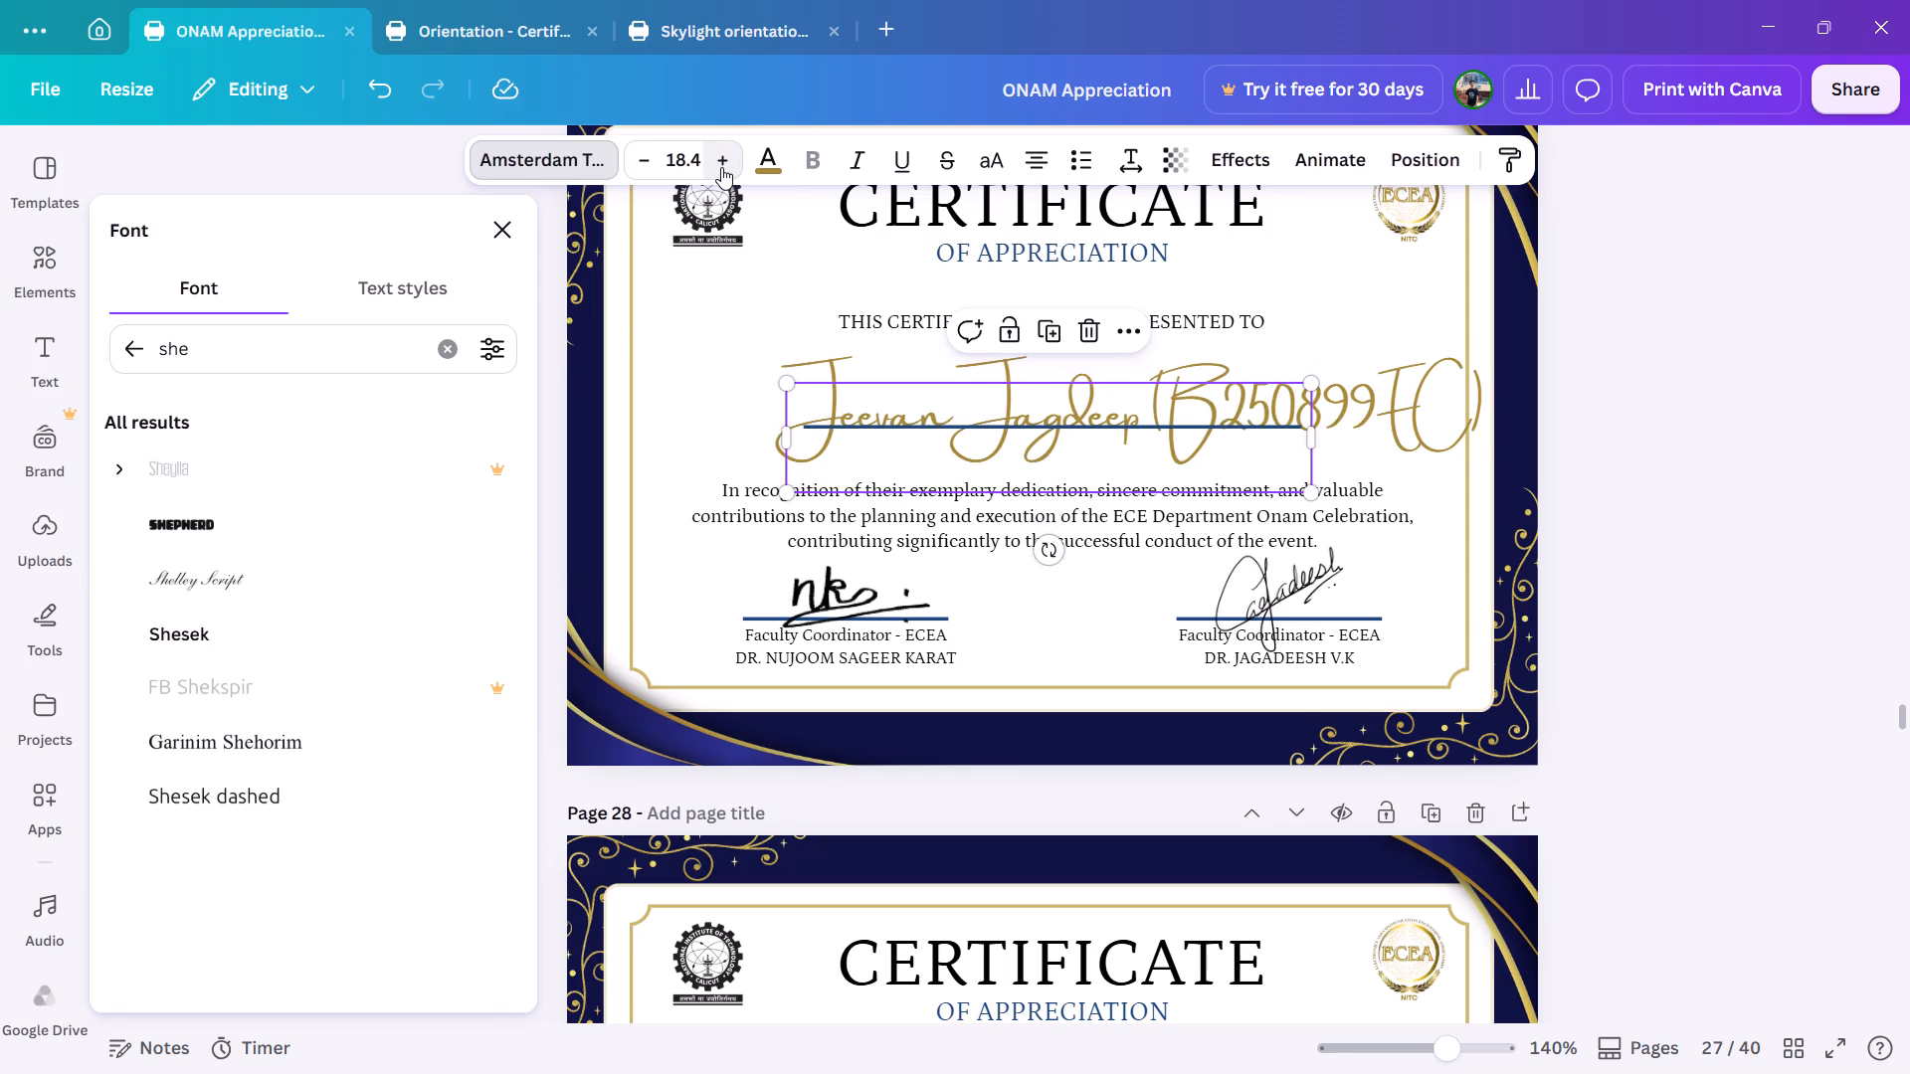
click(721, 167)
click(293, 574)
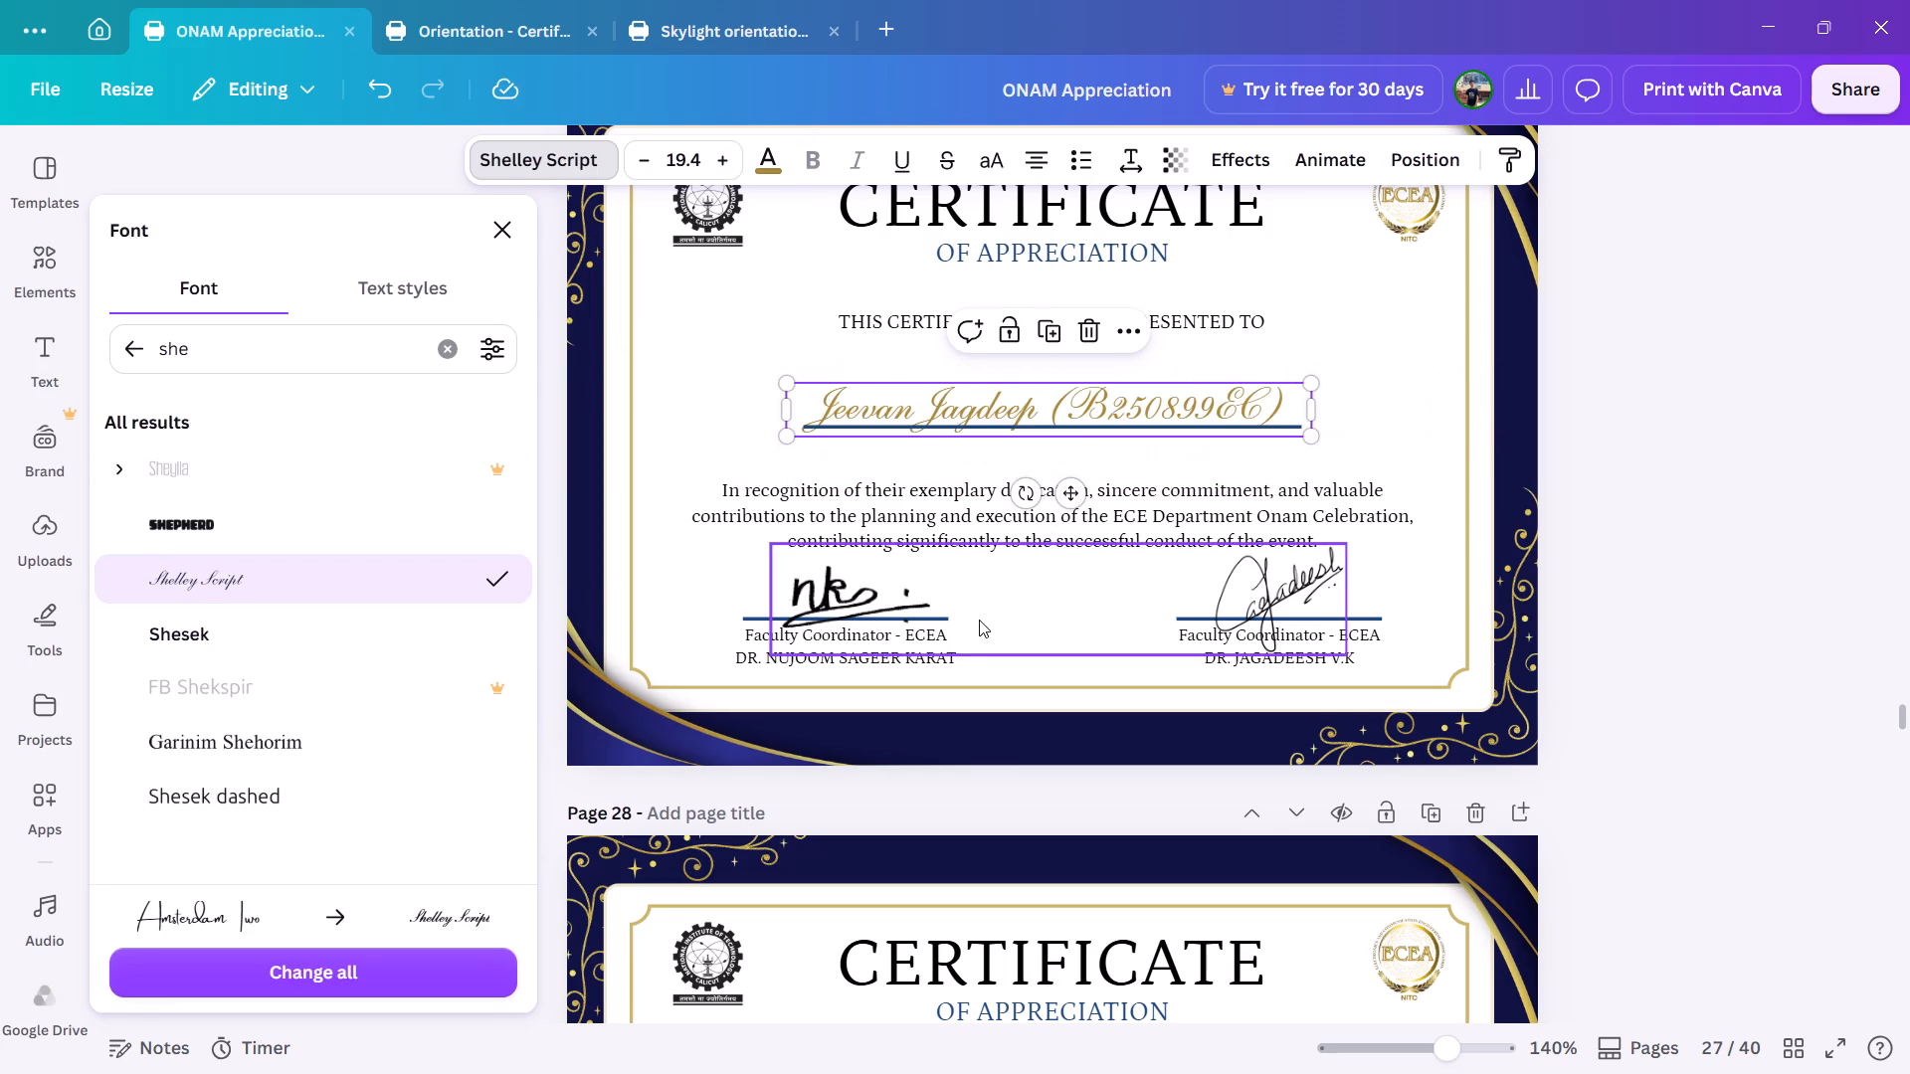
Set the page 26 recipient name to size 19.4 and change its font to Shelley Script.
scroll(982, 620, up, 3)
scroll(983, 622, down, 1)
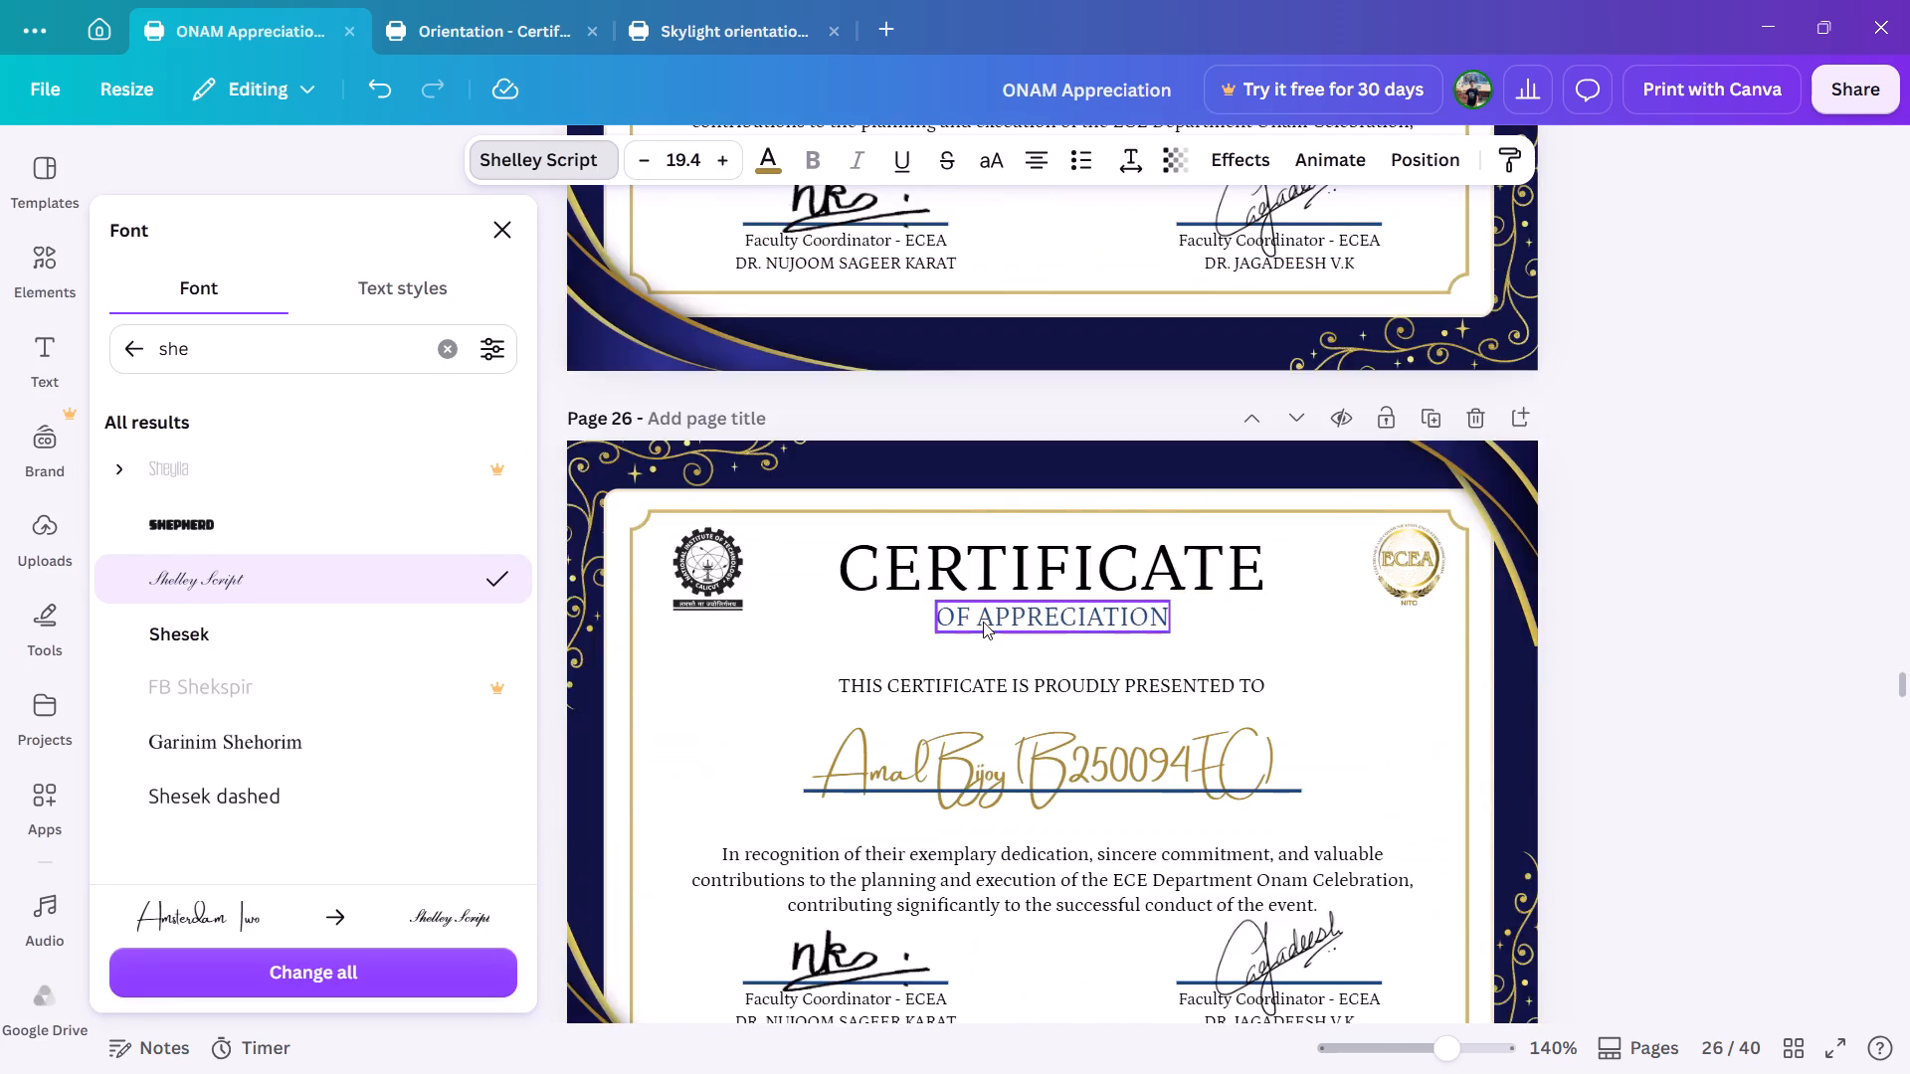
scroll(983, 622, down, 1)
click(1012, 393)
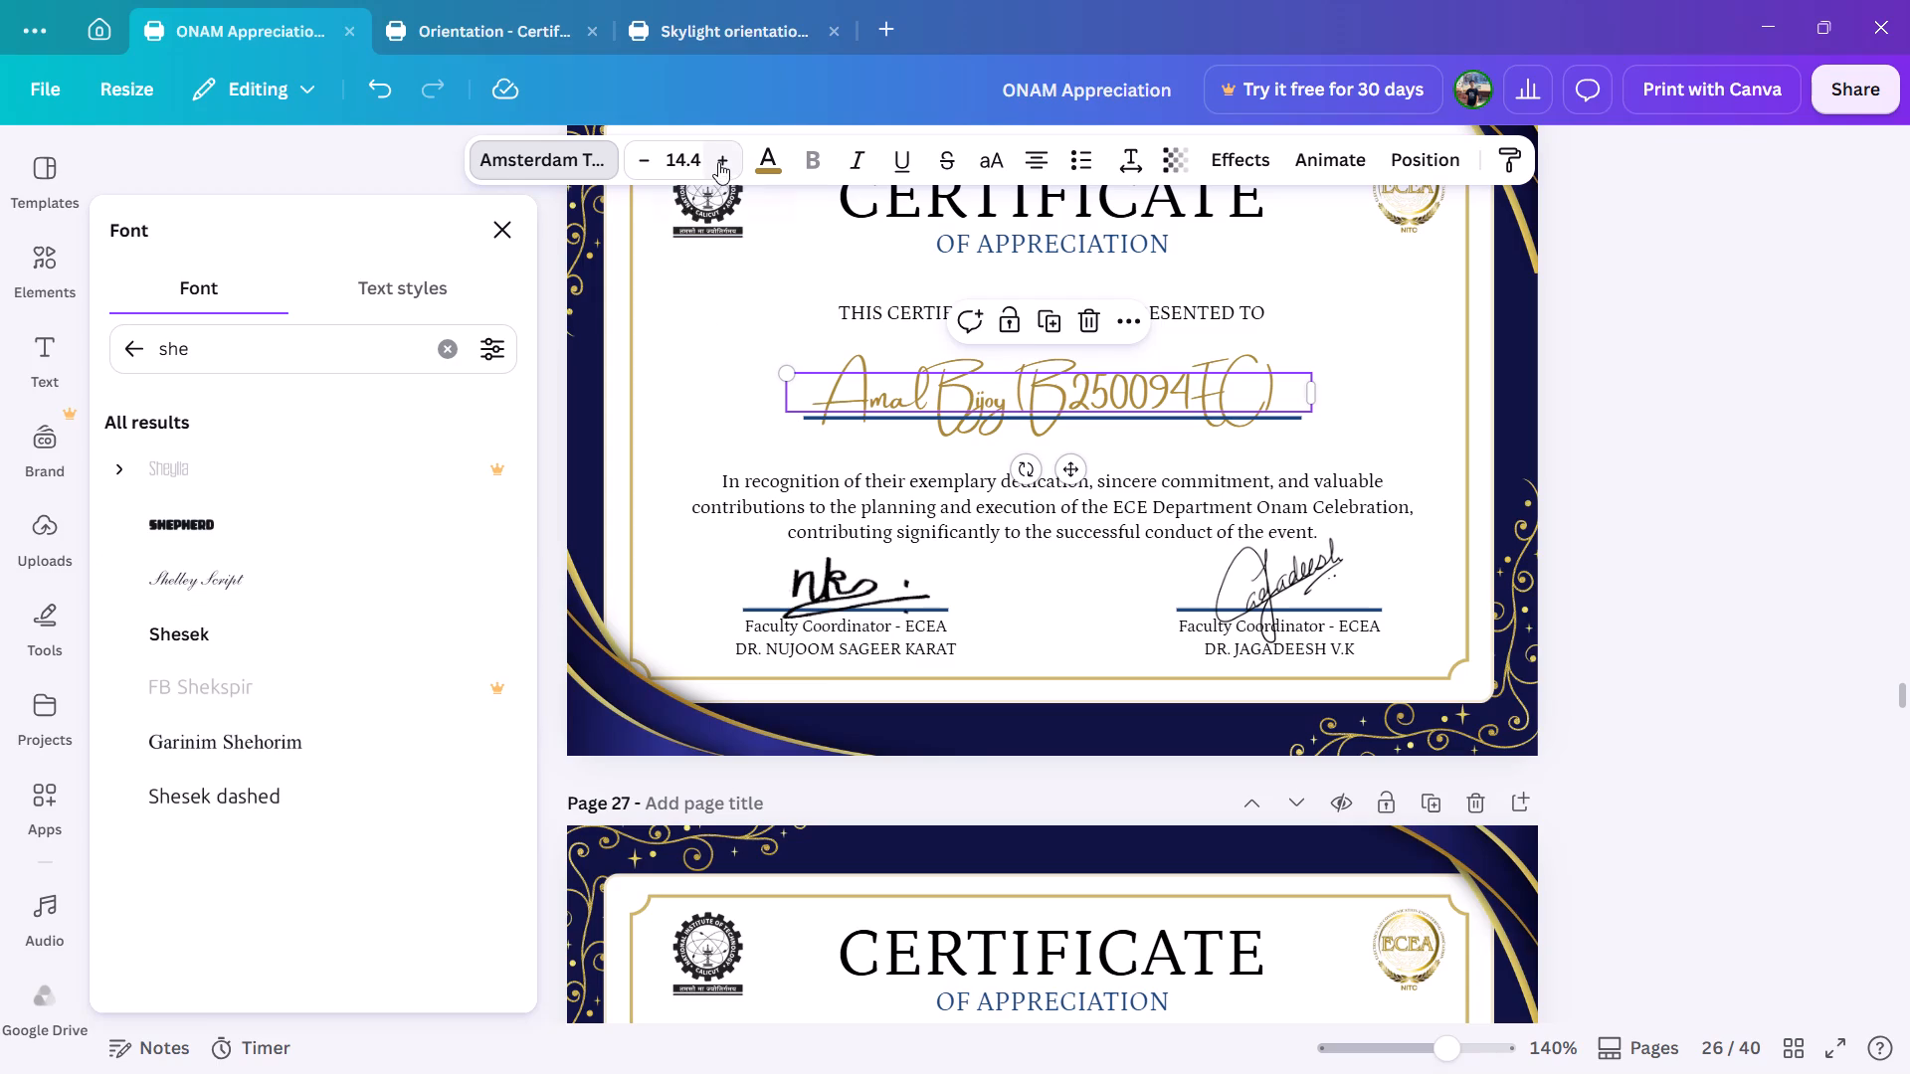
triple_click(720, 162)
click(720, 162)
click(720, 162)
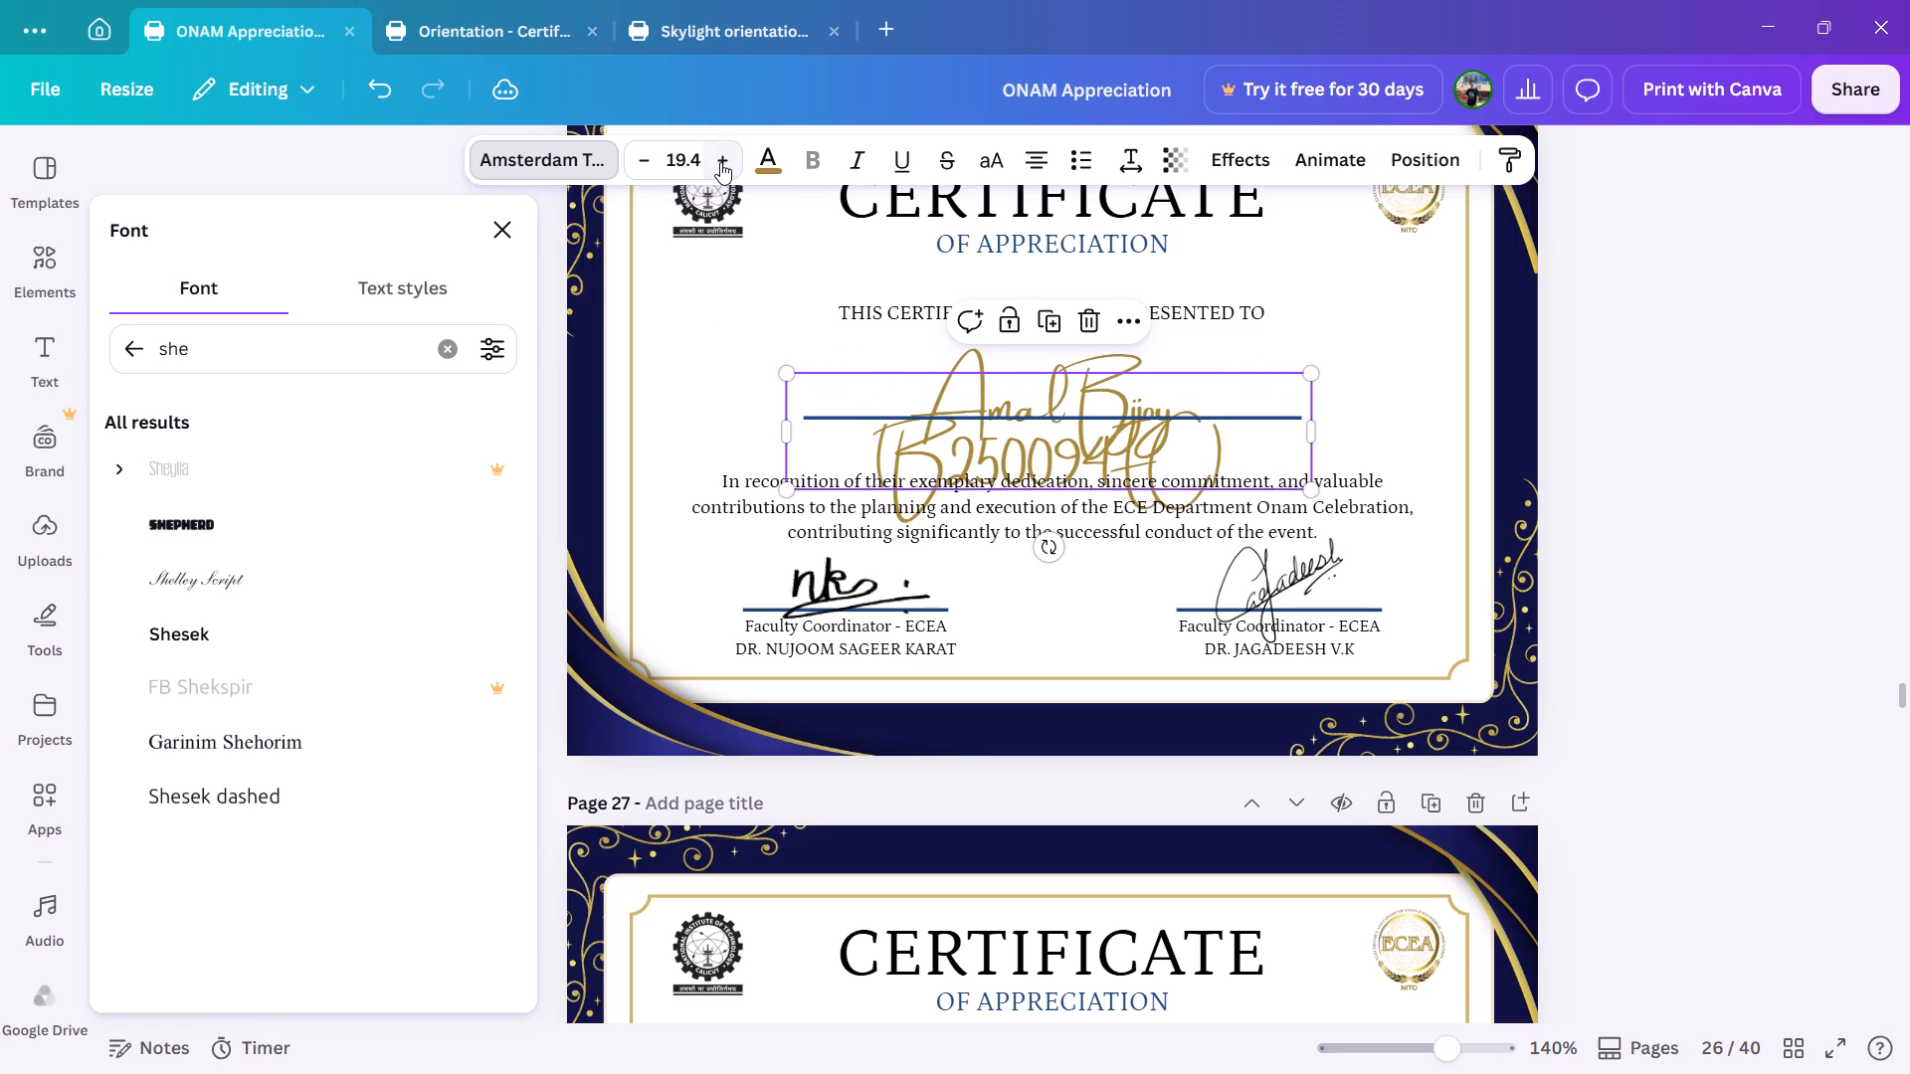
click(273, 577)
Set the page 25 recipient name to size 19.4 and change its font to Shelley Script.
scroll(1296, 649, up, 1)
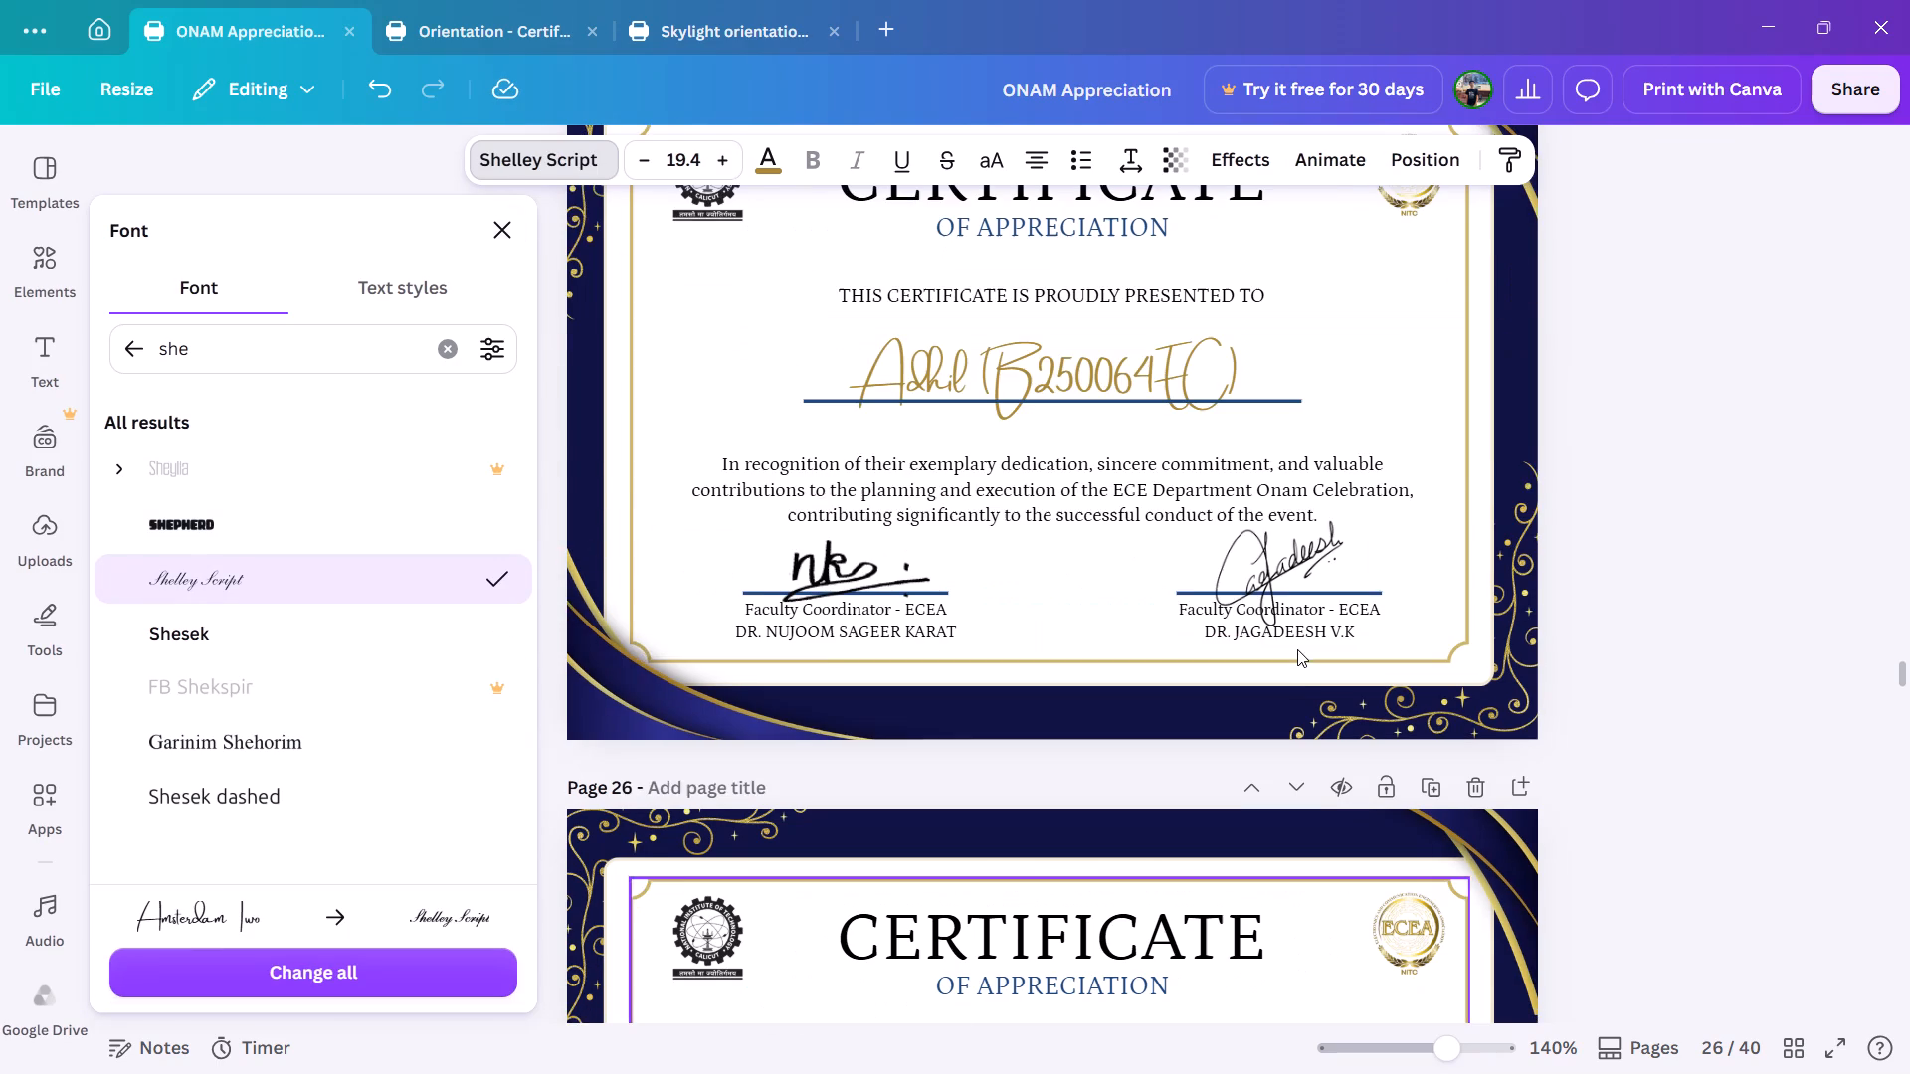
click(1098, 356)
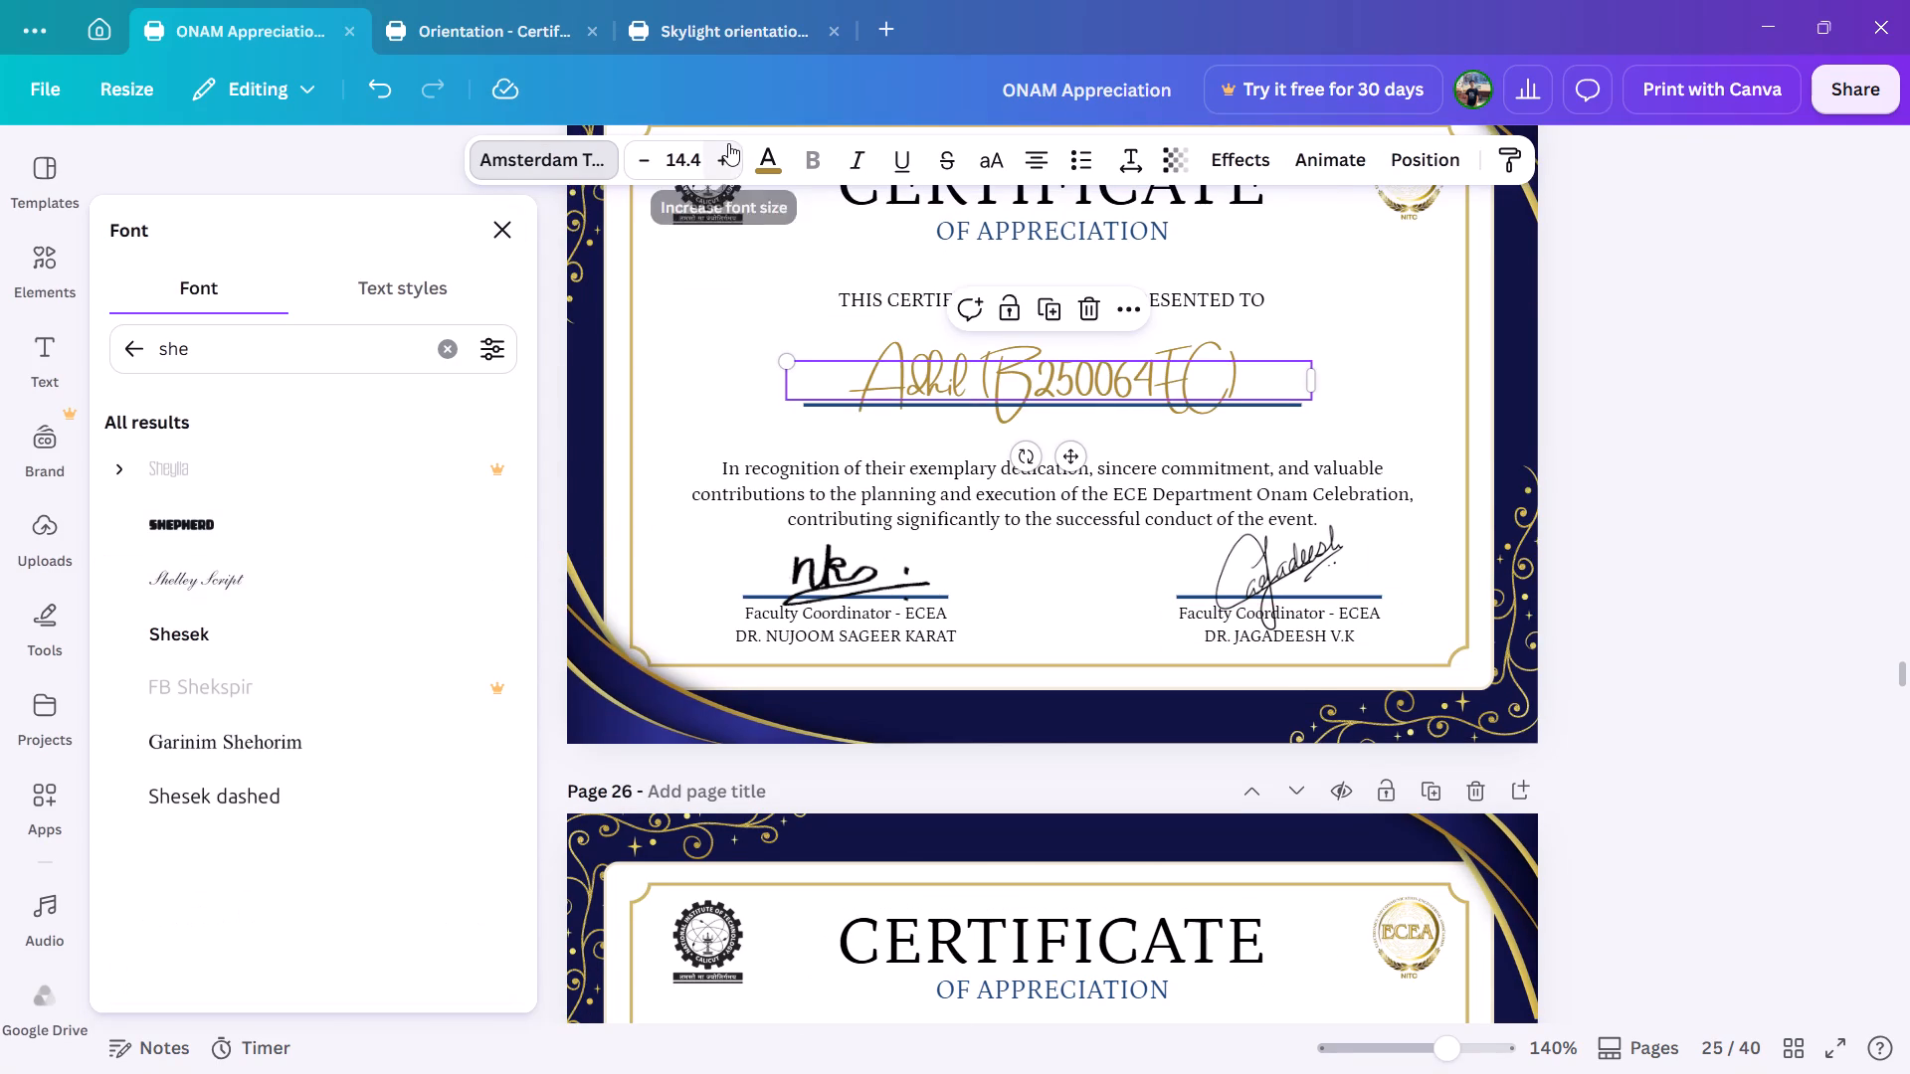
triple_click(728, 146)
click(728, 146)
click(728, 146)
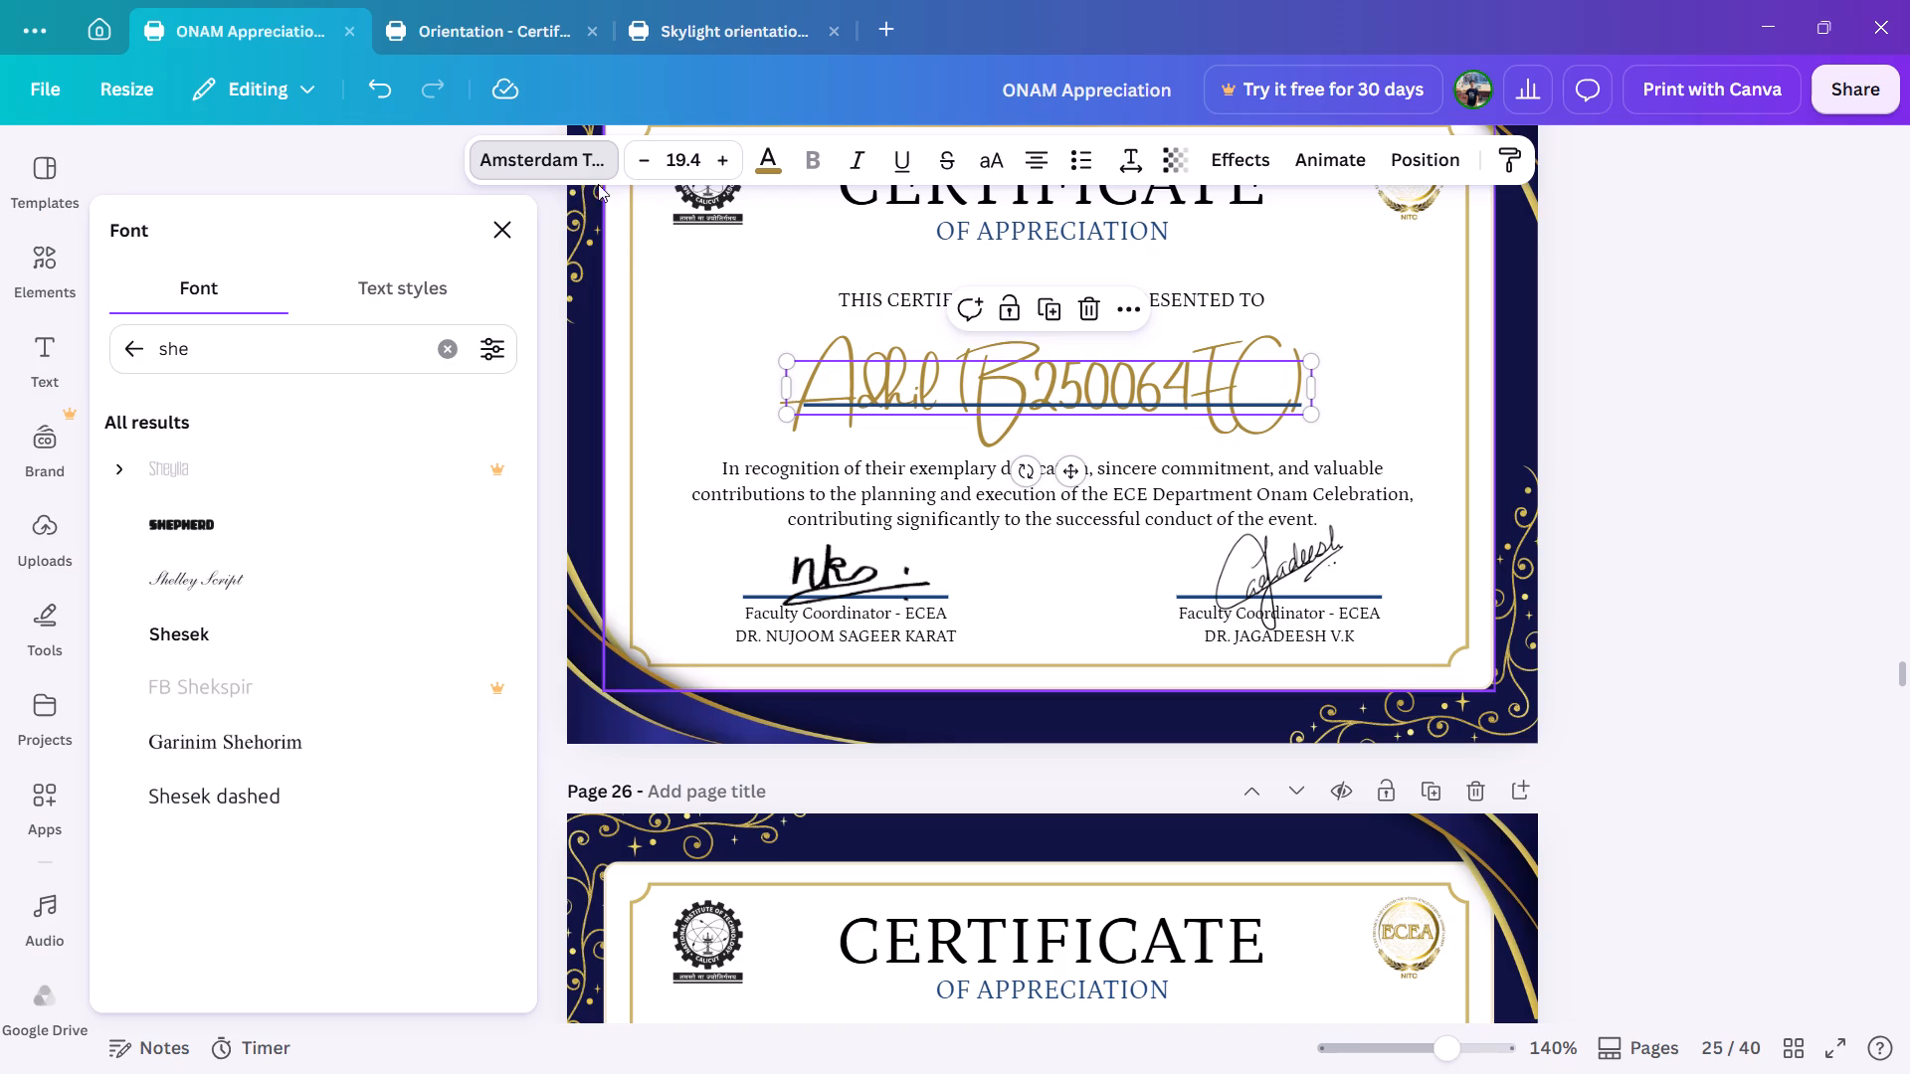
click(438, 577)
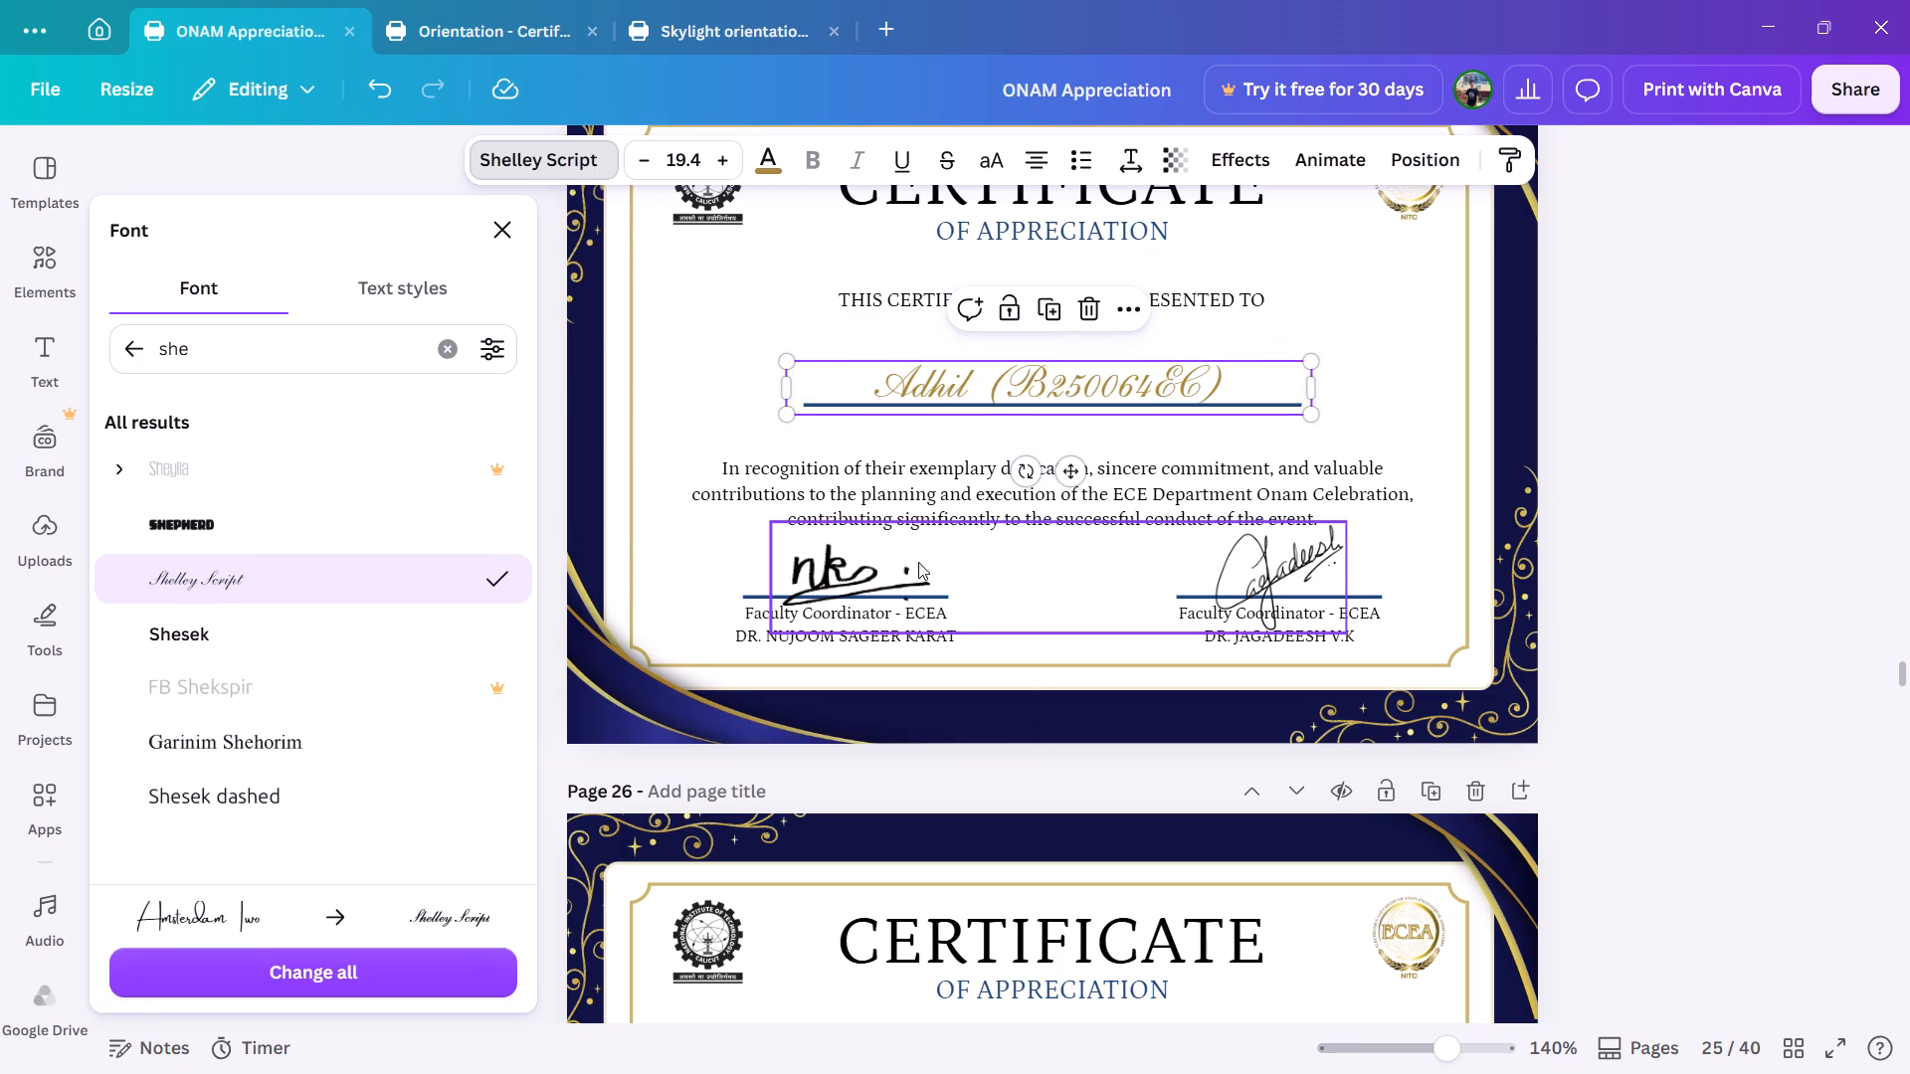
Set the page 24 recipient name to size 19.4 and change its font to Shelley Script.
scroll(966, 548, up, 2)
click(1000, 333)
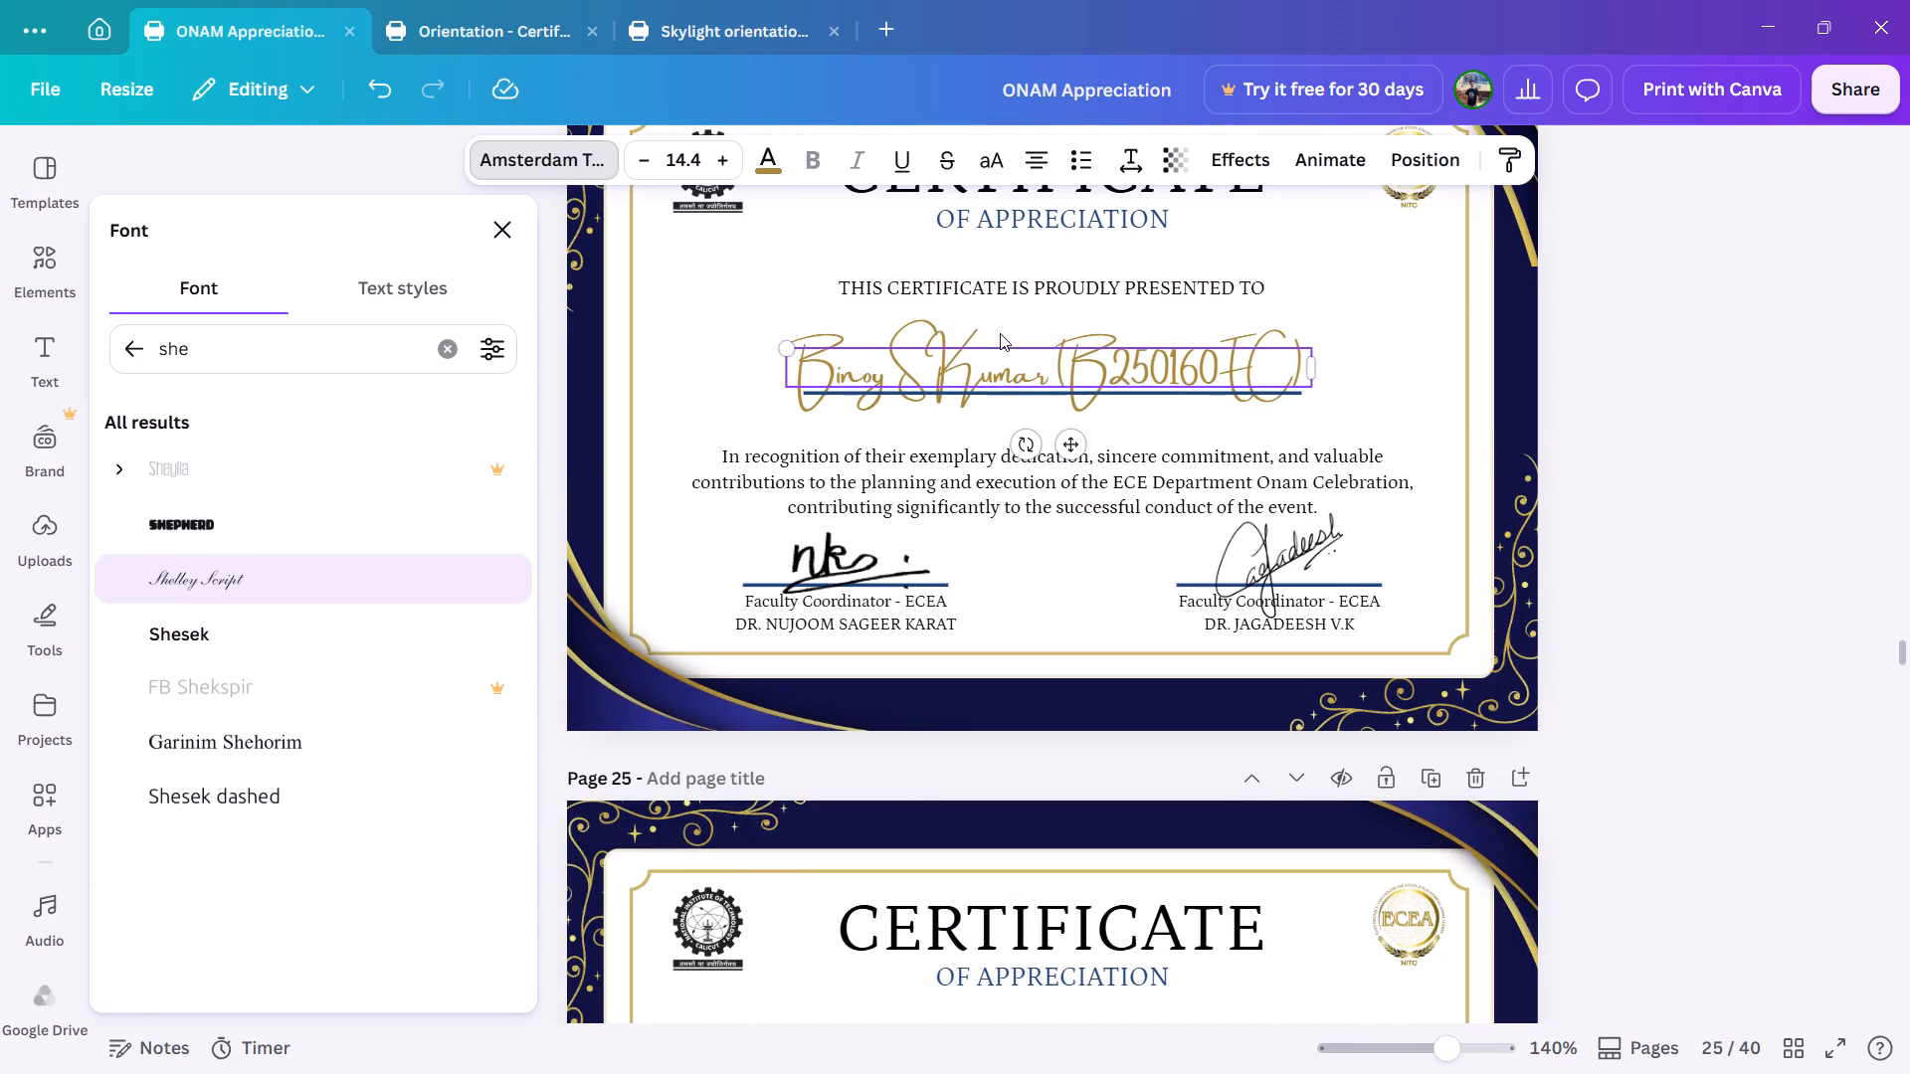
triple_click(731, 169)
click(731, 169)
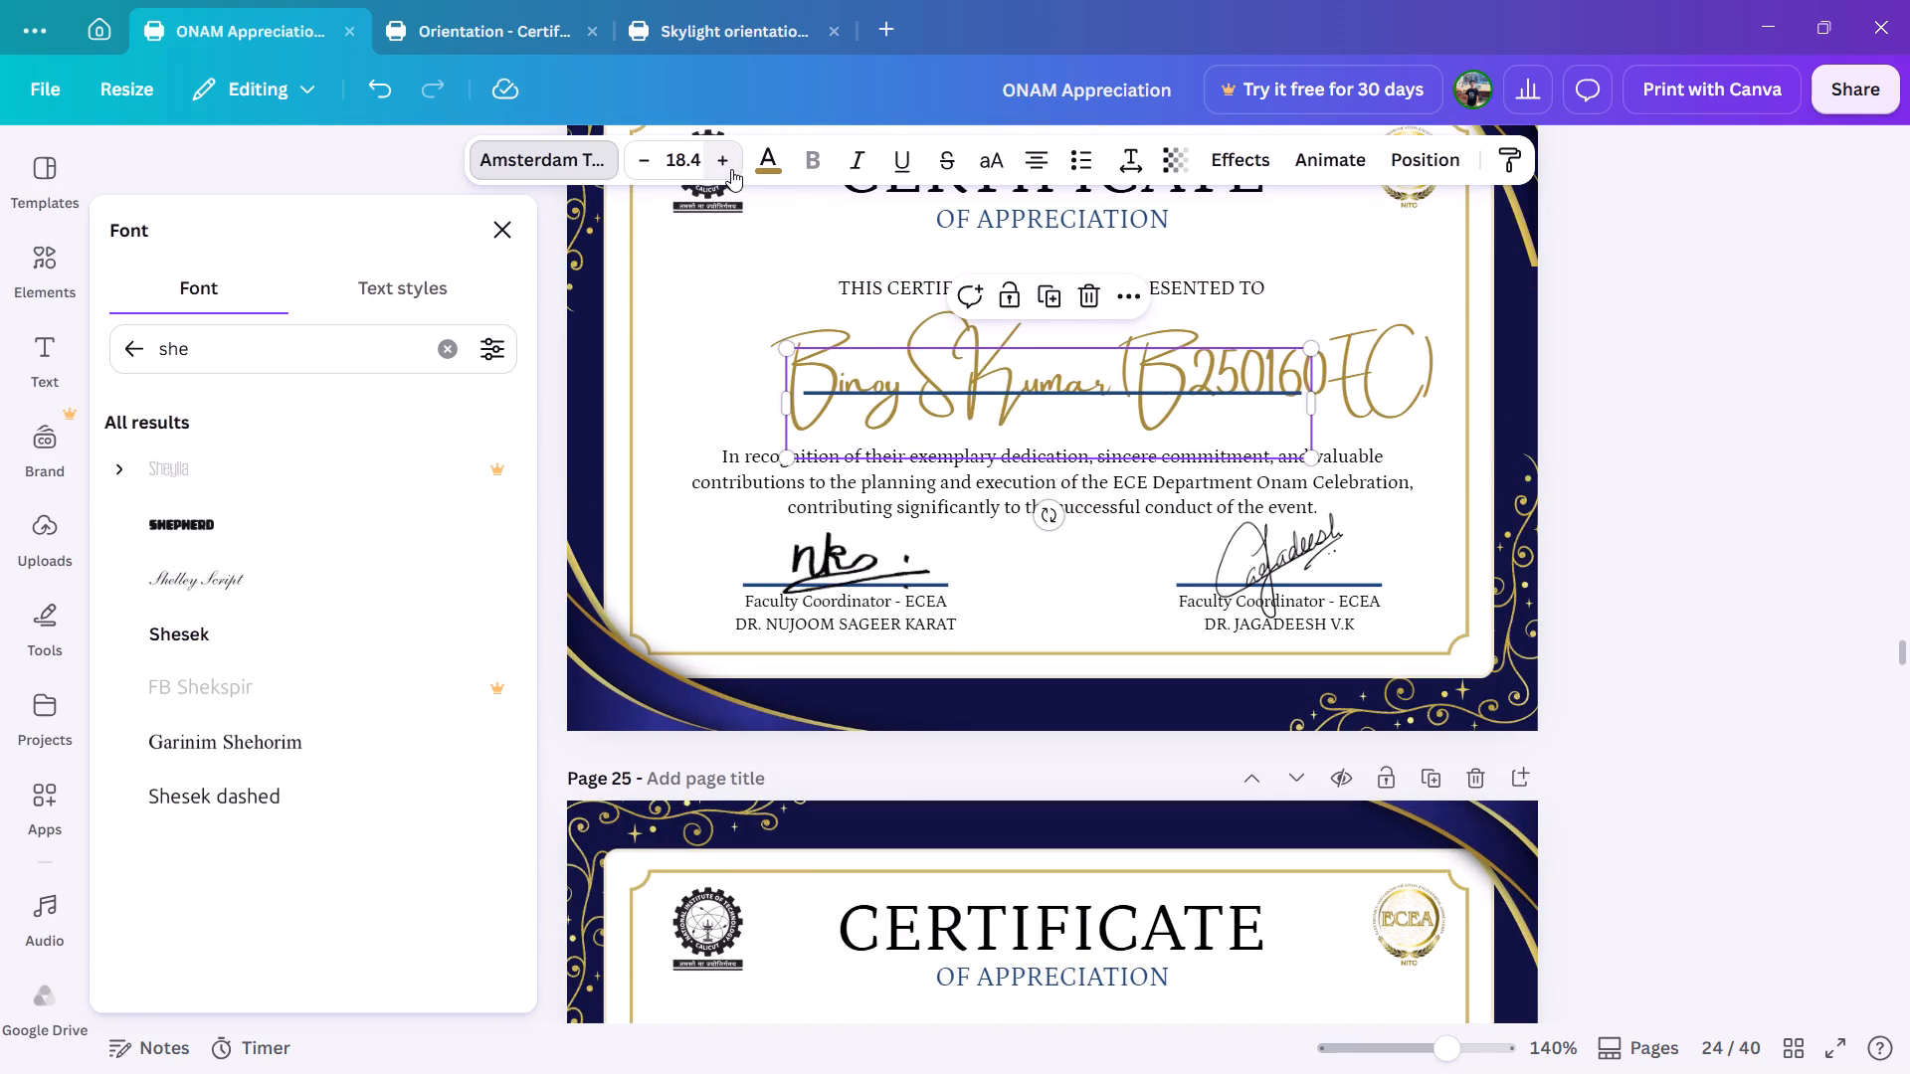
click(731, 169)
click(306, 574)
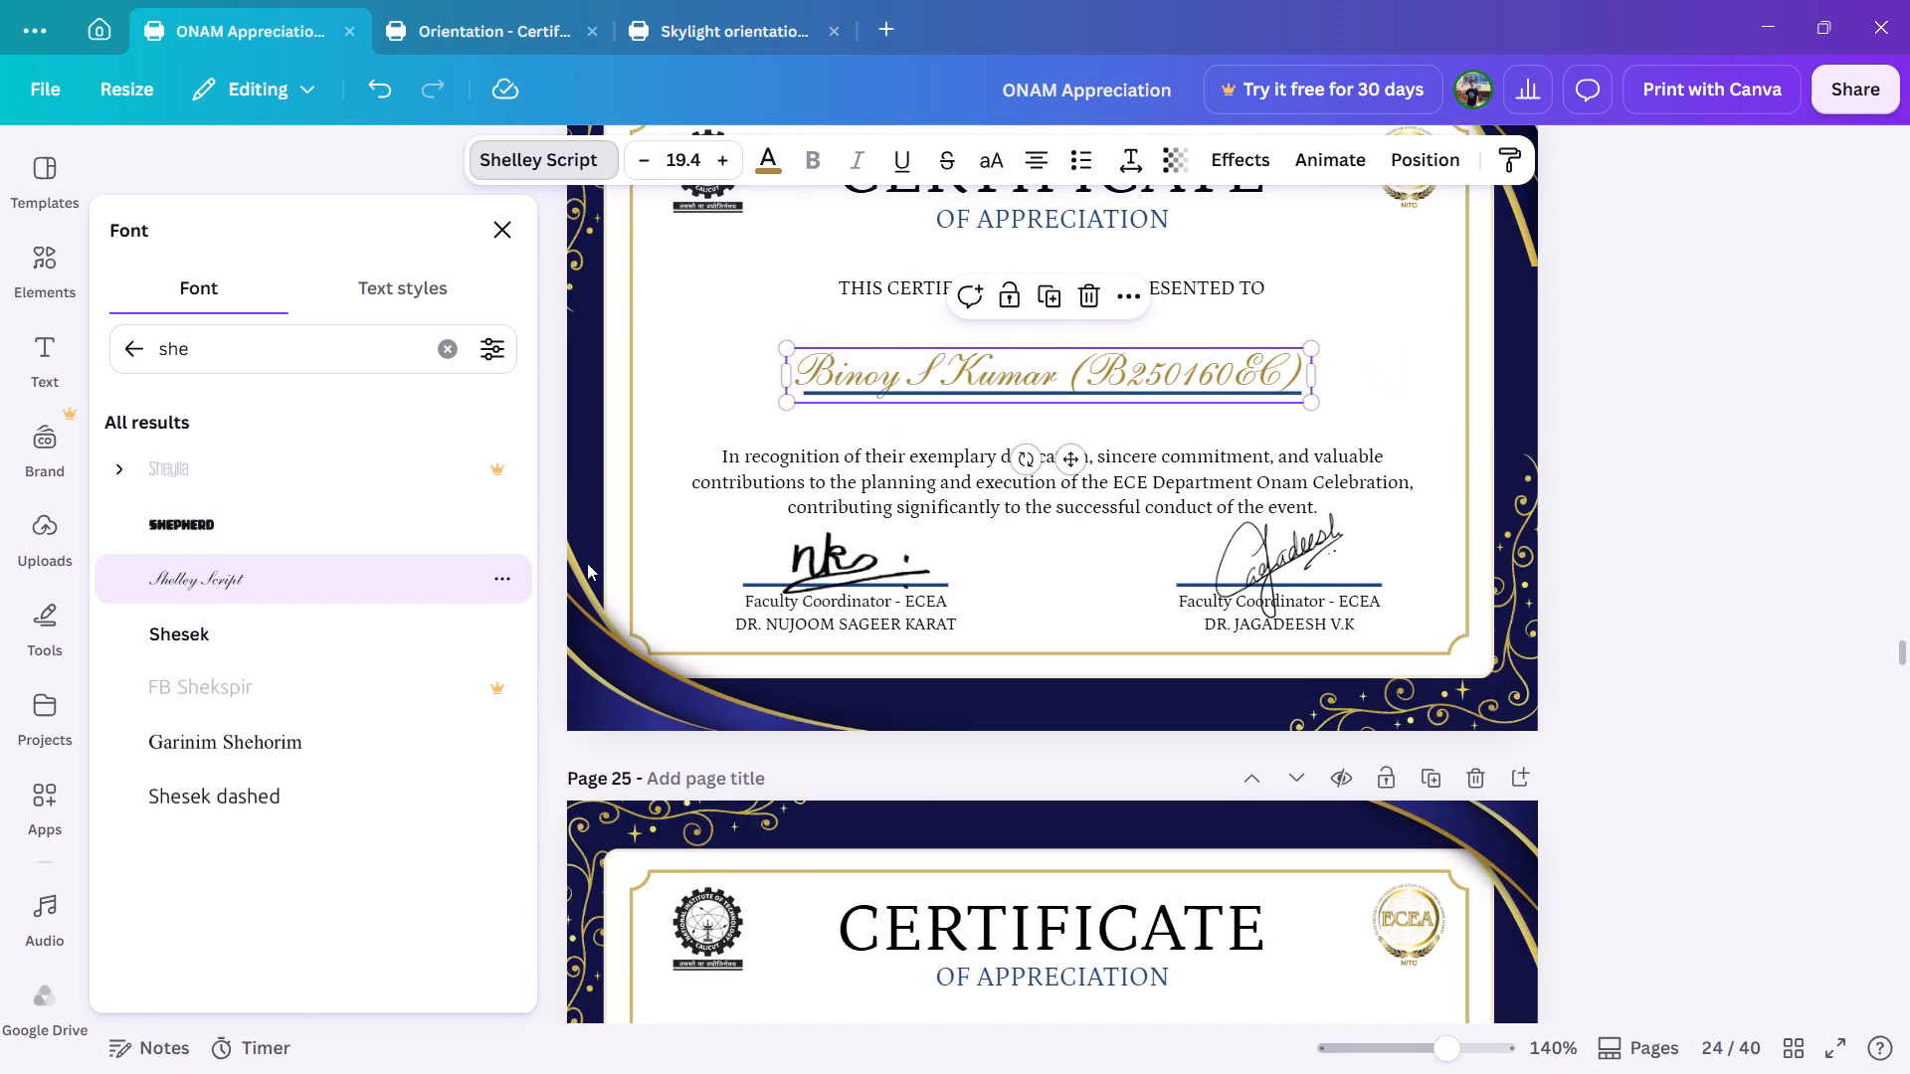
Review the recipient names on the certificates from page 23 back to page 1 for consistent font, size and placement.
scroll(969, 542, up, 2)
scroll(1065, 415, up, 3)
click(1614, 527)
scroll(1563, 557, up, 3)
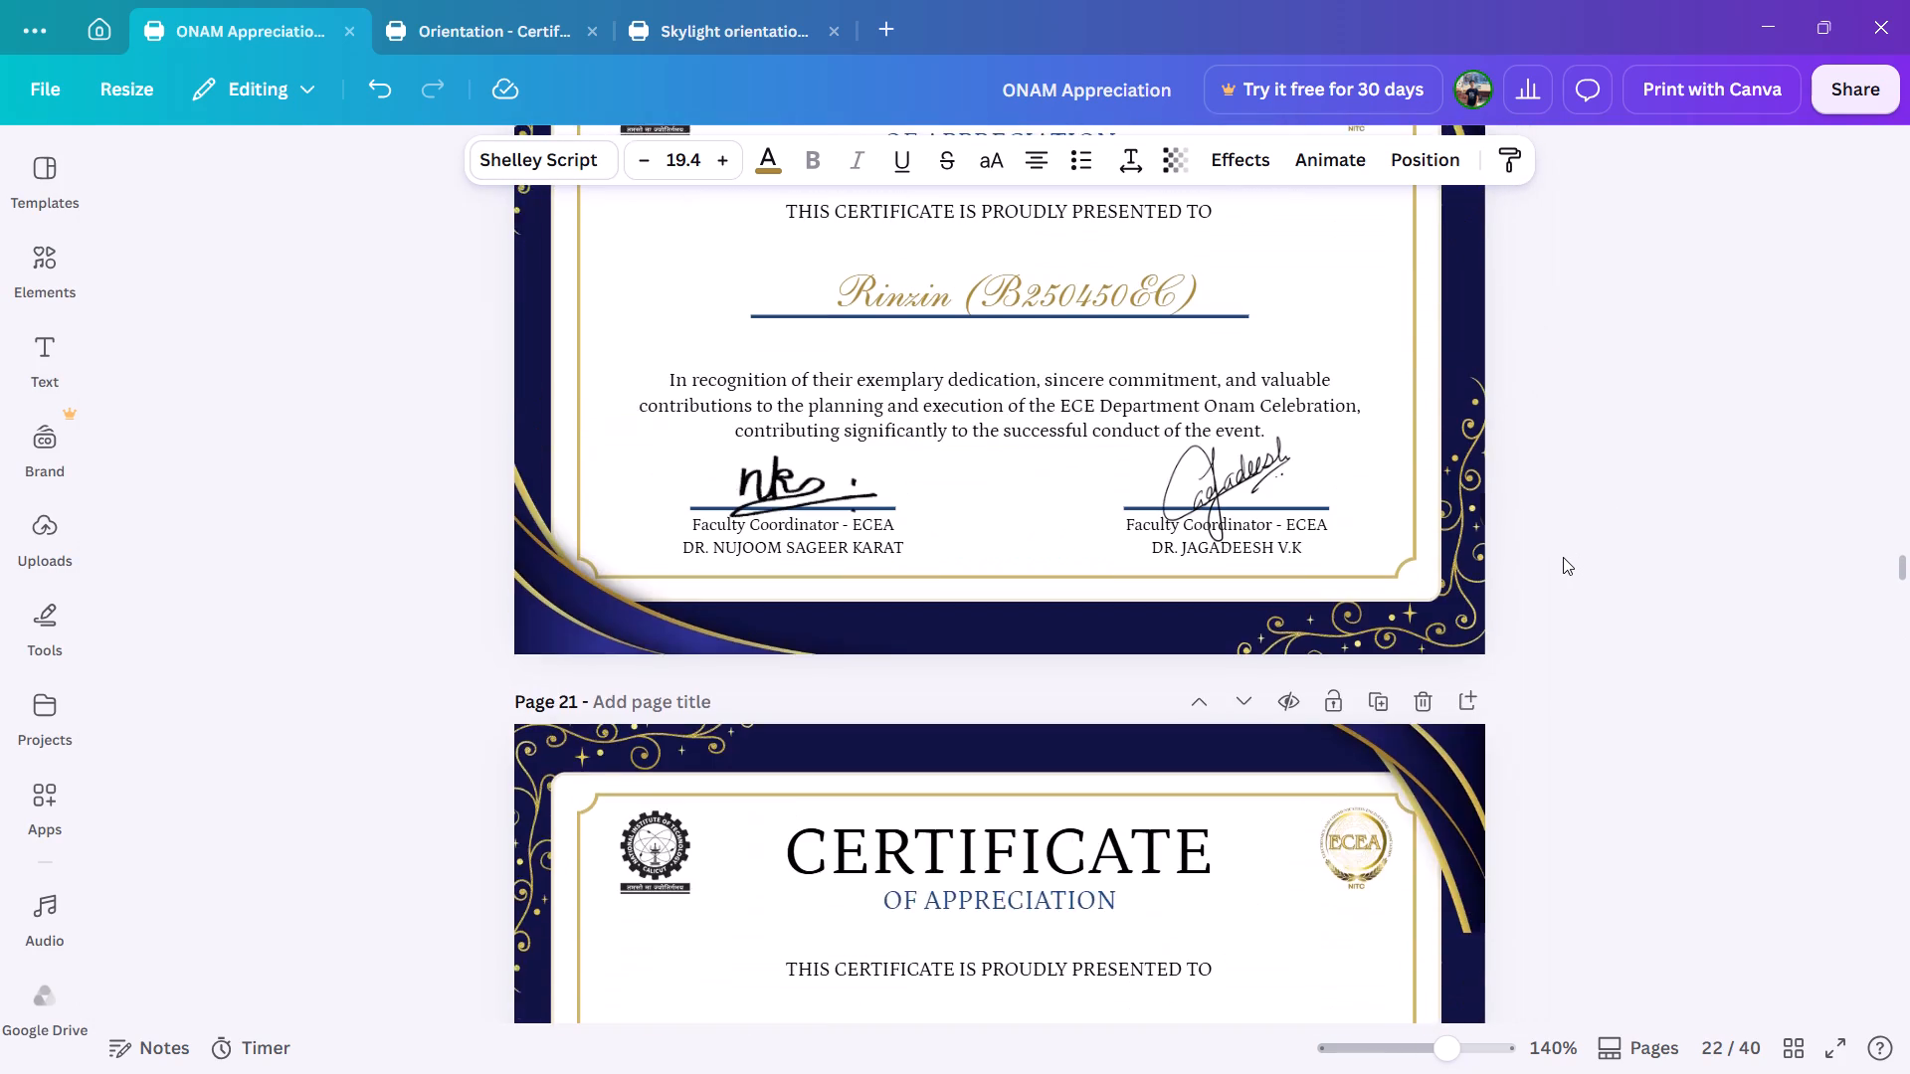
scroll(1563, 557, up, 6)
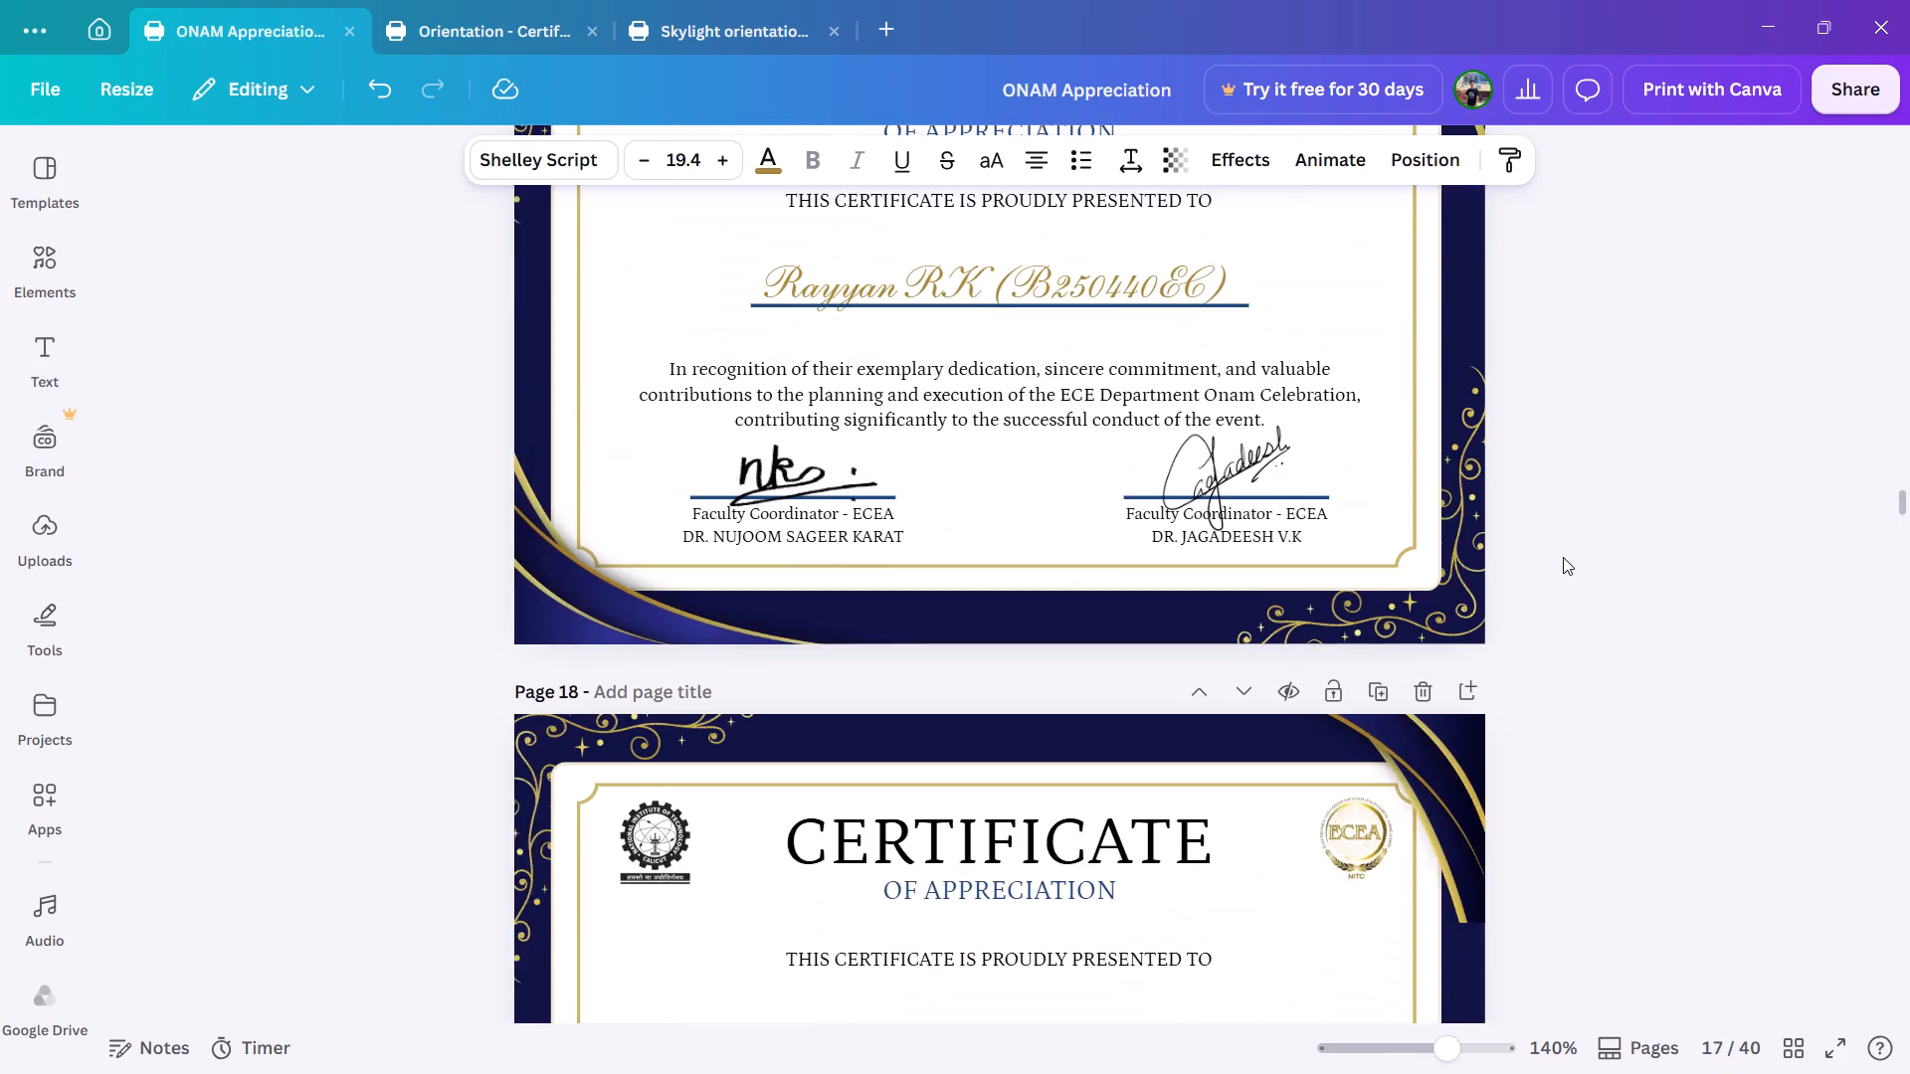
scroll(1563, 557, up, 8)
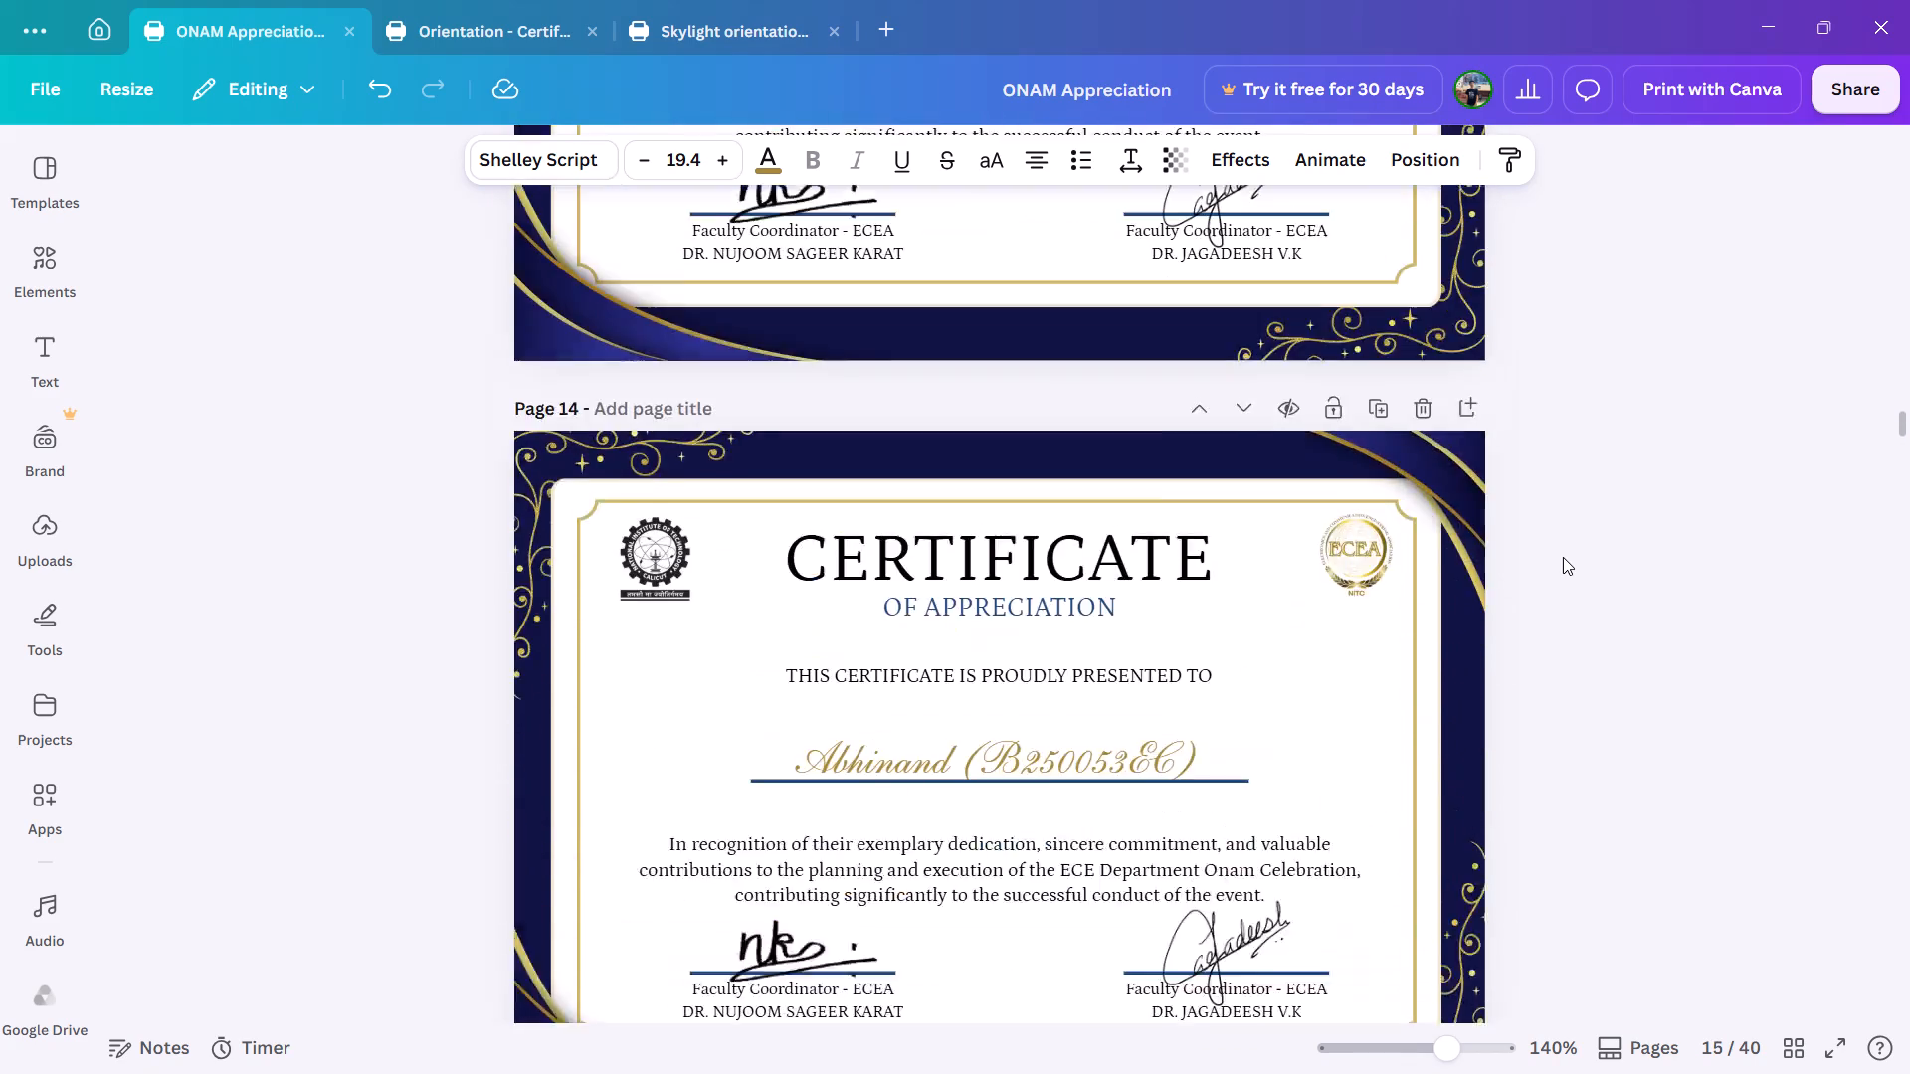
scroll(1563, 557, up, 6)
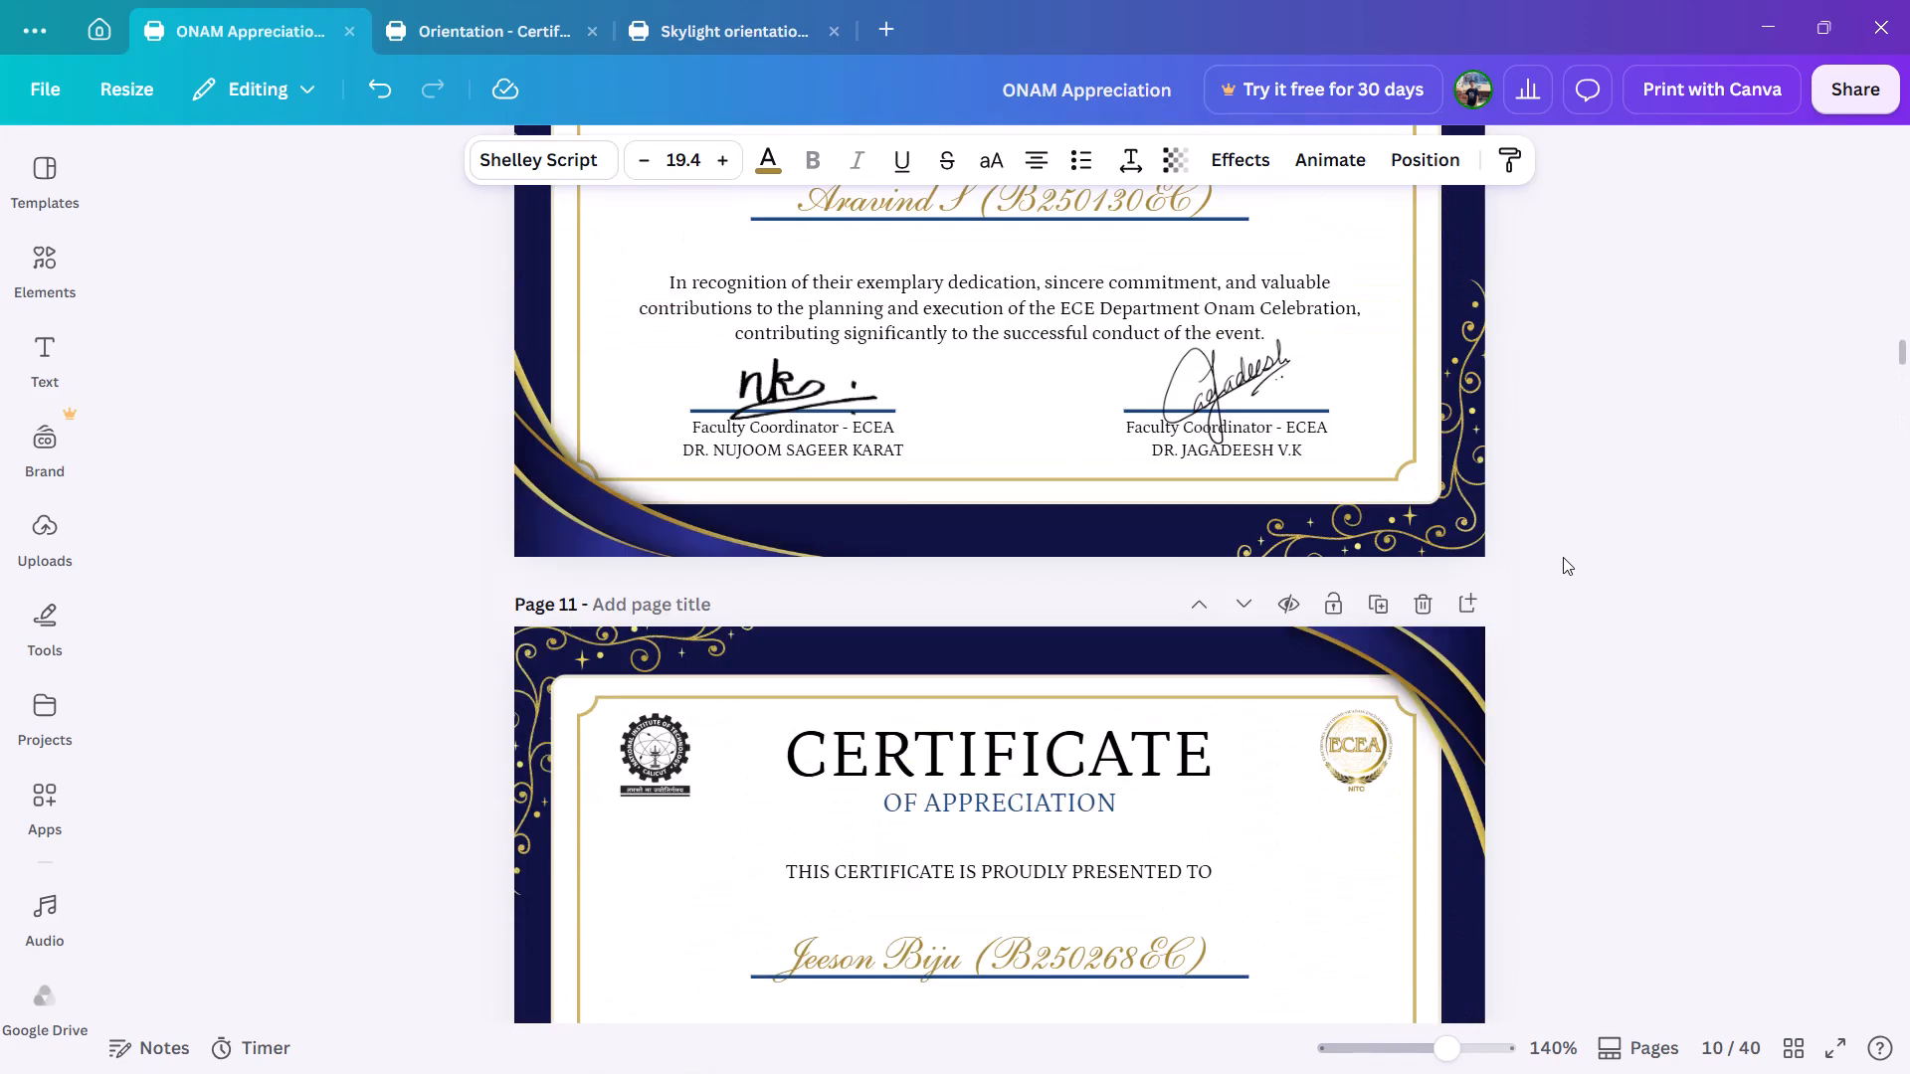
scroll(1563, 557, up, 10)
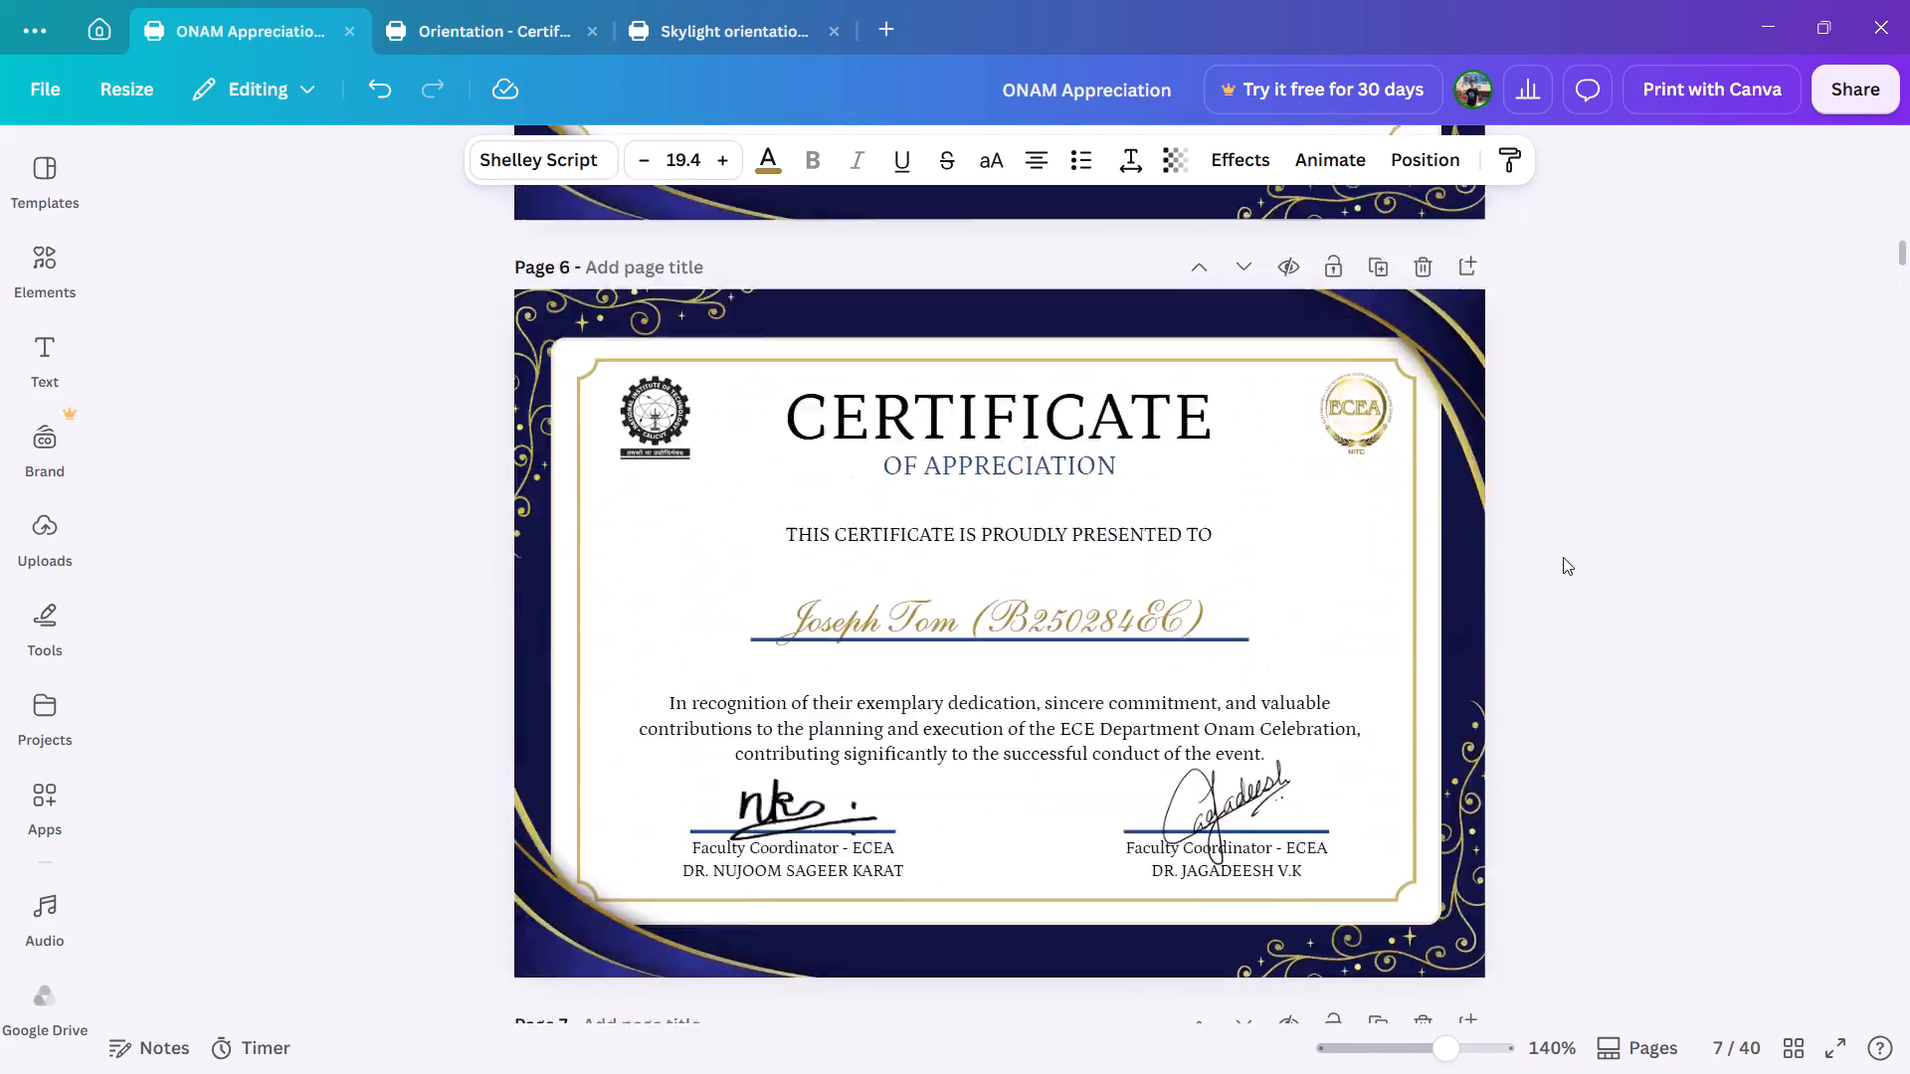
scroll(1563, 557, up, 11)
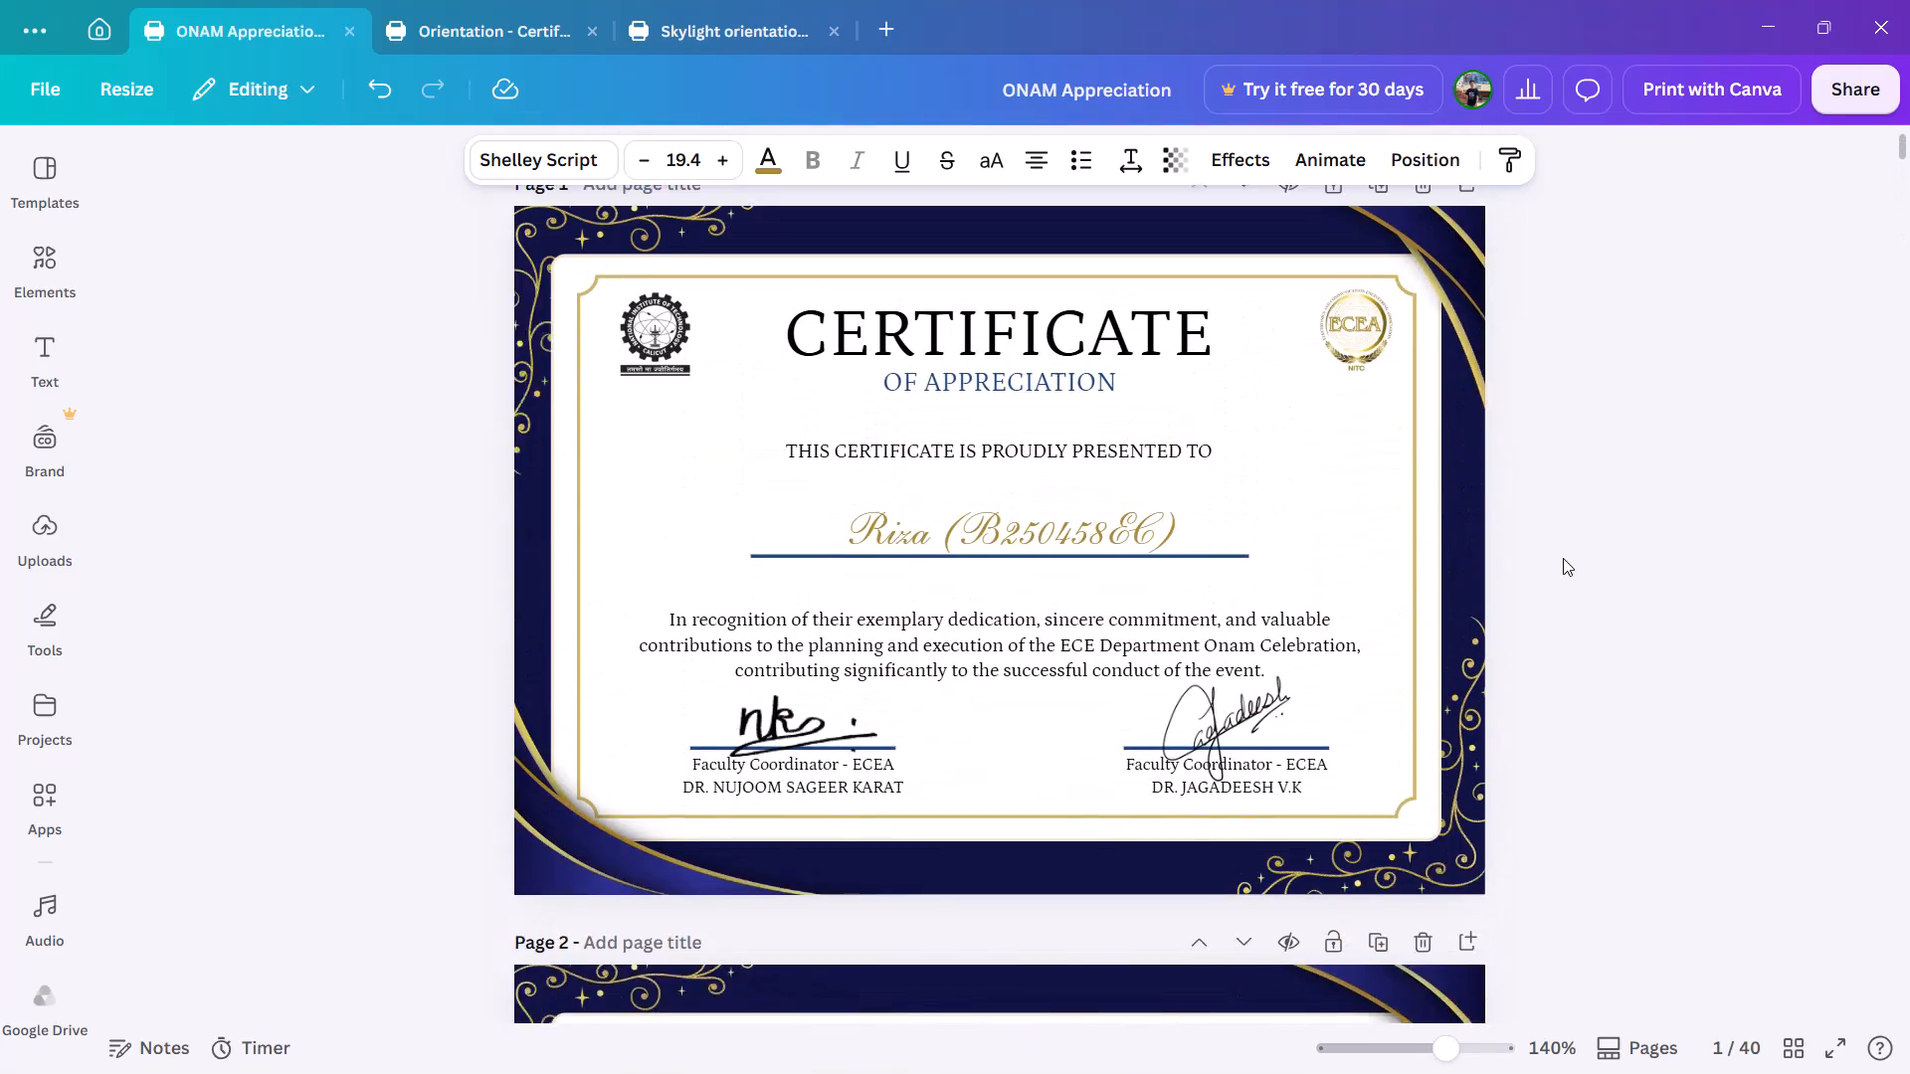
scroll(1563, 558, up, 3)
scroll(1563, 558, down, 3)
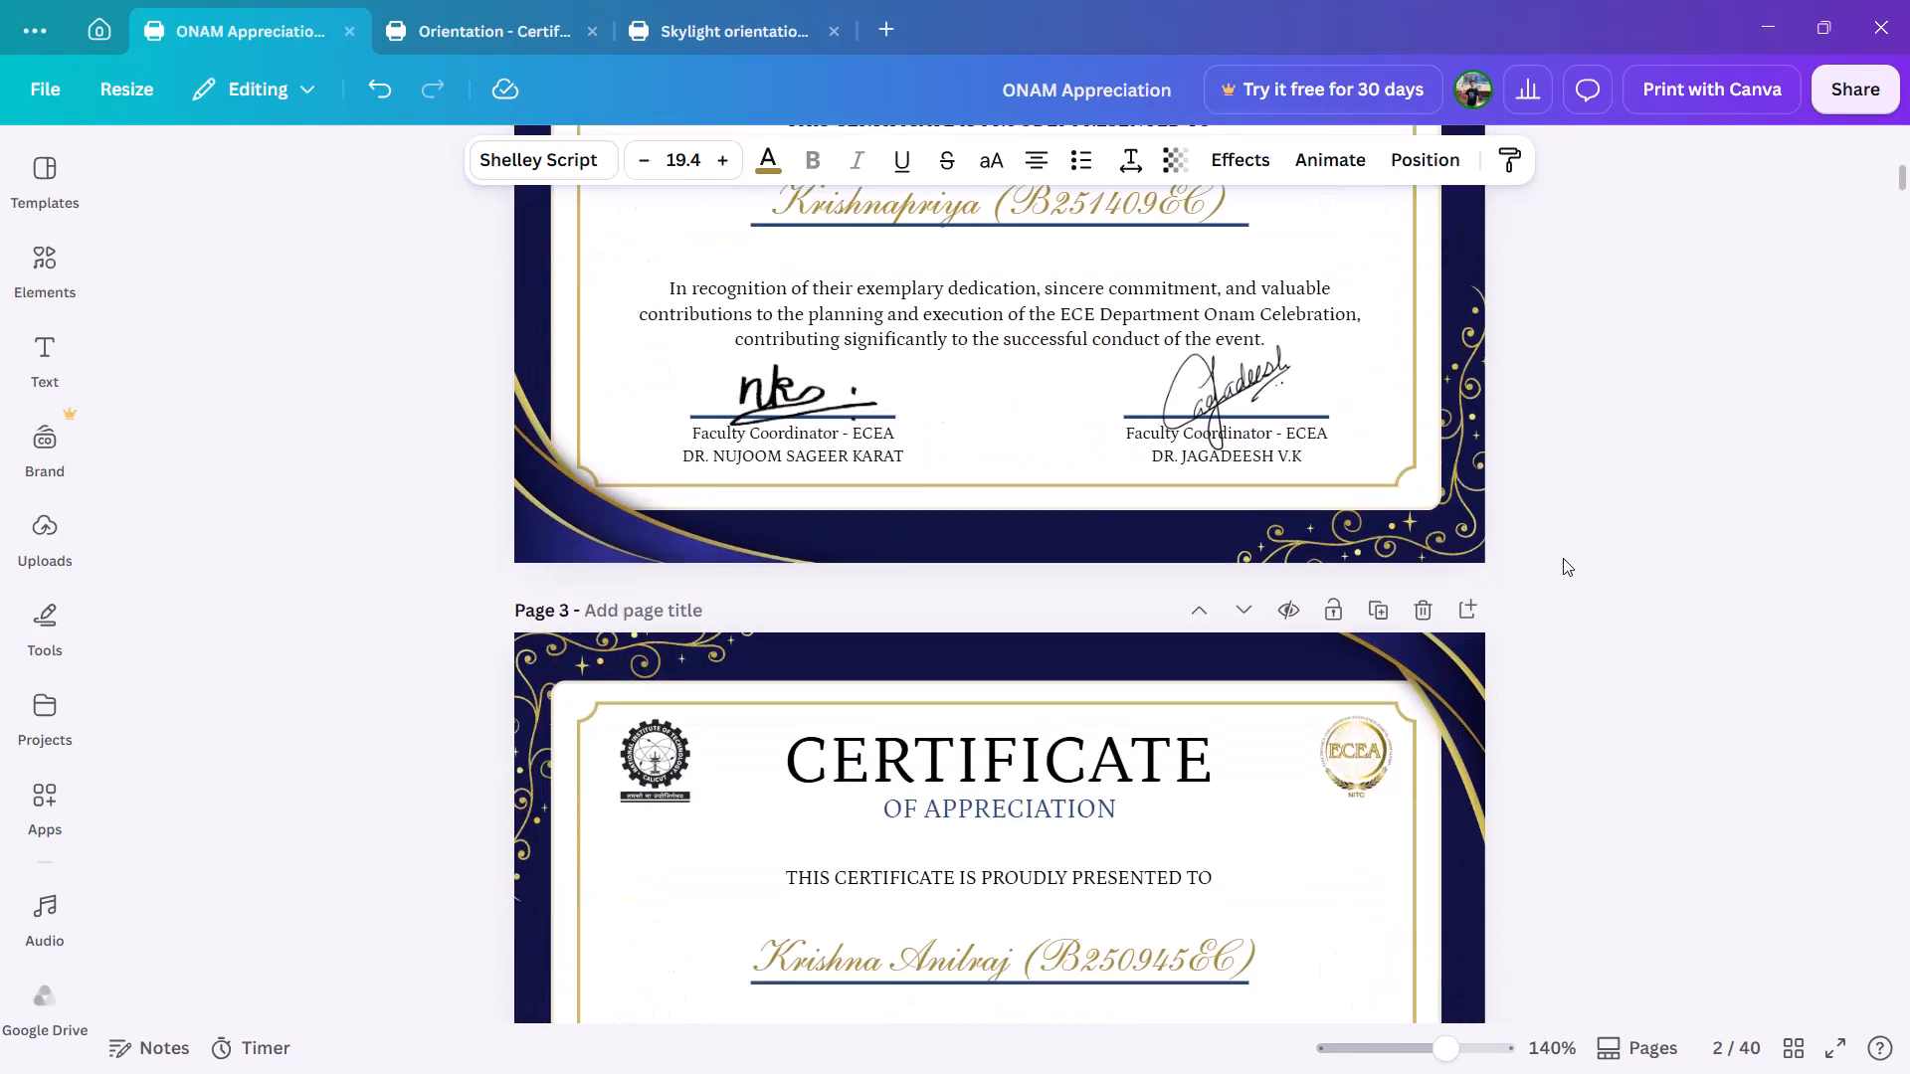